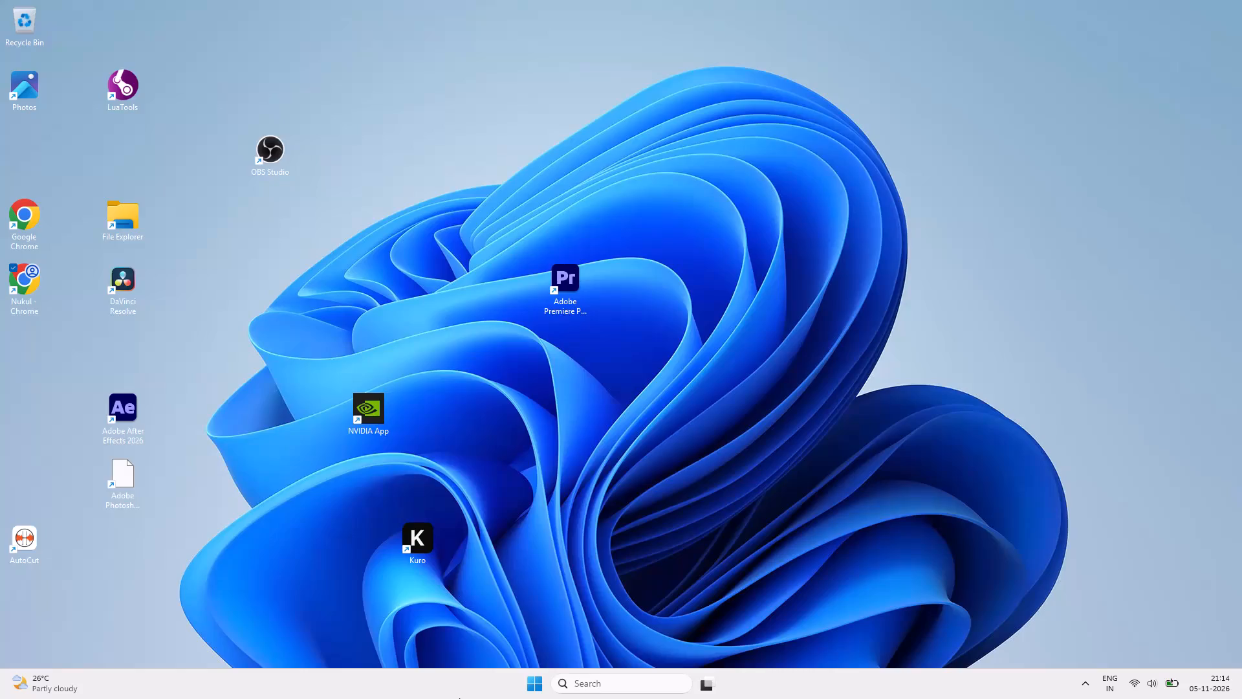
# Launch the Kuro application from its desktop shortcut.
pyautogui.click(541, 676)
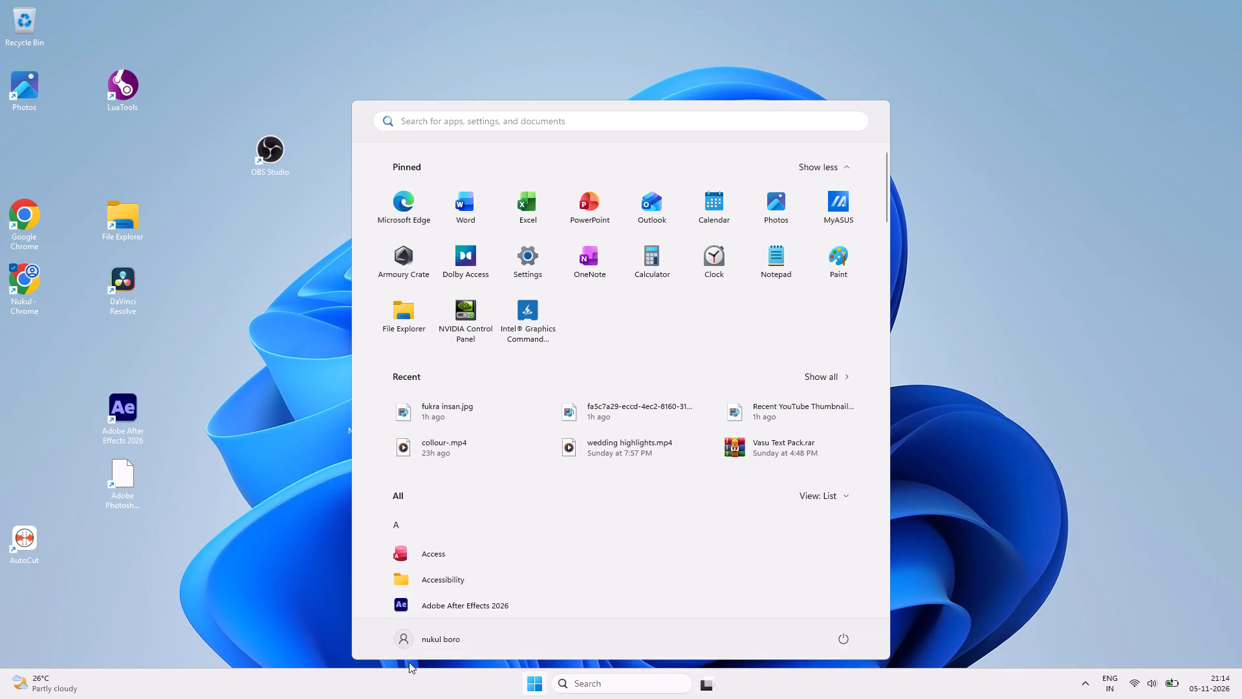
pyautogui.click(206, 547)
pyautogui.doubleClick(422, 533)
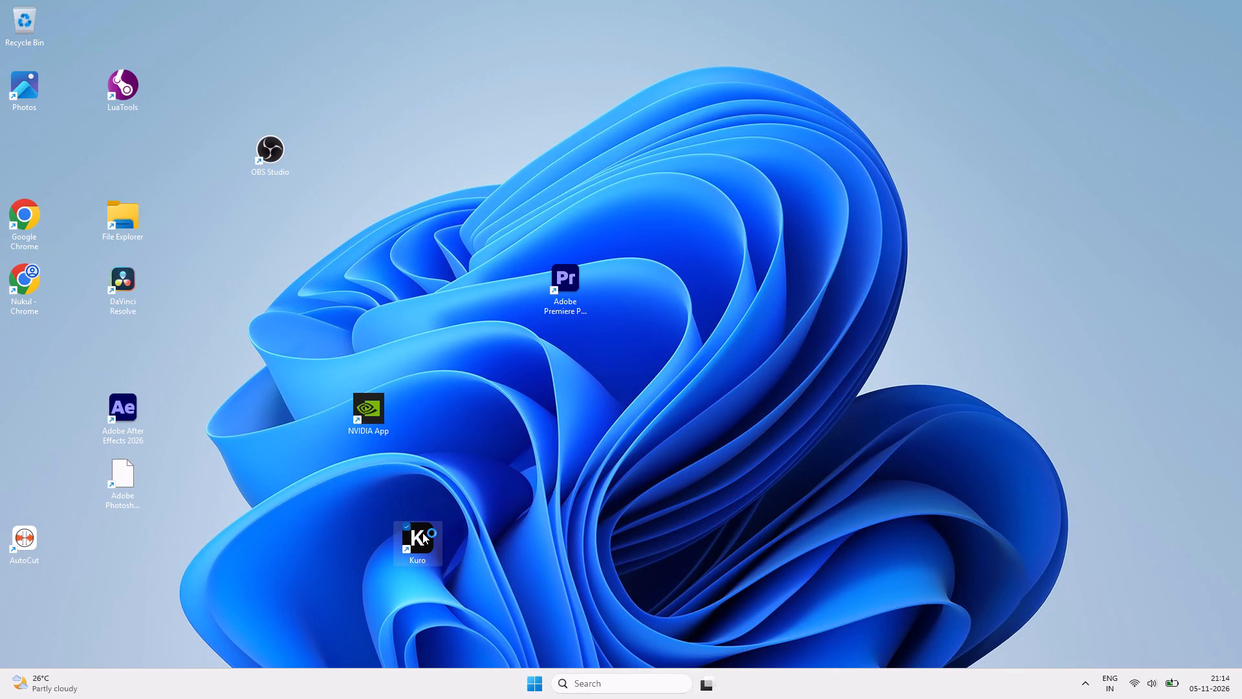
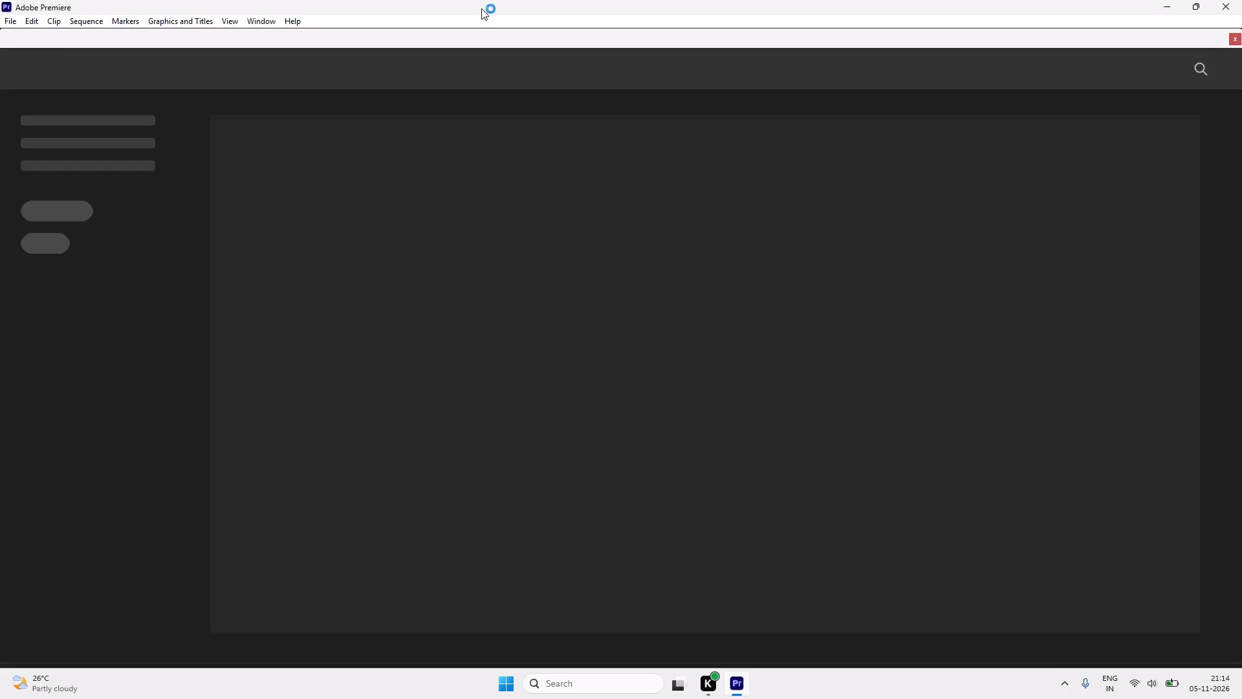
# Open the recent project "my videos" in Adobe Premiere.
pyautogui.scroll(-5, 341, 489)
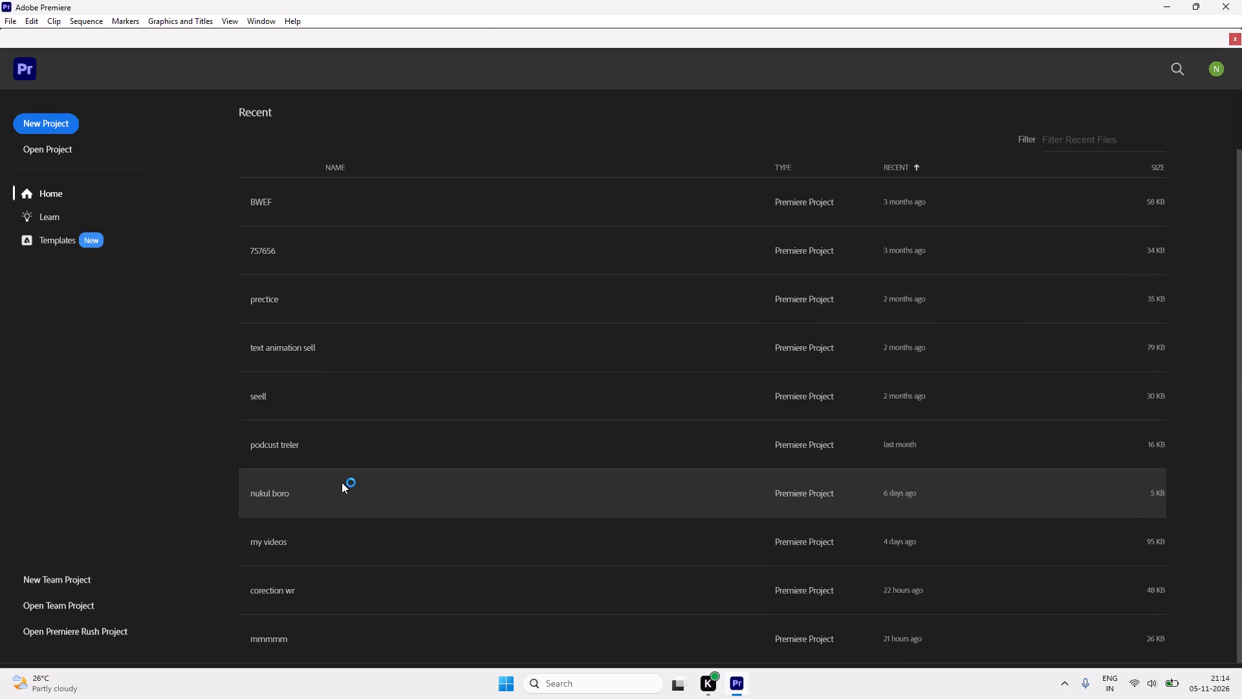
pyautogui.scroll(-5, 413, 441)
pyautogui.click(298, 533)
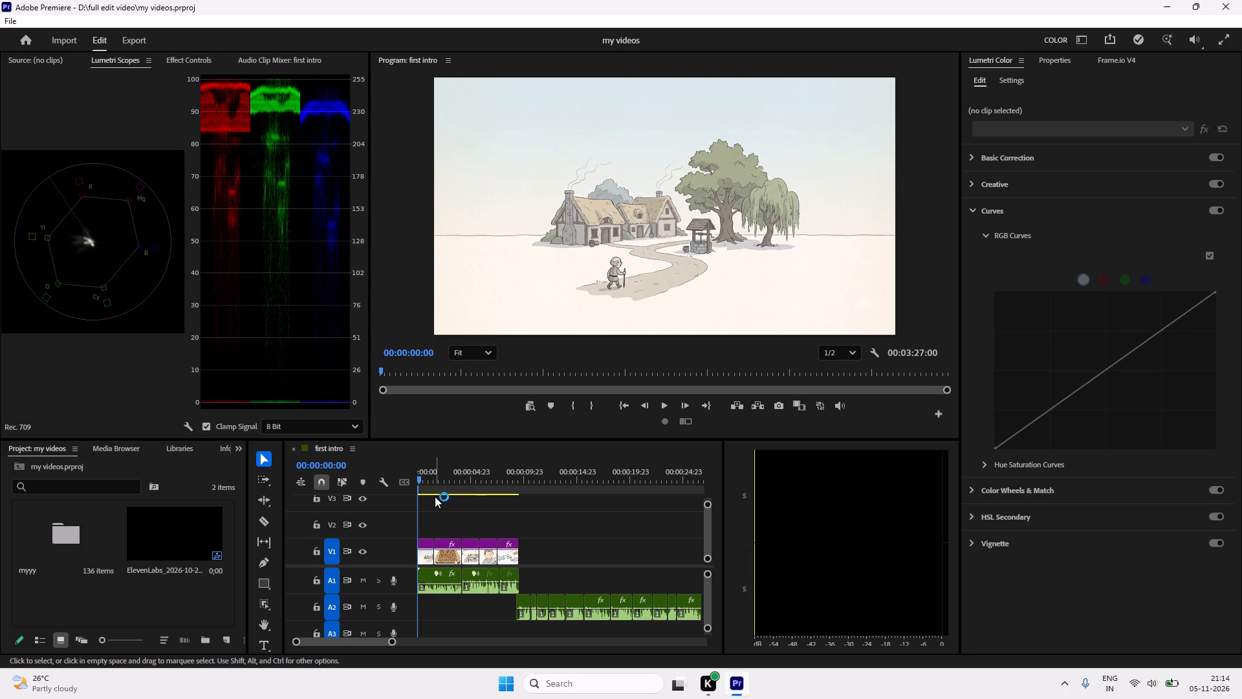
# Play the first intro sequence from its start and review the images against the narration up to the end of the V1 clips.
pyautogui.press('space')
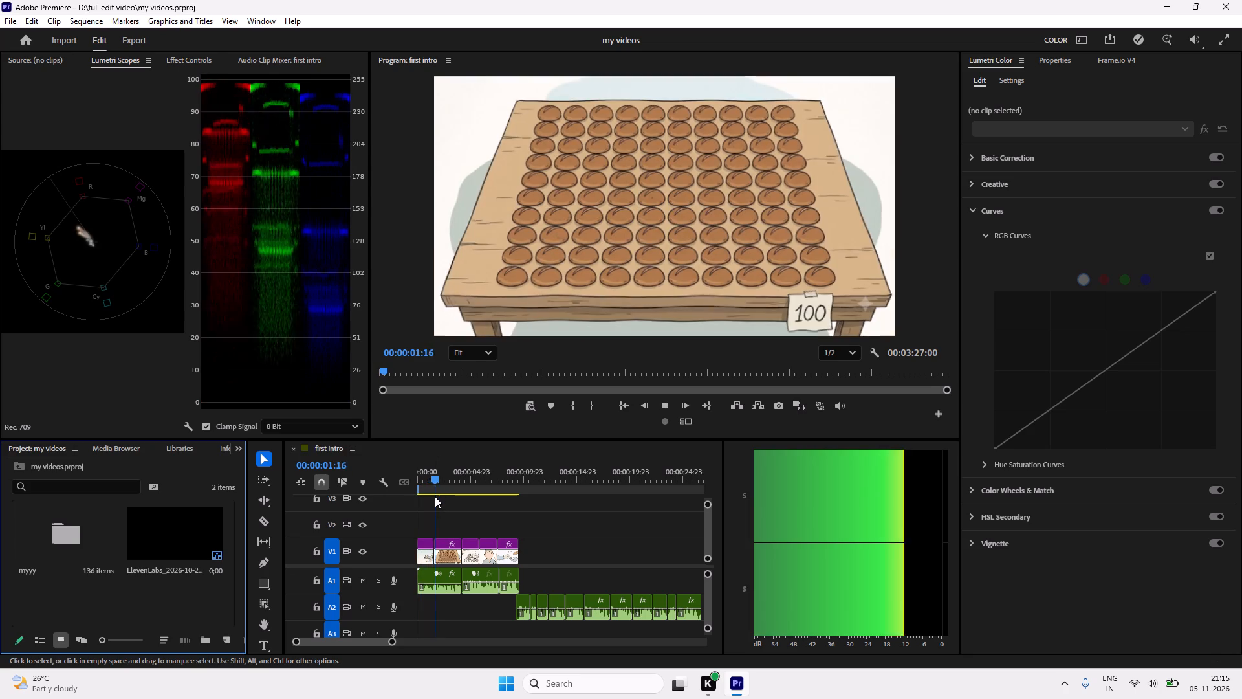
pyautogui.press('space')
pyautogui.moveTo(446, 482); pyautogui.dragTo(303, 500)
pyautogui.press('space')
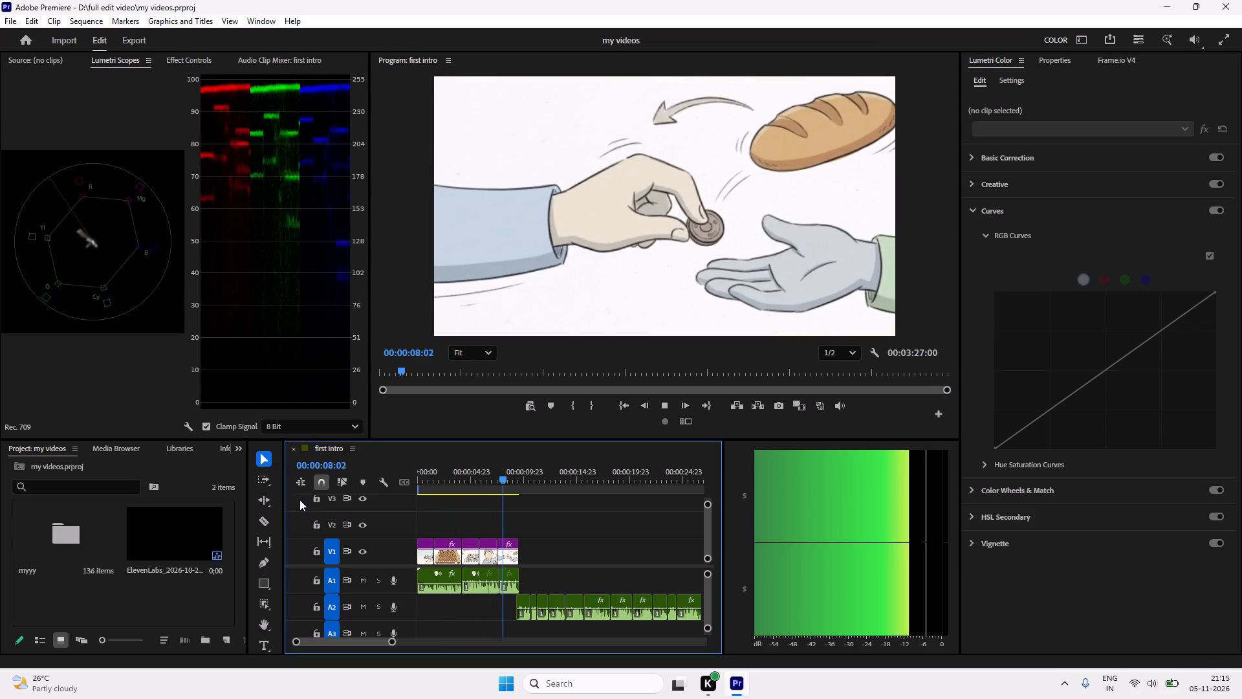
pyautogui.press('space')
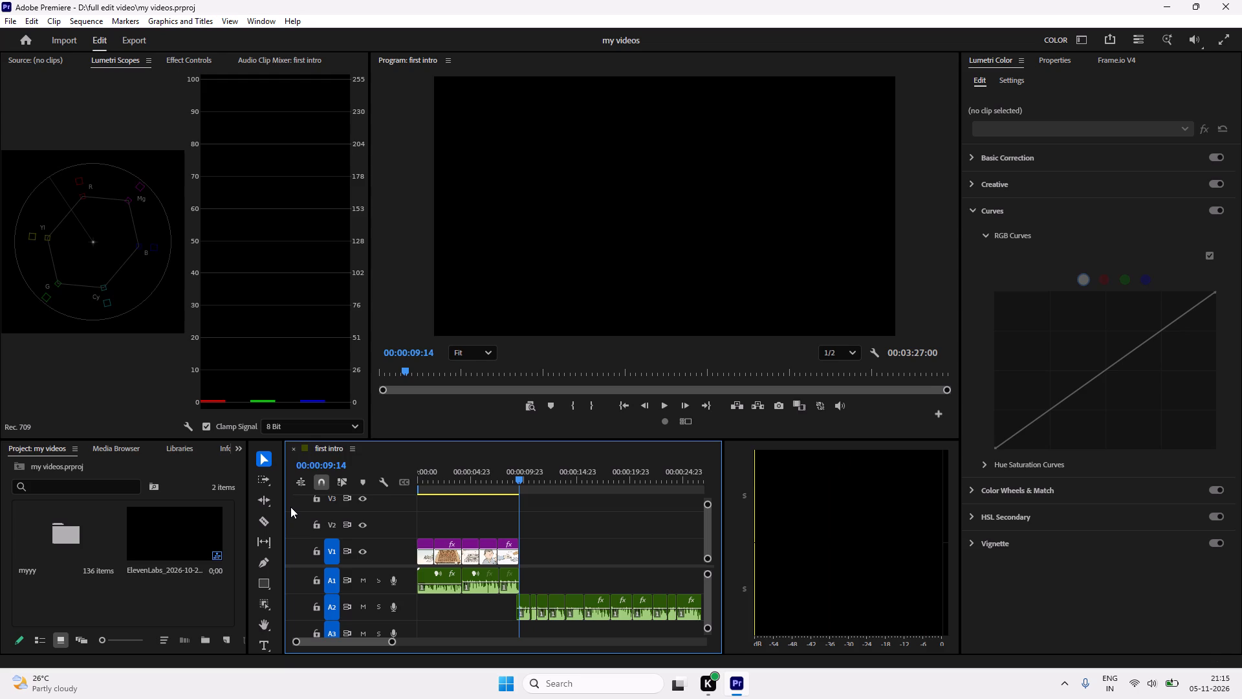
pyautogui.press('space')
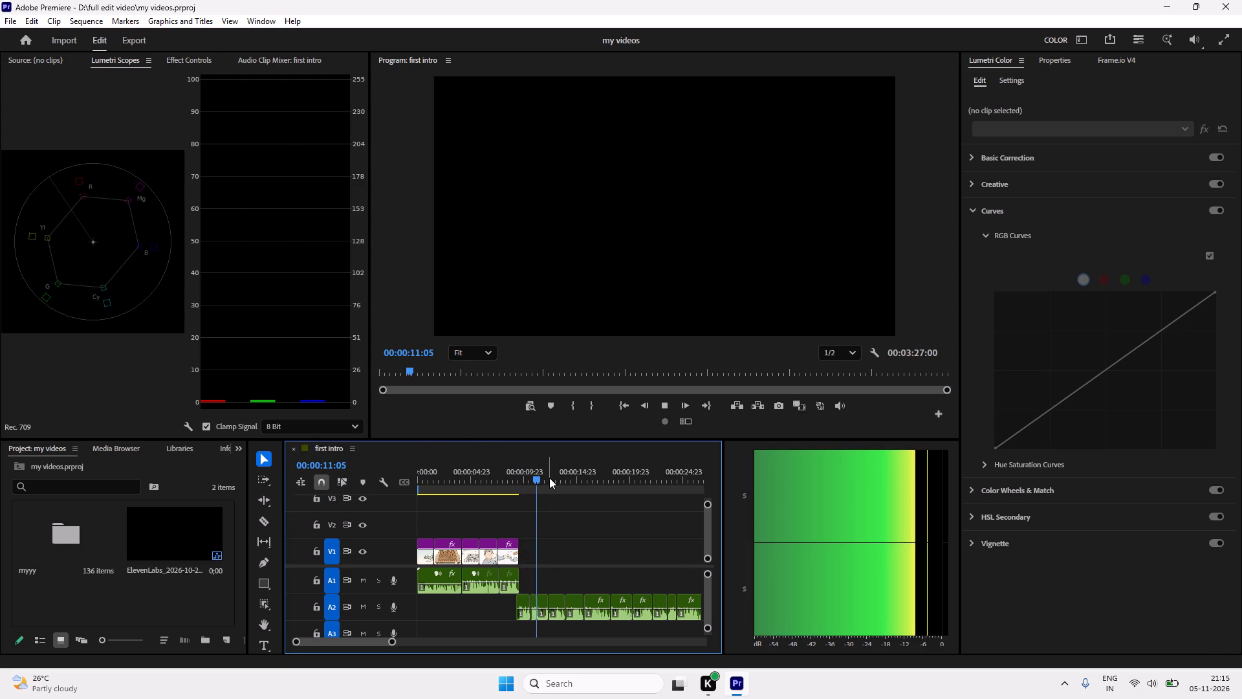
pyautogui.moveTo(538, 482); pyautogui.dragTo(153, 517)
pyautogui.press('space')
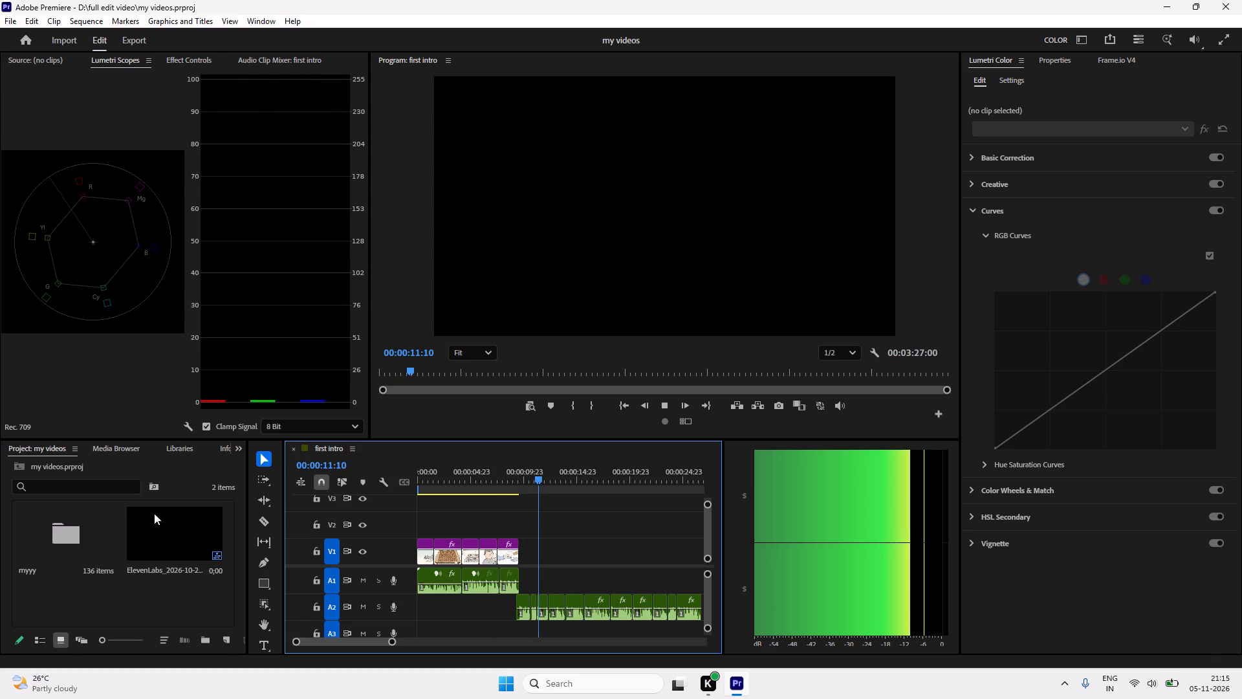
# Replay the narration around the end of the last V1 image and into the part without pictures.
pyautogui.moveTo(580, 480); pyautogui.dragTo(497, 496)
pyautogui.press('space')
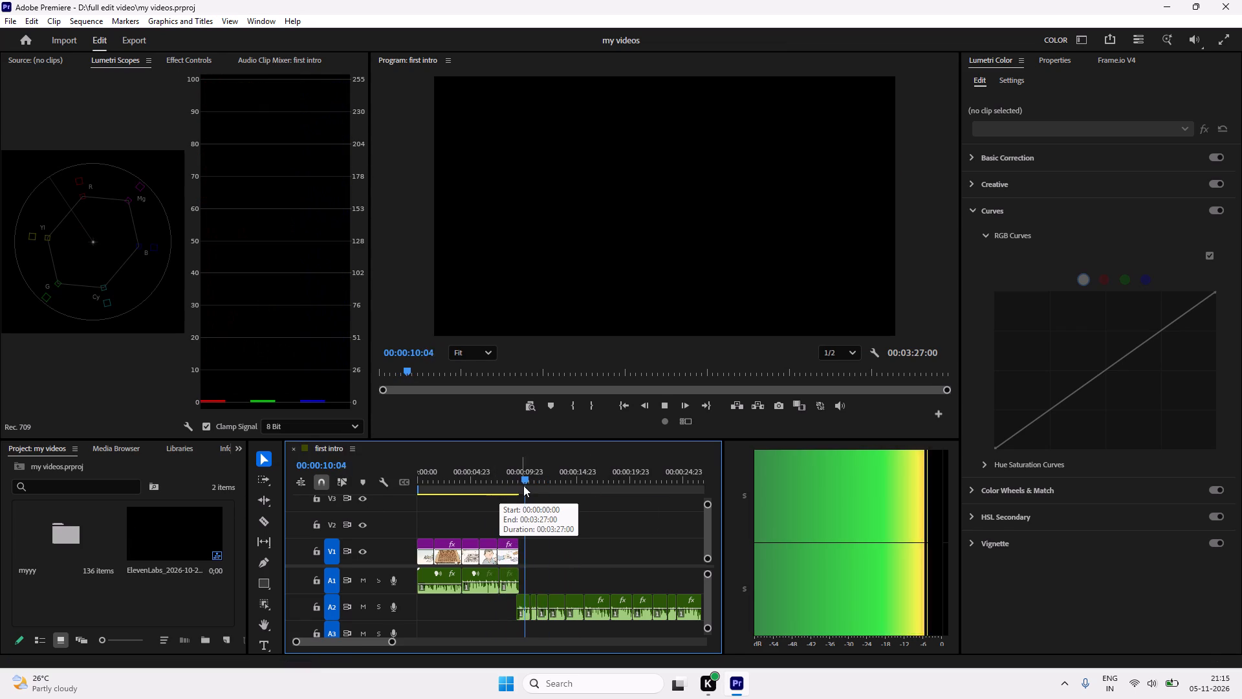
pyautogui.press('space')
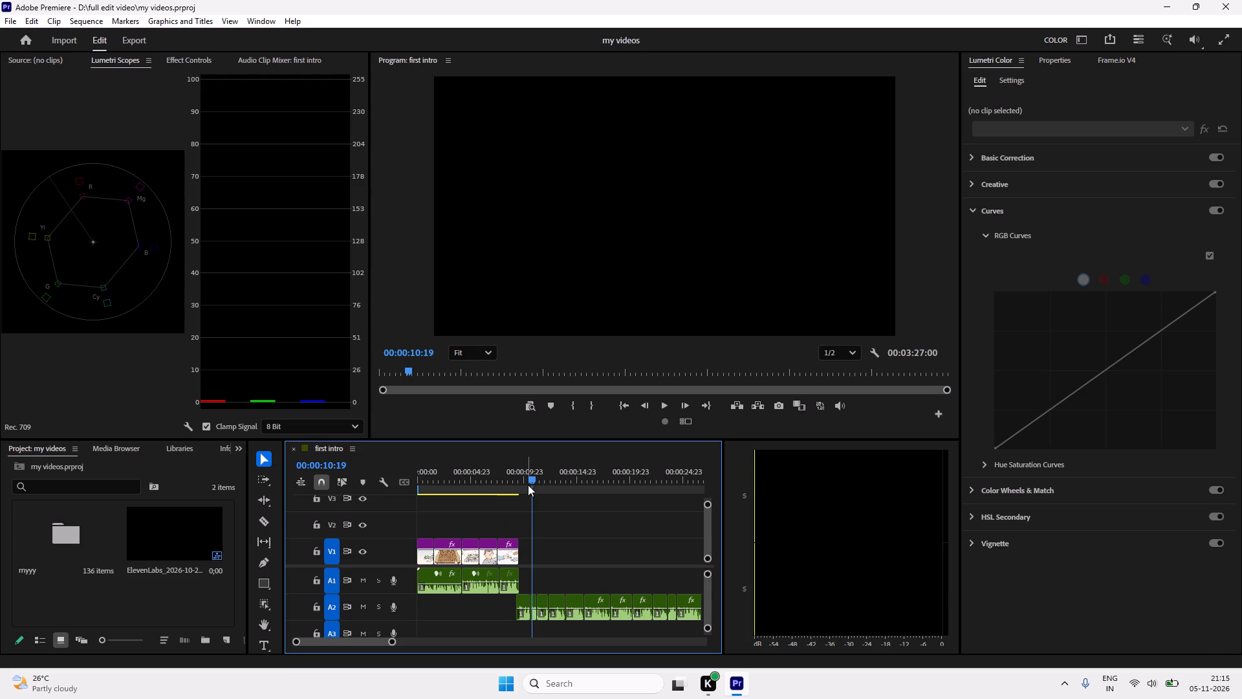
pyautogui.press('space')
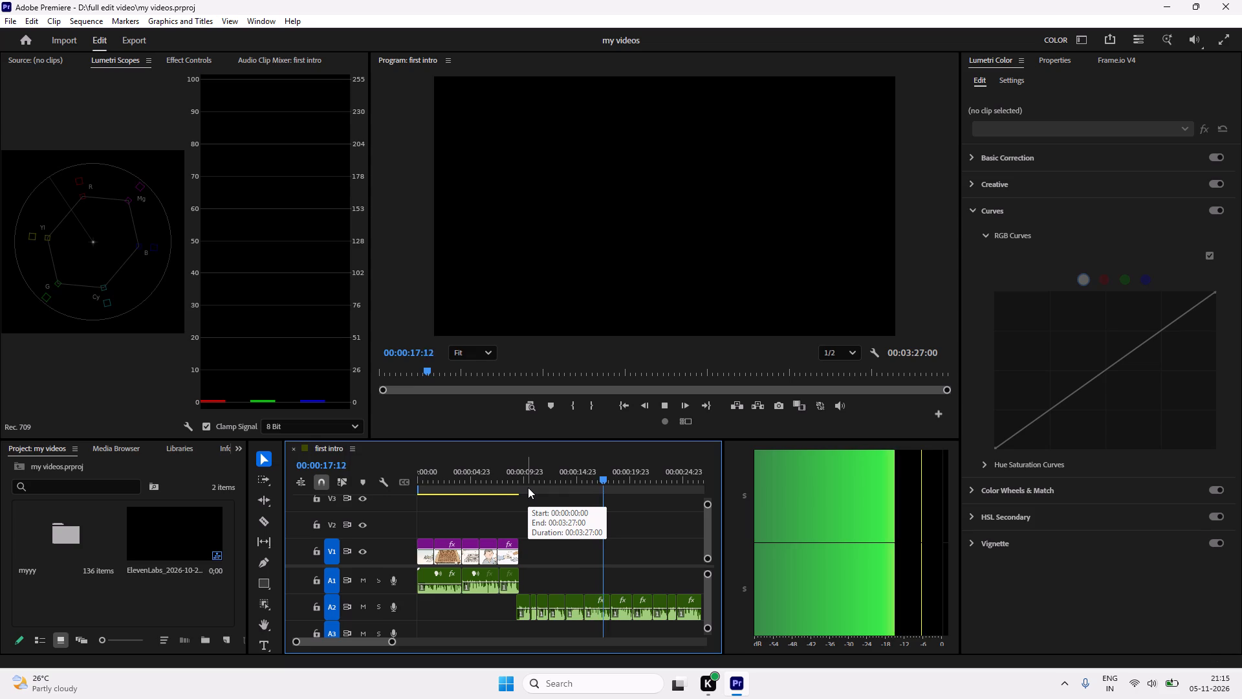
pyautogui.moveTo(633, 470); pyautogui.dragTo(471, 513)
pyautogui.press('space')
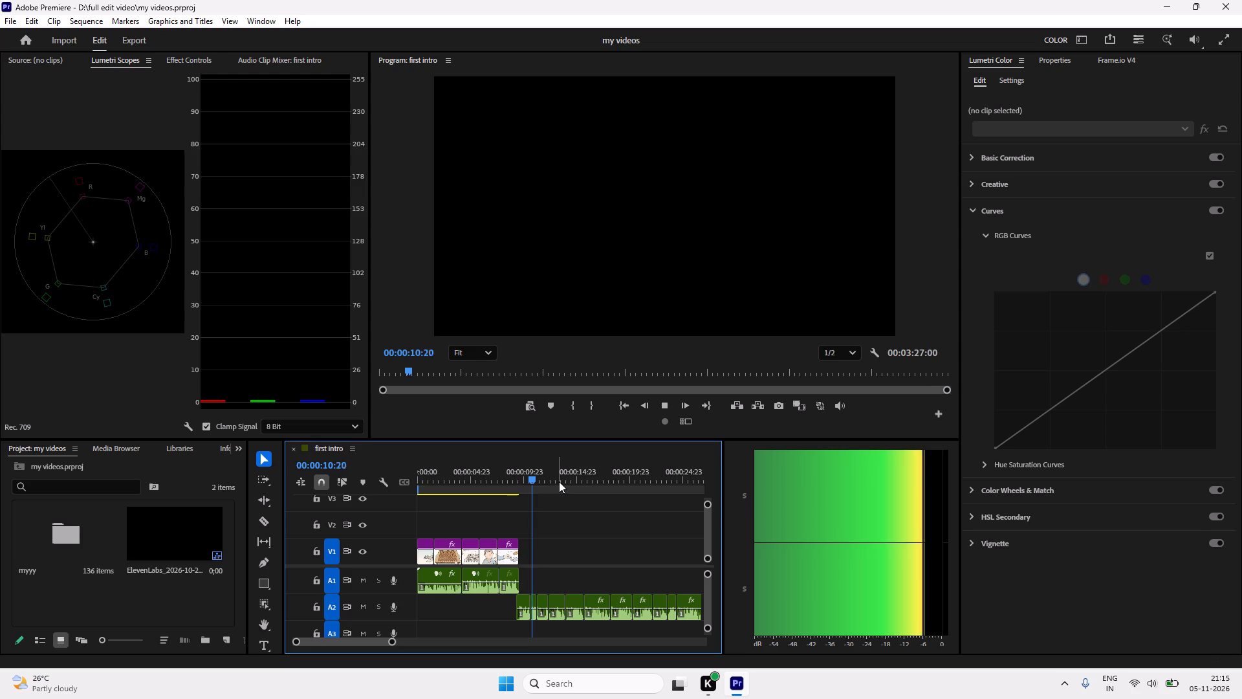
pyautogui.moveTo(566, 476); pyautogui.dragTo(464, 506)
pyautogui.press('space')
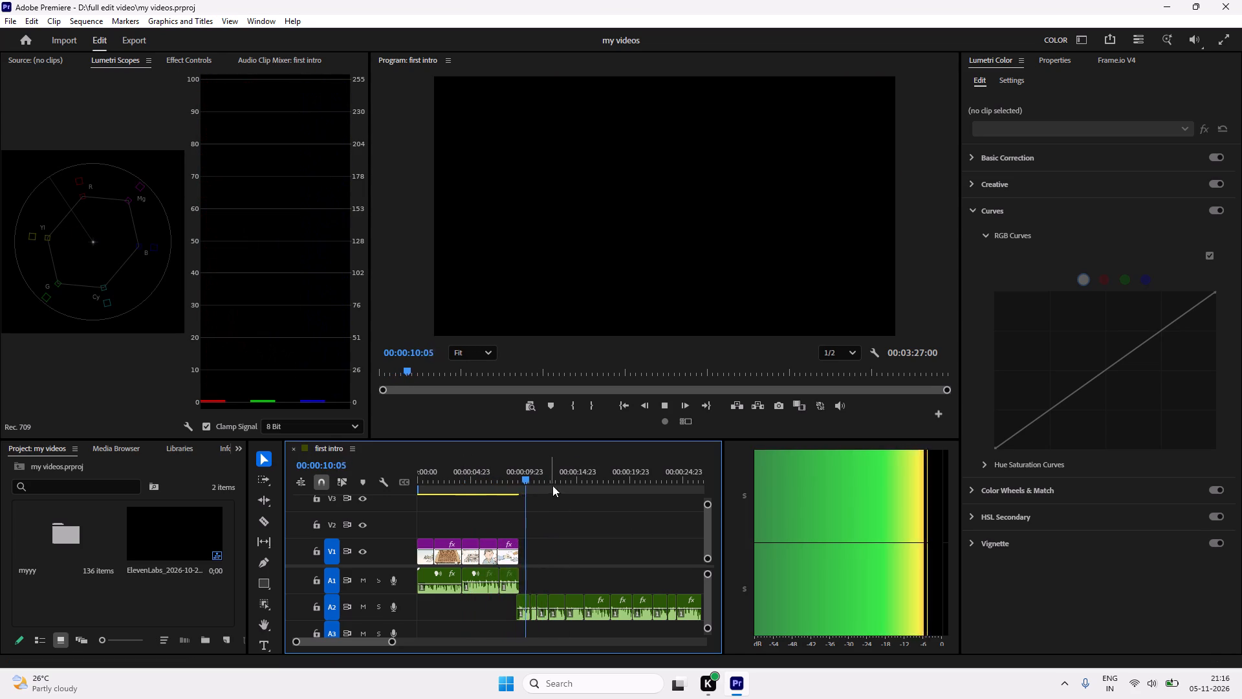
pyautogui.moveTo(535, 485); pyautogui.dragTo(318, 522)
pyautogui.press('space')
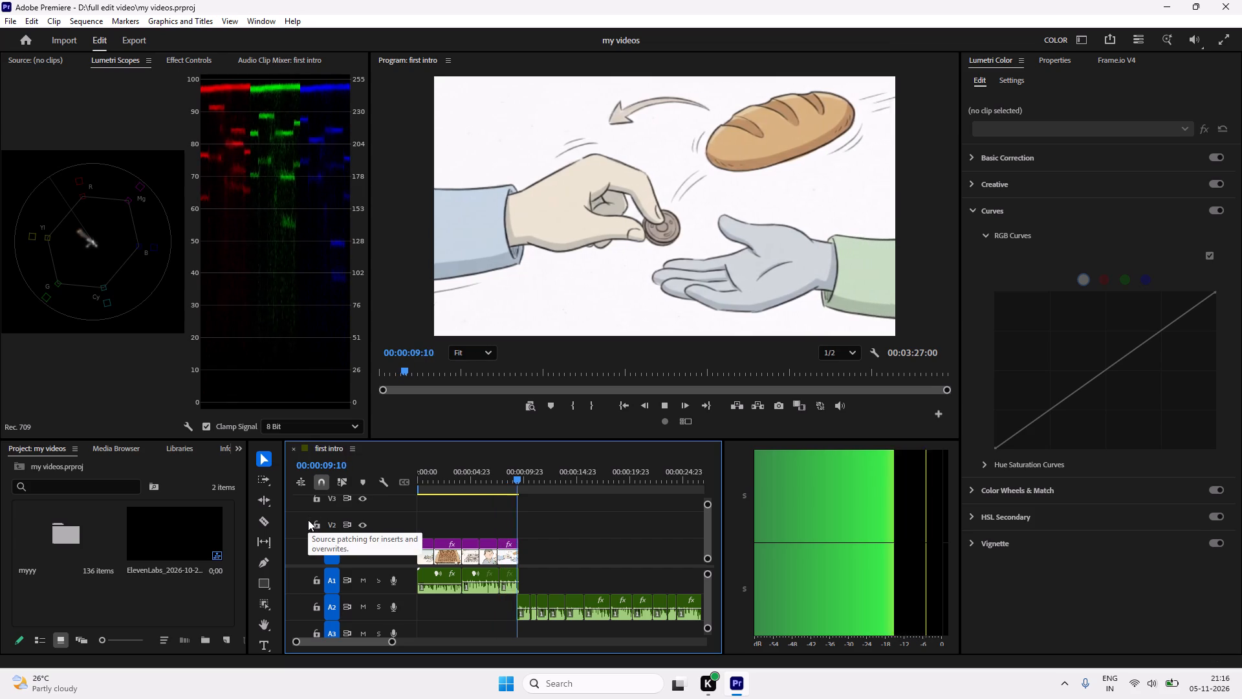
pyautogui.press('space')
pyautogui.moveTo(548, 475); pyautogui.dragTo(495, 499)
pyautogui.moveTo(498, 491); pyautogui.dragTo(488, 491)
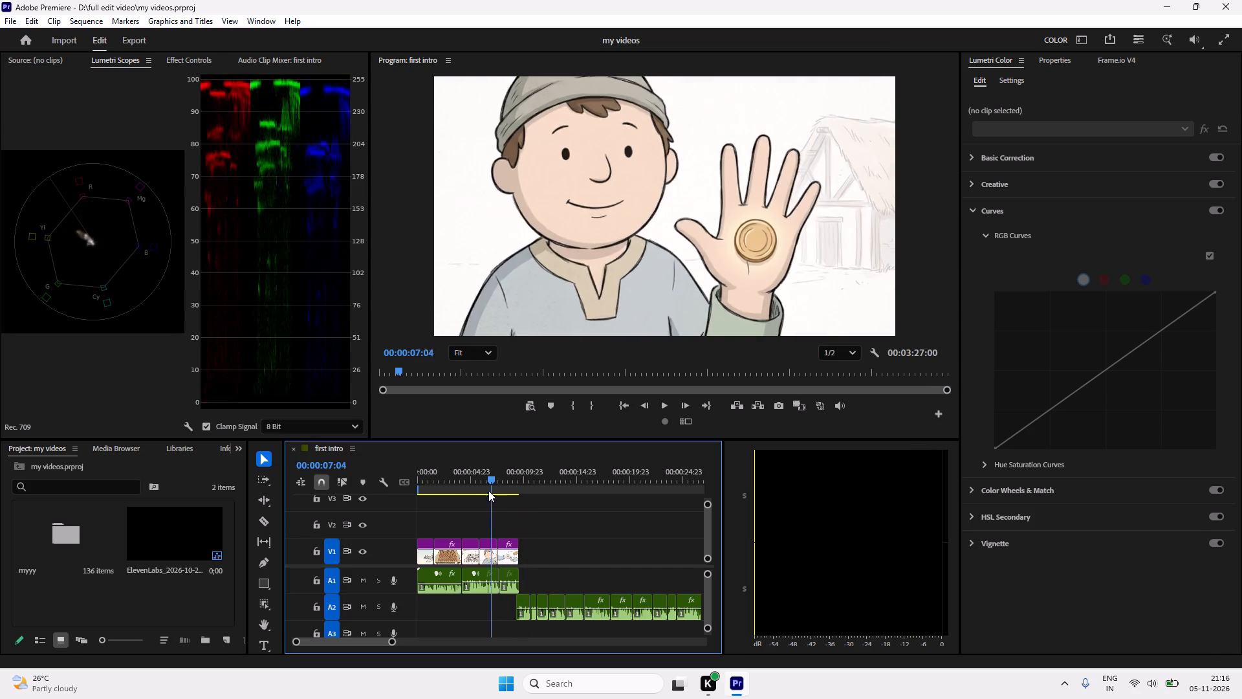
pyautogui.moveTo(488, 491); pyautogui.dragTo(483, 492)
pyautogui.press('space')
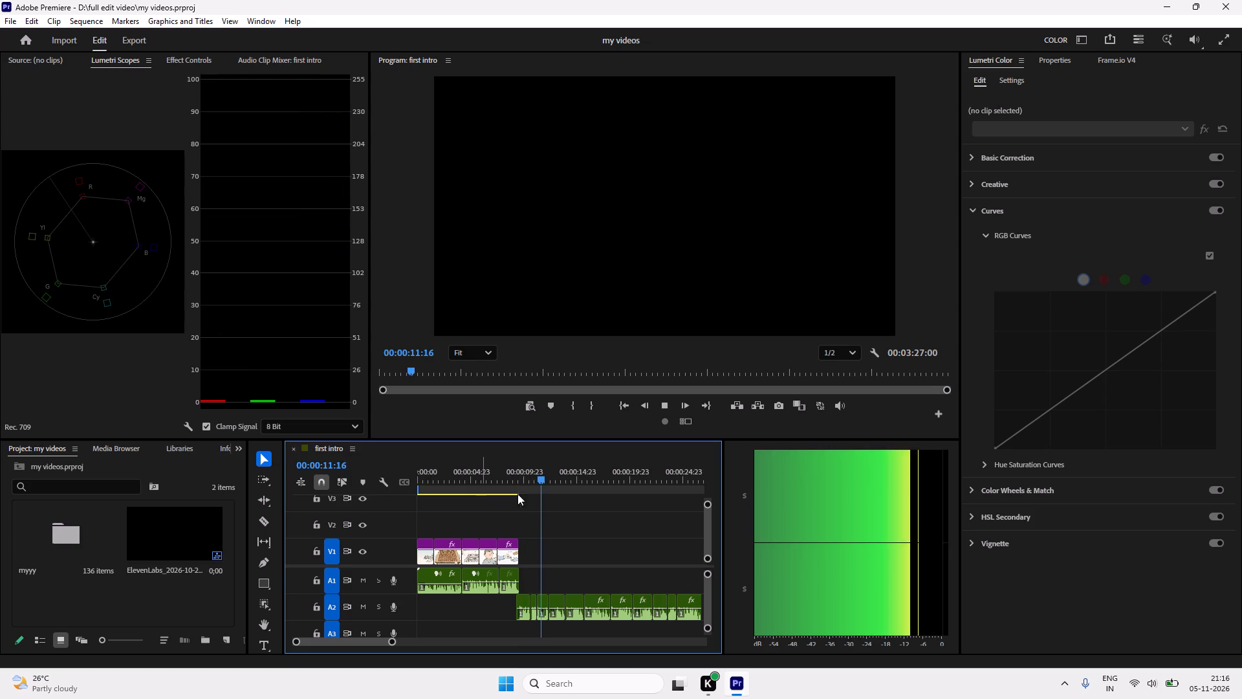
pyautogui.press('space')
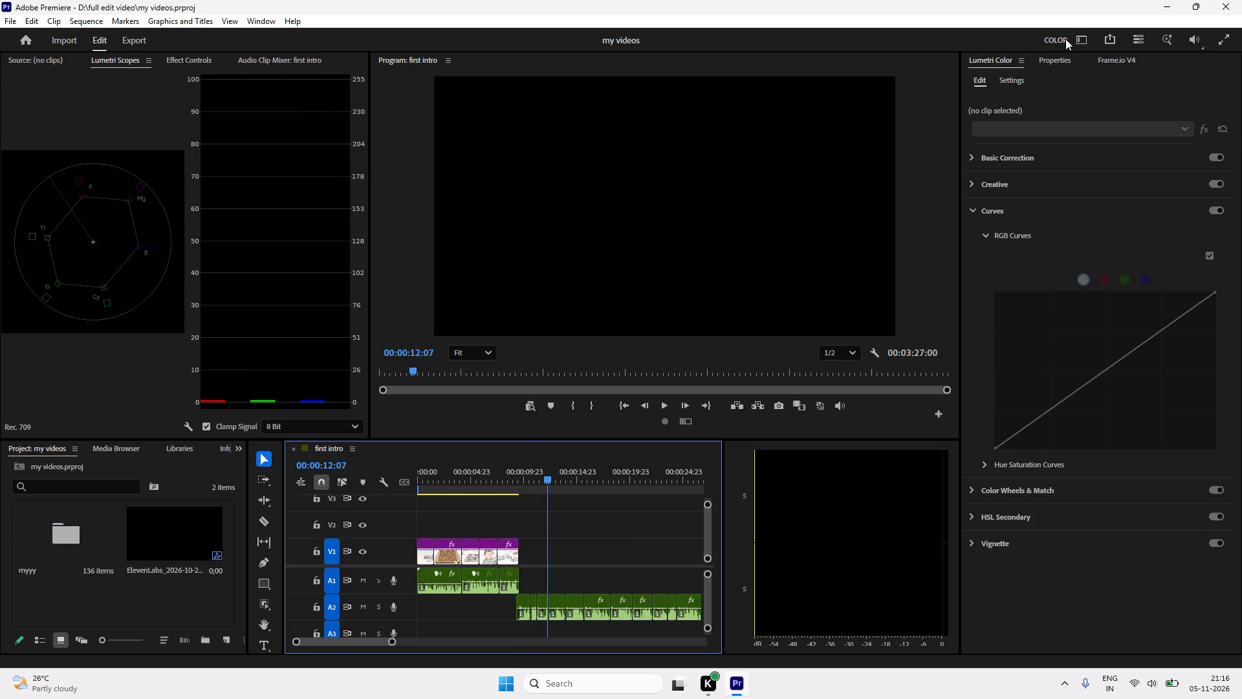
# Switch to the Editing workspace.
pyautogui.click(1087, 35)
pyautogui.click(1095, 170)
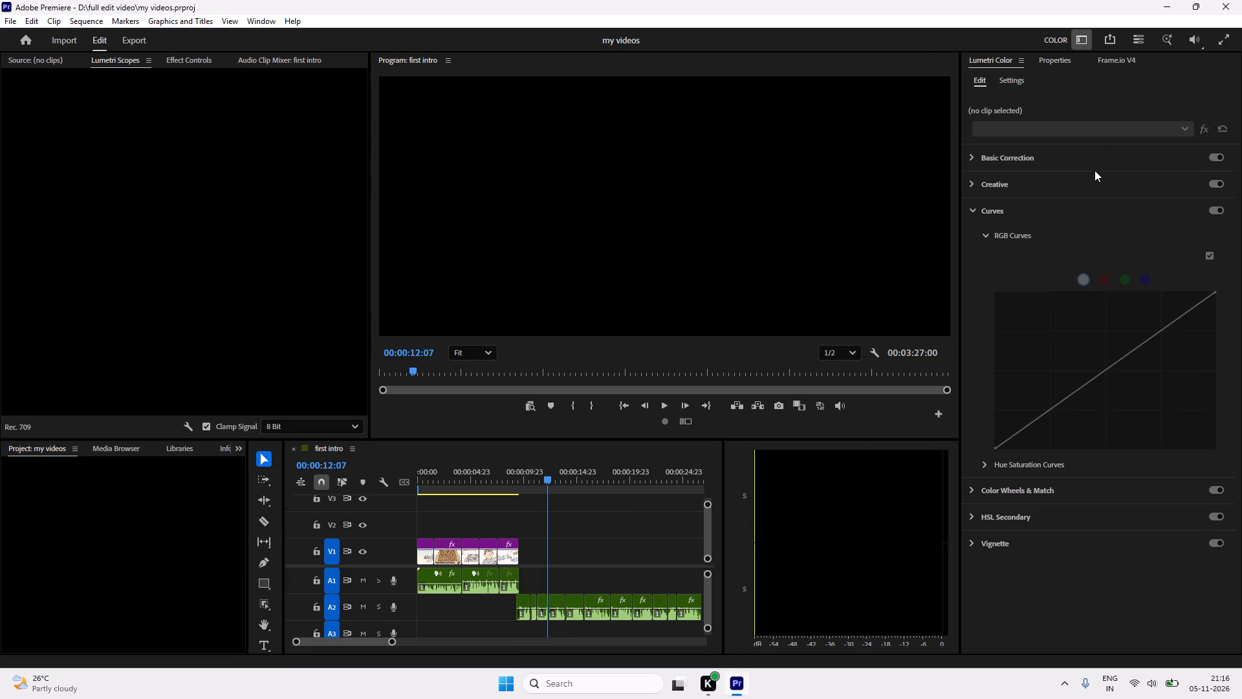
# Replay the end of the last V1 image and the start of the A2 narration to judge how long the image should last.
pyautogui.moveTo(668, 461); pyautogui.dragTo(349, 474)
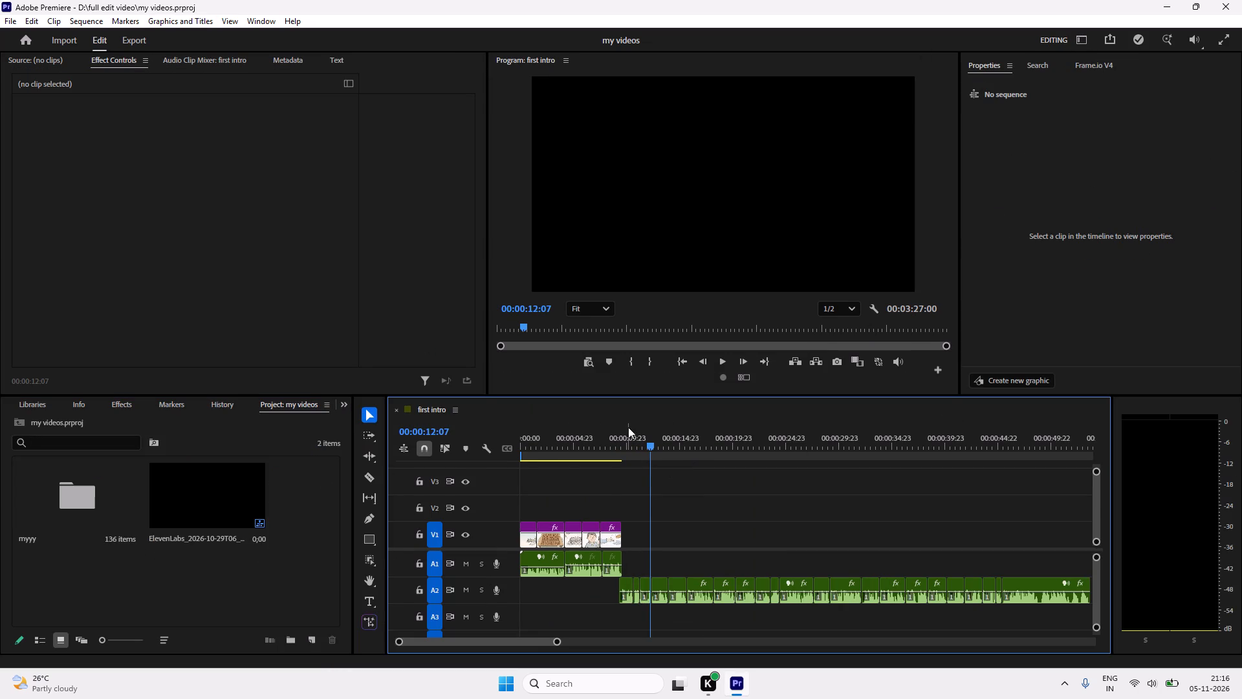
pyautogui.moveTo(660, 444); pyautogui.dragTo(479, 472)
pyautogui.press('space')
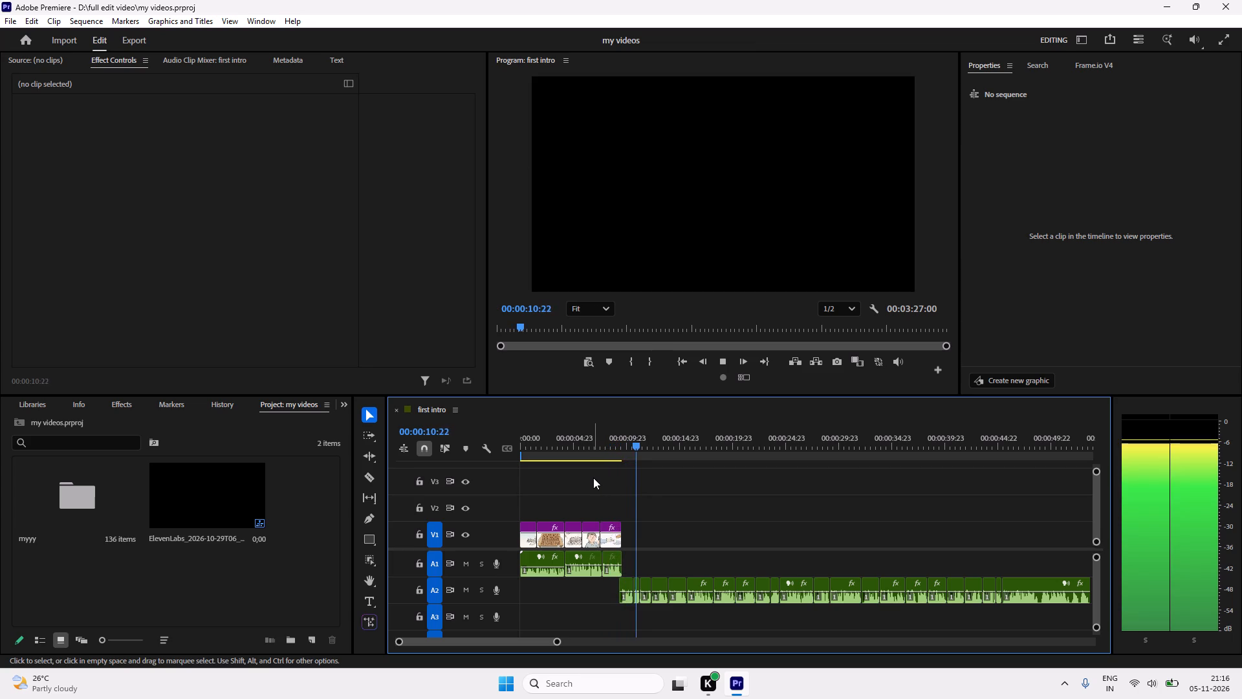
pyautogui.press('space')
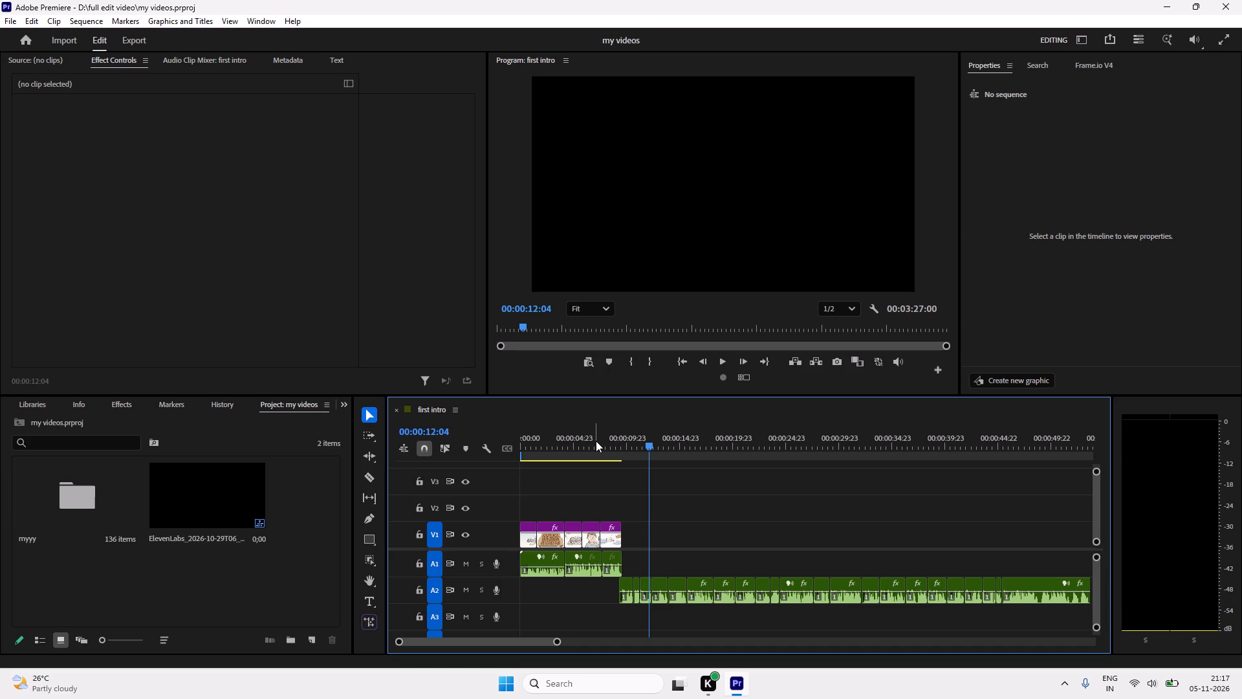
pyautogui.moveTo(697, 430); pyautogui.dragTo(619, 457)
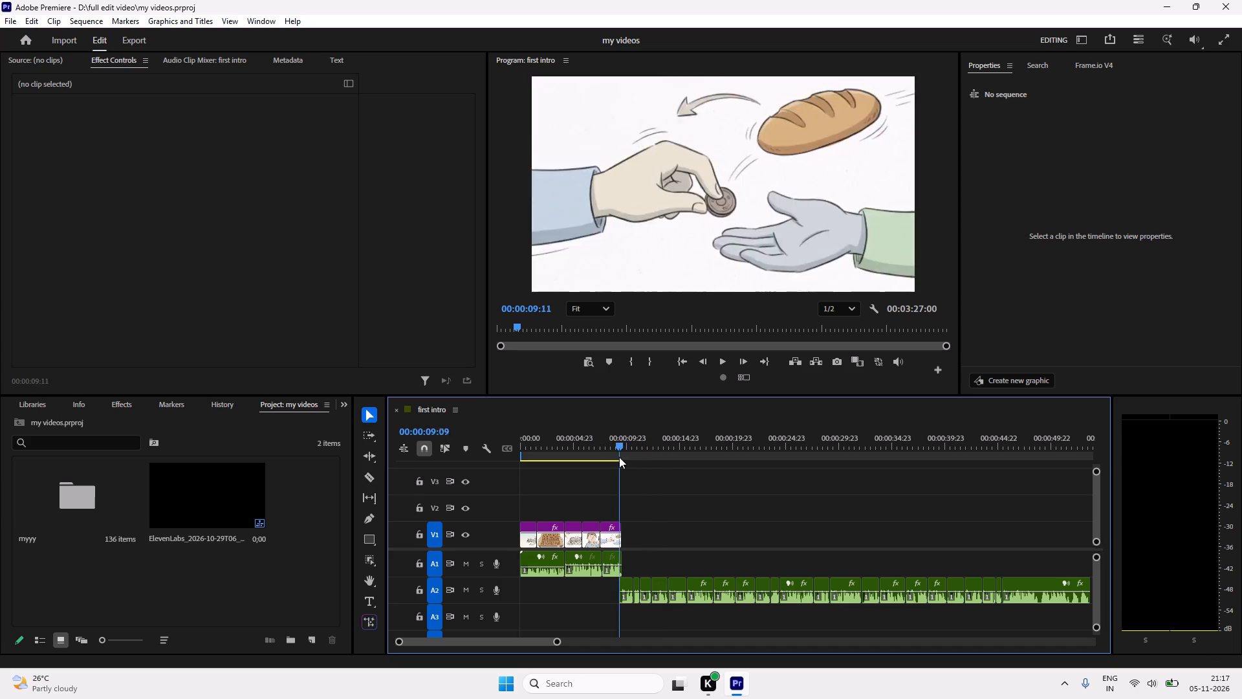
pyautogui.moveTo(619, 457); pyautogui.dragTo(591, 458)
pyautogui.press('space')
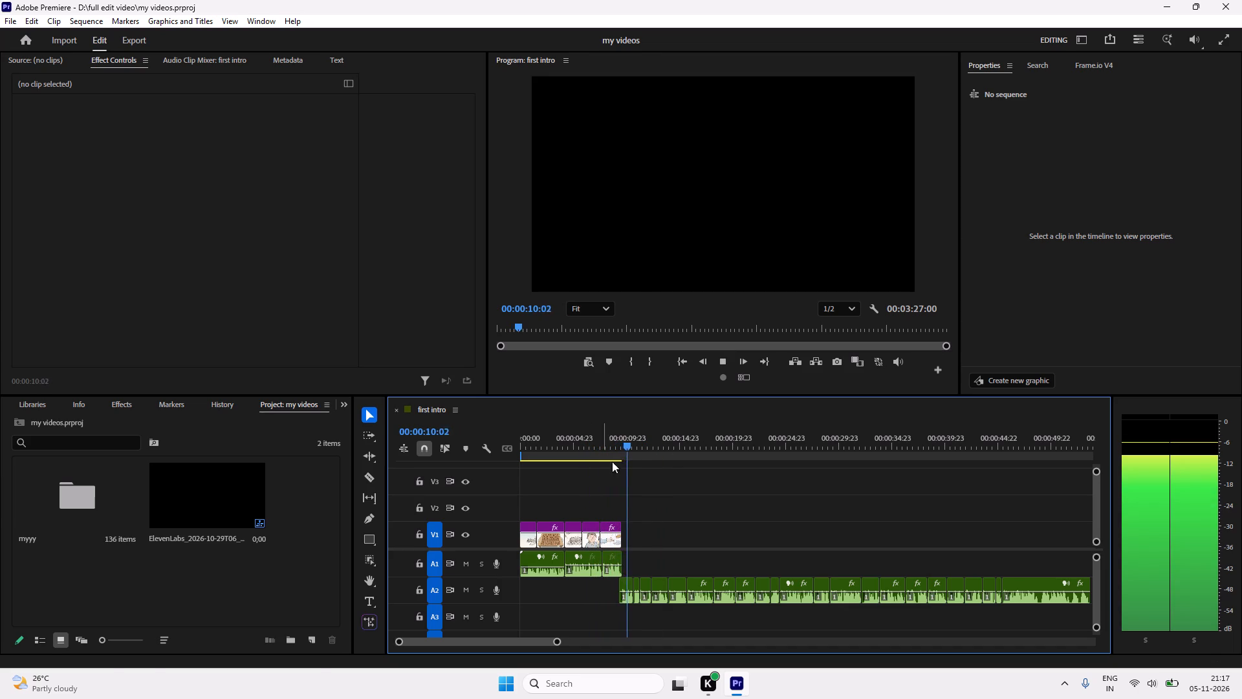
pyautogui.press('space')
pyautogui.moveTo(649, 439); pyautogui.dragTo(618, 445)
pyautogui.moveTo(617, 444); pyautogui.dragTo(581, 449)
pyautogui.press('space')
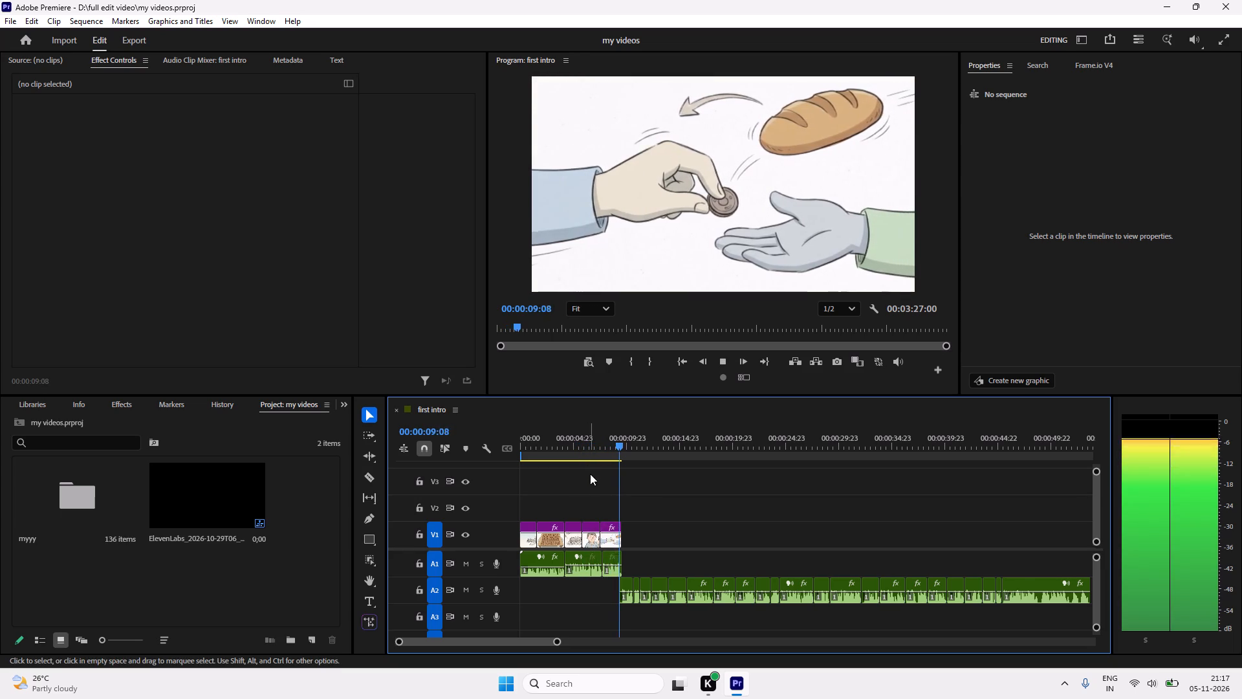
pyautogui.press('space')
# Extend the end of the last image clip on V1, the coin-for-bread cartoon, by 00:00:01:03 over the A2 narration.
pyautogui.moveTo(623, 537); pyautogui.dragTo(637, 538)
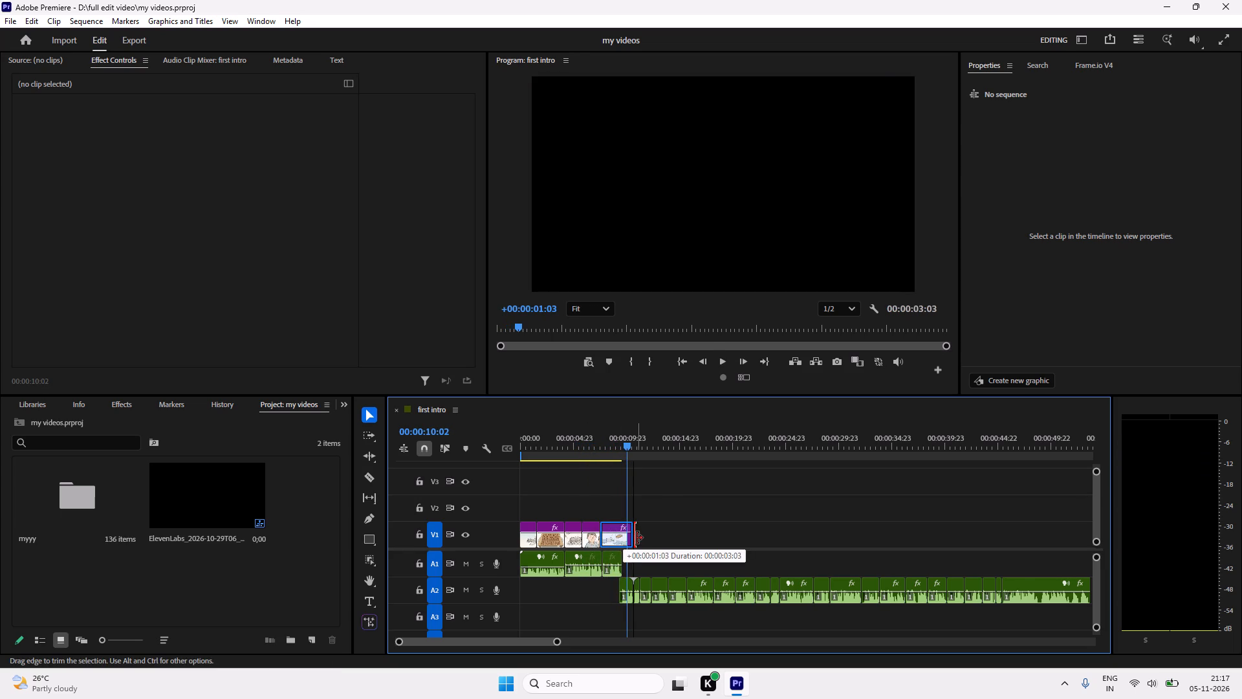
pyautogui.moveTo(637, 538); pyautogui.dragTo(634, 540)
# Examine the extended coin-for-bread clip at a closer timeline zoom, playing its end against the narration on A2.
pyautogui.click(634, 447)
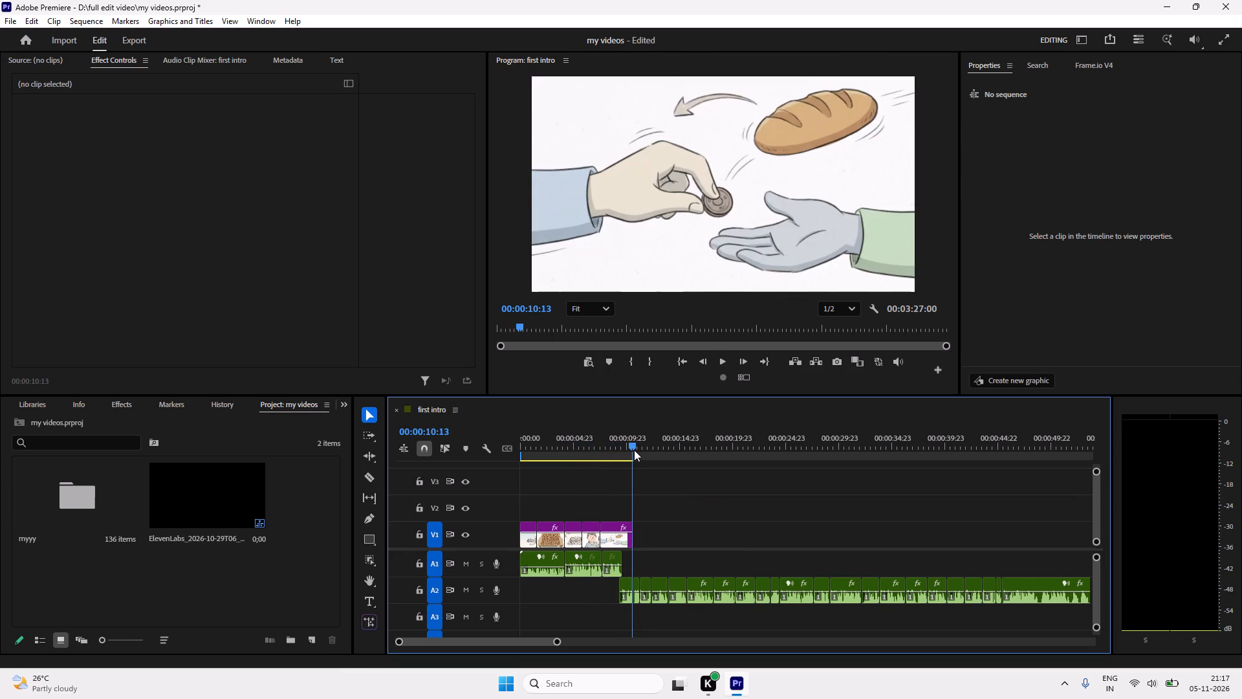
pyautogui.moveTo(560, 644); pyautogui.dragTo(568, 649)
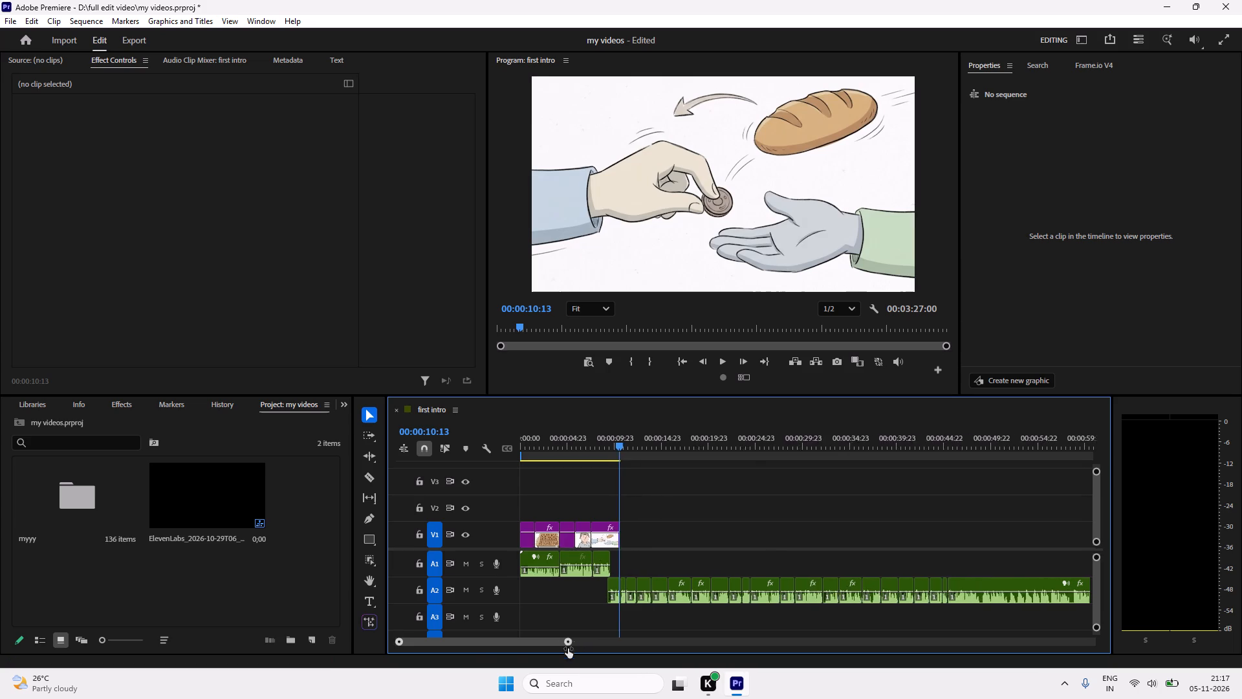
pyautogui.moveTo(568, 649); pyautogui.dragTo(459, 651)
pyautogui.scroll(-6, 831, 540)
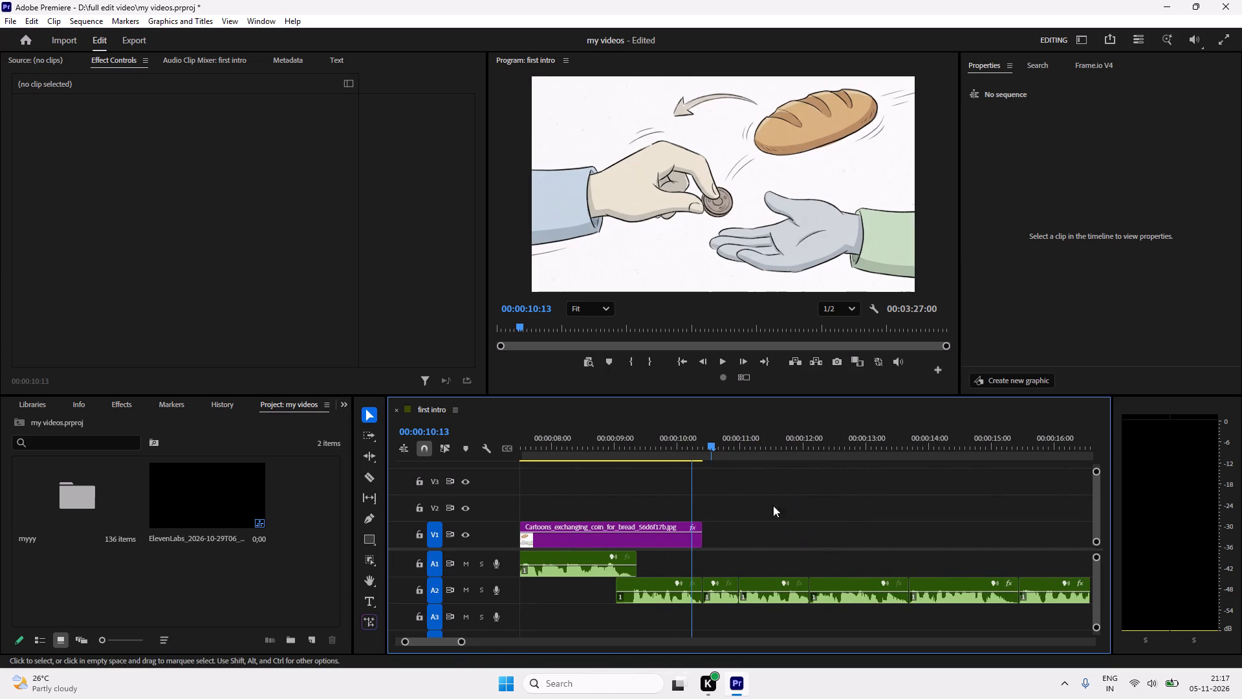
pyautogui.moveTo(682, 442); pyautogui.dragTo(659, 443)
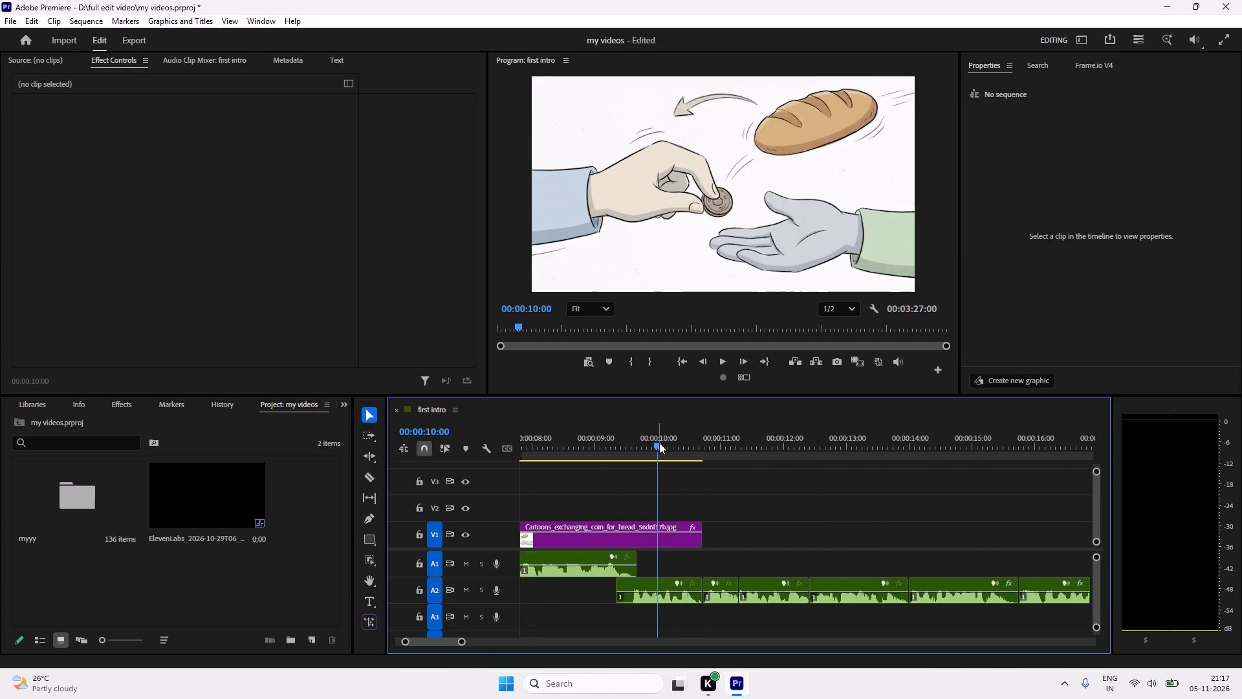
pyautogui.press('space')
pyautogui.moveTo(748, 443); pyautogui.dragTo(530, 484)
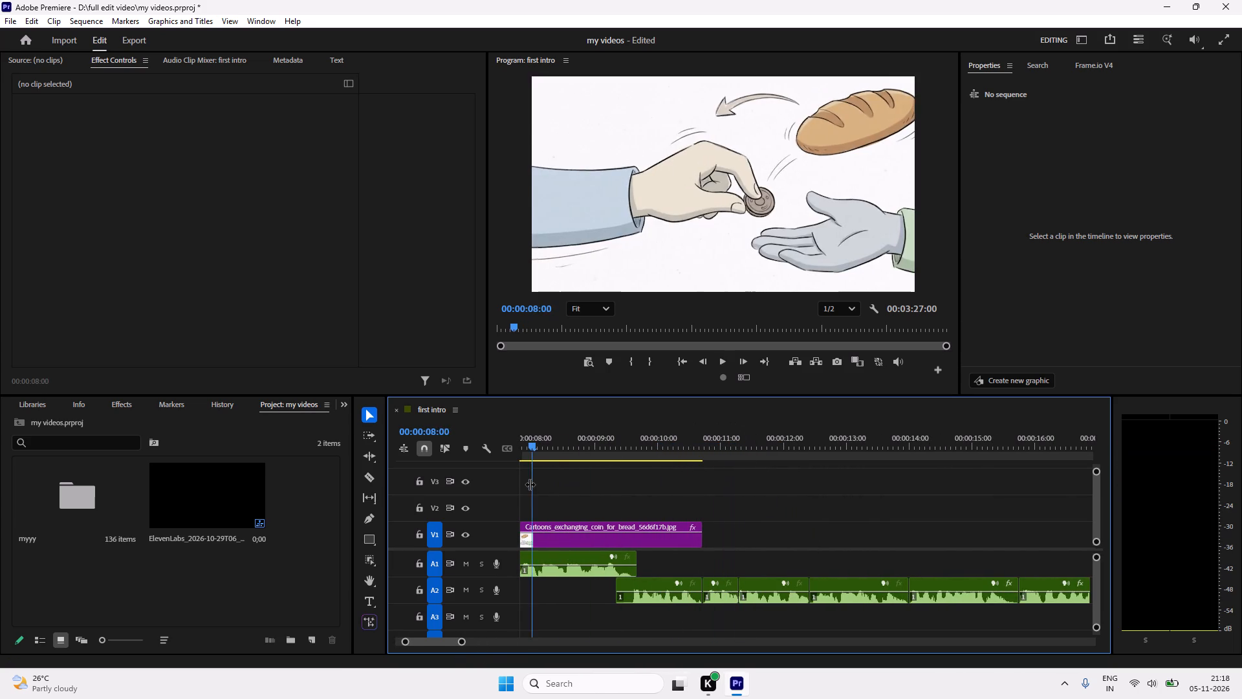
pyautogui.moveTo(530, 484); pyautogui.dragTo(530, 484)
pyautogui.press('space')
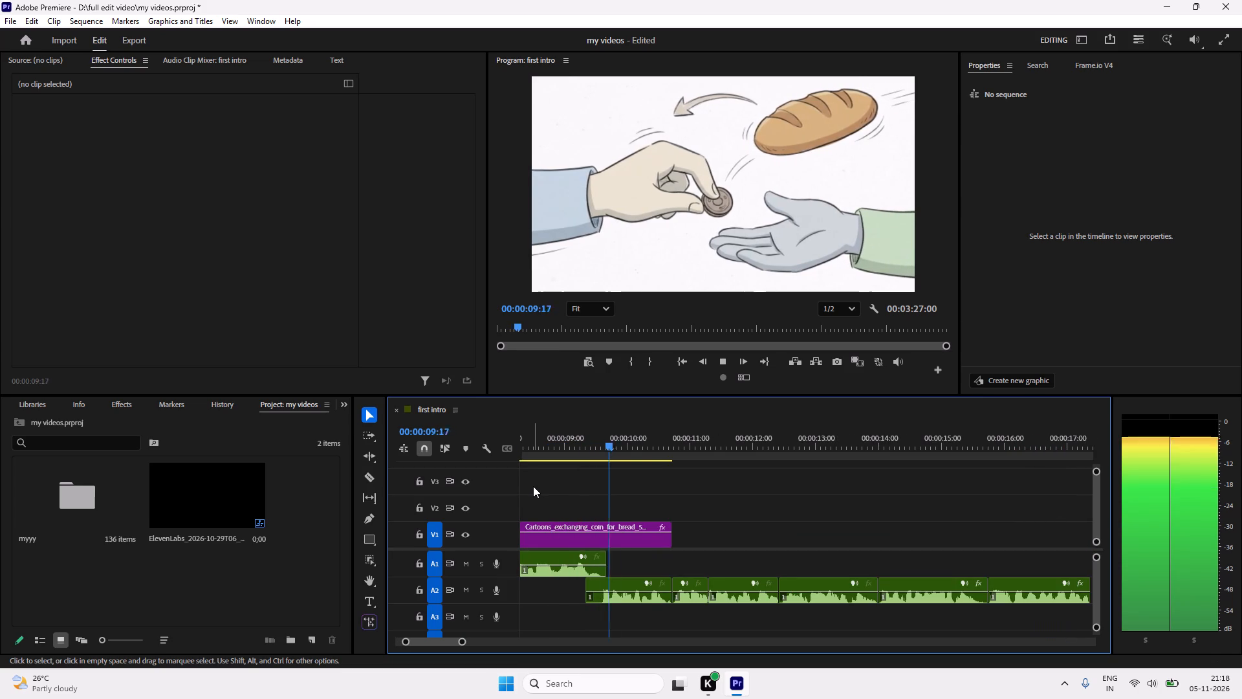
pyautogui.press('space')
pyautogui.moveTo(687, 451); pyautogui.dragTo(630, 455)
pyautogui.press('space')
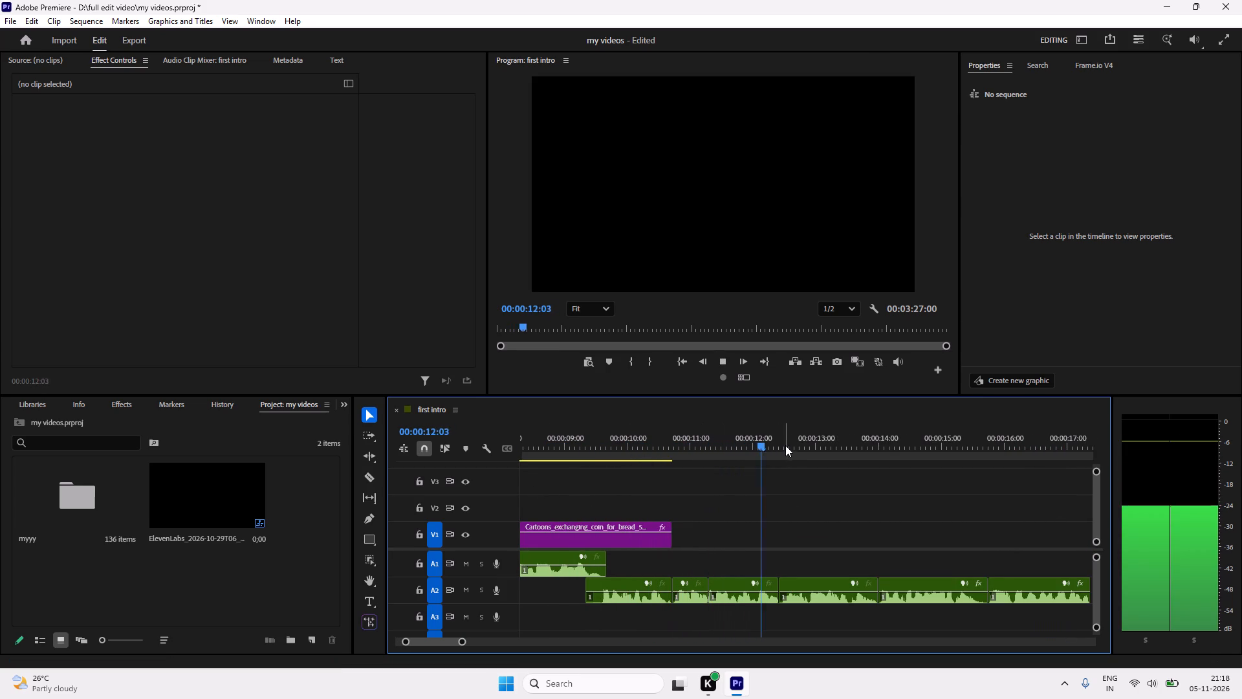
# Replay the end of the coin-for-bread clip repeatedly against the A2 narration to judge where the next image should start.
pyautogui.moveTo(780, 449); pyautogui.dragTo(640, 465)
pyautogui.press('space')
pyautogui.press('space')
pyautogui.moveTo(674, 442); pyautogui.dragTo(635, 452)
pyautogui.press('space')
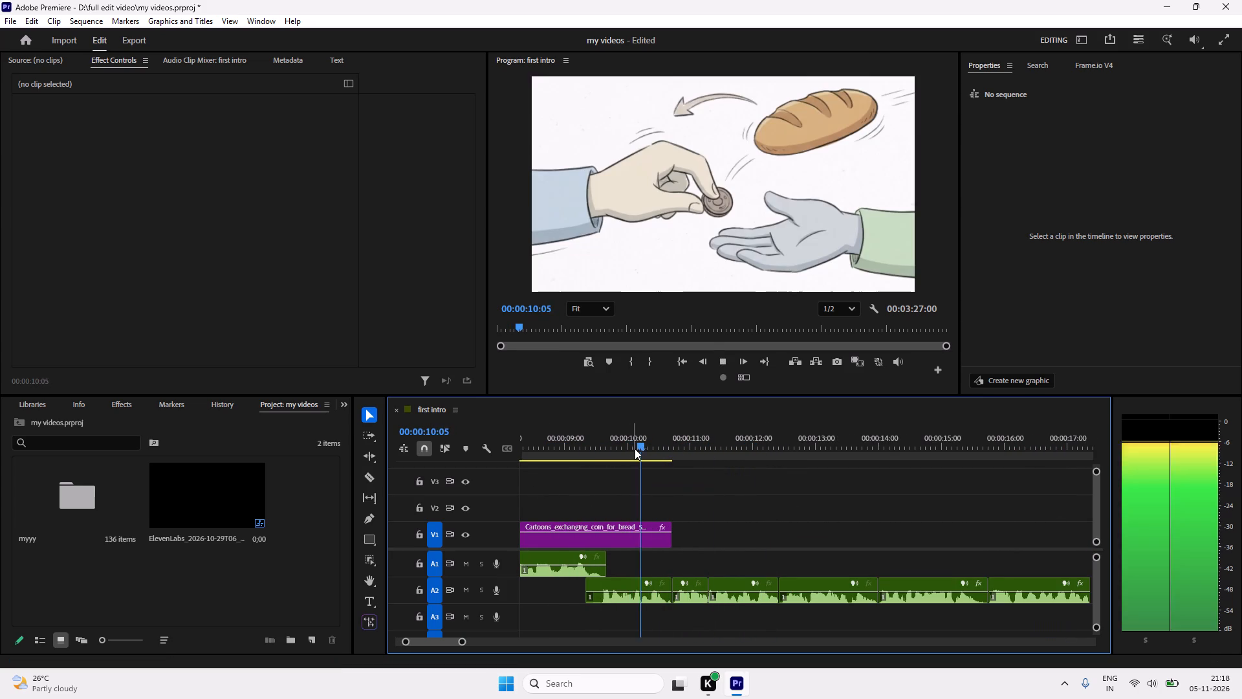
pyautogui.press('space')
pyautogui.press('space')
pyautogui.press('space')
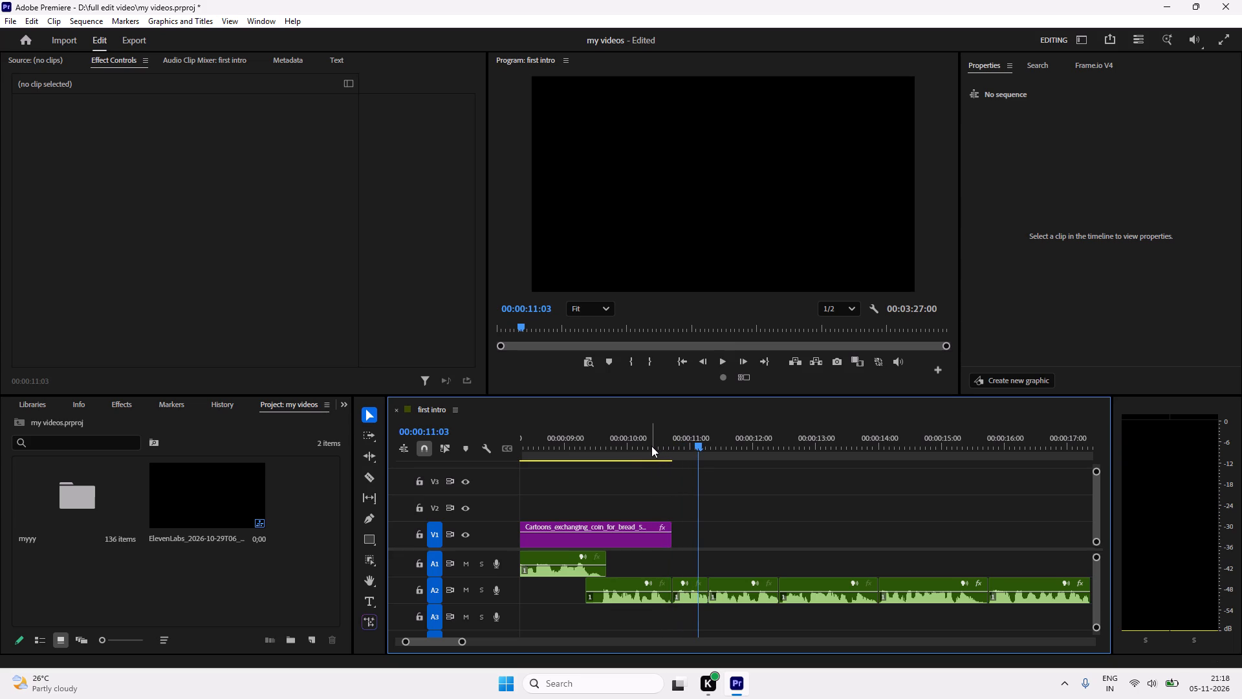
pyautogui.moveTo(704, 452); pyautogui.dragTo(548, 485)
pyautogui.press('space')
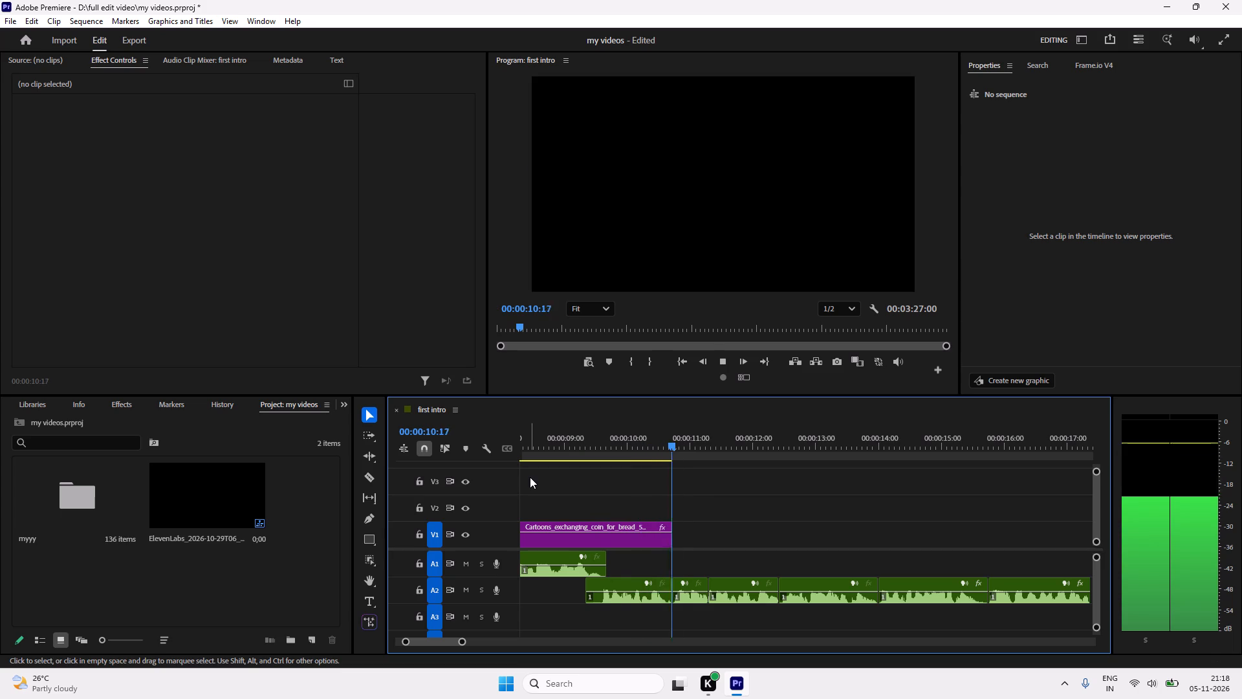
pyautogui.press('space')
pyautogui.moveTo(693, 447); pyautogui.dragTo(551, 461)
pyautogui.press('space')
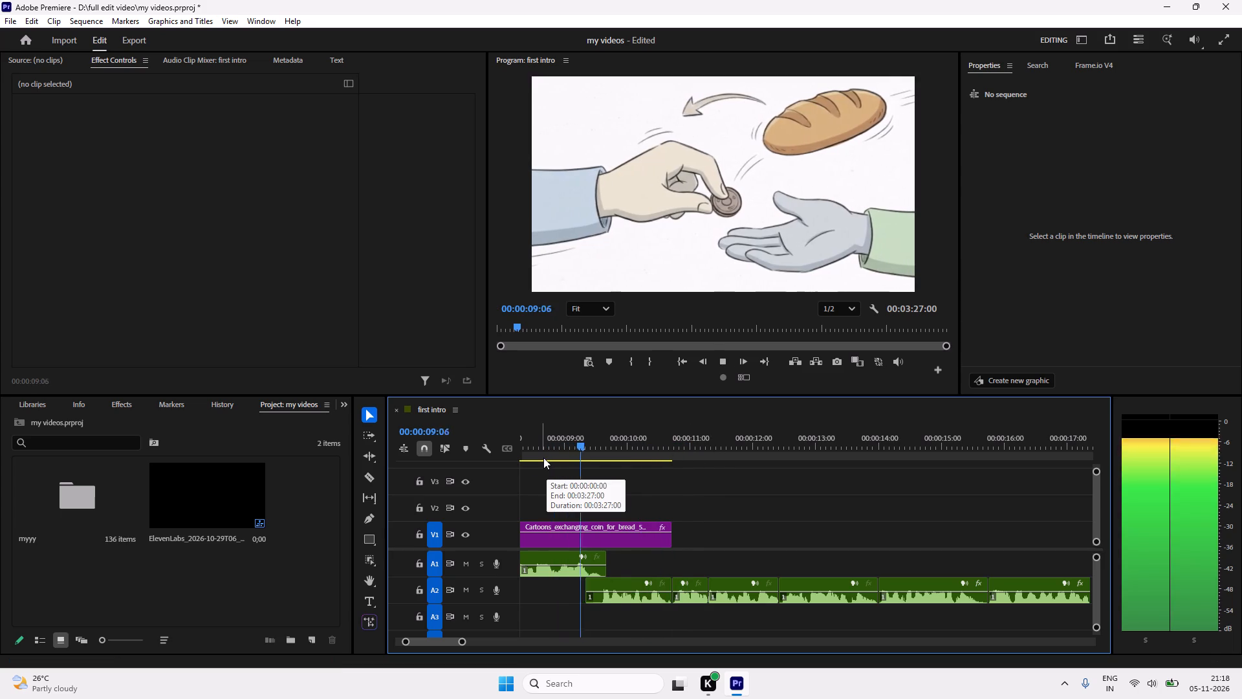
pyautogui.press('space')
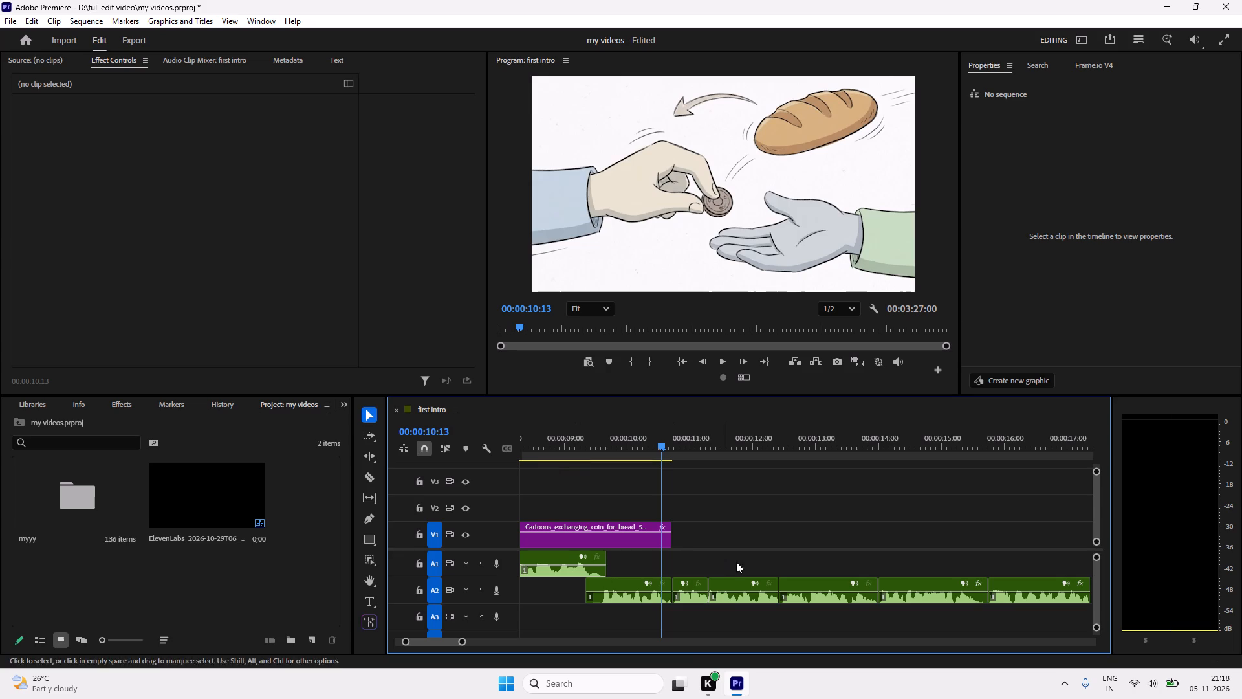
pyautogui.click(561, 689)
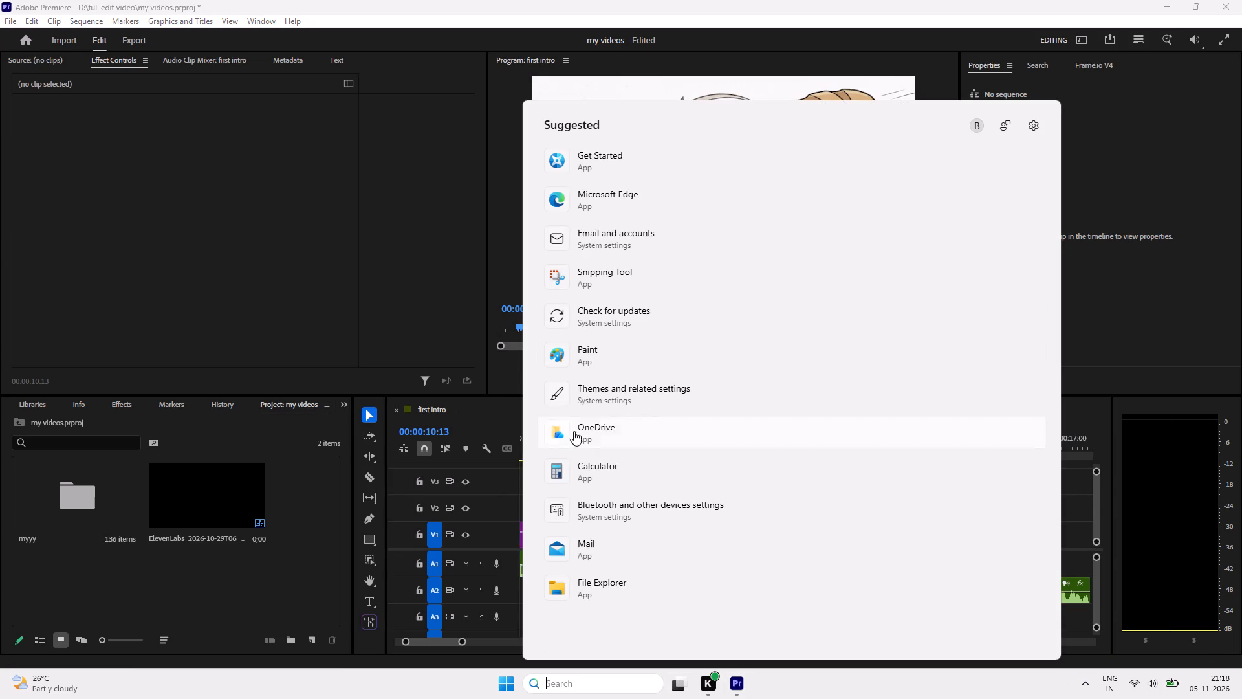
pyautogui.press('c')
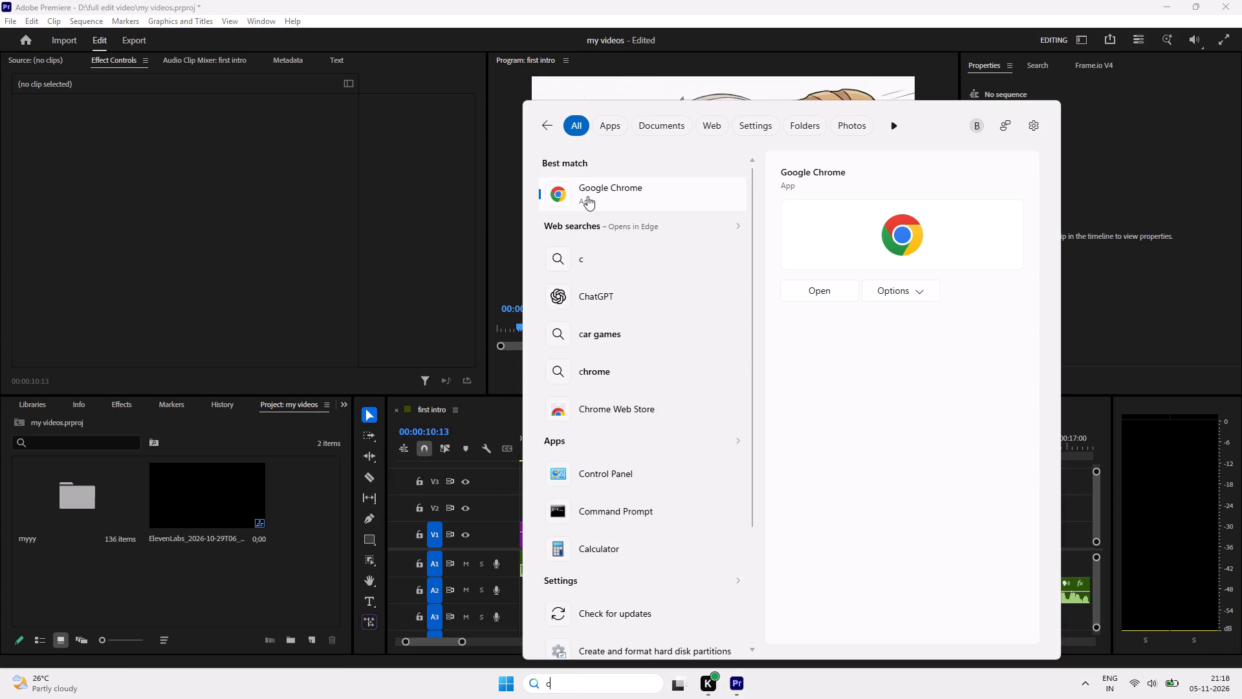
pyautogui.click(608, 186)
pyautogui.click(645, 383)
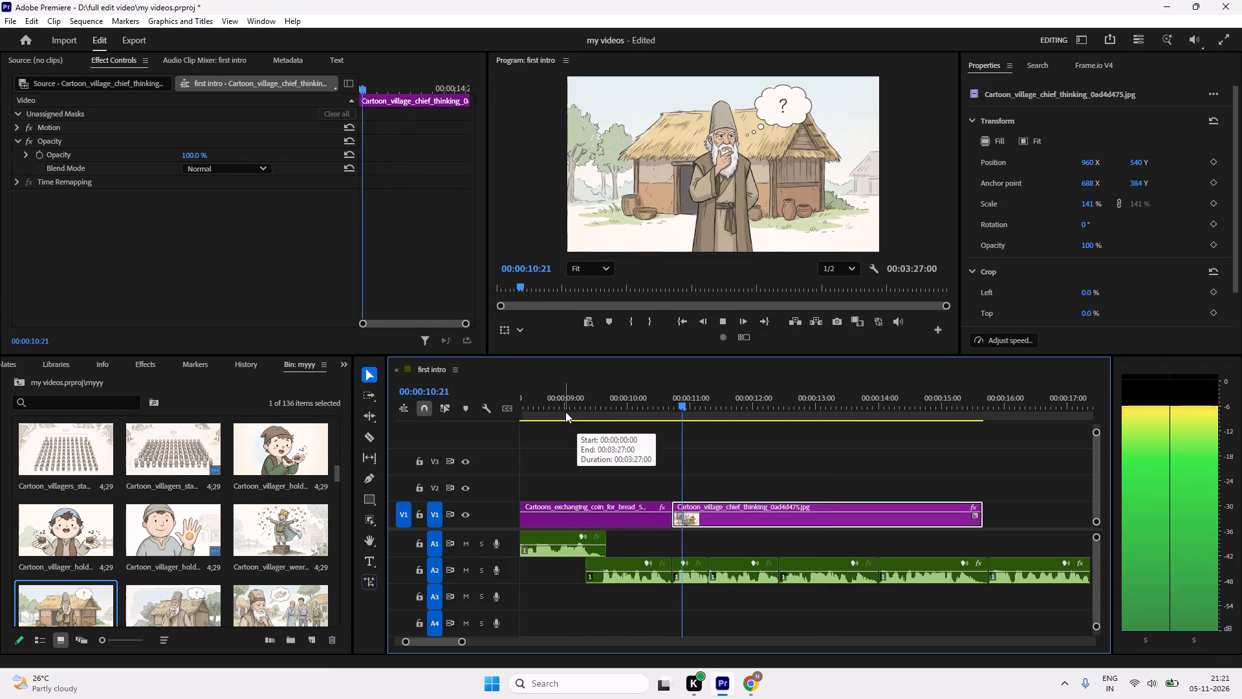
pyautogui.press('space')
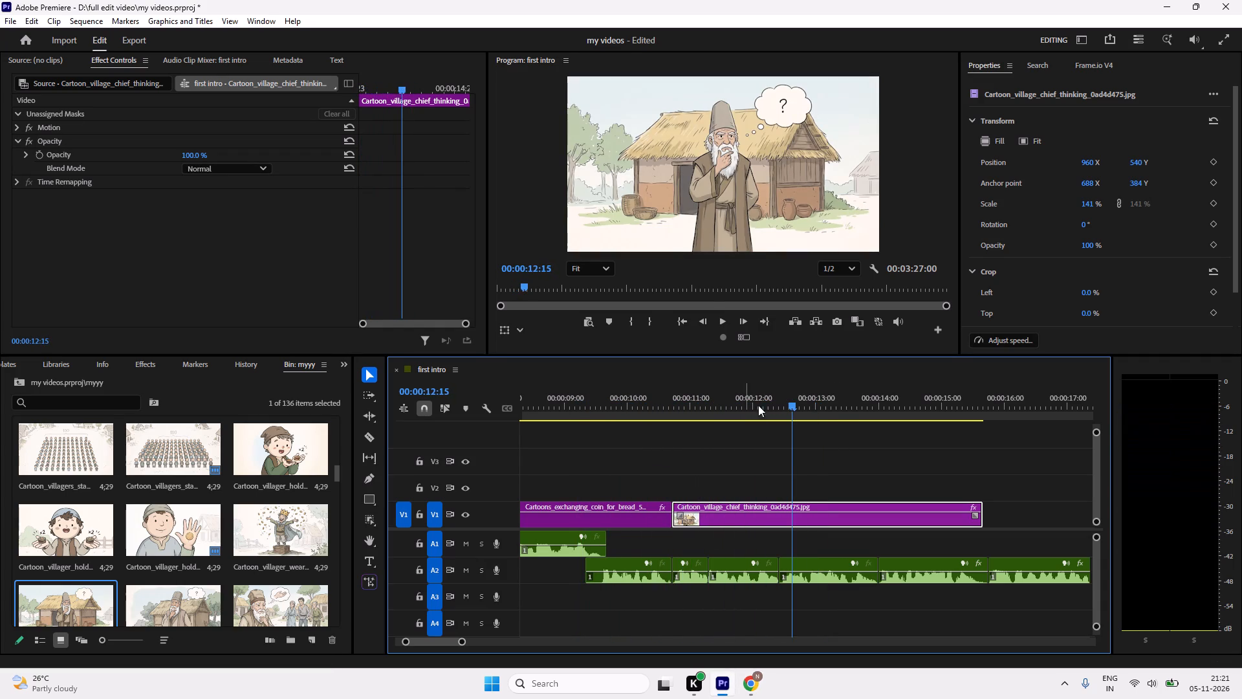
pyautogui.moveTo(783, 425); pyautogui.dragTo(718, 439)
pyautogui.press('space')
pyautogui.moveTo(790, 405); pyautogui.dragTo(741, 425)
pyautogui.press('space')
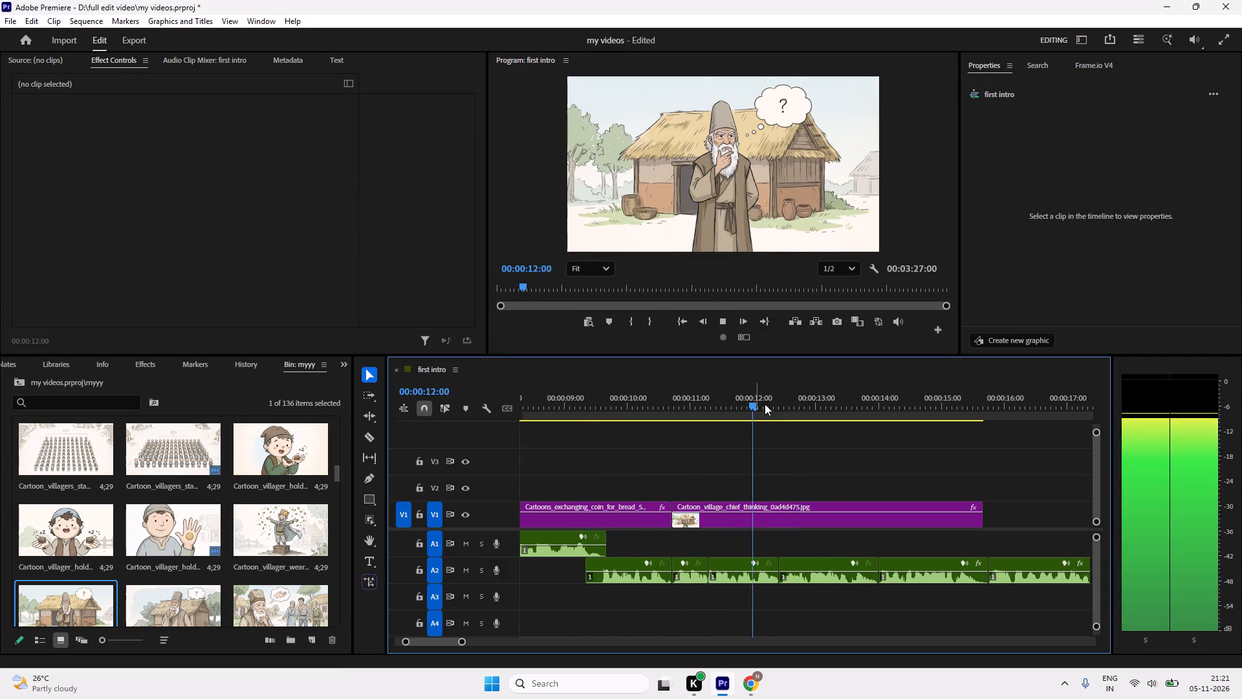
pyautogui.moveTo(765, 405); pyautogui.dragTo(613, 428)
pyautogui.press('space')
pyautogui.press('space')
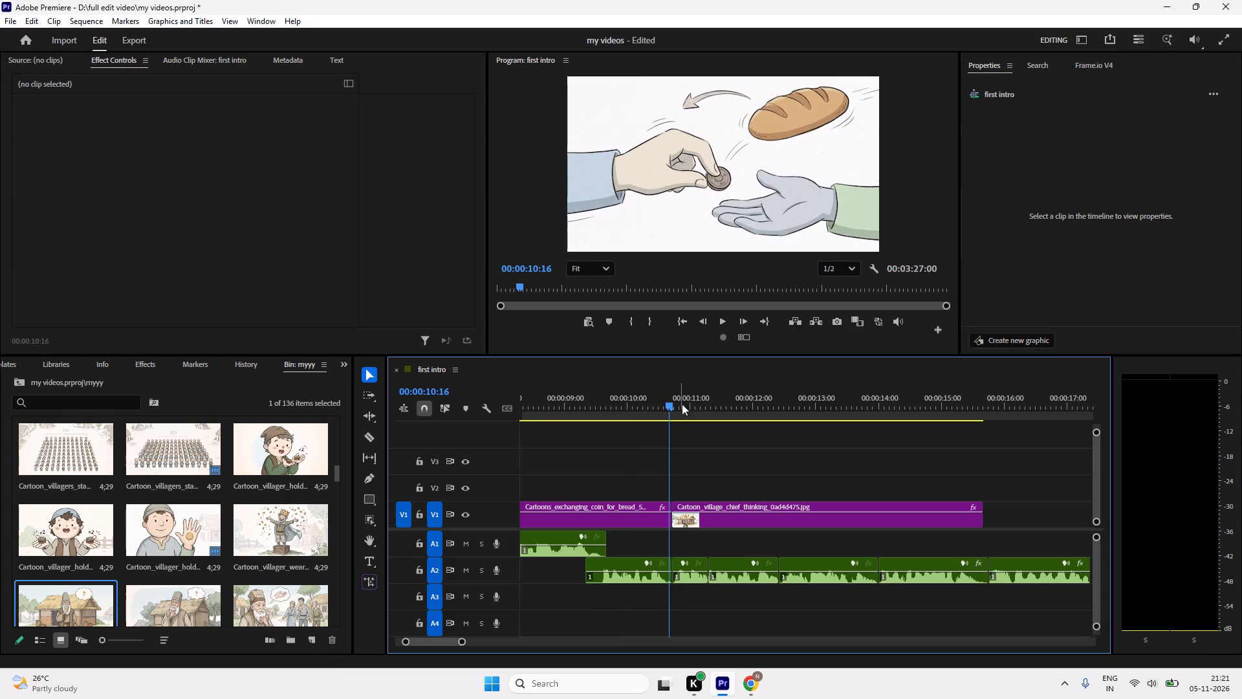
pyautogui.moveTo(671, 404); pyautogui.dragTo(569, 418)
pyautogui.press('space')
pyautogui.press('space')
pyautogui.moveTo(642, 410); pyautogui.dragTo(606, 417)
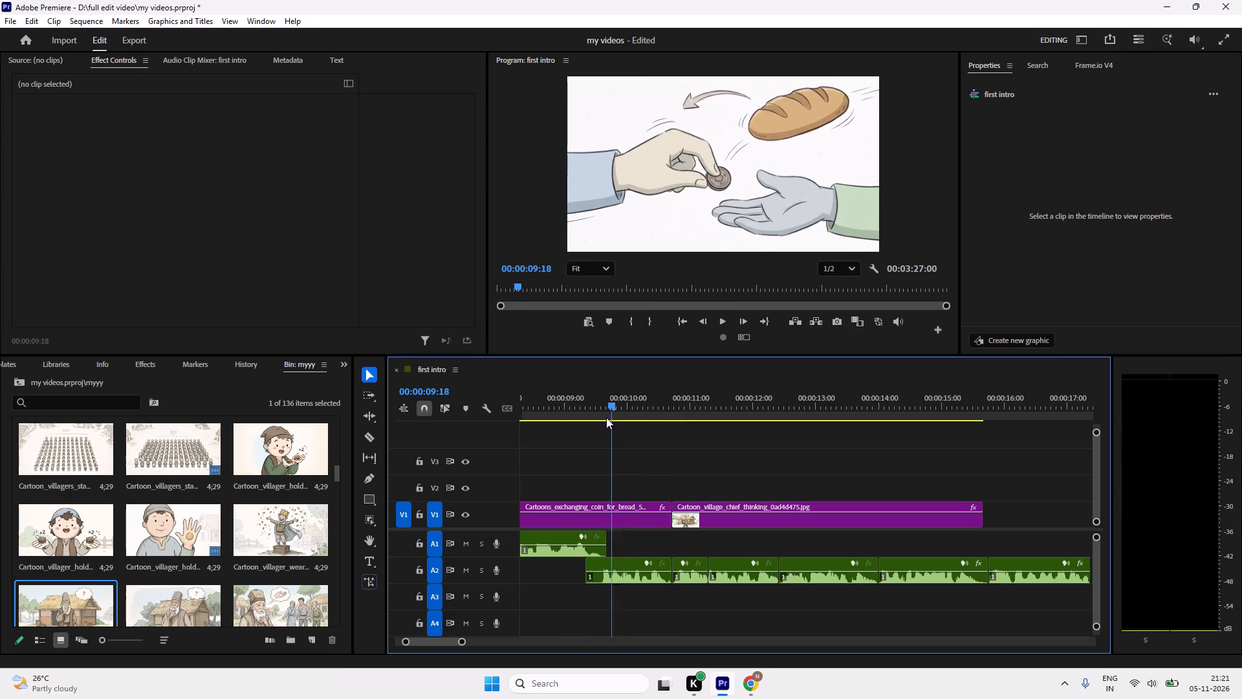
pyautogui.moveTo(606, 417); pyautogui.dragTo(569, 419)
# Move the coin-for-bread clip's ending Position and Scale keyframes to the end of the clip.
pyautogui.click(596, 514)
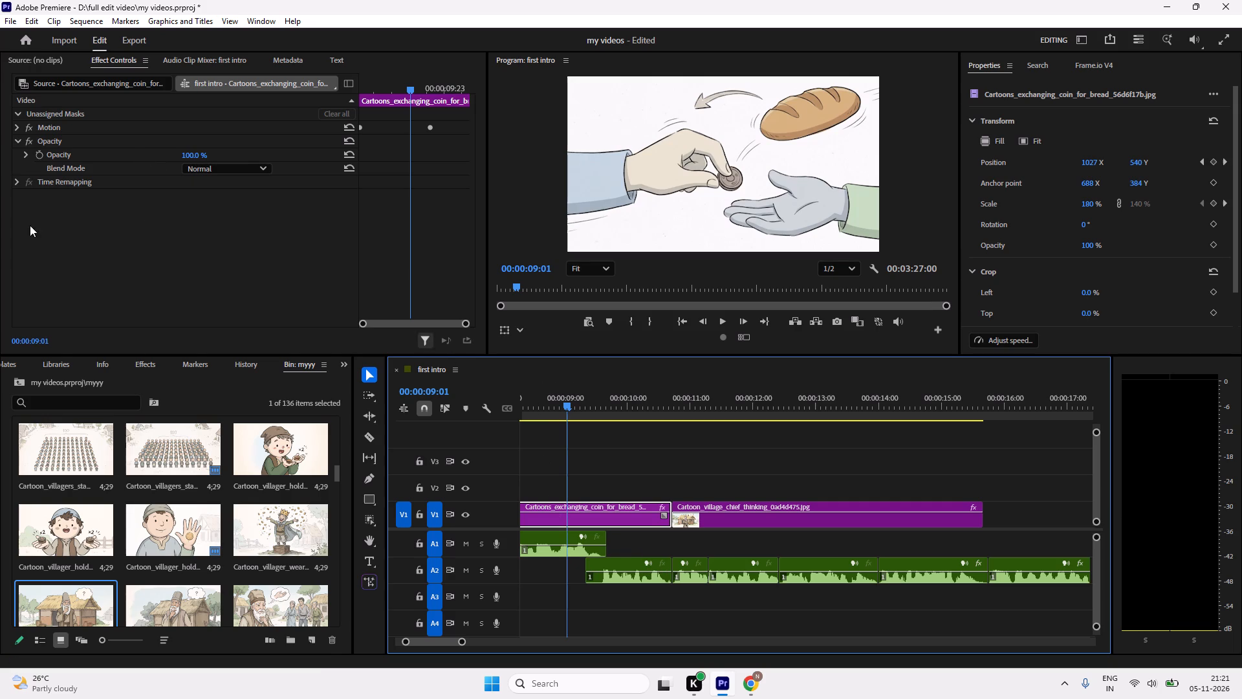
pyautogui.click(14, 122)
pyautogui.click(14, 128)
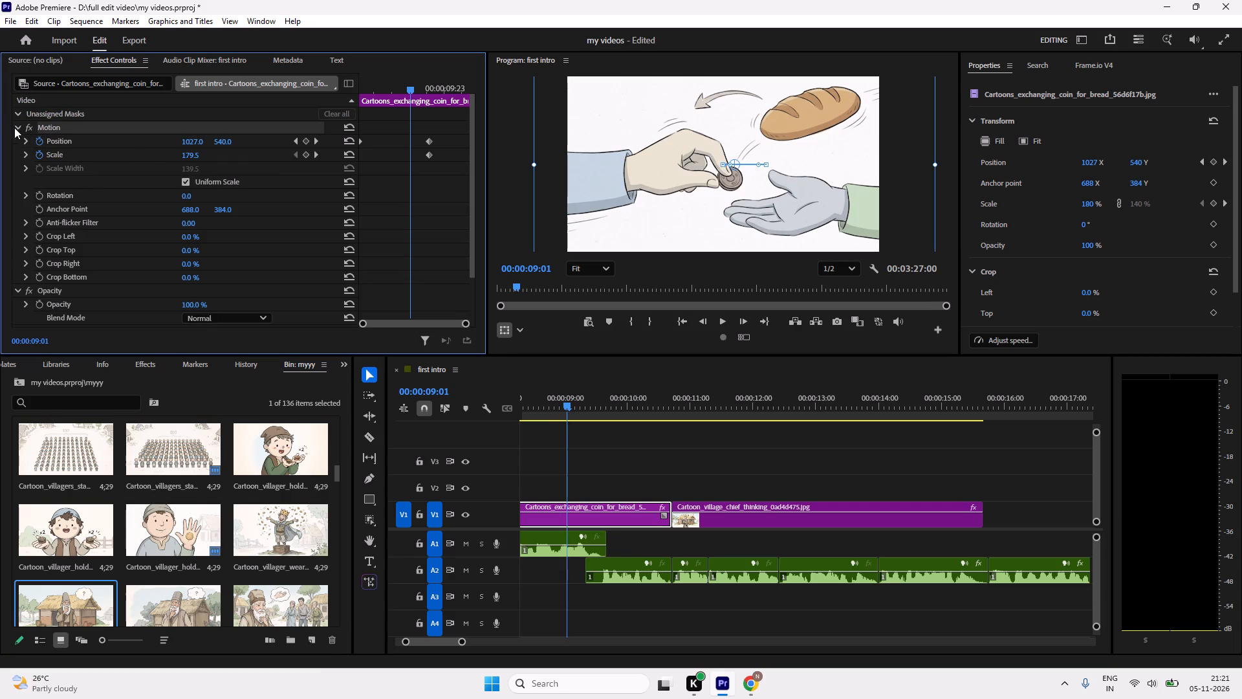
pyautogui.moveTo(418, 85); pyautogui.dragTo(430, 87)
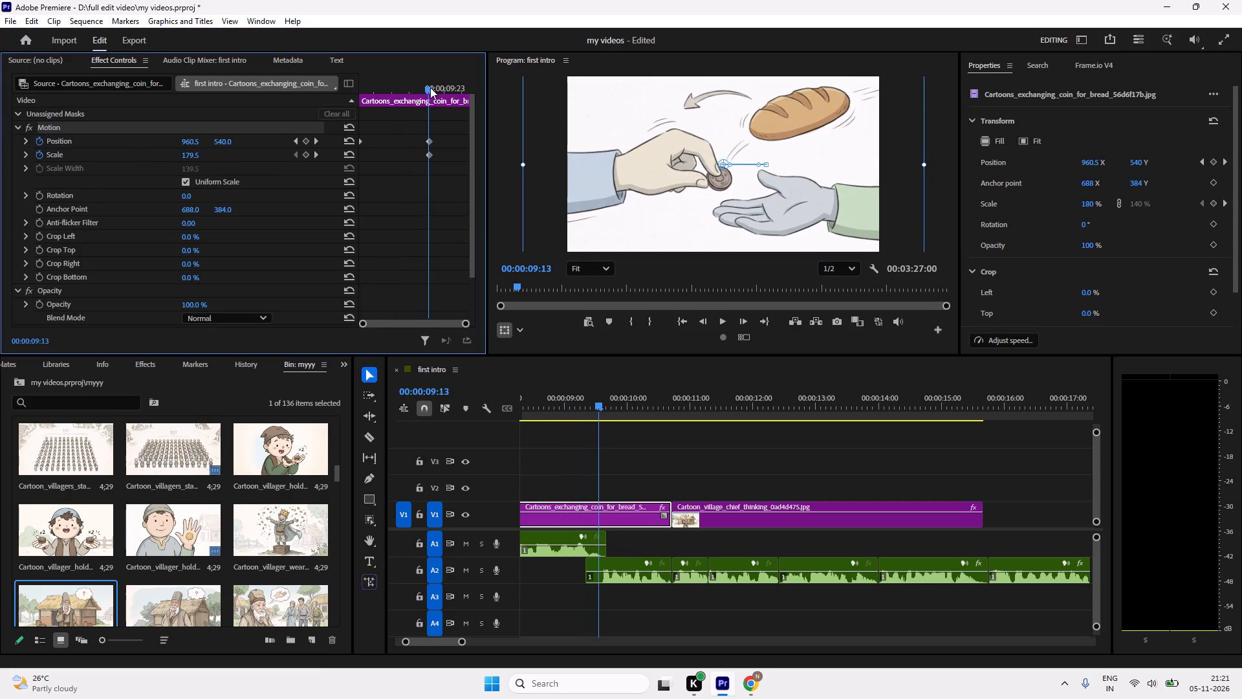
pyautogui.moveTo(430, 87); pyautogui.dragTo(433, 100)
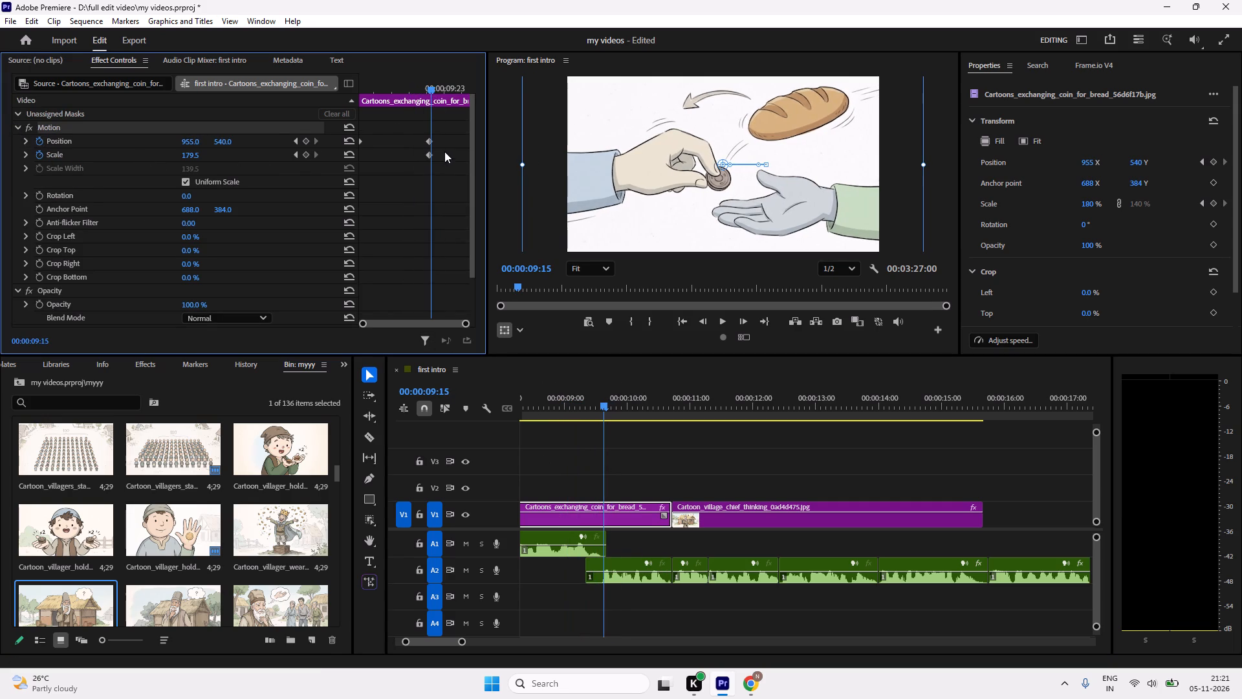
pyautogui.moveTo(434, 131); pyautogui.dragTo(427, 162)
pyautogui.moveTo(431, 142); pyautogui.dragTo(482, 151)
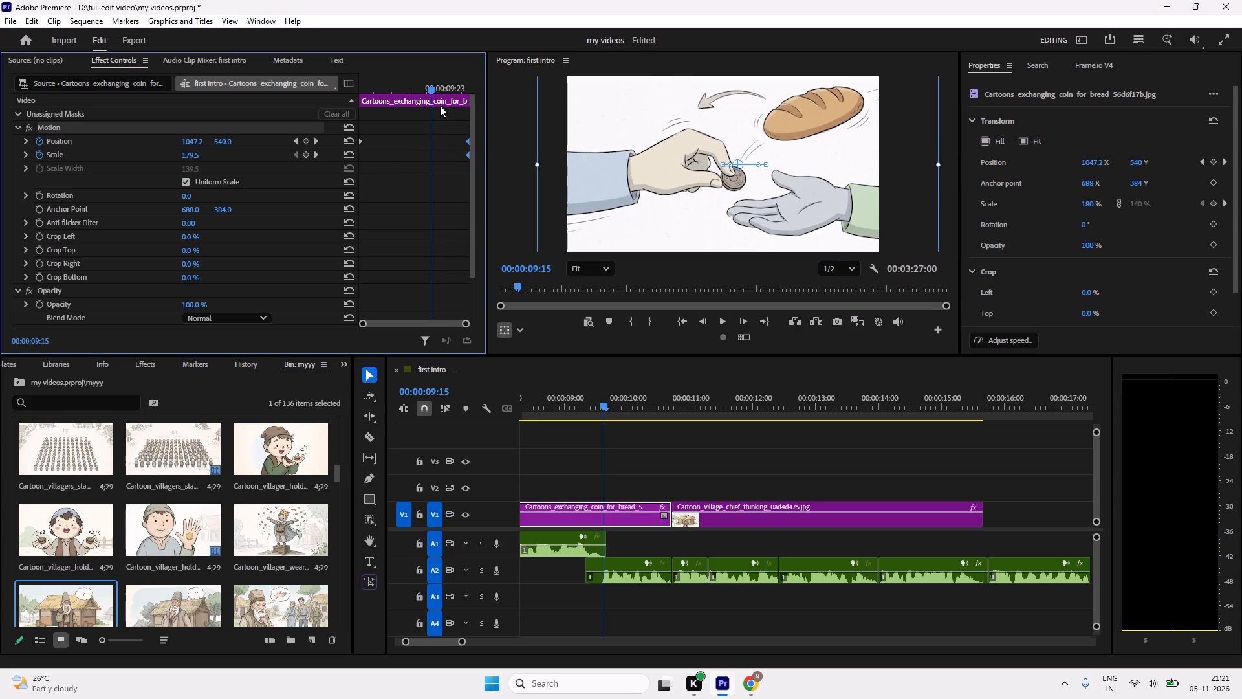
# Replay the coin-for-bread clip into the village chief clip to check the retimed pan.
pyautogui.moveTo(437, 93); pyautogui.dragTo(265, 94)
pyautogui.press('space')
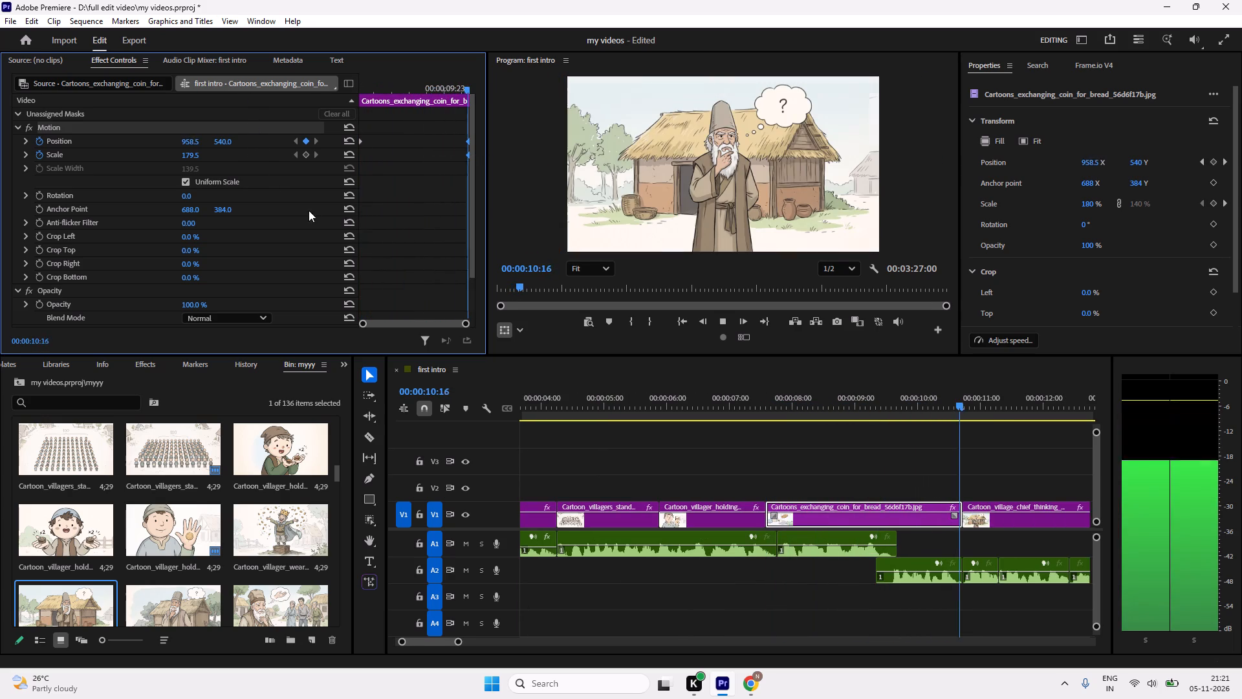
pyautogui.press('space')
pyautogui.scroll(-6, 941, 510)
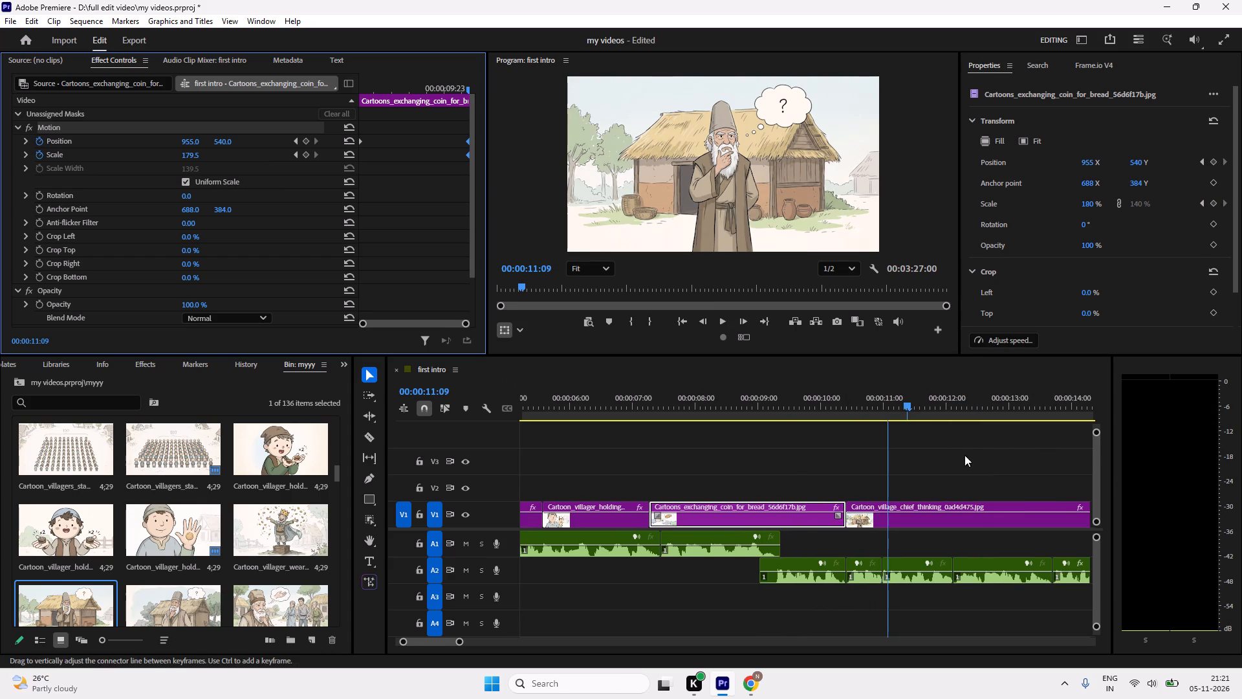
pyautogui.moveTo(889, 412); pyautogui.dragTo(737, 426)
pyautogui.press('space')
pyautogui.scroll(-5, 854, 451)
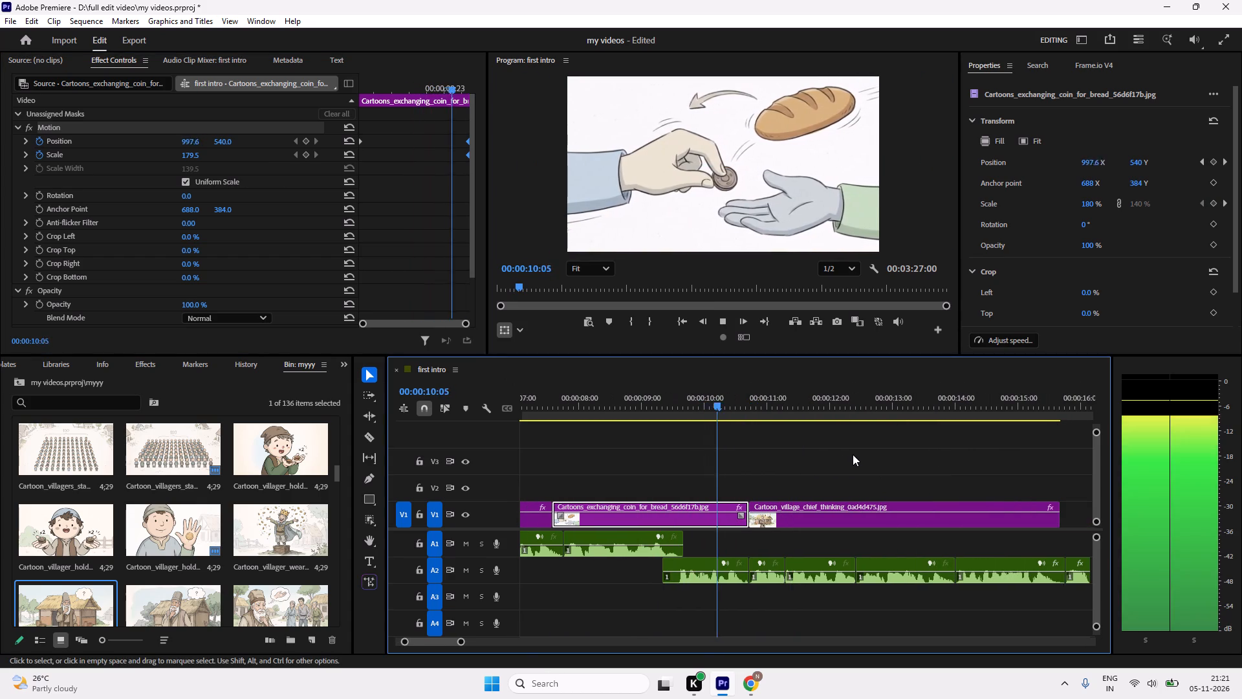
# Add a Scale keyframe of 140.6 at the village chief clip's start, 00:00:10:17, leaving Position unanimated.
pyautogui.moveTo(812, 409); pyautogui.dragTo(746, 440)
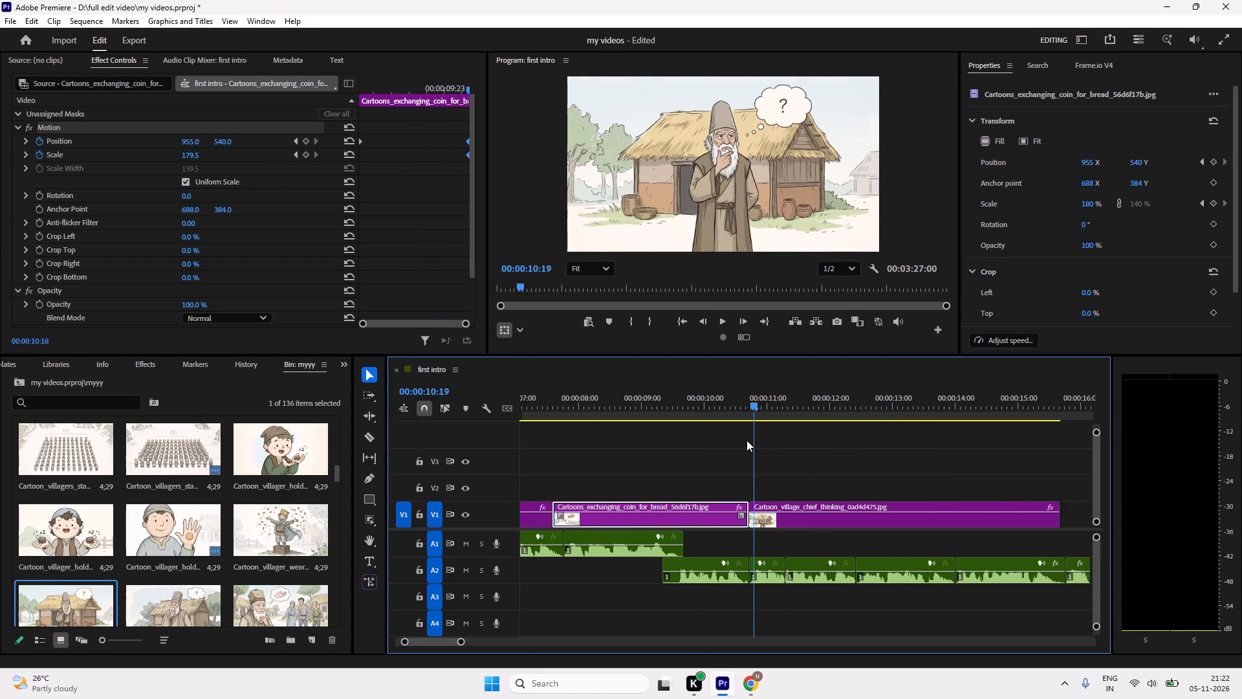
pyautogui.moveTo(746, 440); pyautogui.dragTo(747, 439)
pyautogui.press('Right')
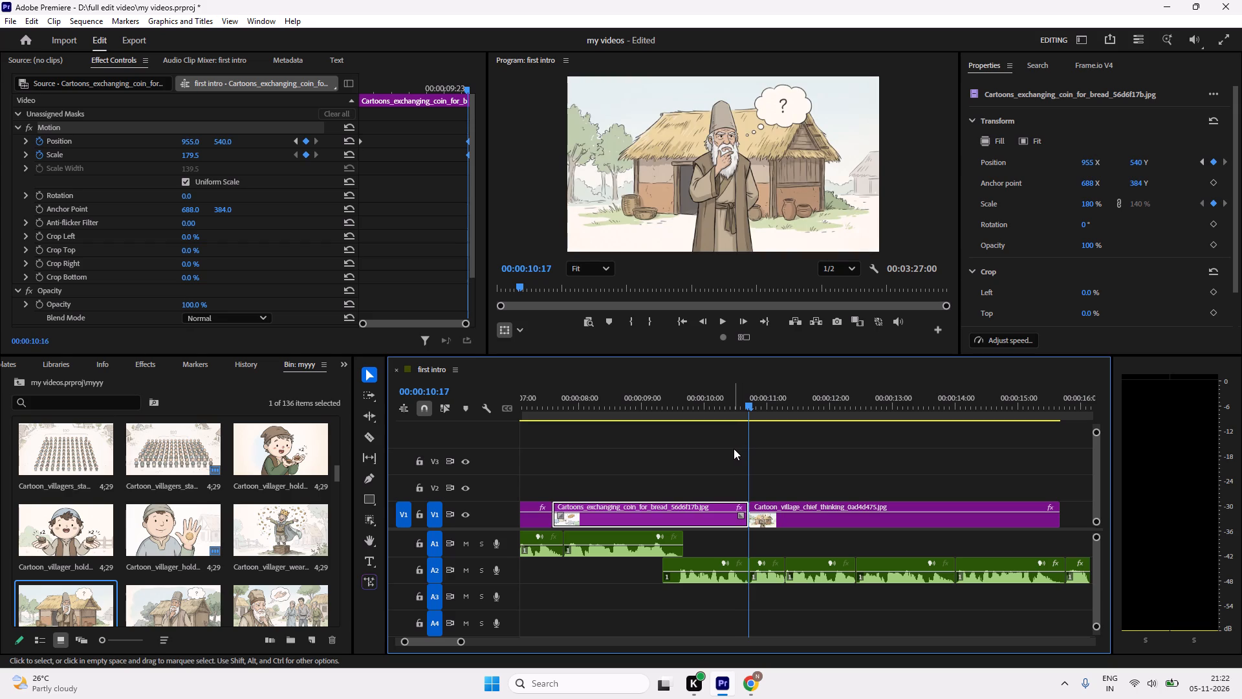
pyautogui.click(814, 520)
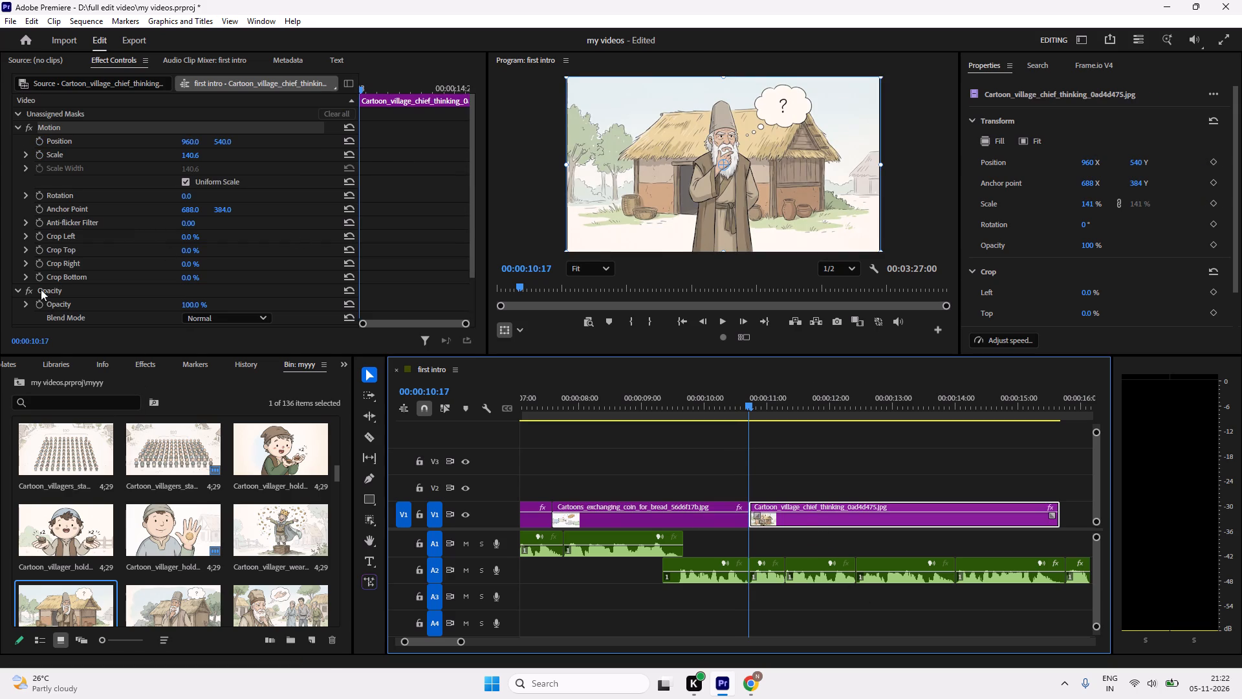
pyautogui.click(39, 143)
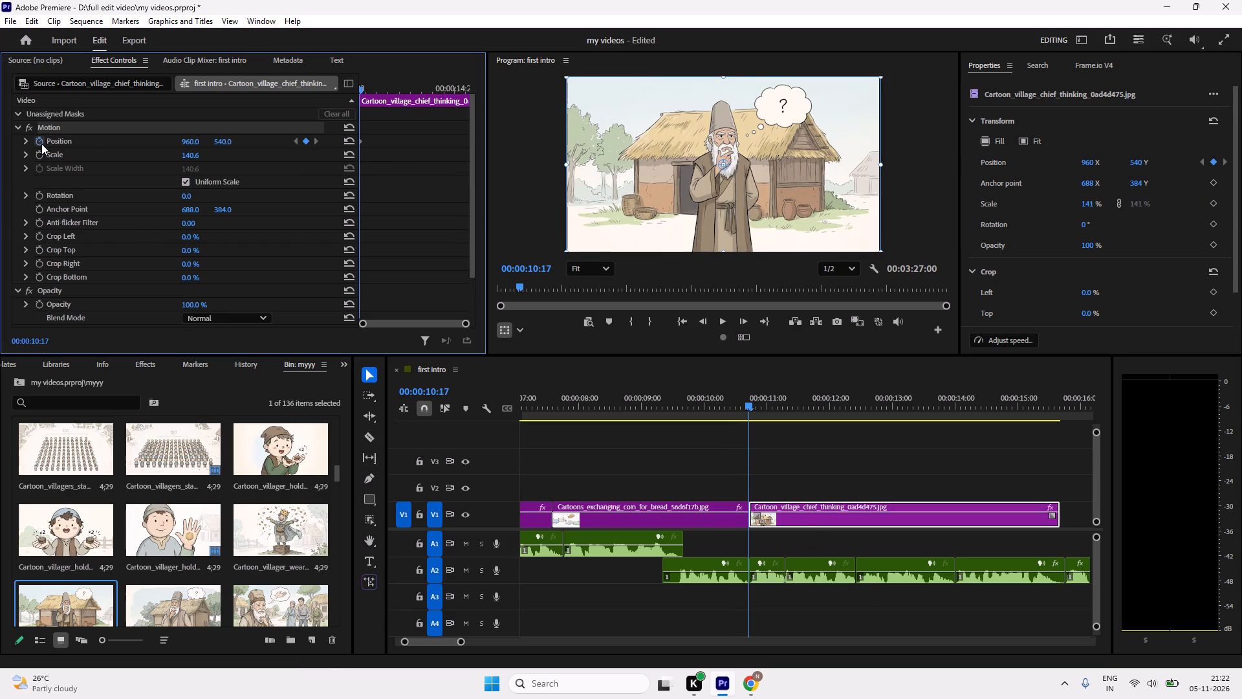
pyautogui.hotkey('ctrl', 'z')
pyautogui.click(34, 153)
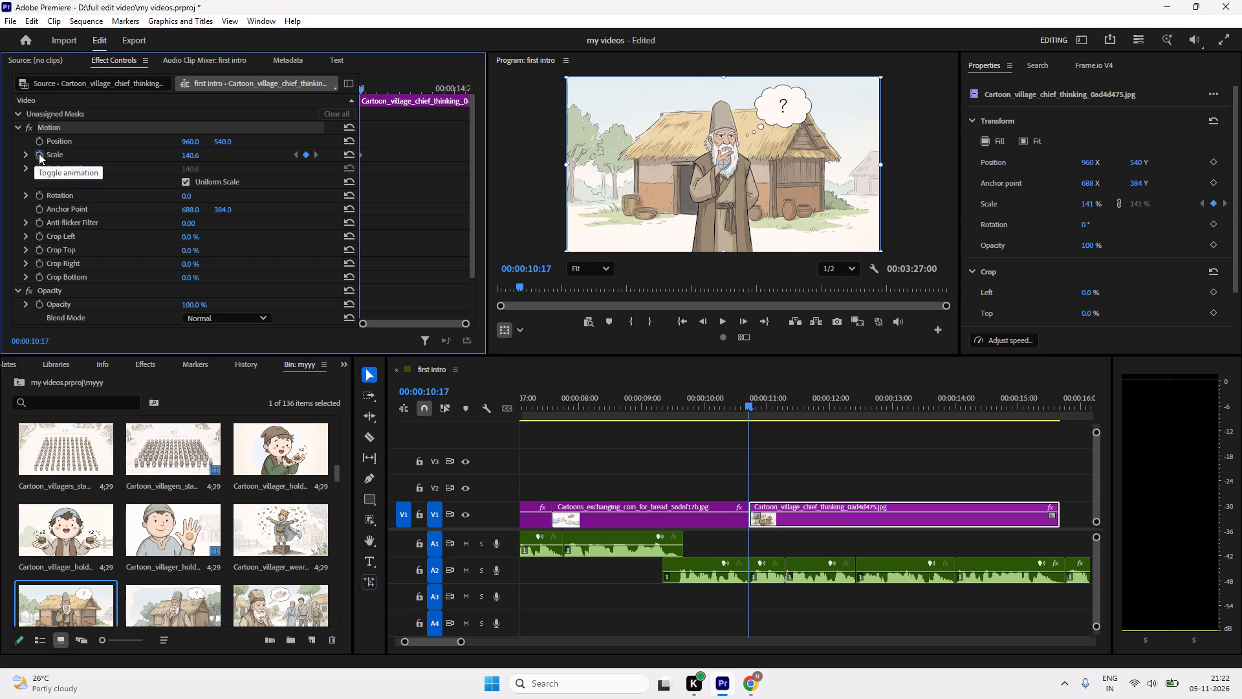
# Trim the end of the village chief clip to about 00:00:12:09, matching the break between the A2 narration clips.
pyautogui.moveTo(368, 90); pyautogui.dragTo(380, 91)
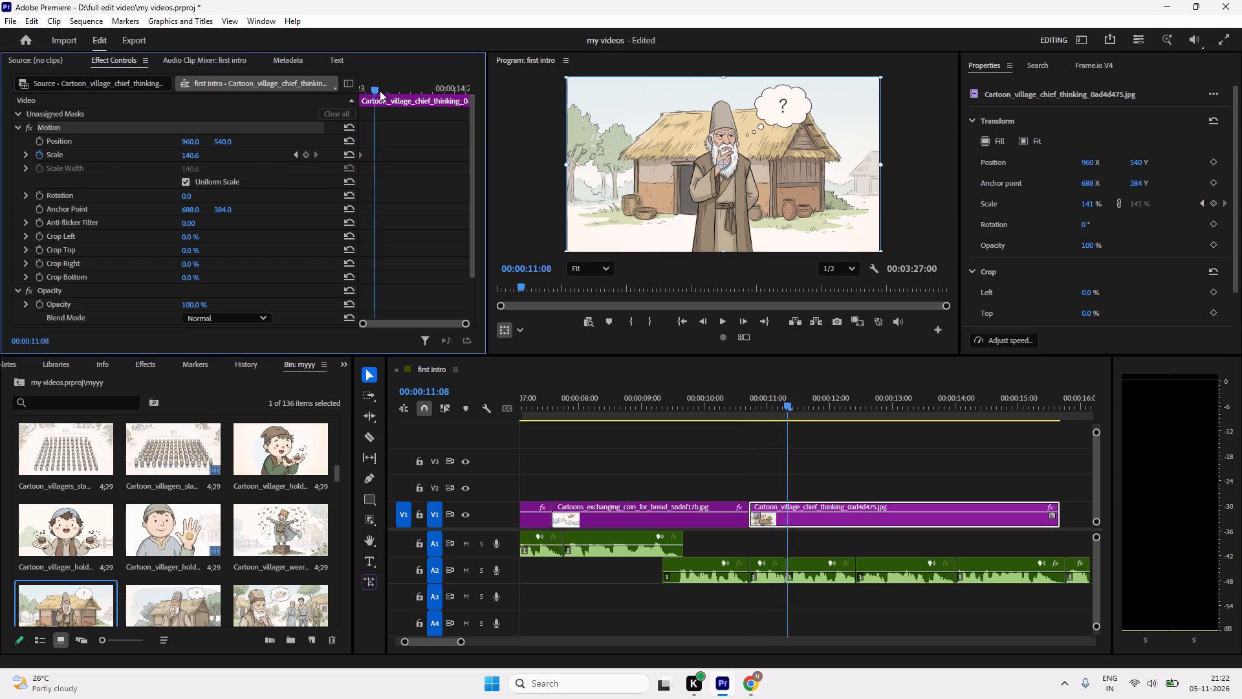
pyautogui.moveTo(380, 91); pyautogui.dragTo(342, 113)
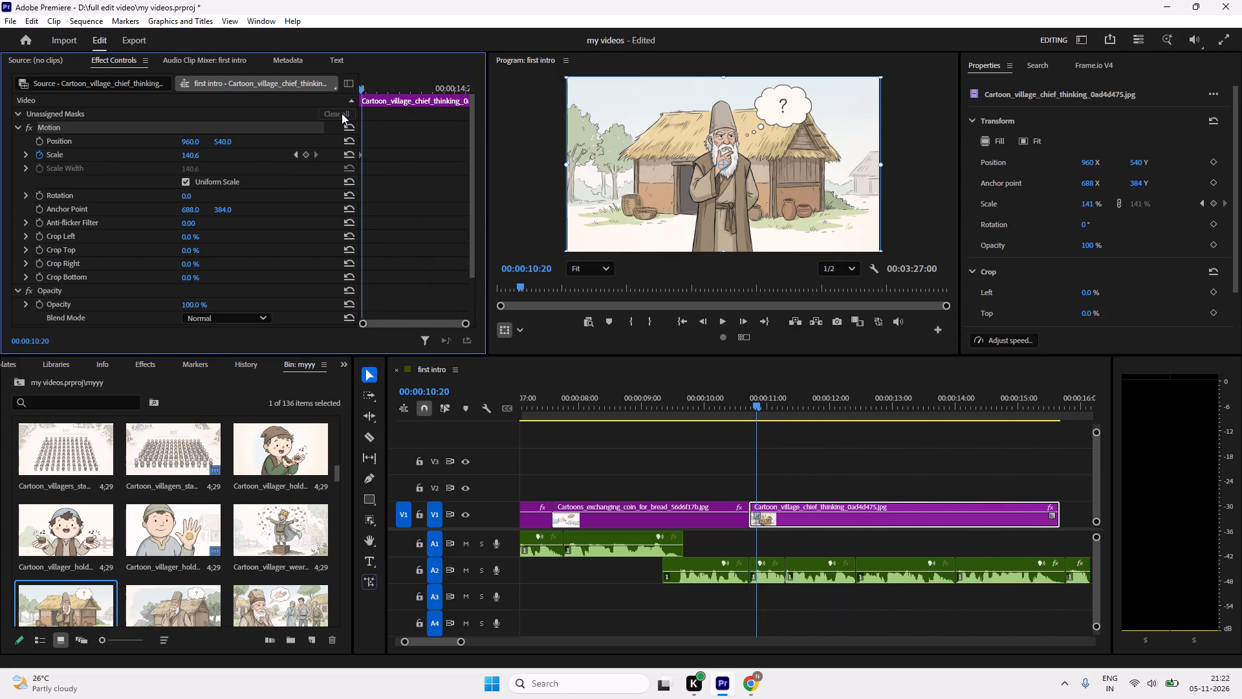
pyautogui.moveTo(342, 113); pyautogui.dragTo(397, 132)
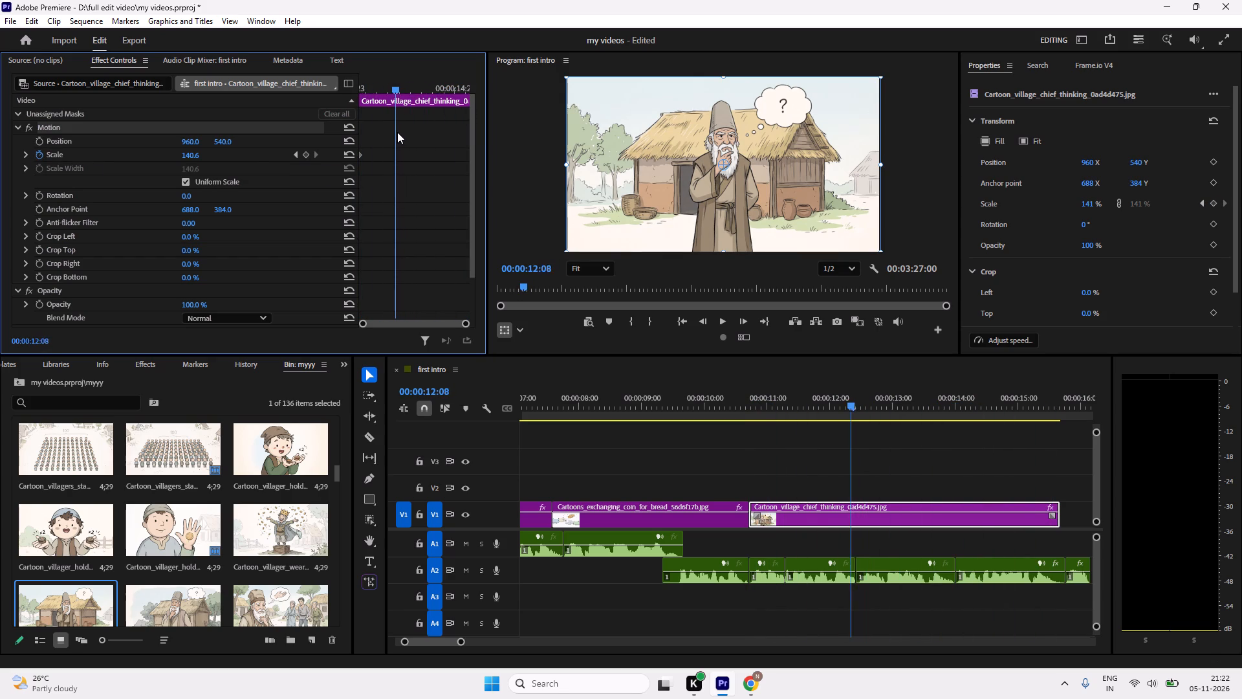
pyautogui.moveTo(397, 132); pyautogui.dragTo(398, 132)
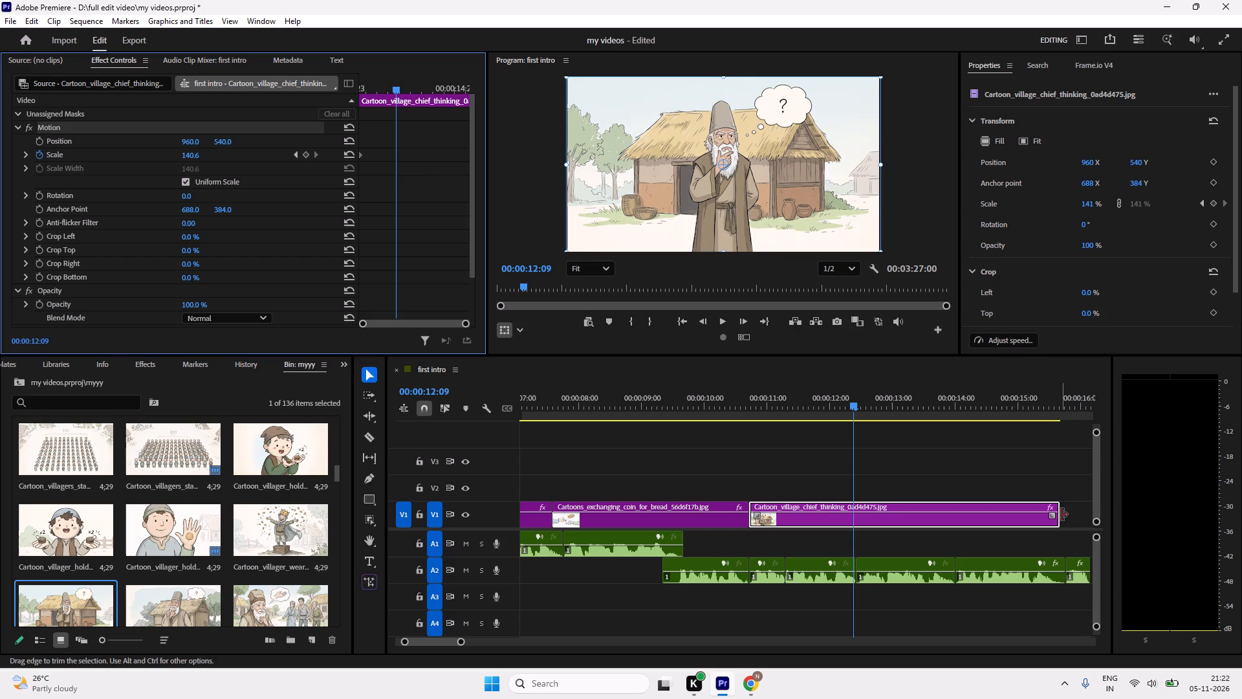
pyautogui.moveTo(1058, 507); pyautogui.dragTo(860, 506)
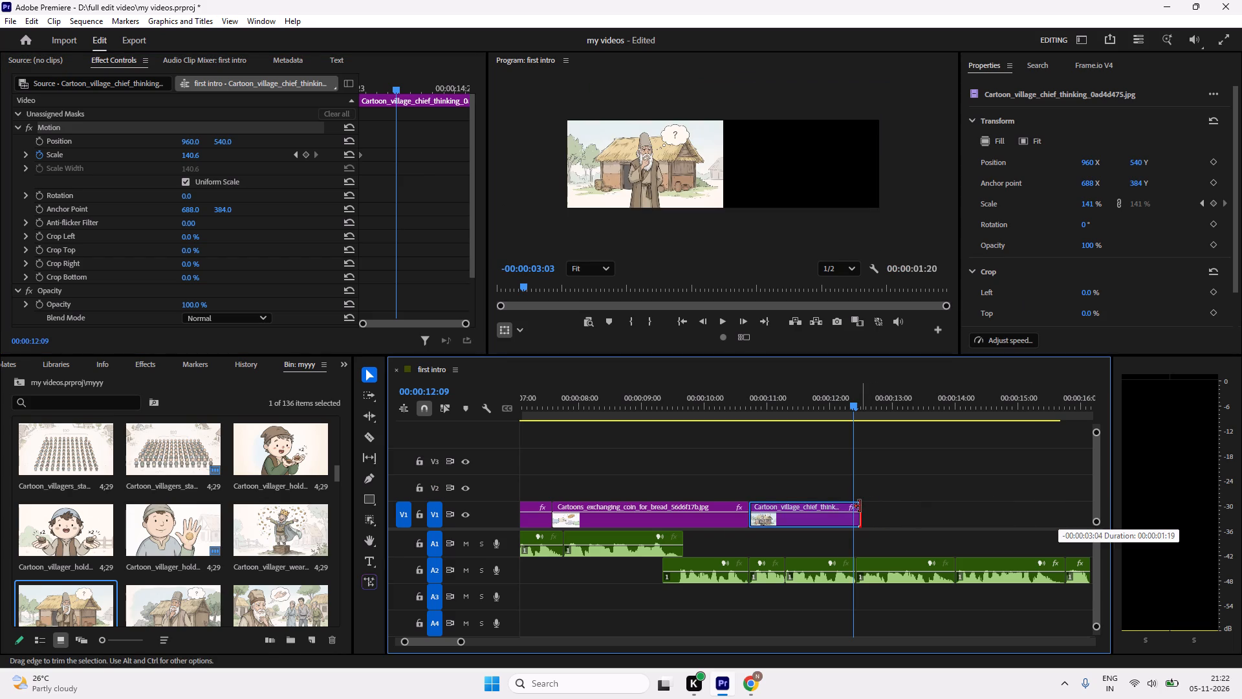
pyautogui.moveTo(860, 506); pyautogui.dragTo(855, 507)
pyautogui.moveTo(851, 381); pyautogui.dragTo(833, 388)
pyautogui.moveTo(840, 400); pyautogui.dragTo(835, 403)
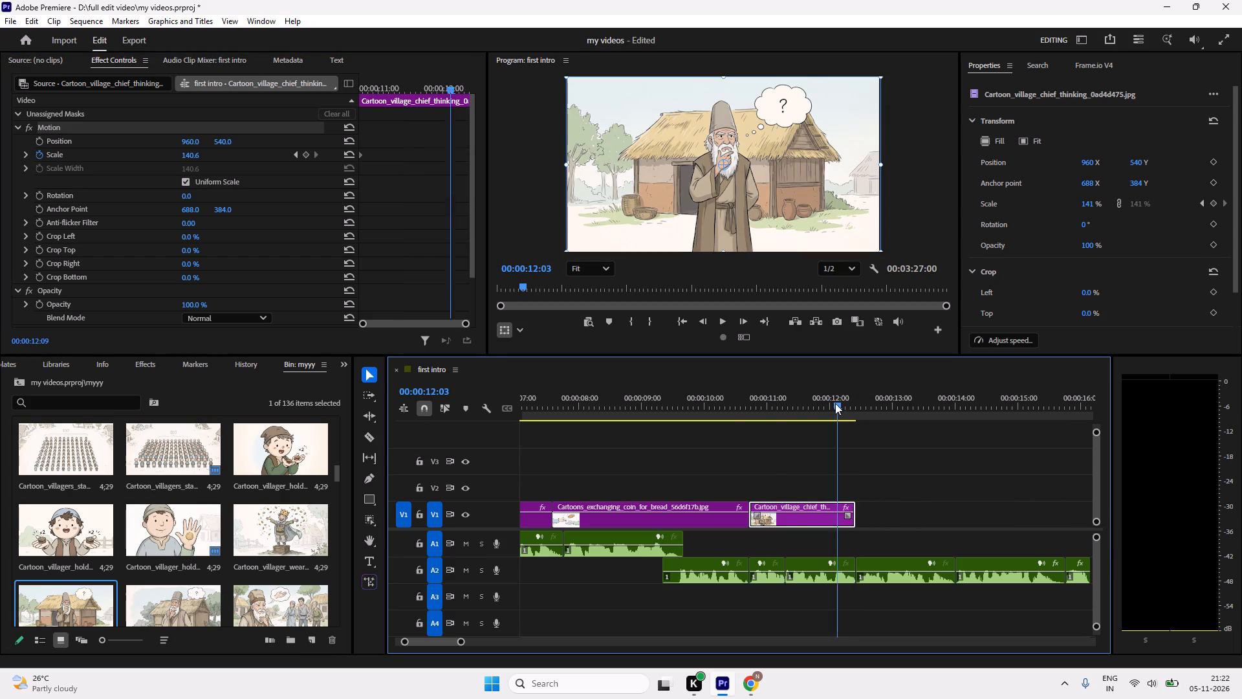
pyautogui.moveTo(835, 403); pyautogui.dragTo(752, 415)
pyautogui.press('space')
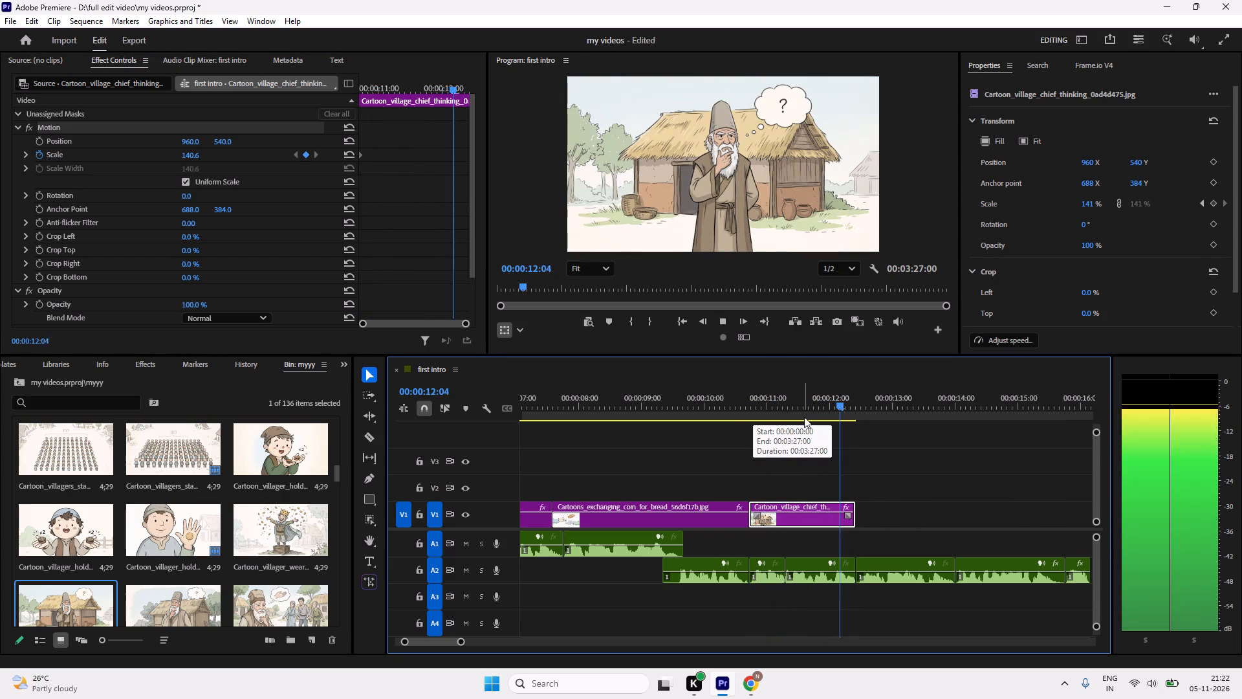
pyautogui.press('space')
pyautogui.moveTo(864, 410); pyautogui.dragTo(754, 414)
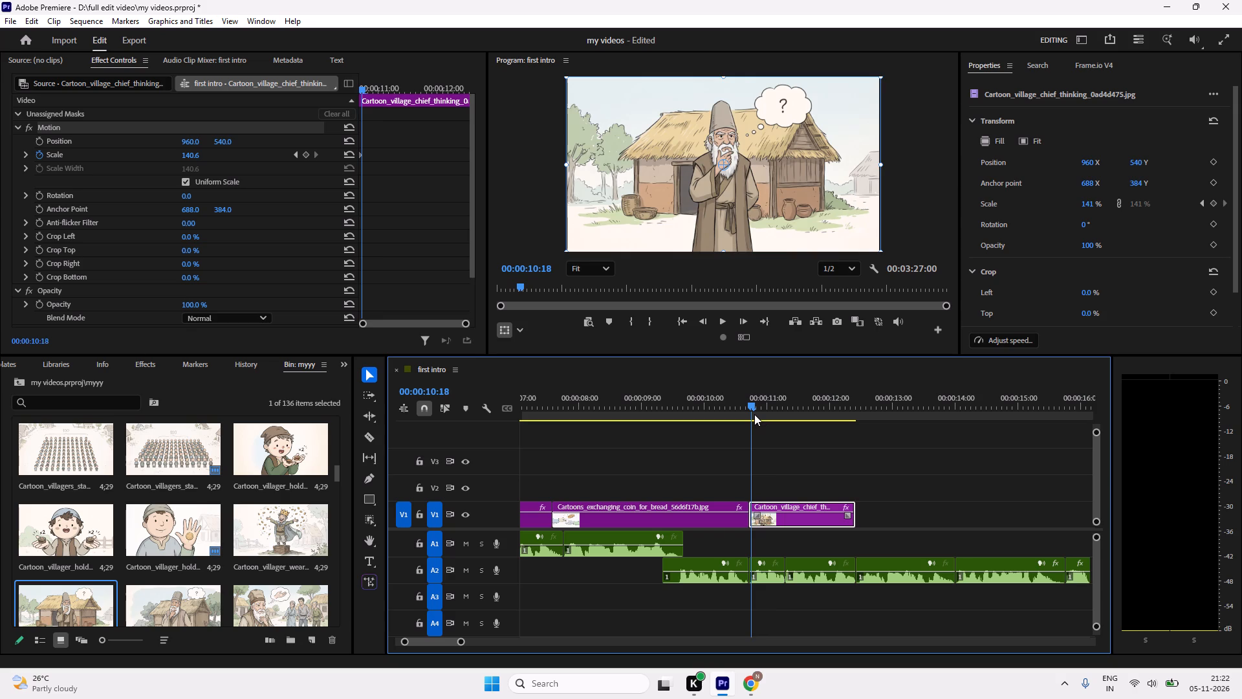
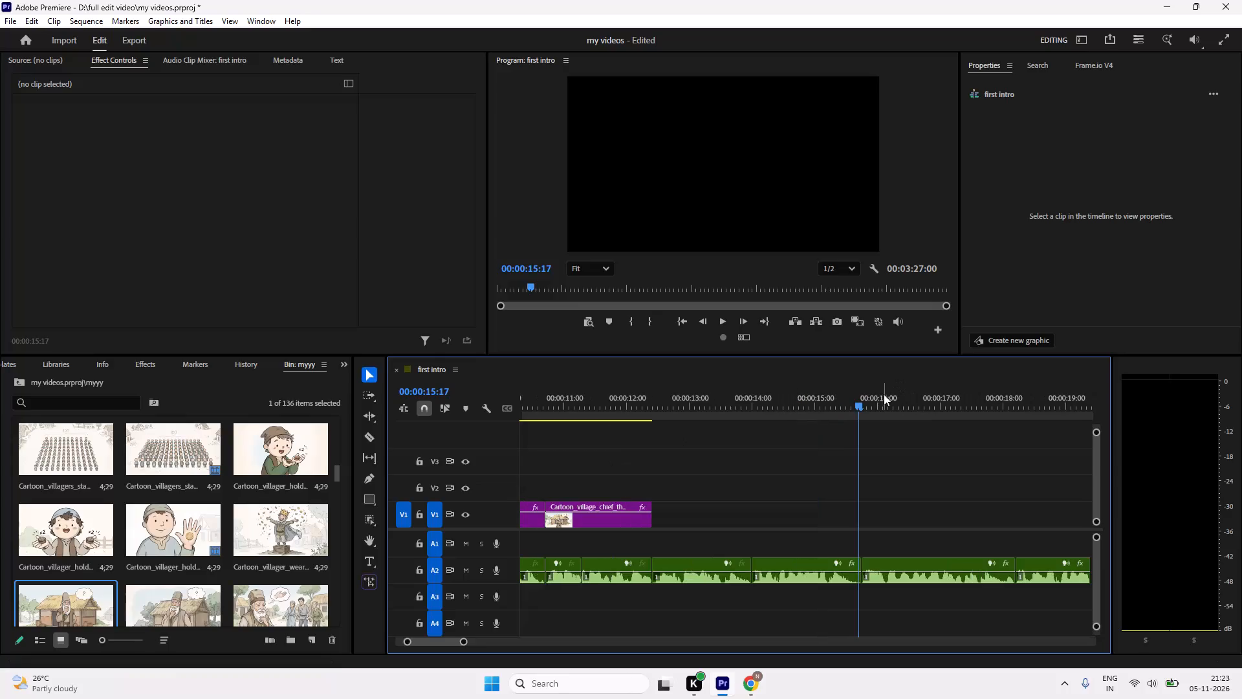
# Replay the narration around and past the village chief clip, up to about 00:00:14, to judge how long the image should last.
pyautogui.moveTo(865, 417); pyautogui.dragTo(539, 455)
pyautogui.scroll(8, 602, 435)
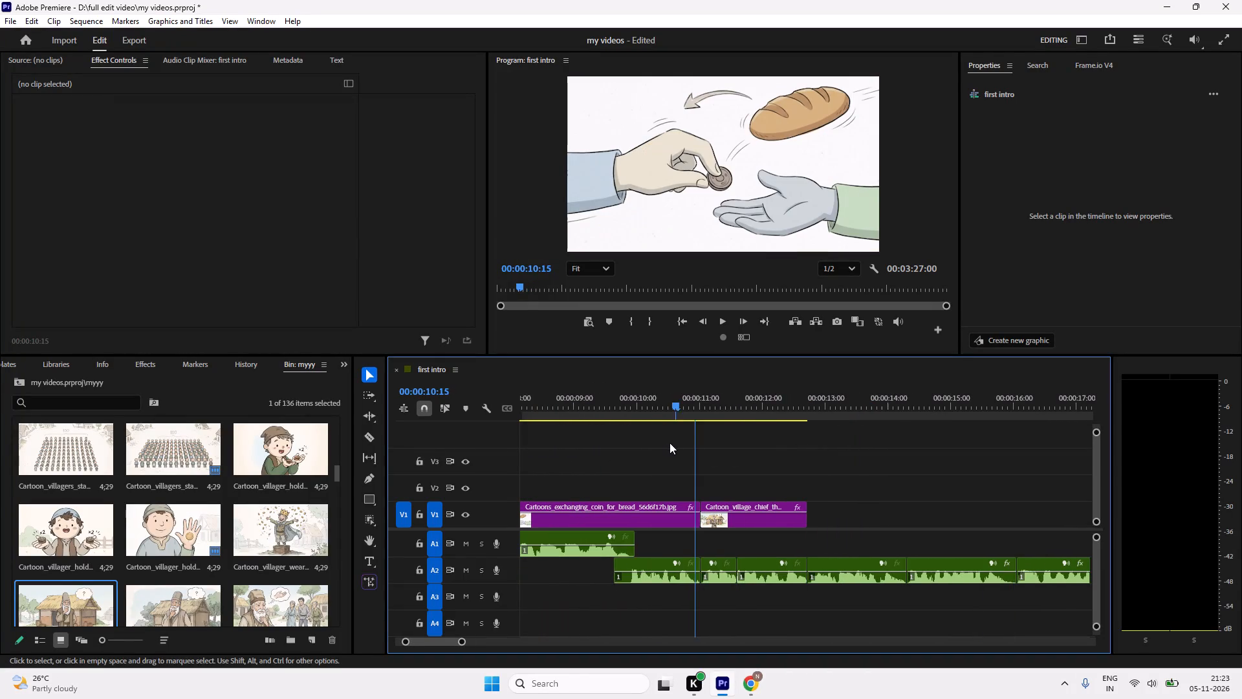
pyautogui.moveTo(707, 399); pyautogui.dragTo(648, 414)
pyautogui.moveTo(688, 411); pyautogui.dragTo(614, 415)
pyautogui.press('space')
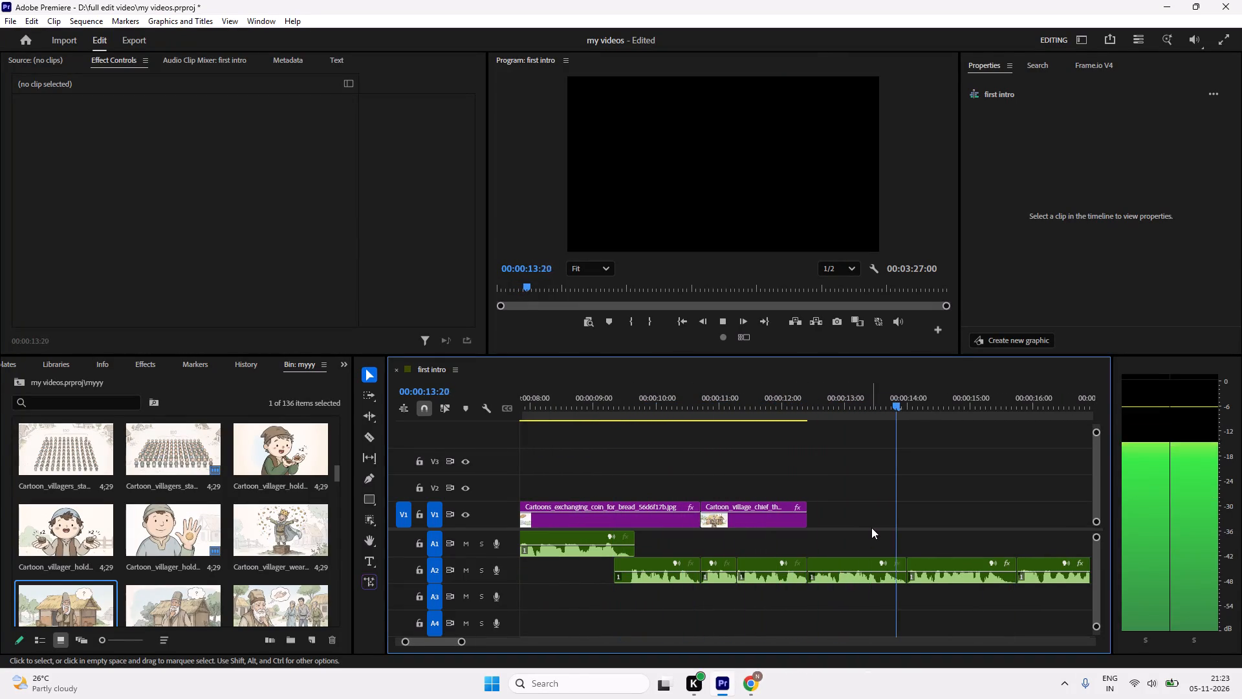
pyautogui.press('space')
pyautogui.moveTo(924, 400); pyautogui.dragTo(697, 423)
pyautogui.press('space')
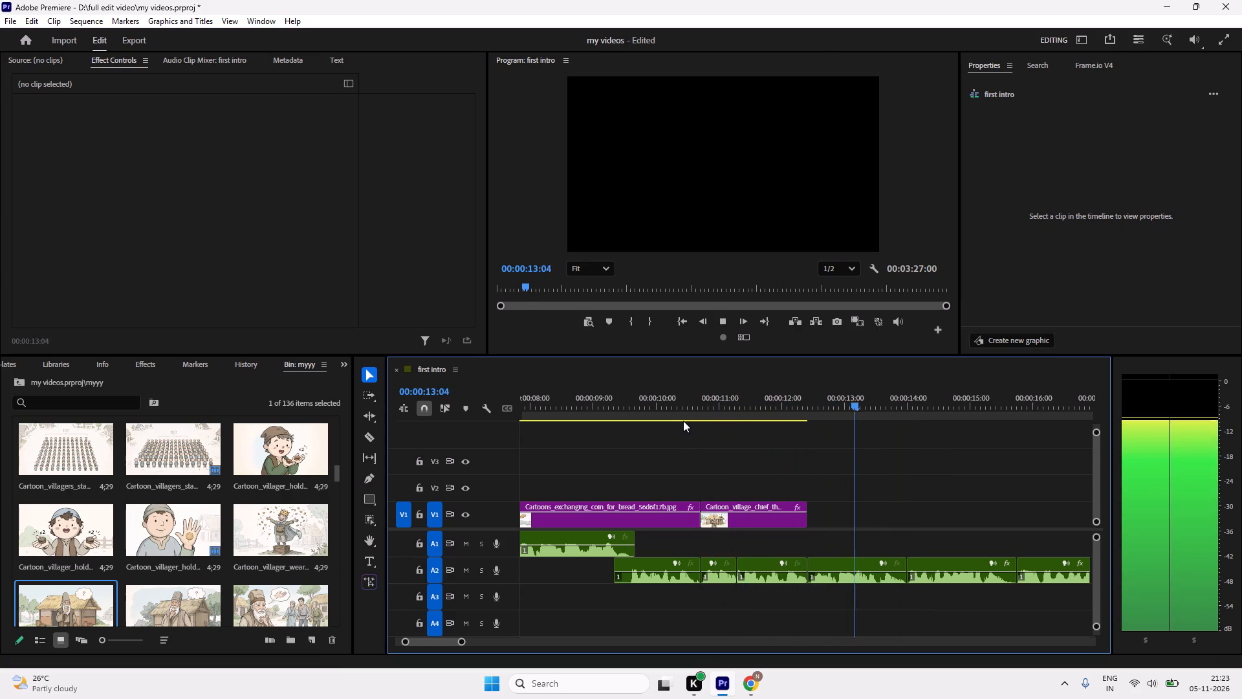
pyautogui.press('space')
pyautogui.moveTo(919, 409); pyautogui.dragTo(714, 426)
pyautogui.press('space')
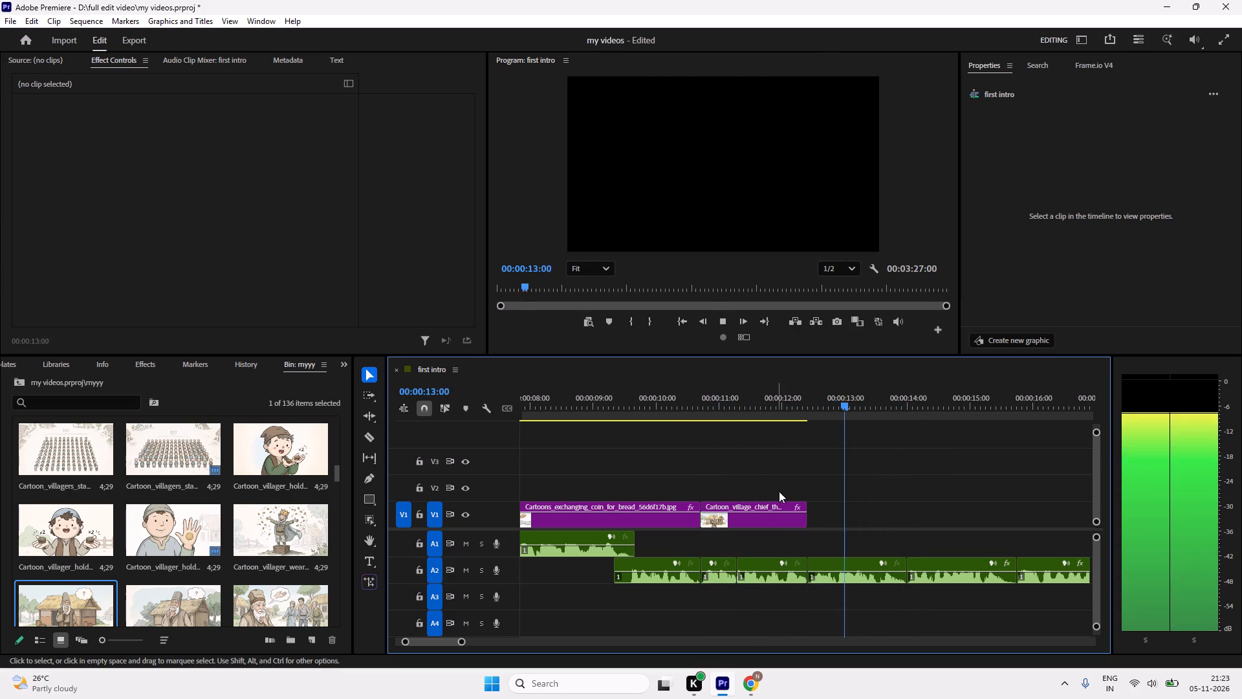
pyautogui.press('space')
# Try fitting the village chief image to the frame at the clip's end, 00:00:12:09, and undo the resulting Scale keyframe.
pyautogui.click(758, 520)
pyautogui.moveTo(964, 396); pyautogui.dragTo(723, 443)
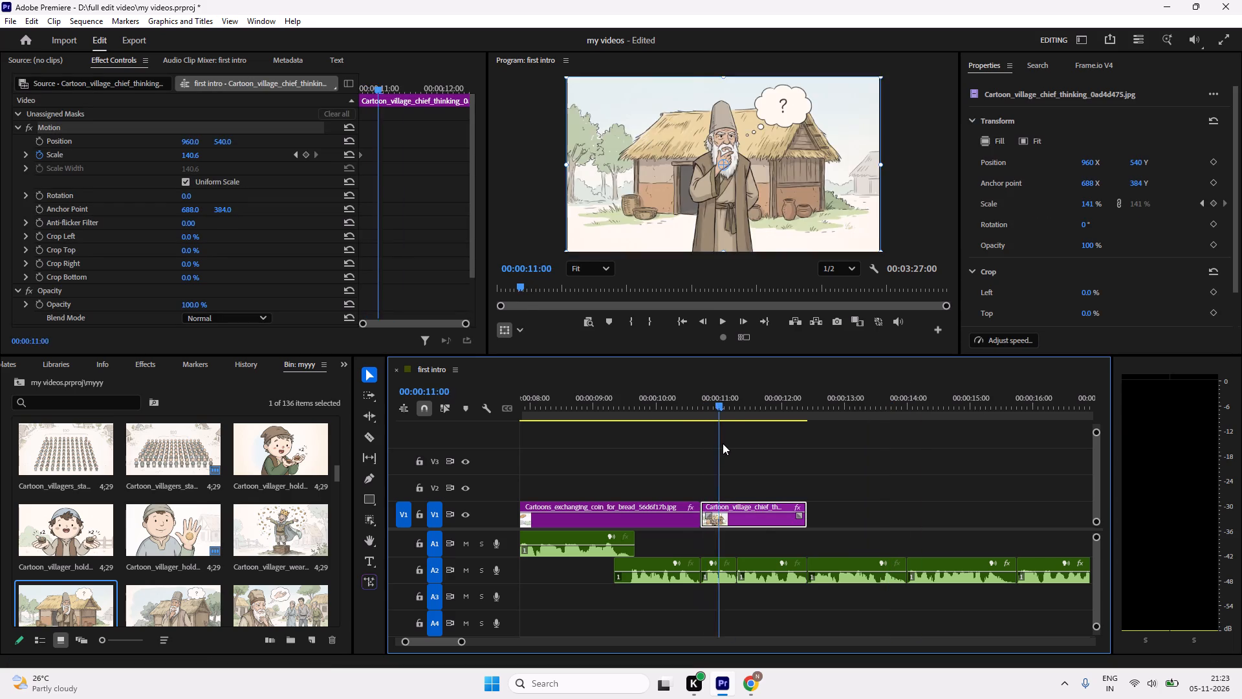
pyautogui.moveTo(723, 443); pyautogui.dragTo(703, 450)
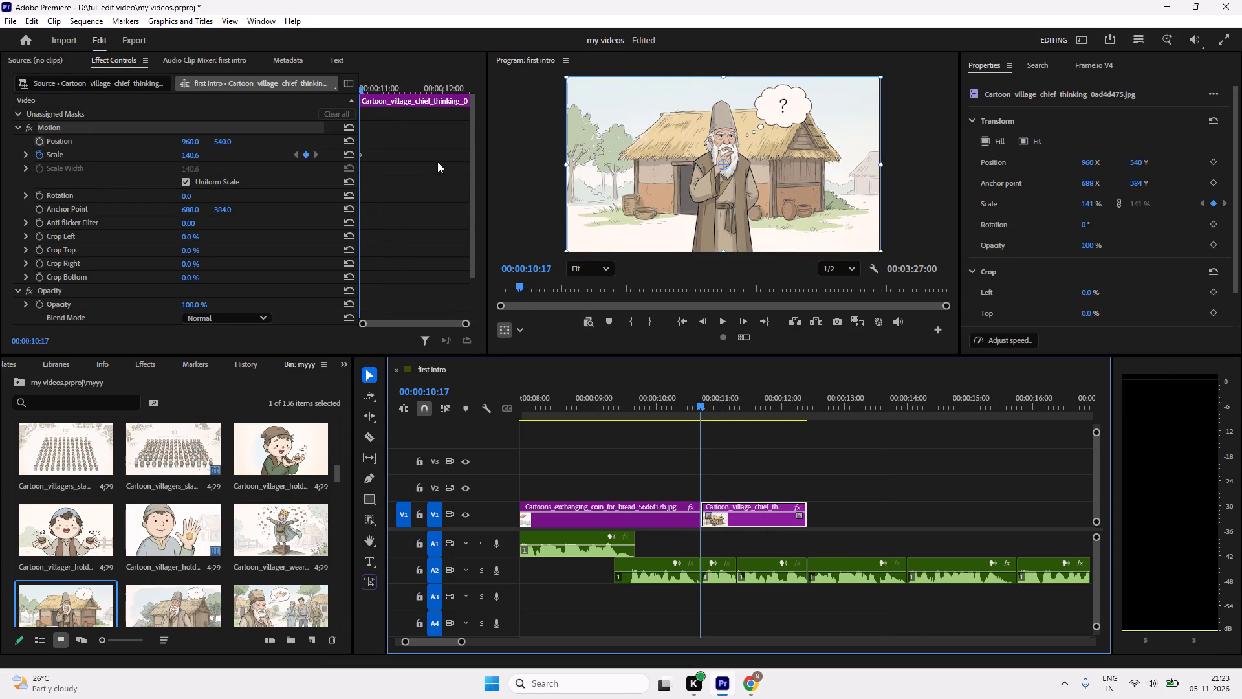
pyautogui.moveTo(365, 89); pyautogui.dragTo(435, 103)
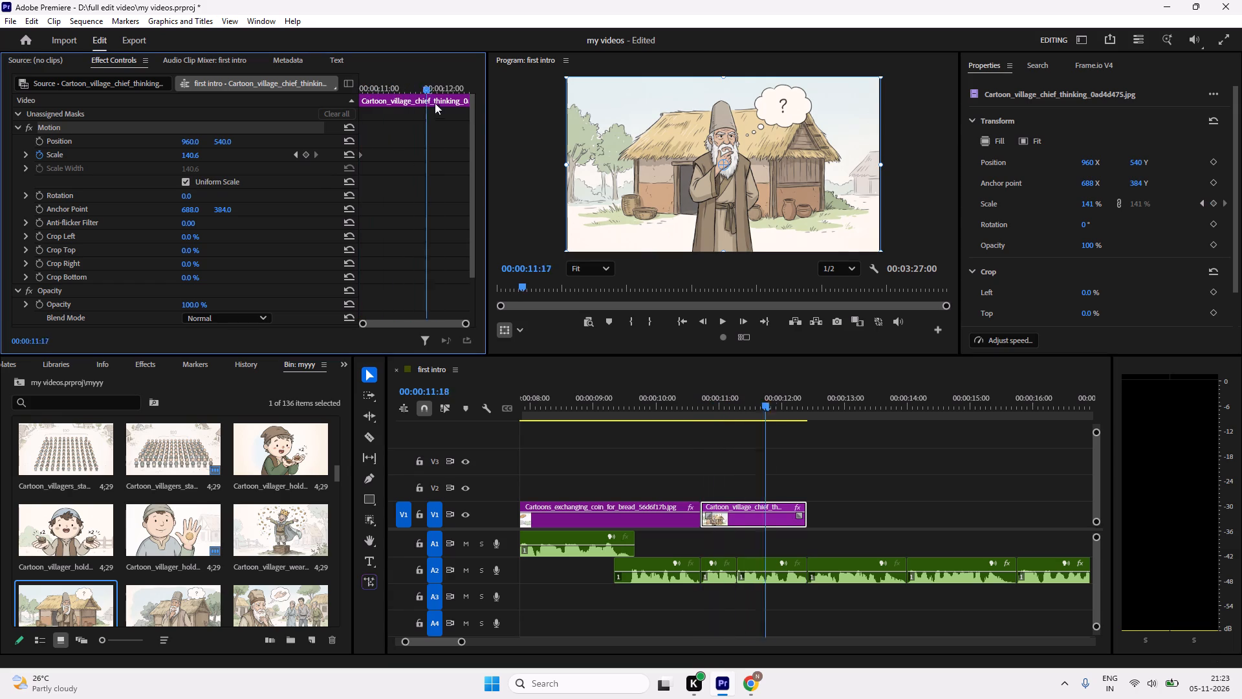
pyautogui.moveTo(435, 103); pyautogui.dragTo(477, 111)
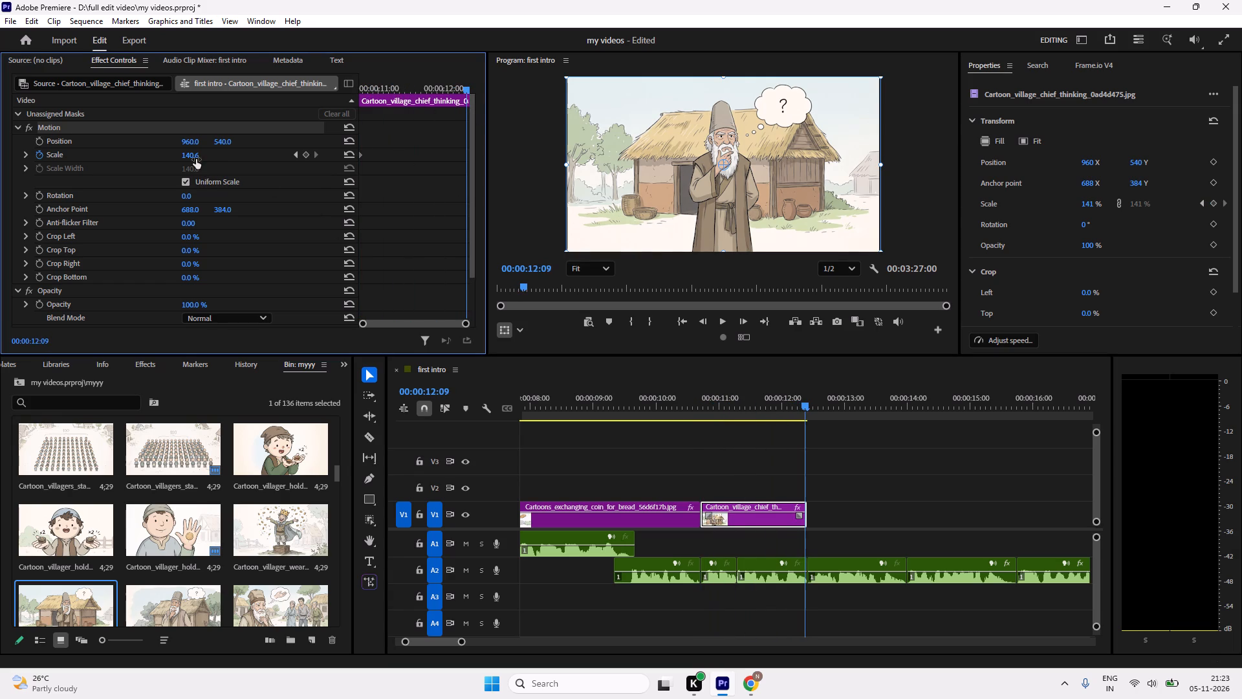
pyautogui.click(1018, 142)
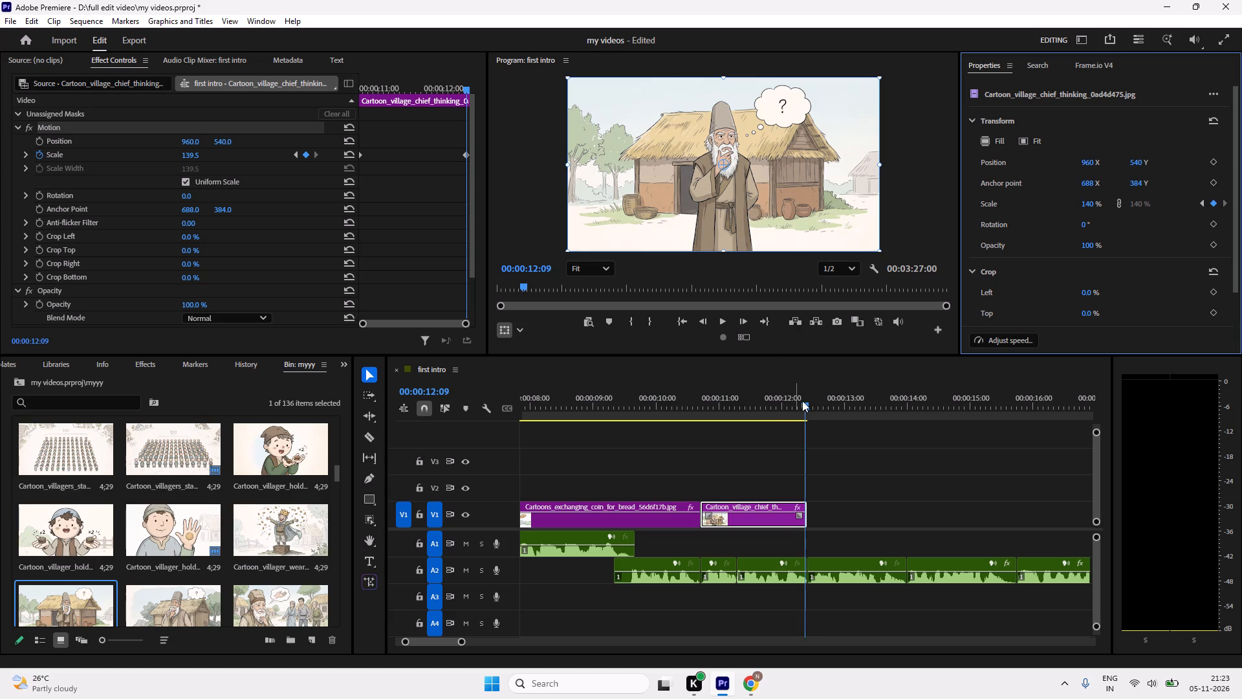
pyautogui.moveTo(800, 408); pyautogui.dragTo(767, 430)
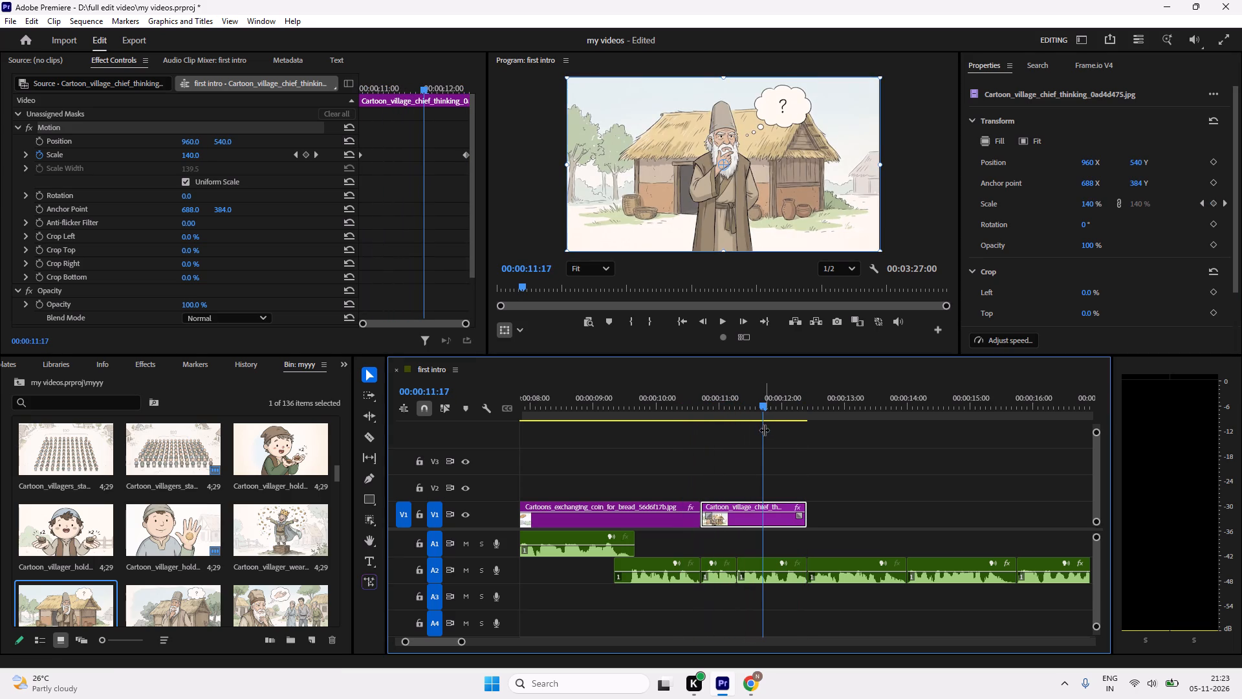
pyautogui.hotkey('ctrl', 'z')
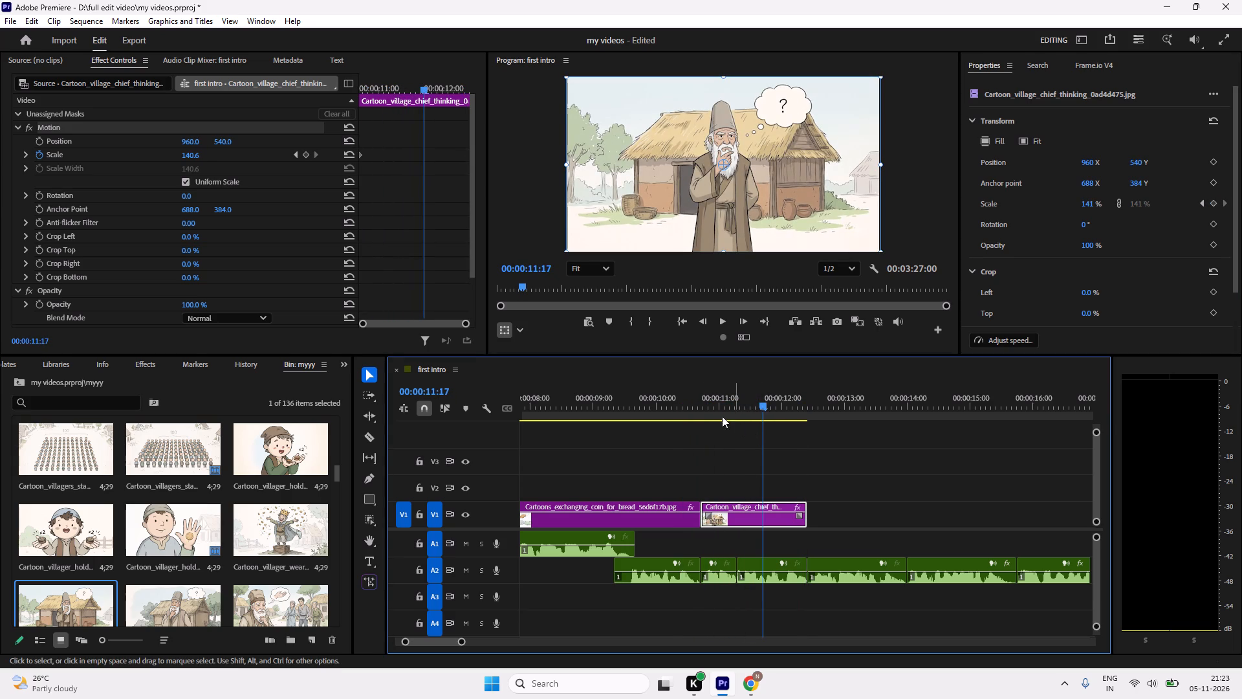
# Replace the village chief clip's starting Scale keyframe with a frame-fit one of 139.5 at the clip's start.
pyautogui.click(362, 154)
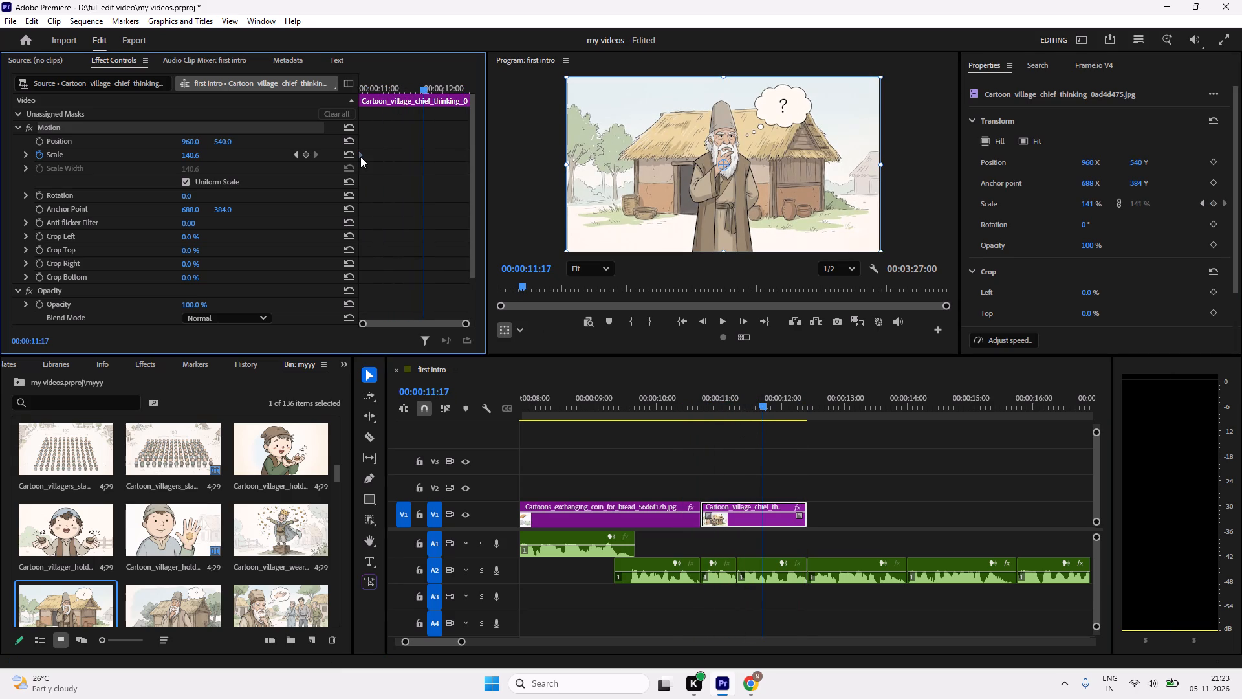
pyautogui.click(360, 157)
pyautogui.press('Delete')
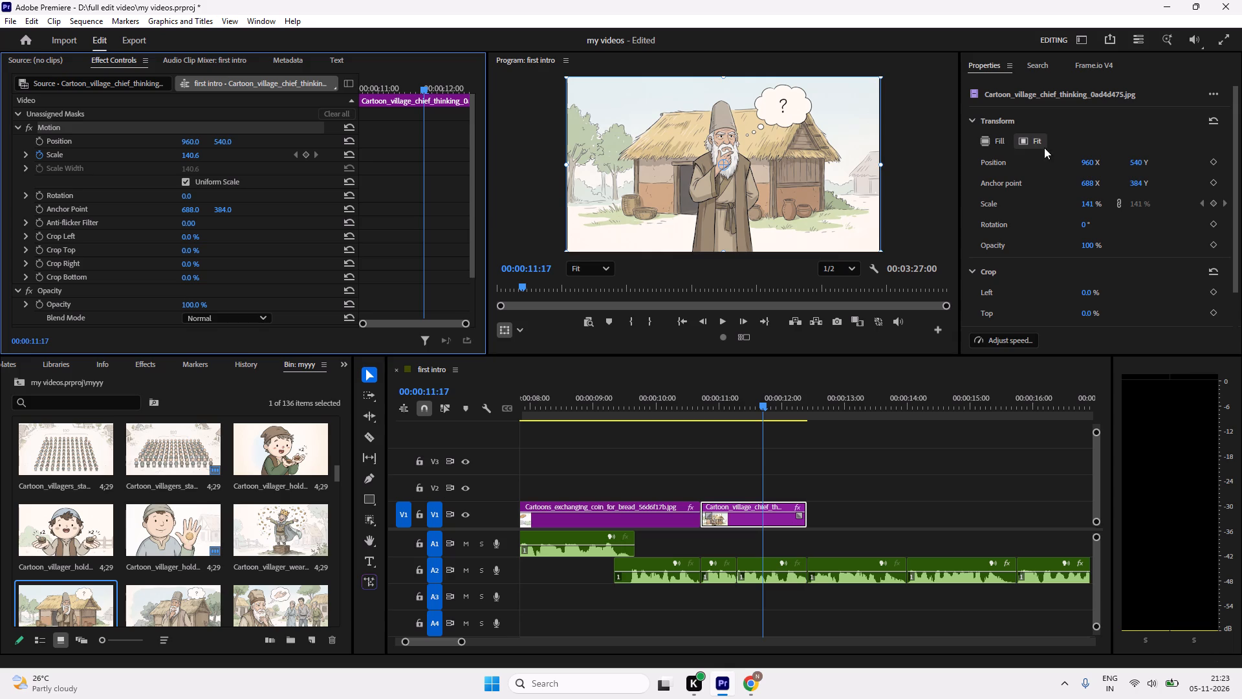
pyautogui.click(1029, 147)
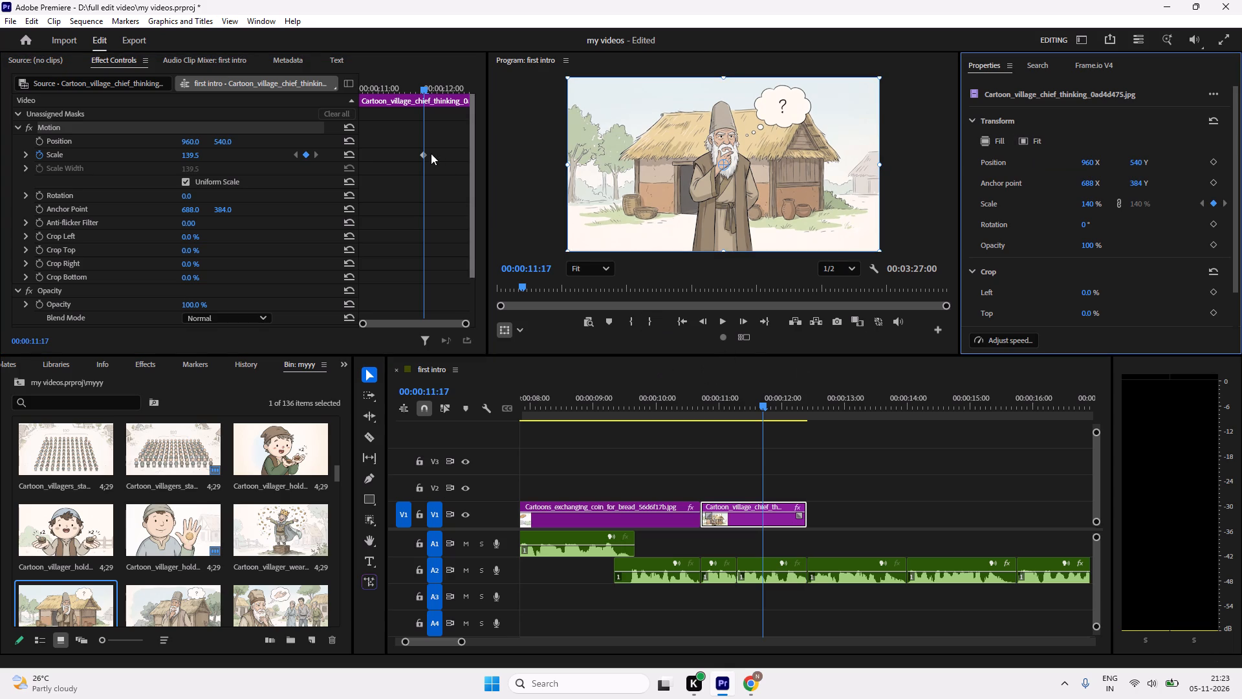
pyautogui.moveTo(422, 154); pyautogui.dragTo(340, 172)
# Add a Scale keyframe of 148.5 at the village chief clip's end, 00:00:12:09, and preview the slow zoom-in.
pyautogui.moveTo(427, 85); pyautogui.dragTo(402, 96)
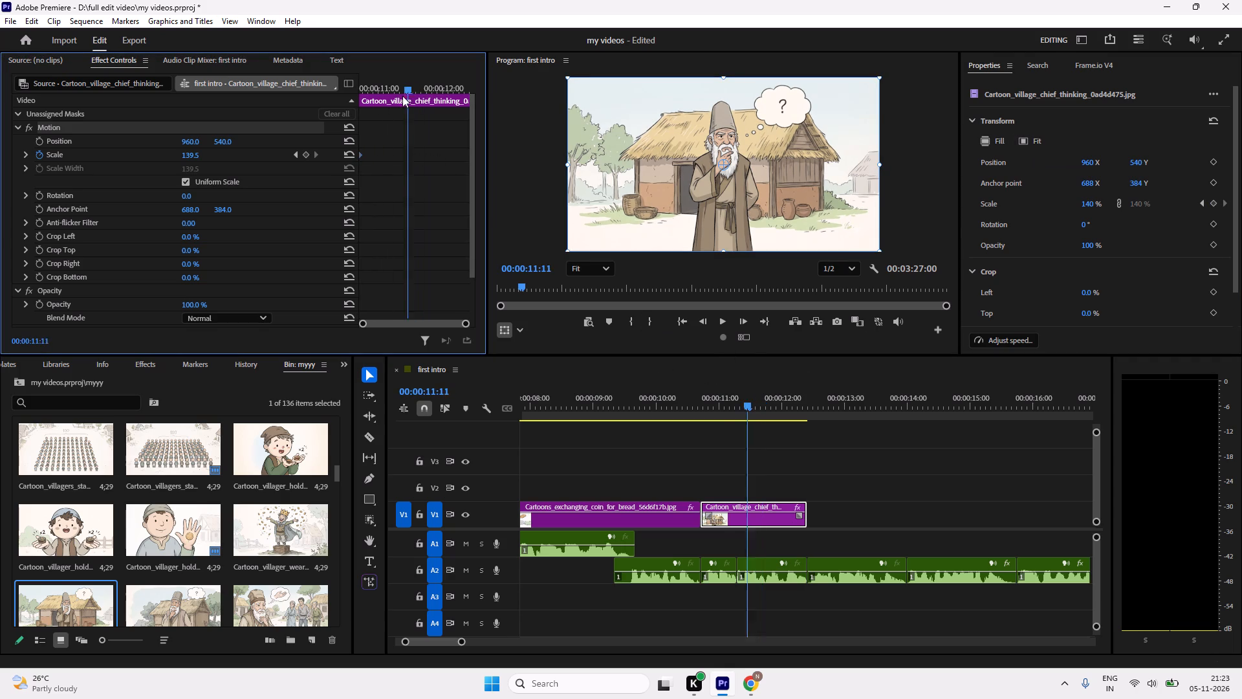
pyautogui.moveTo(402, 96); pyautogui.dragTo(495, 129)
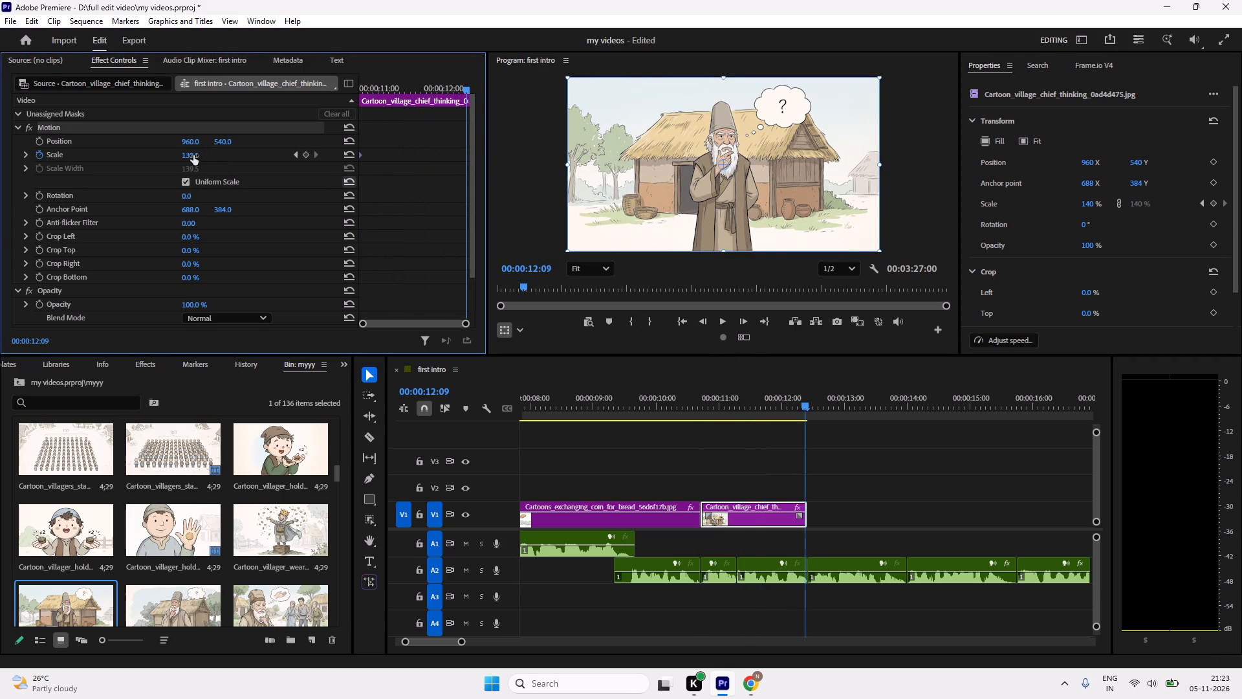
pyautogui.moveTo(193, 155); pyautogui.dragTo(210, 157)
pyautogui.moveTo(812, 408); pyautogui.dragTo(636, 414)
pyautogui.press('space')
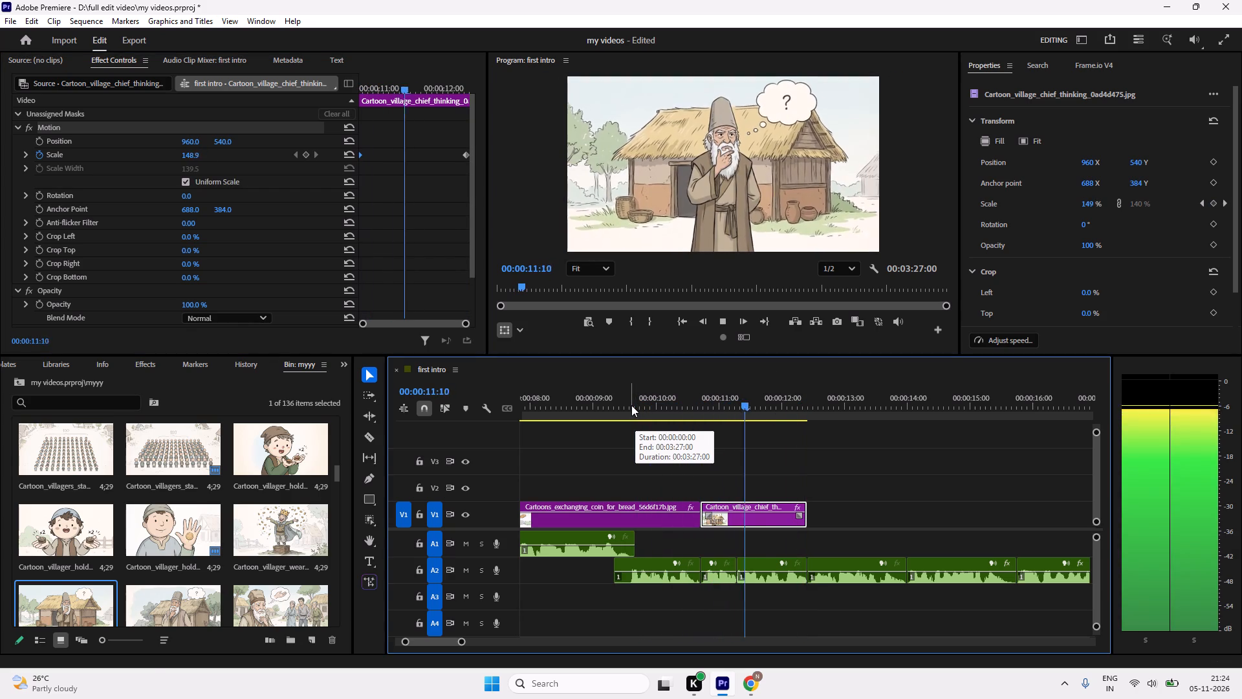
pyautogui.press('space')
pyautogui.moveTo(416, 79); pyautogui.dragTo(430, 83)
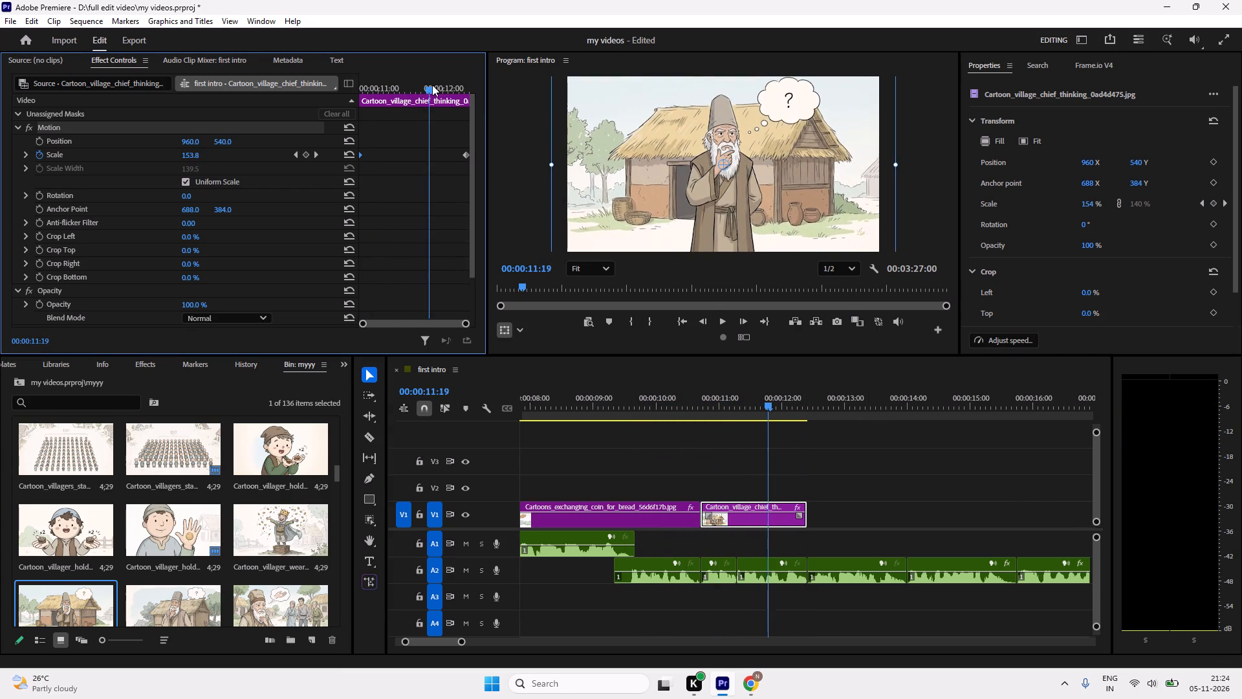
pyautogui.moveTo(436, 87); pyautogui.dragTo(488, 108)
pyautogui.moveTo(188, 155); pyautogui.dragTo(180, 158)
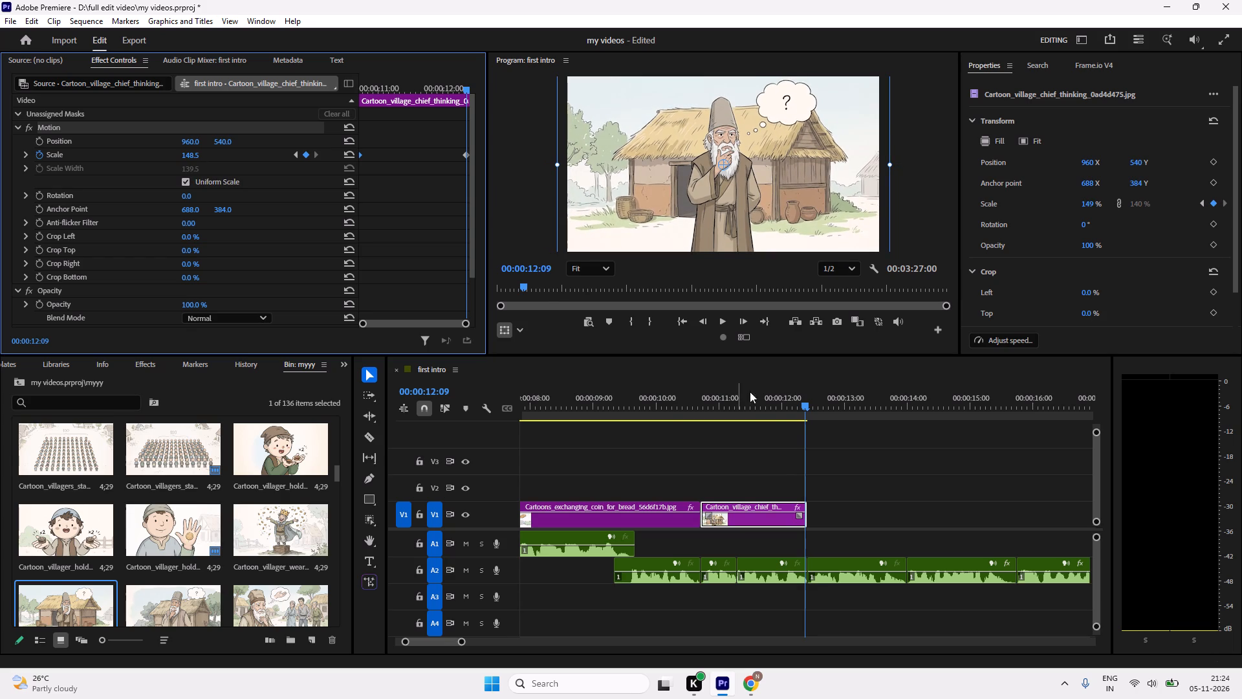
pyautogui.moveTo(754, 398); pyautogui.dragTo(635, 397)
pyautogui.press('space')
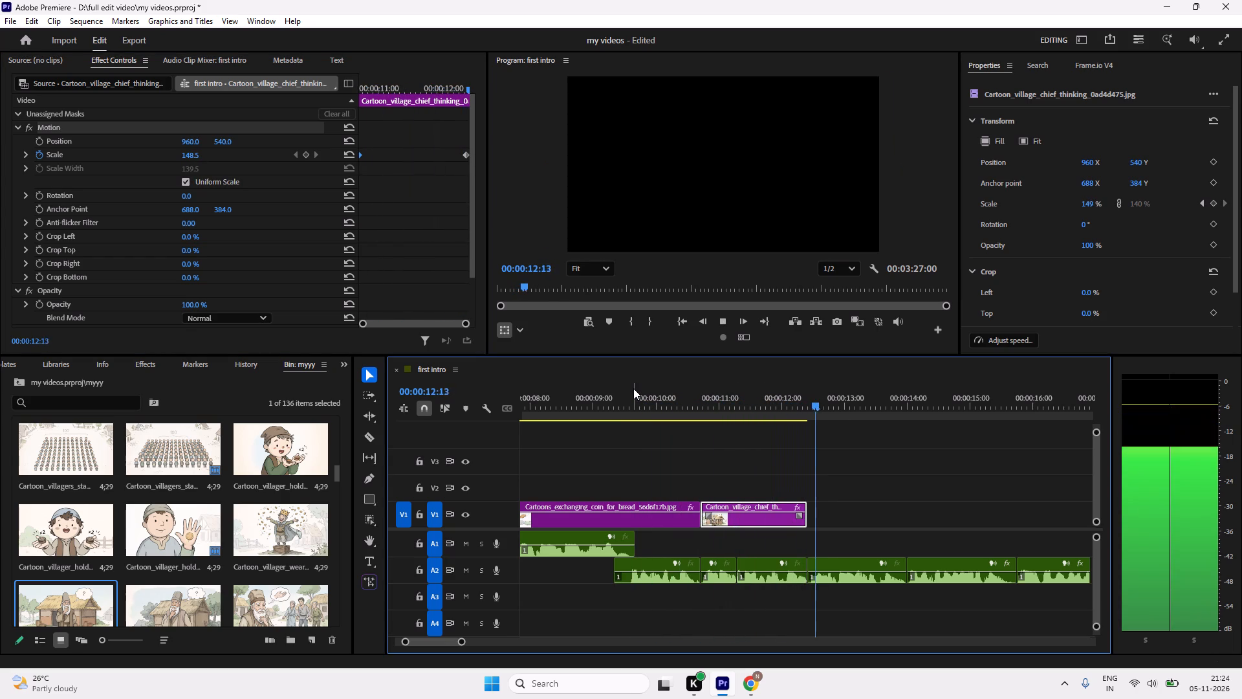
pyautogui.press('space')
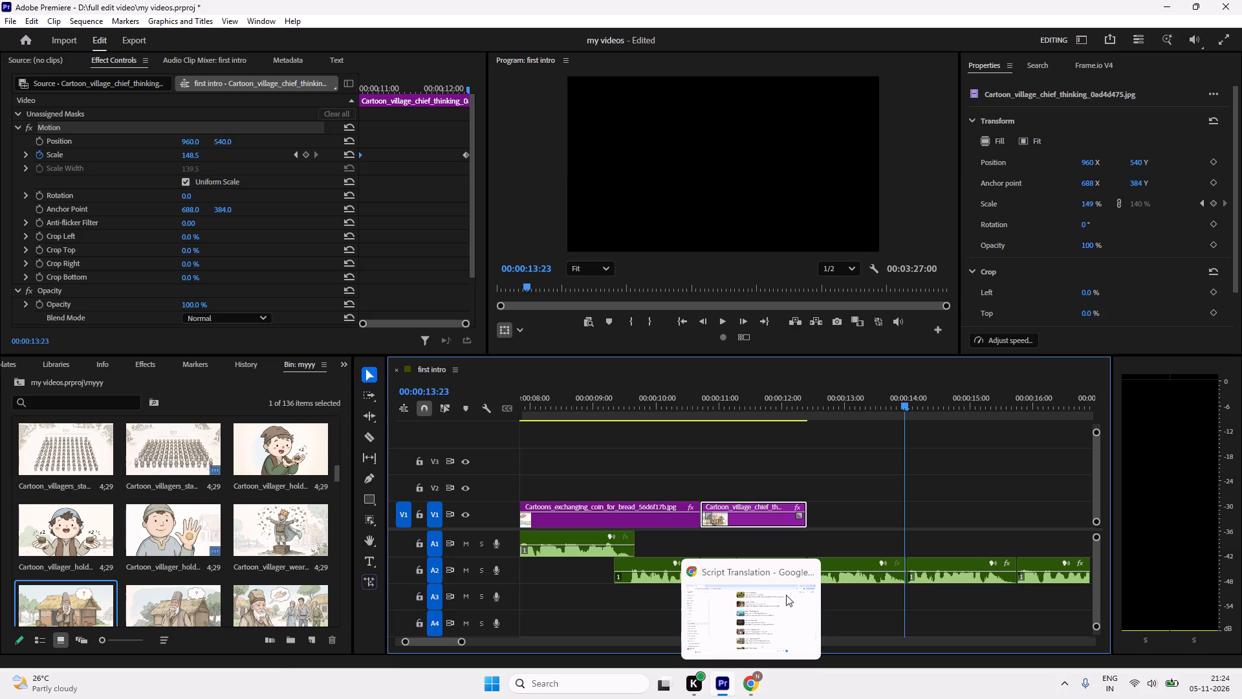
# Extend the end of the village chief clip to about 00:00:14:00, matching the next break between the A2 narration clips.
pyautogui.moveTo(915, 404); pyautogui.dragTo(655, 437)
pyautogui.press('space')
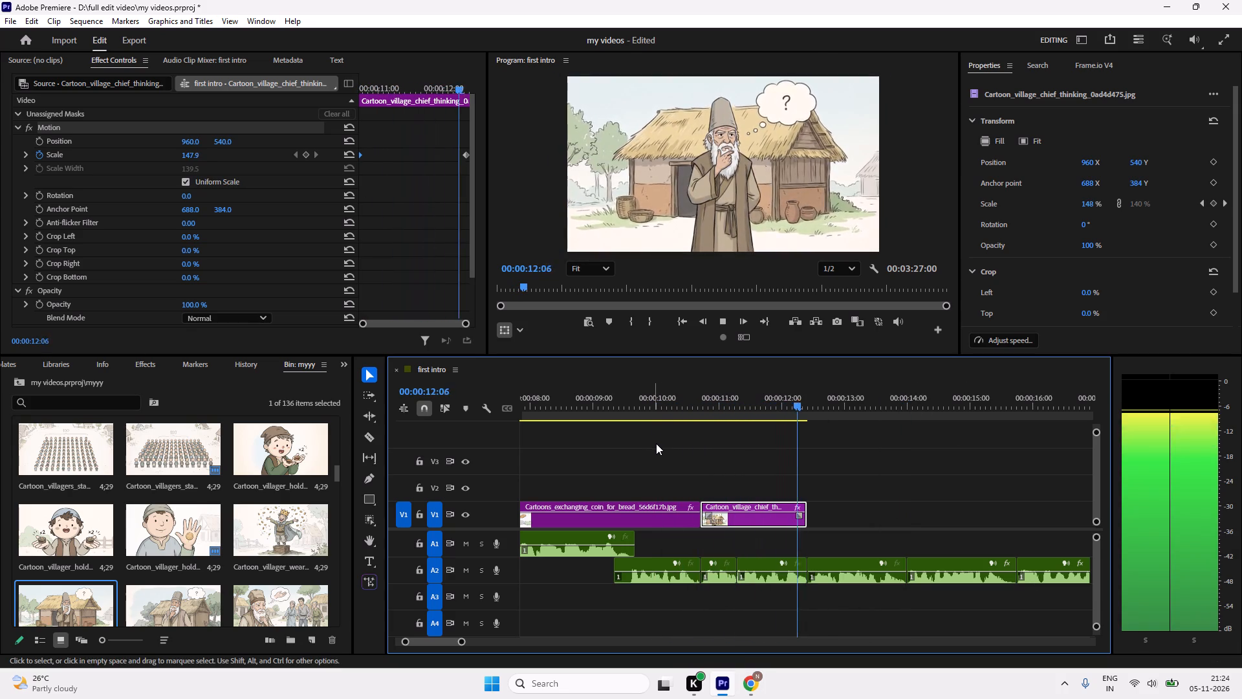
pyautogui.press('space')
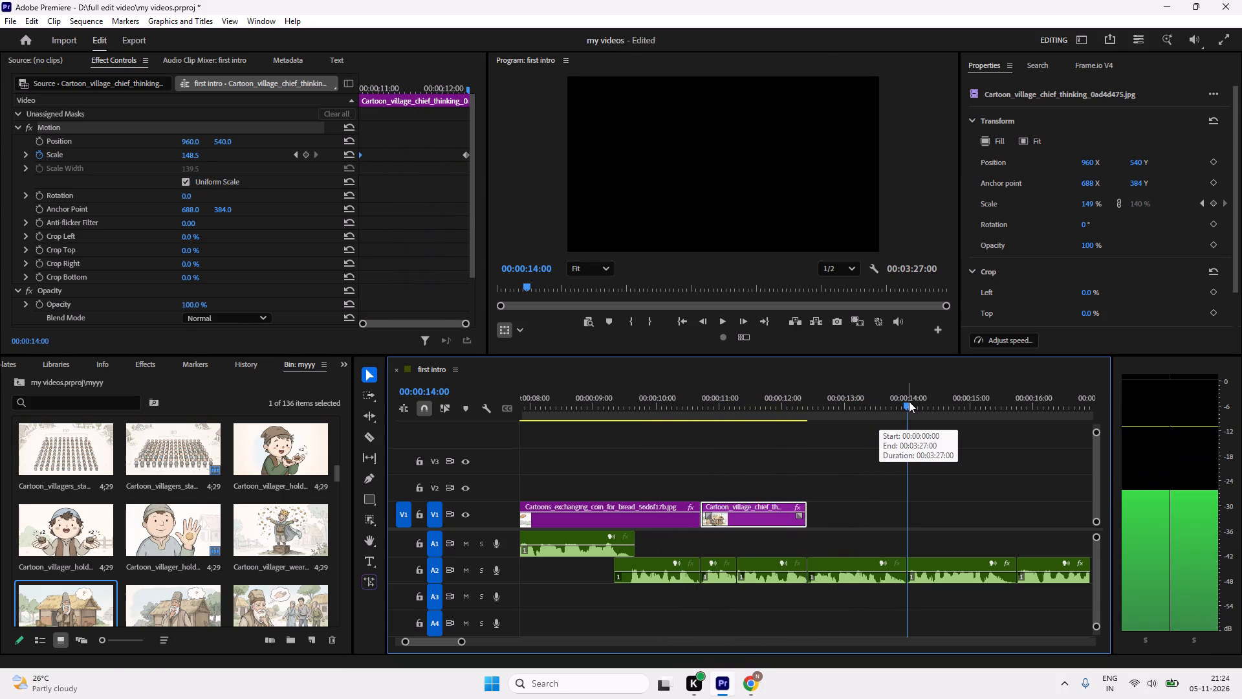
pyautogui.moveTo(814, 509); pyautogui.dragTo(910, 511)
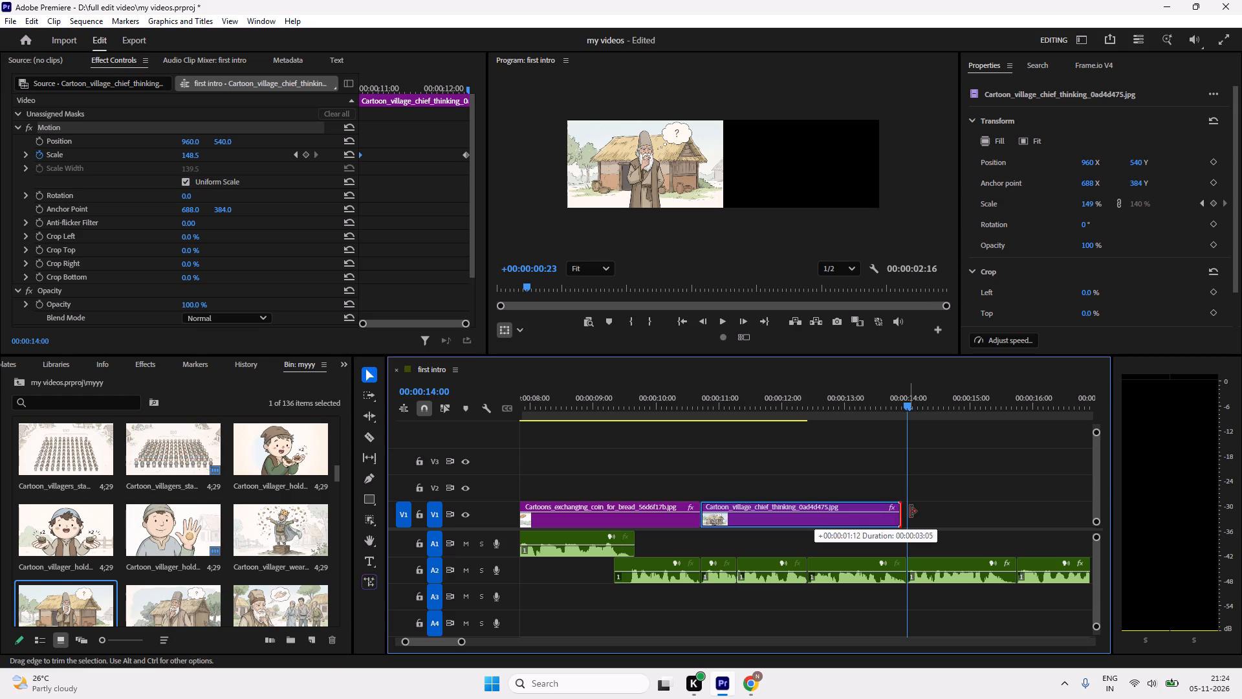
pyautogui.moveTo(910, 511); pyautogui.dragTo(911, 511)
# Replay the extended village chief clip several times to check its zoom and length against the narration.
pyautogui.moveTo(895, 403); pyautogui.dragTo(838, 428)
pyautogui.press('space')
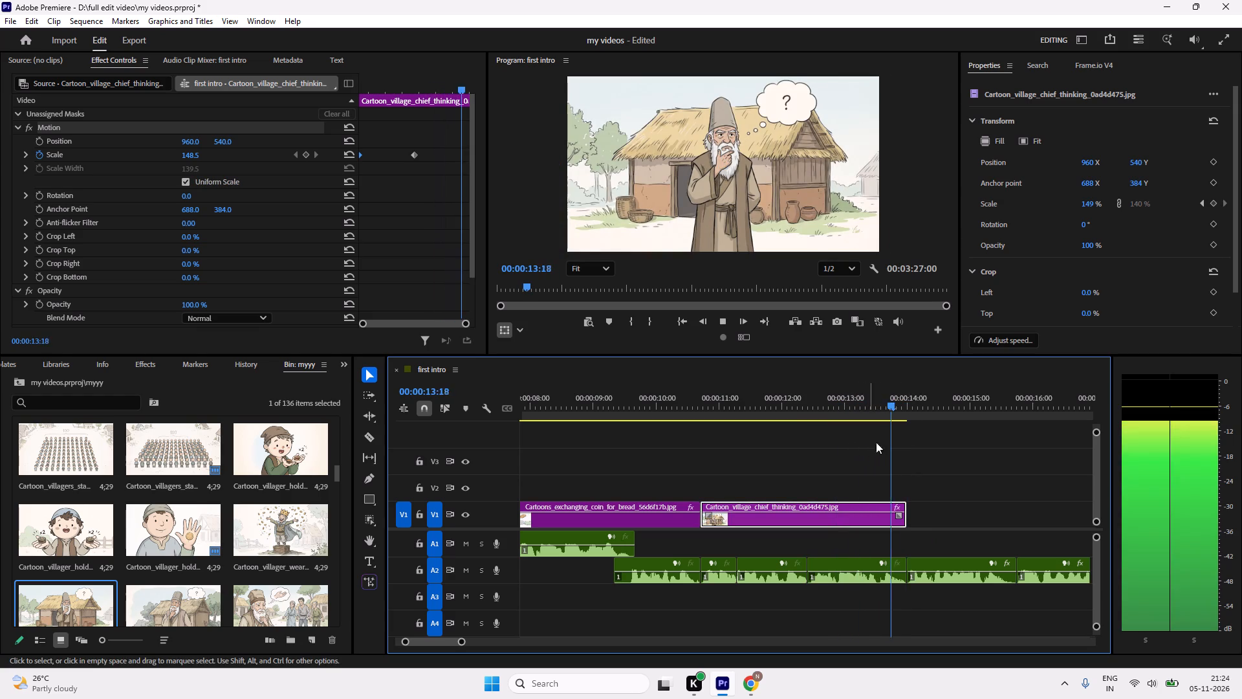
pyautogui.press('space')
pyautogui.moveTo(896, 394); pyautogui.dragTo(651, 425)
pyautogui.press('space')
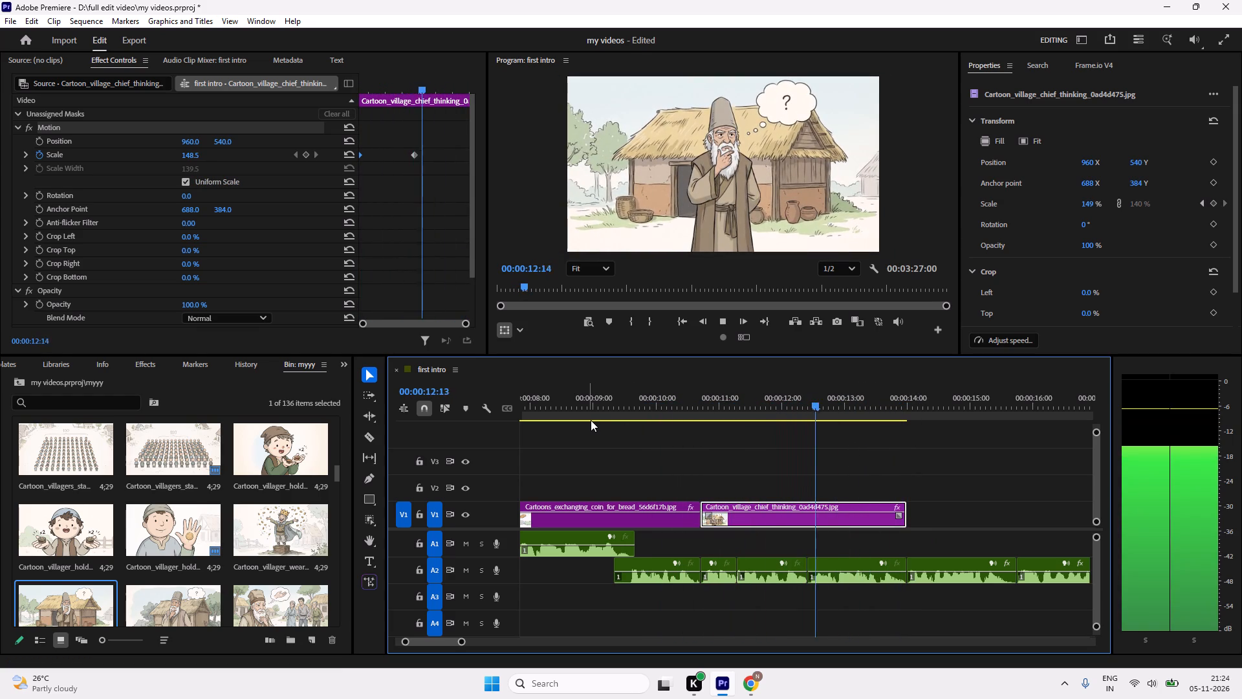
pyautogui.press('space')
pyautogui.moveTo(893, 412); pyautogui.dragTo(754, 442)
pyautogui.press('space')
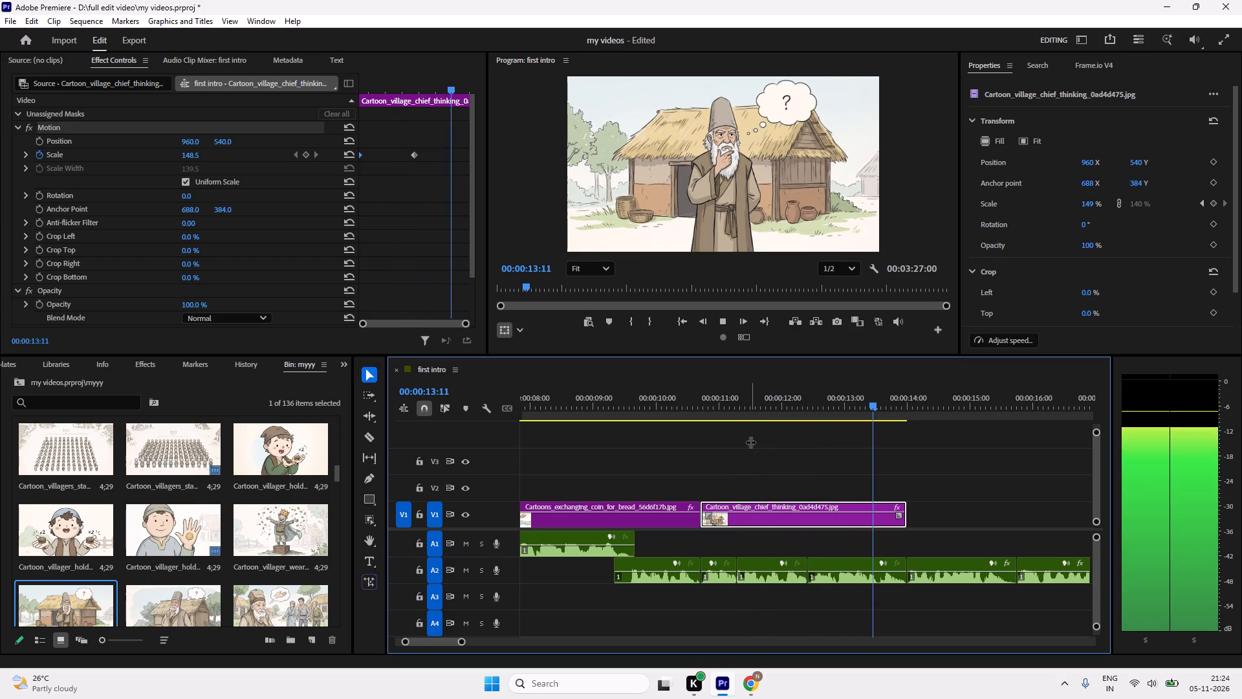
pyautogui.press('space')
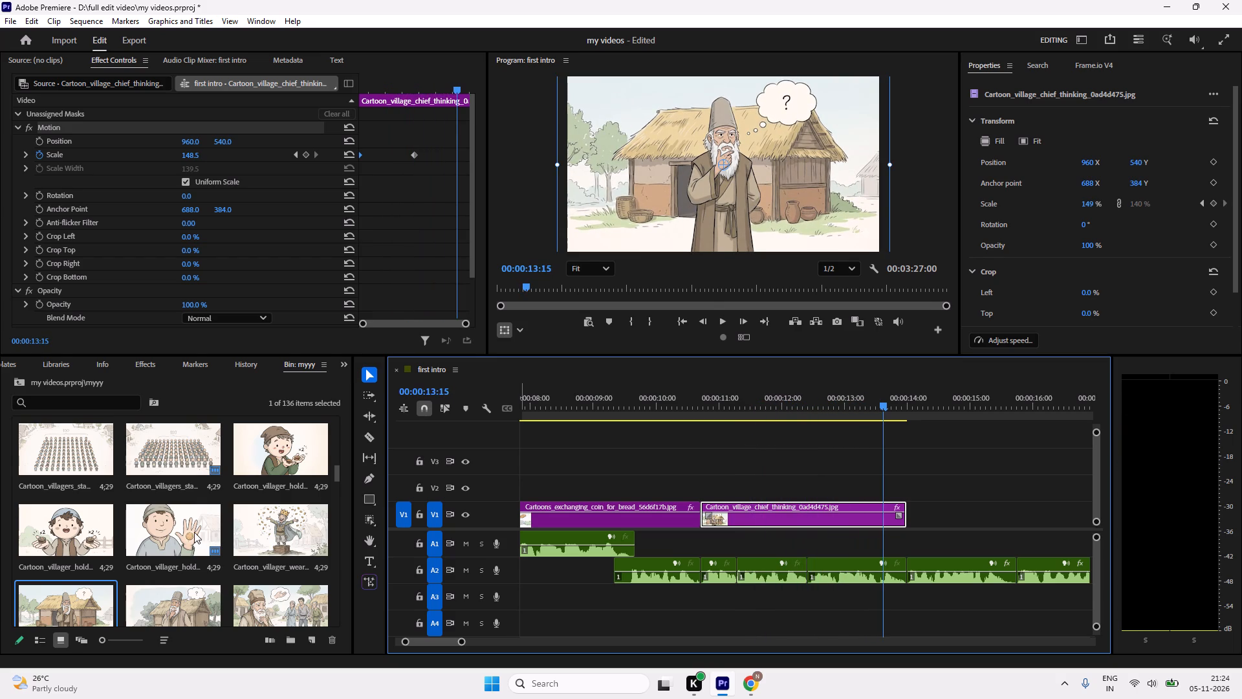
# Browse the myyy bin for the next scene and open the village chief viewing villagers image in the Source Monitor.
pyautogui.scroll(-1, 194, 532)
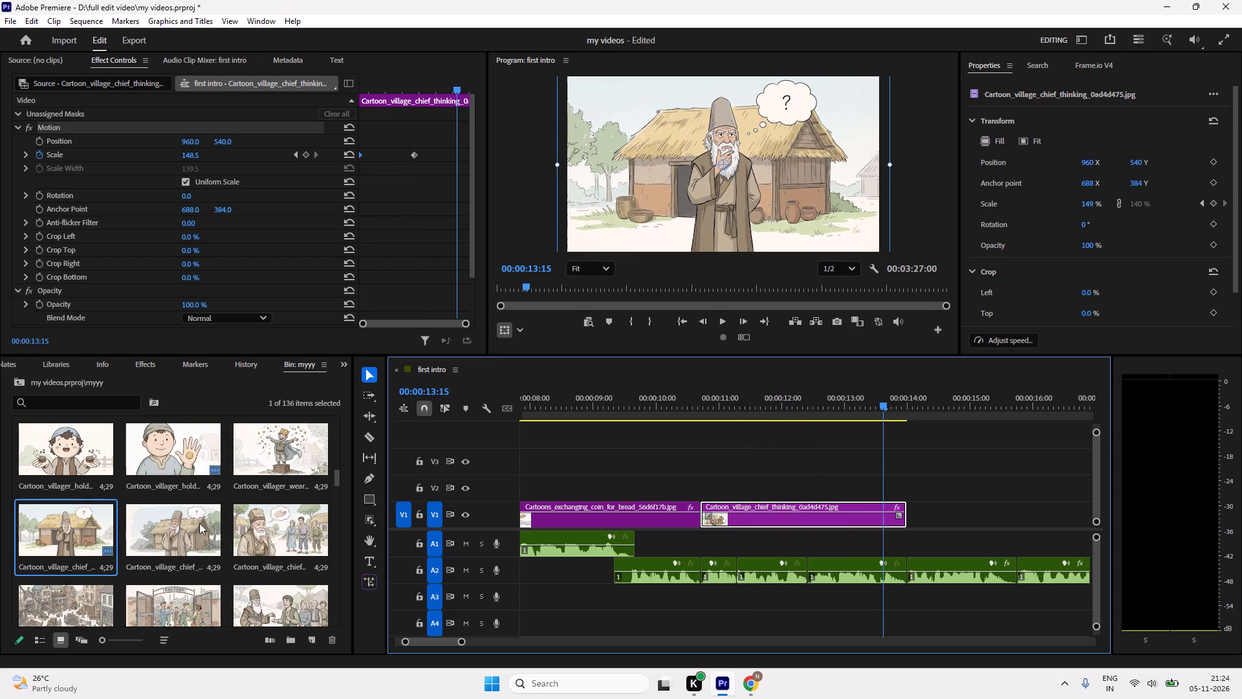
pyautogui.scroll(-1, 169, 576)
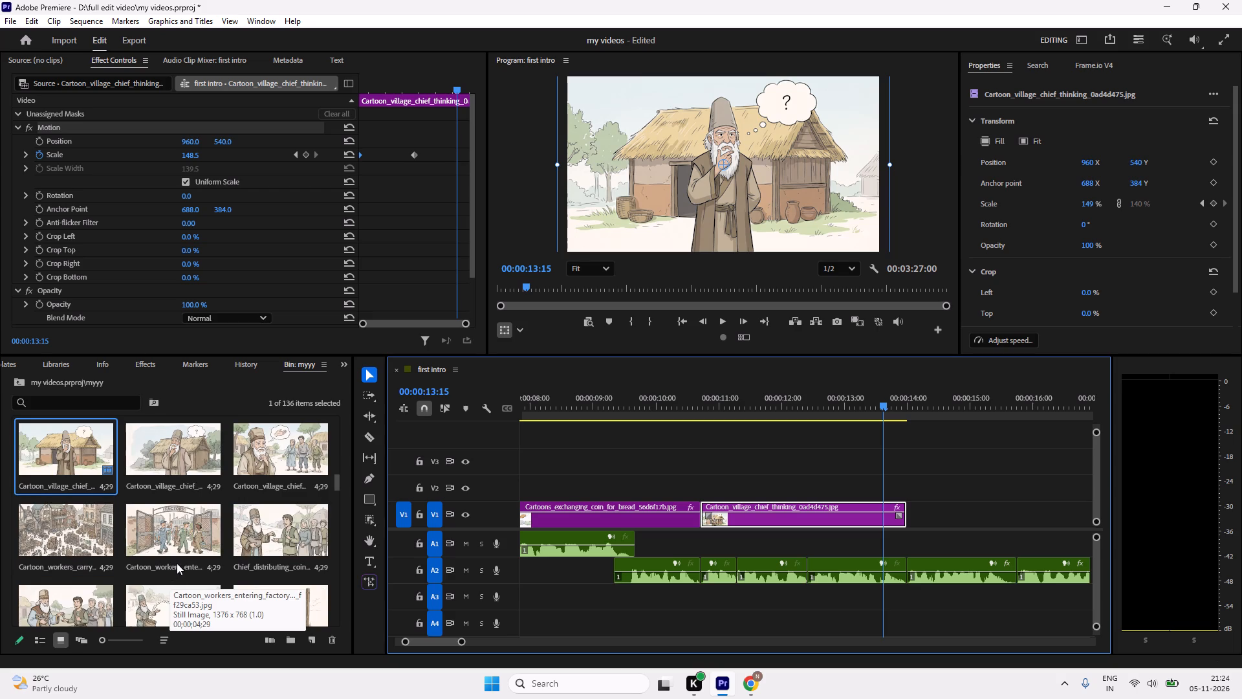
pyautogui.scroll(2, 179, 560)
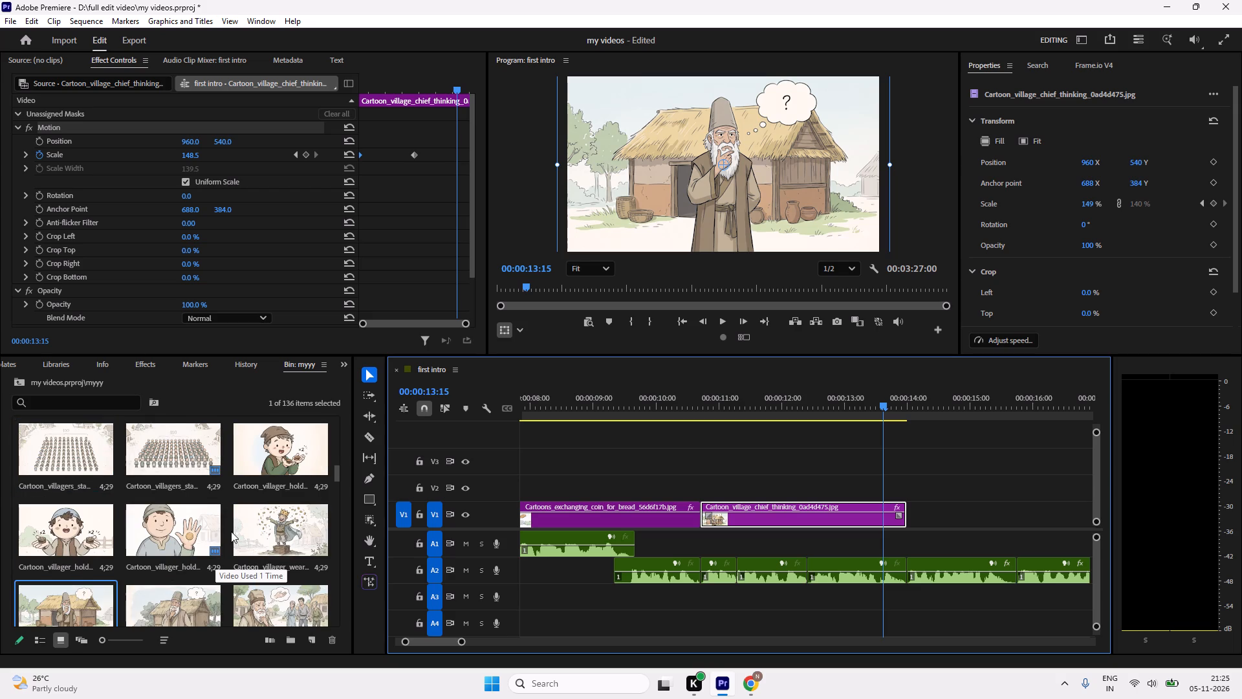
pyautogui.scroll(-1, 231, 529)
pyautogui.click(285, 531)
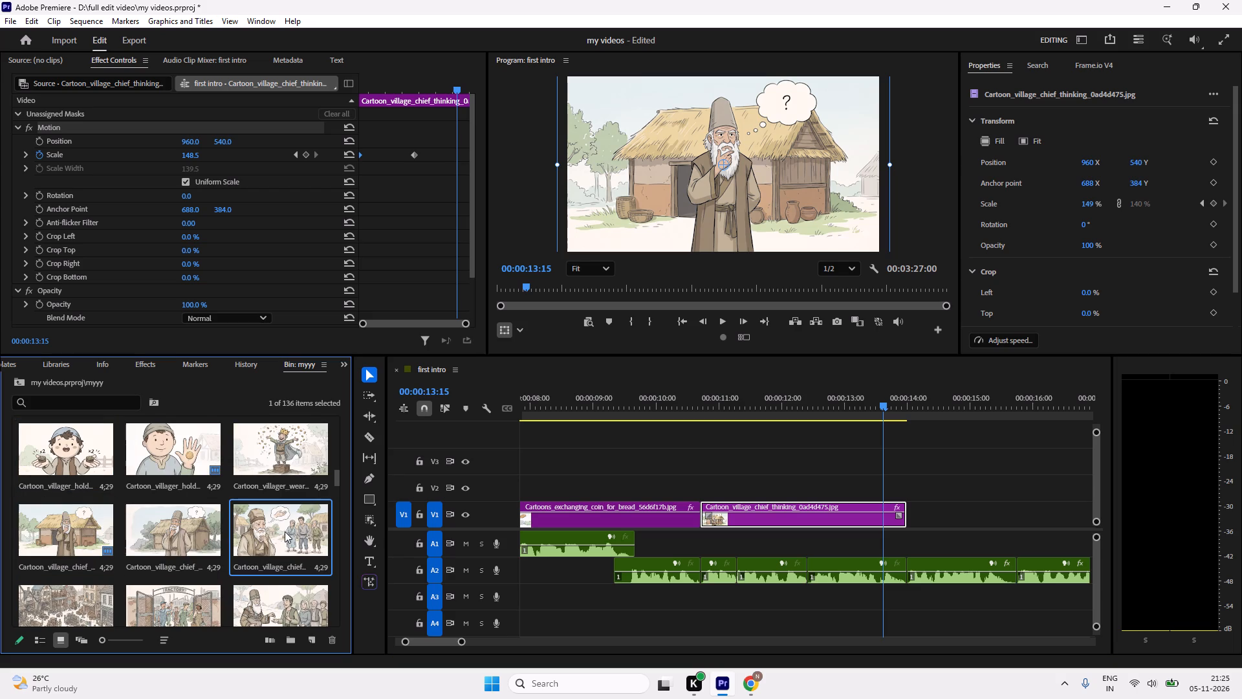
pyautogui.doubleClick(285, 531)
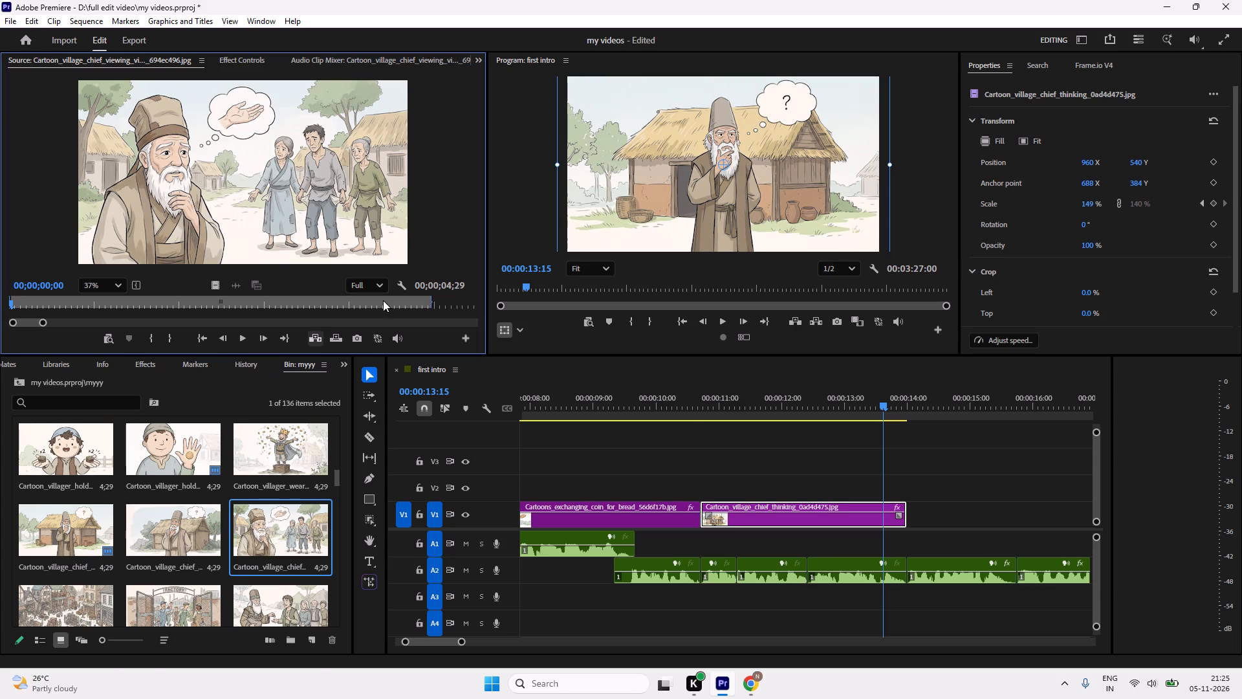
# Trim the end of the village chief thinking clip back to 00:00:12:10, at the earlier break between the A2 narration clips.
pyautogui.moveTo(884, 403); pyautogui.dragTo(686, 417)
pyautogui.press('space')
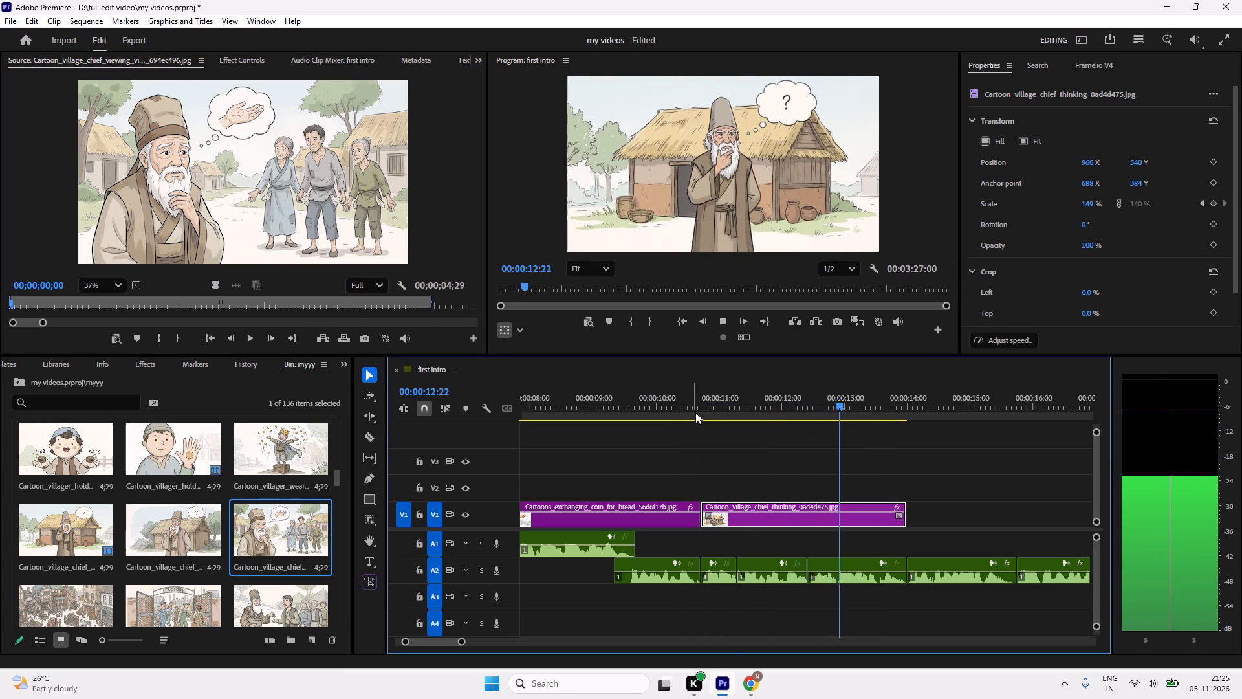
pyautogui.press('space')
pyautogui.moveTo(892, 411); pyautogui.dragTo(807, 433)
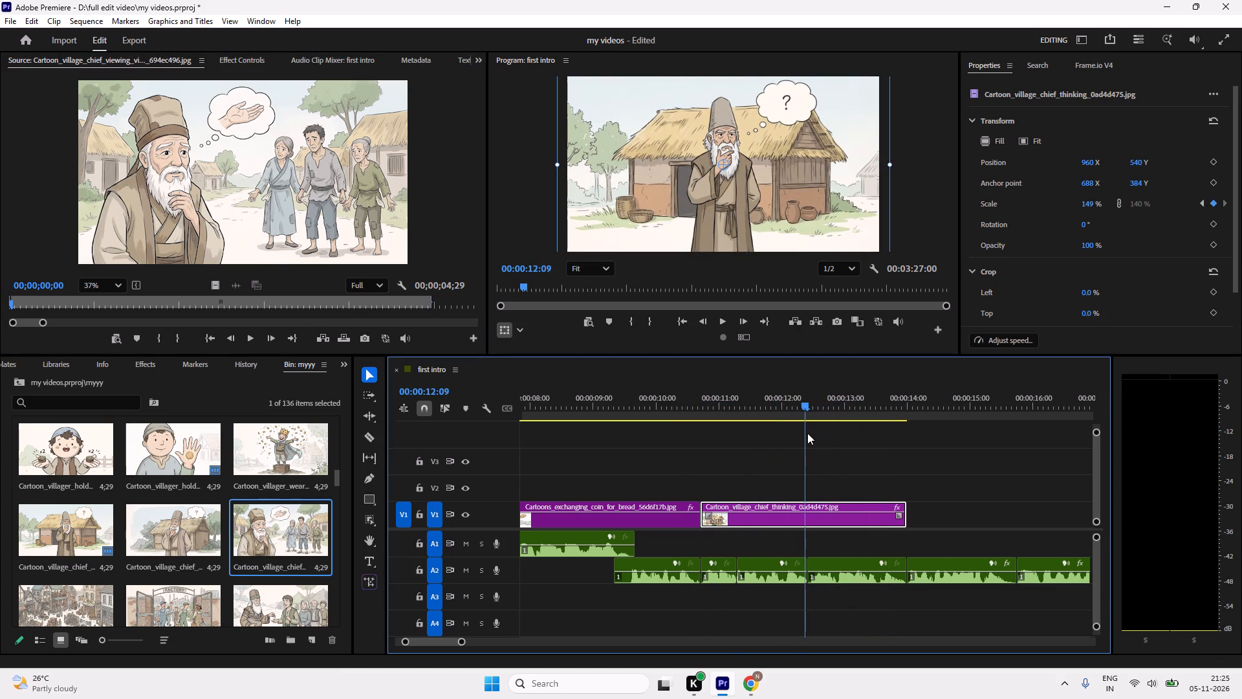
pyautogui.moveTo(807, 433); pyautogui.dragTo(809, 434)
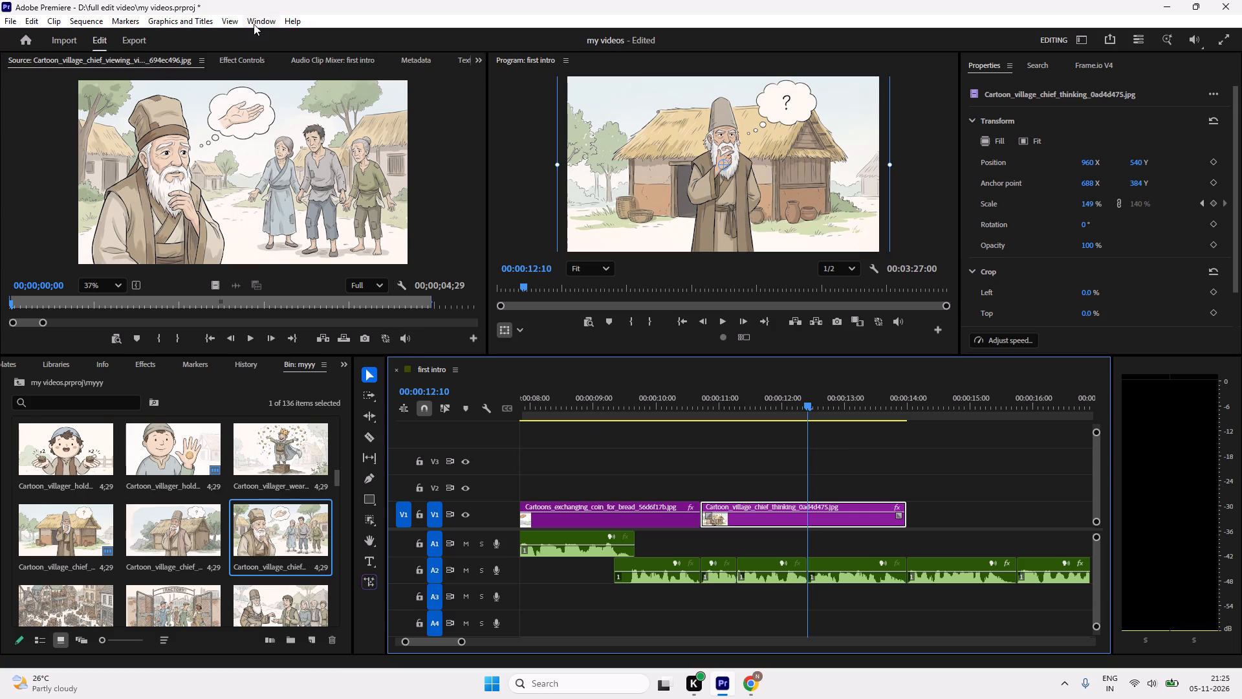
pyautogui.click(247, 56)
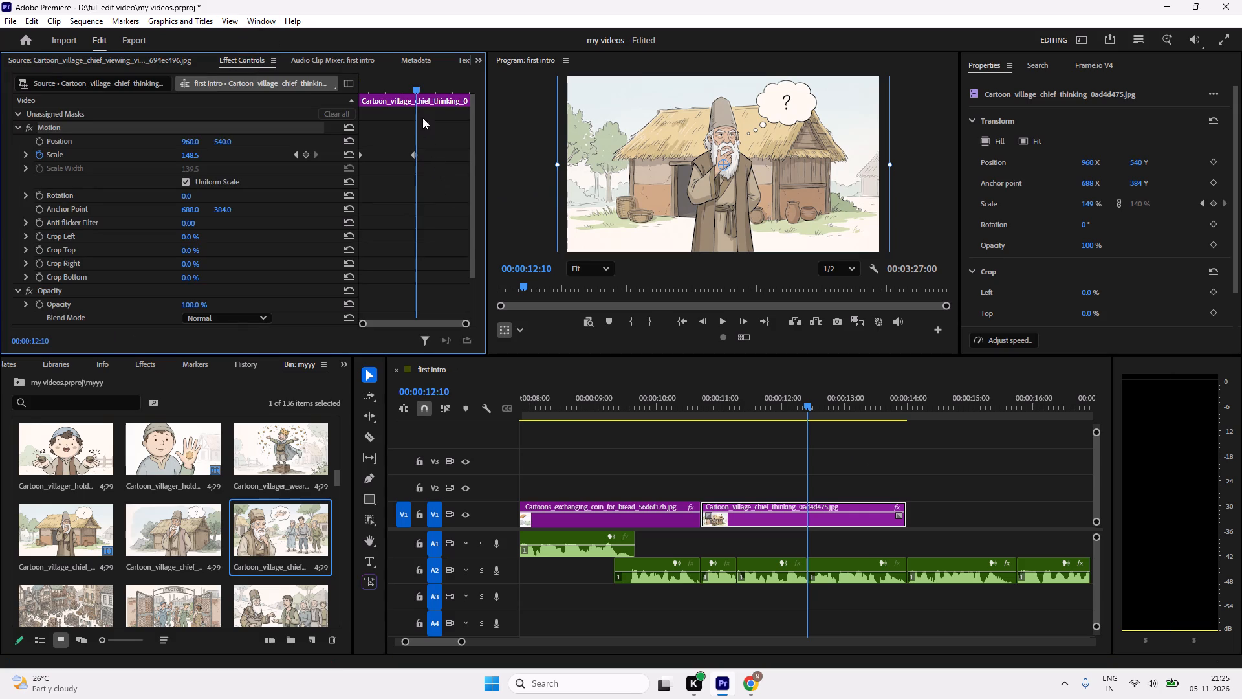
pyautogui.moveTo(418, 95); pyautogui.dragTo(411, 96)
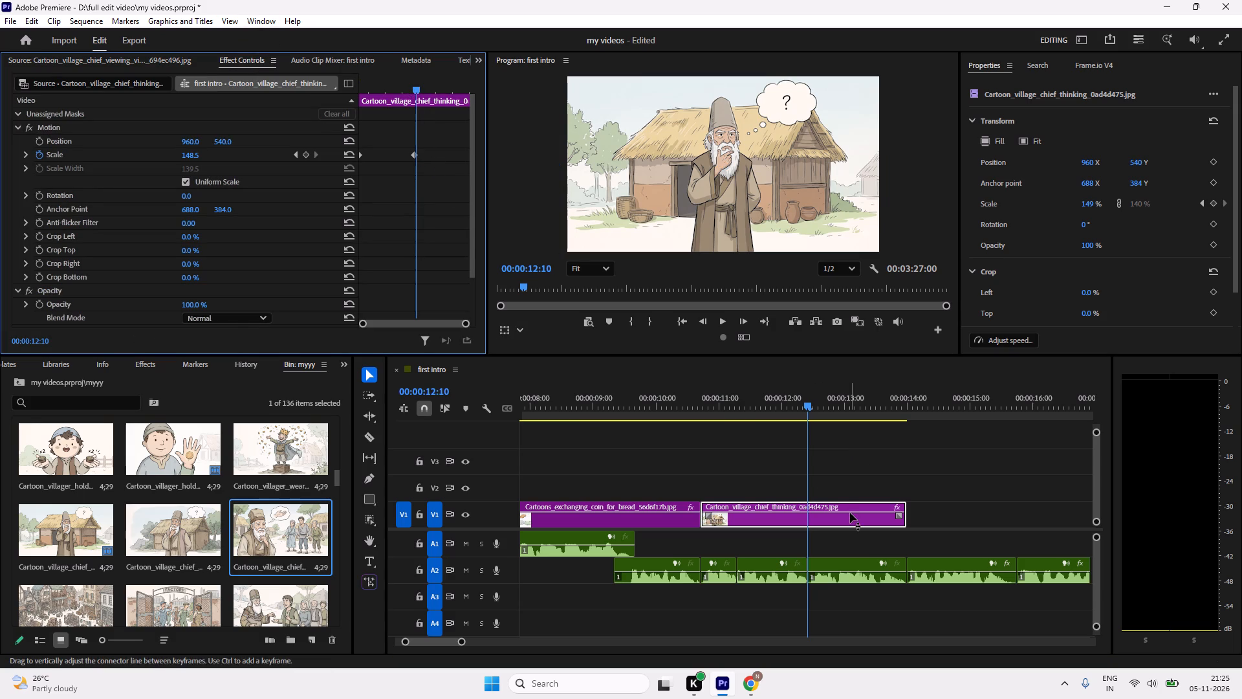
pyautogui.click(850, 513)
pyautogui.moveTo(906, 505); pyautogui.dragTo(866, 516)
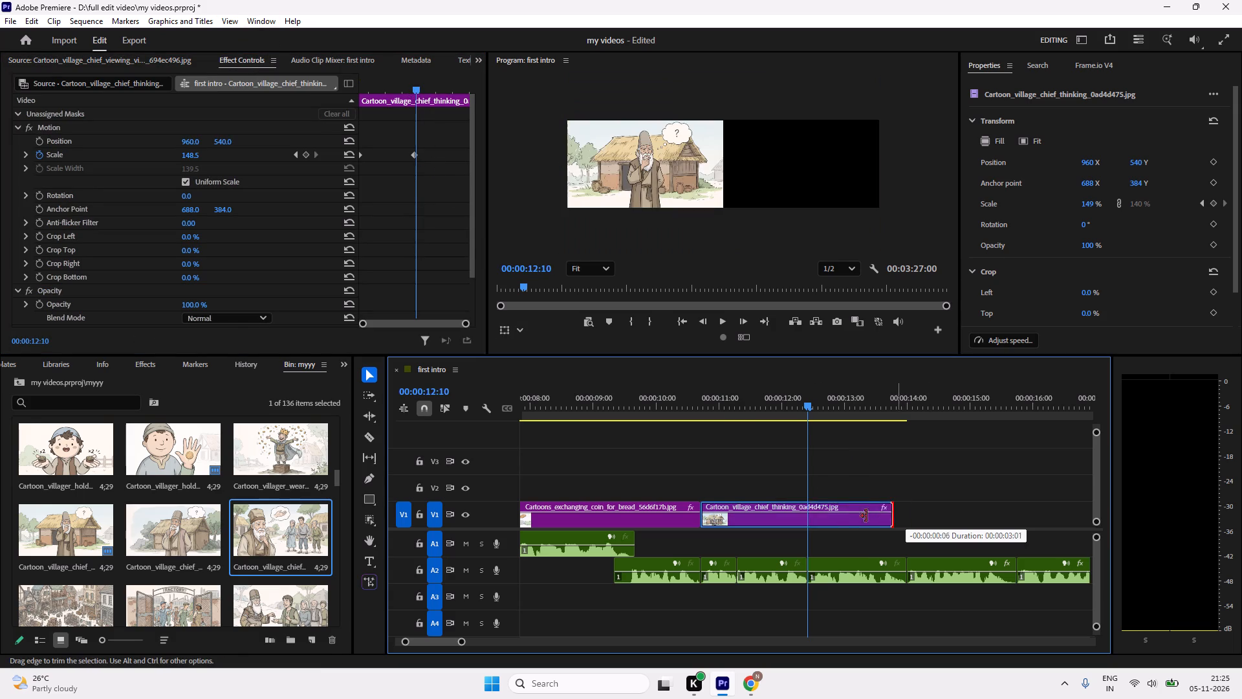
pyautogui.moveTo(866, 516); pyautogui.dragTo(803, 528)
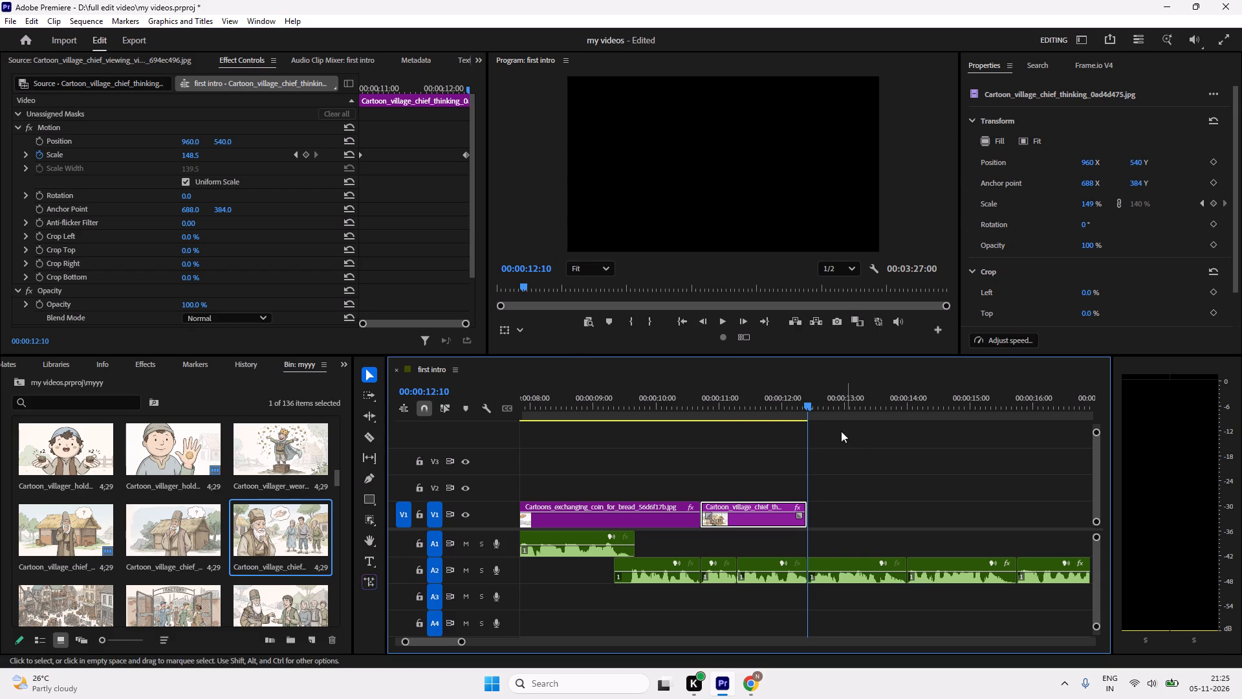
# Move the narration clip starting at 00:00:12:10 from A2 to A1 and shift it 3 frames earlier, overlapping the previous narration.
pyautogui.moveTo(805, 412); pyautogui.dragTo(730, 420)
pyautogui.press('space')
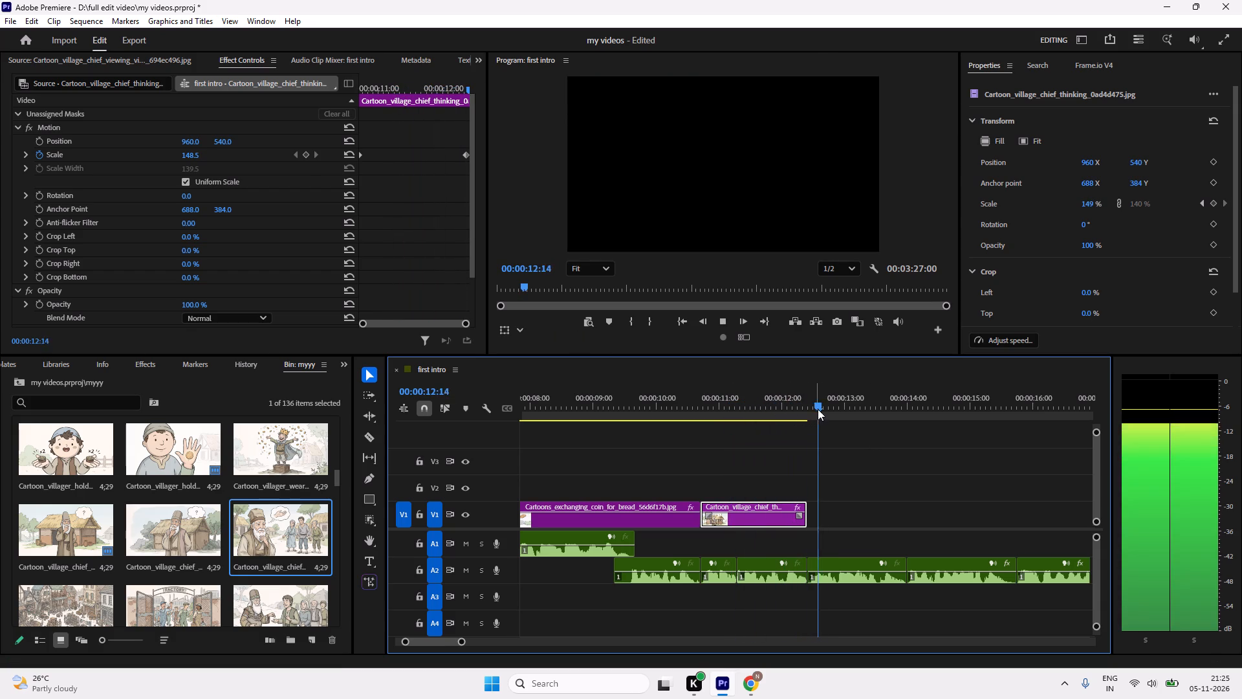
pyautogui.press('space')
pyautogui.moveTo(840, 404); pyautogui.dragTo(808, 417)
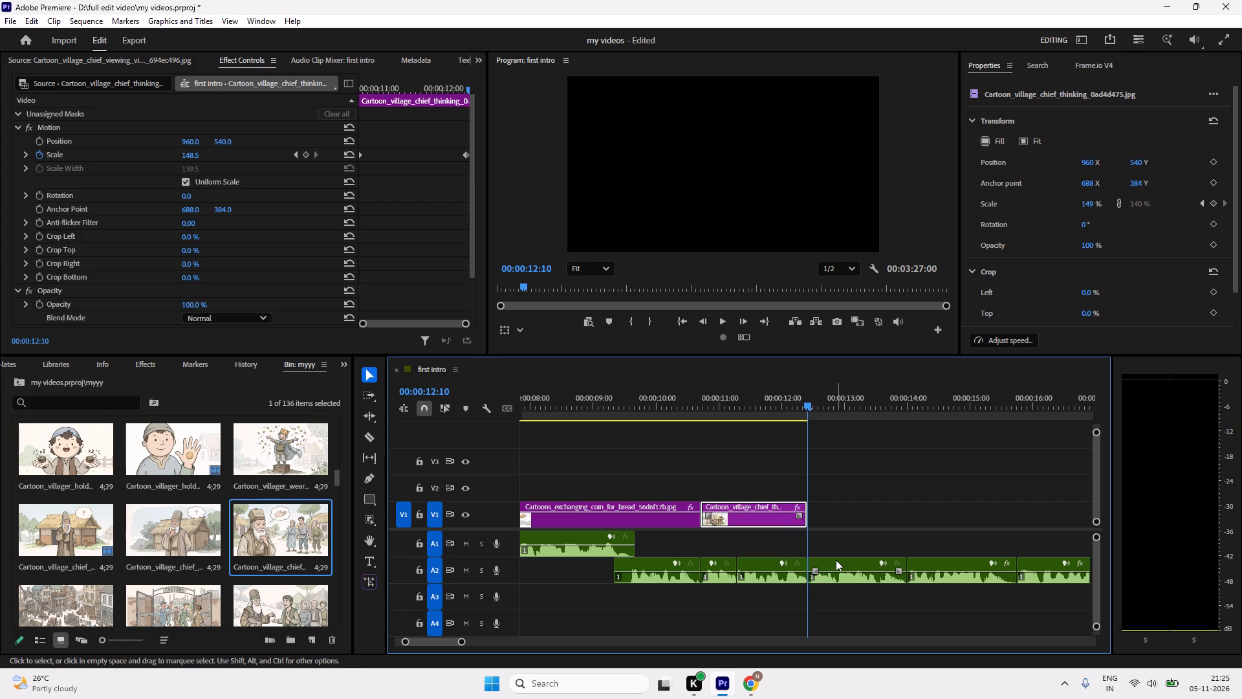
pyautogui.moveTo(836, 560); pyautogui.dragTo(825, 546)
pyautogui.moveTo(841, 538); pyautogui.dragTo(836, 540)
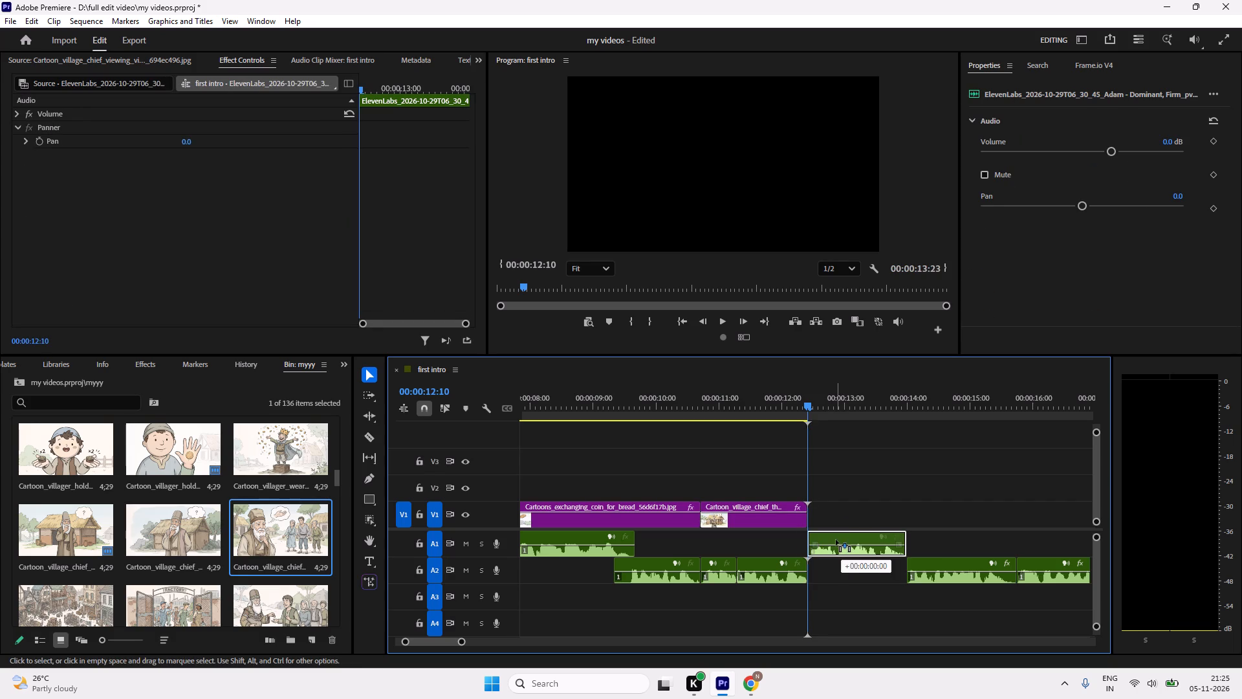
pyautogui.moveTo(836, 540); pyautogui.dragTo(832, 542)
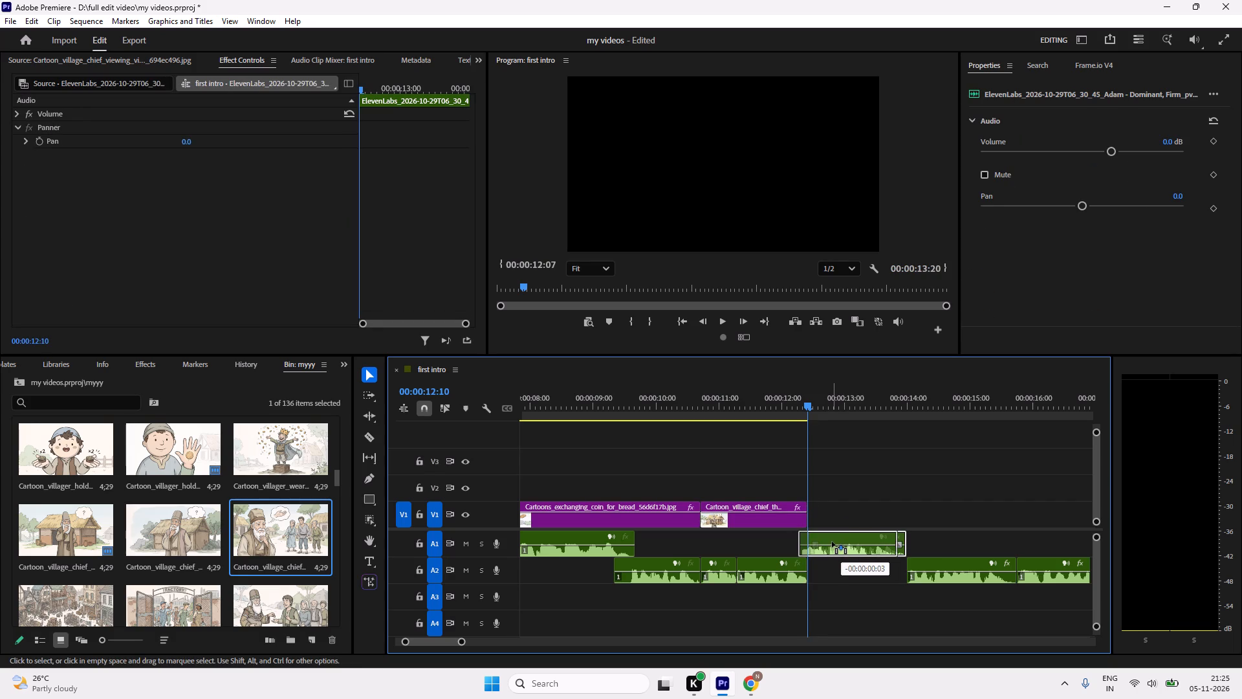
pyautogui.moveTo(832, 542); pyautogui.dragTo(832, 543)
# Replay the narration around 00:00:12:07 several times to check the pacing of the shifted A1 clip against the preceding A2 clip.
pyautogui.moveTo(796, 414); pyautogui.dragTo(739, 410)
pyautogui.press('space')
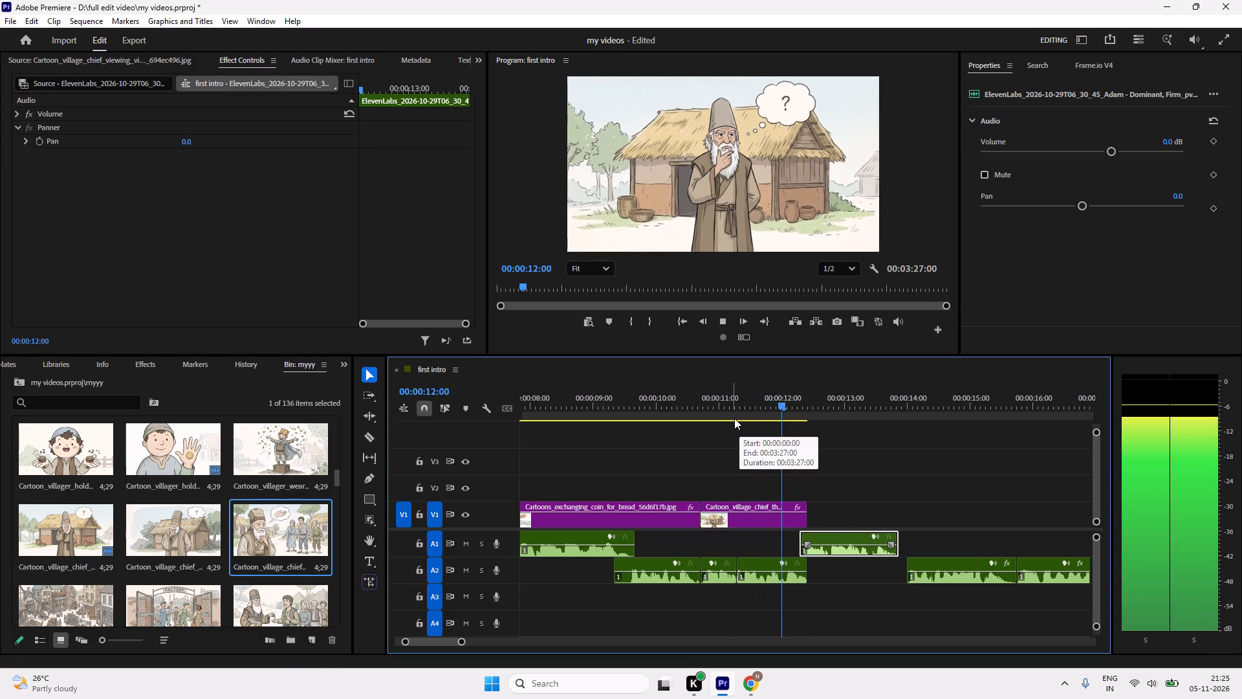
pyautogui.moveTo(853, 419); pyautogui.dragTo(665, 440)
pyautogui.press('space')
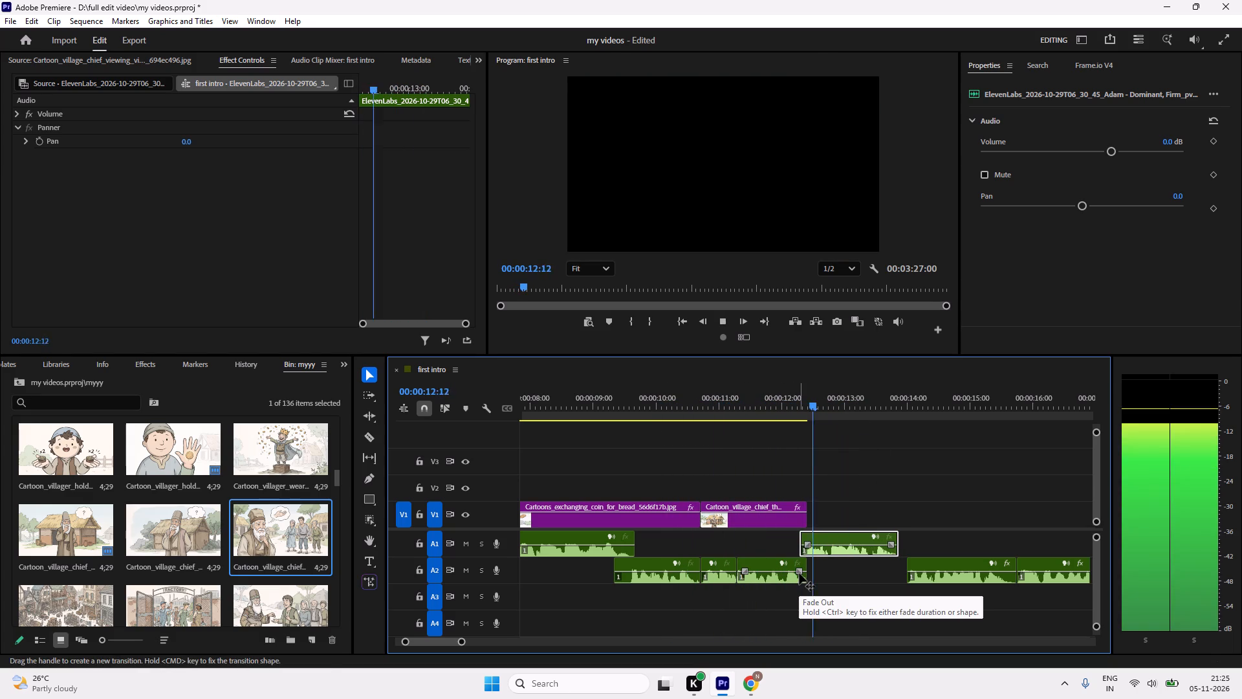
pyautogui.moveTo(867, 406); pyautogui.dragTo(748, 435)
pyautogui.press('space')
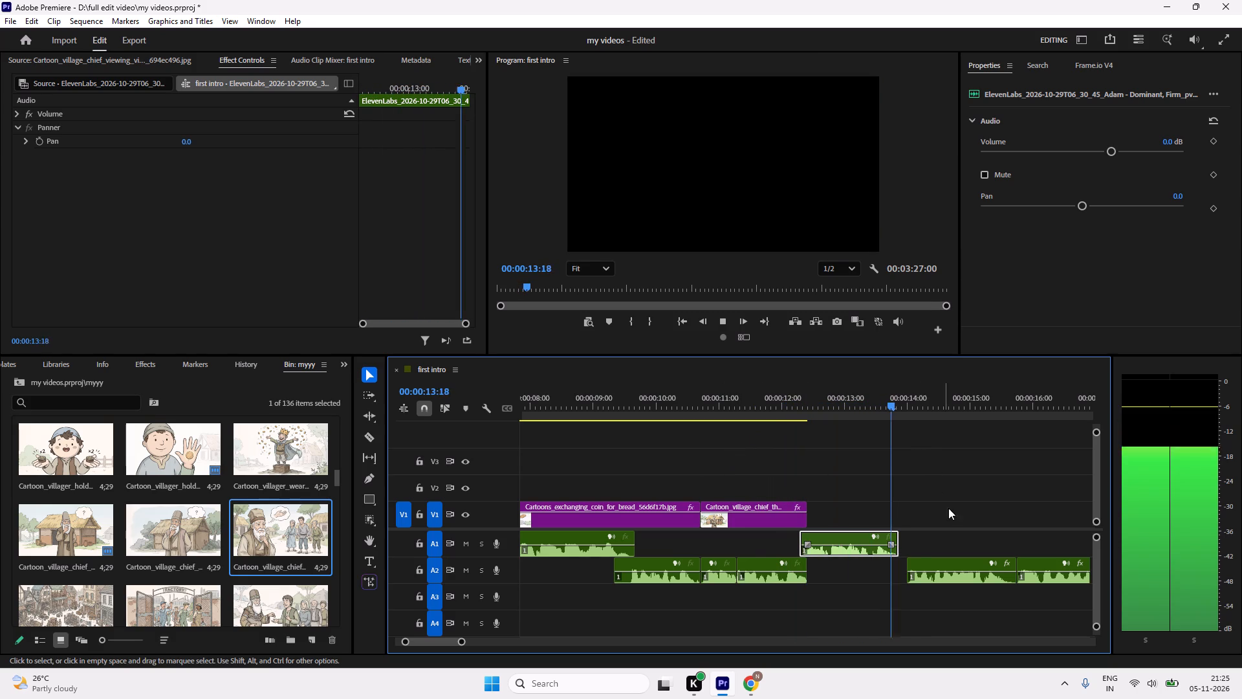
pyautogui.press('space')
pyautogui.moveTo(905, 359); pyautogui.dragTo(900, 383)
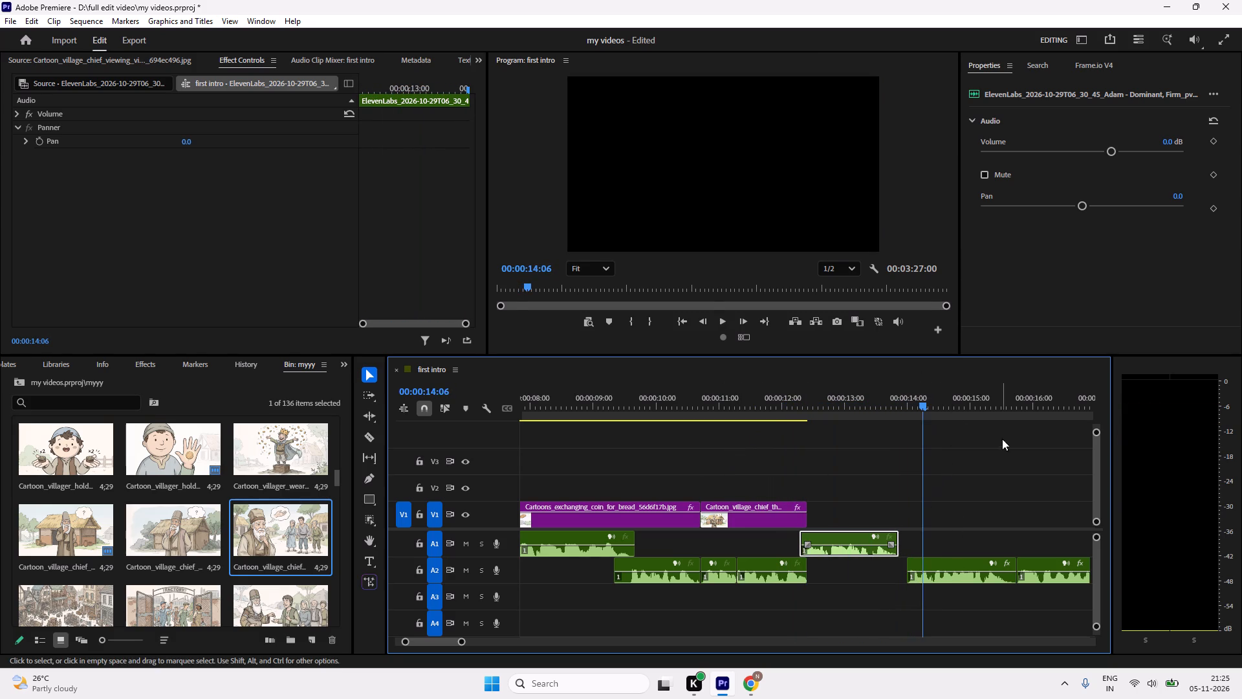
pyautogui.moveTo(963, 423); pyautogui.dragTo(668, 453)
pyautogui.moveTo(933, 408); pyautogui.dragTo(620, 439)
pyautogui.press('space')
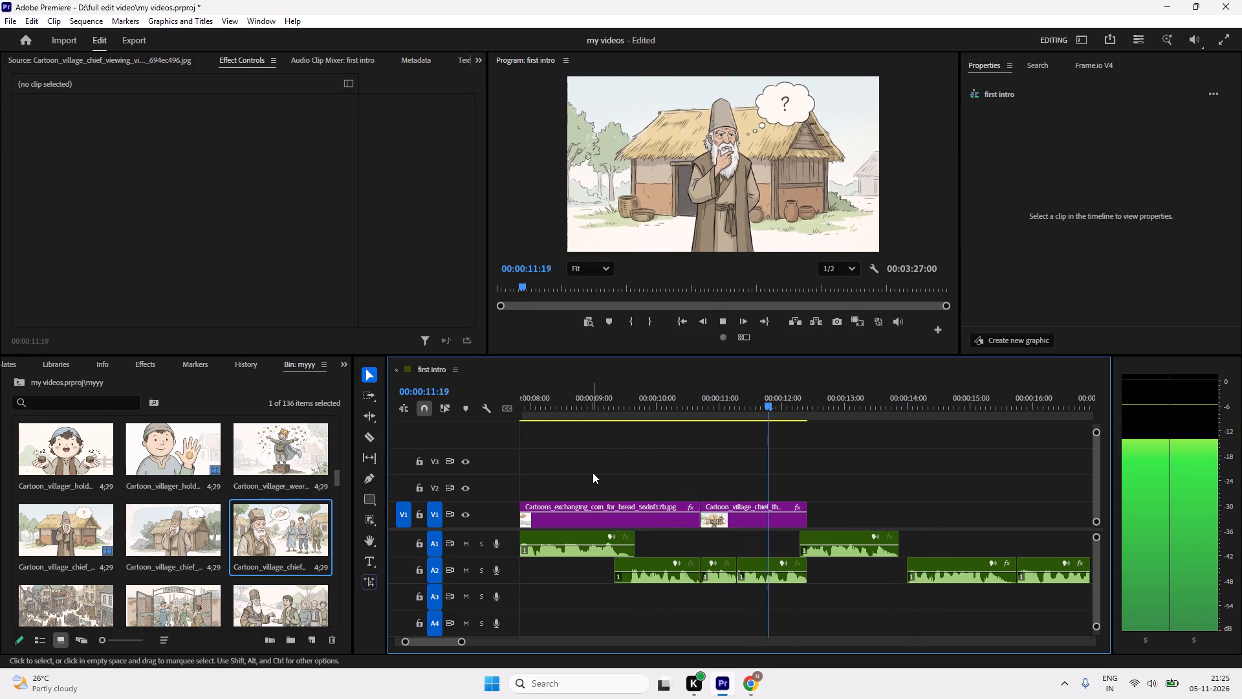
pyautogui.press('space')
pyautogui.moveTo(886, 413); pyautogui.dragTo(856, 431)
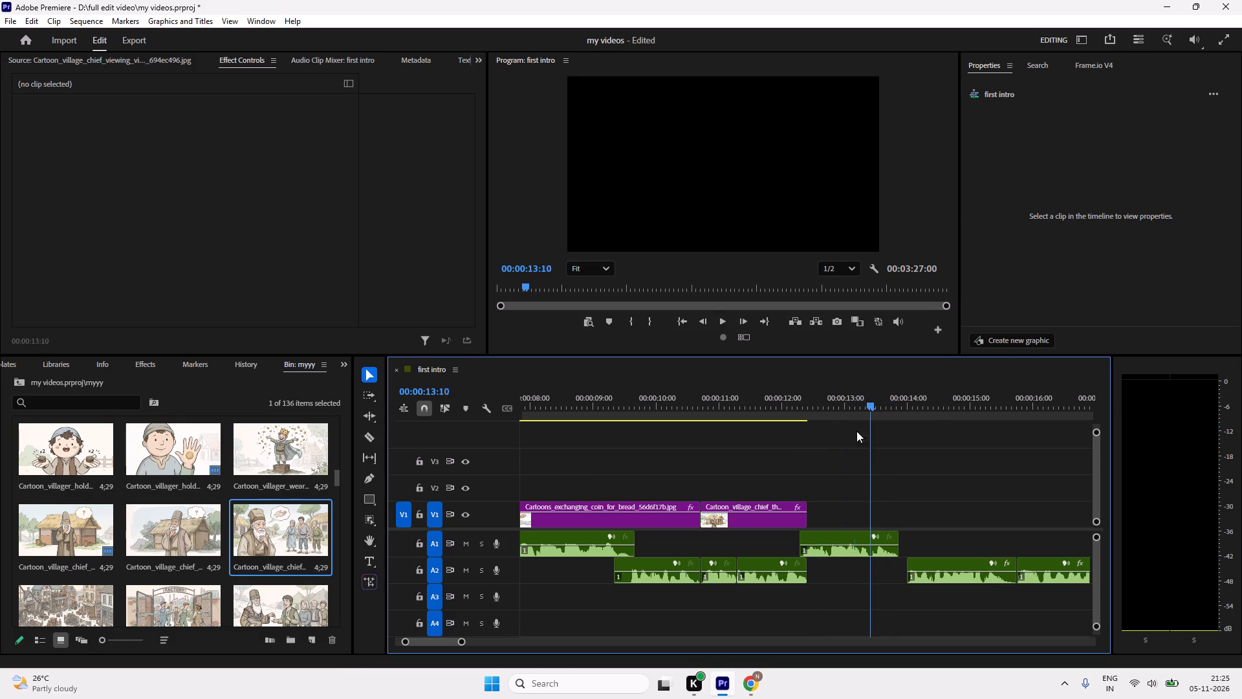
pyautogui.moveTo(856, 431); pyautogui.dragTo(800, 459)
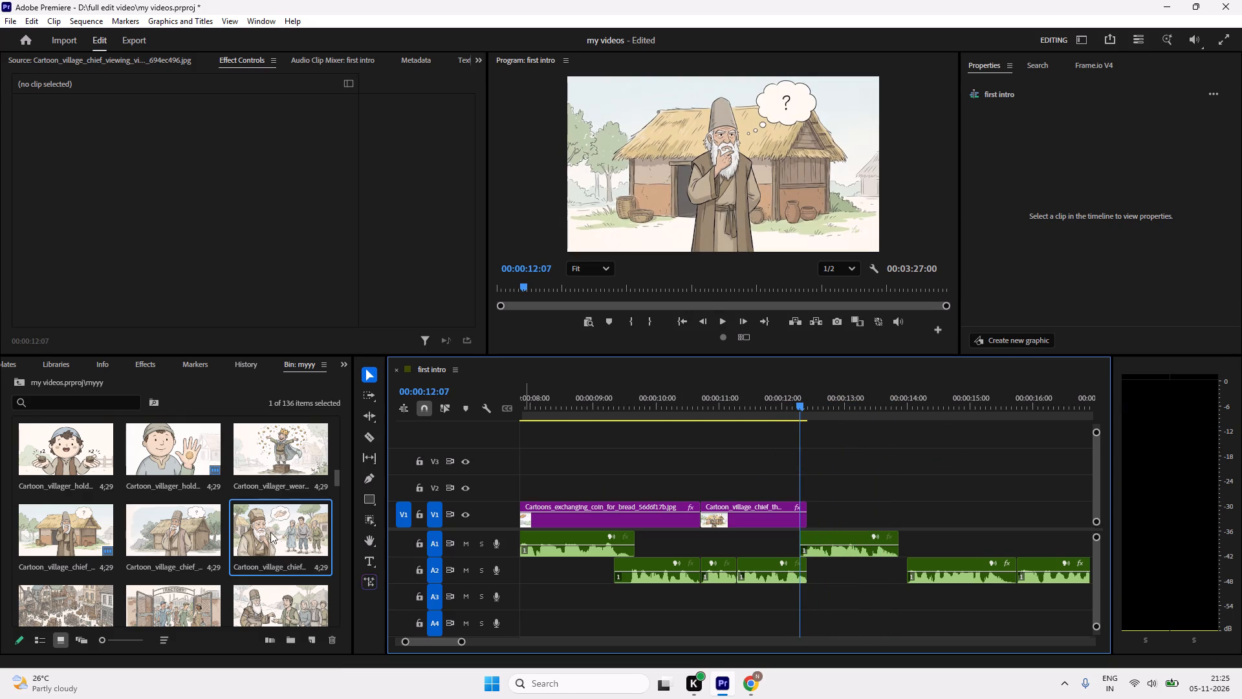
# Place the village chief viewing villagers image on V1 directly after the chief thinking clip, at 00:00:12:10, and play it back.
pyautogui.moveTo(271, 531); pyautogui.dragTo(814, 534)
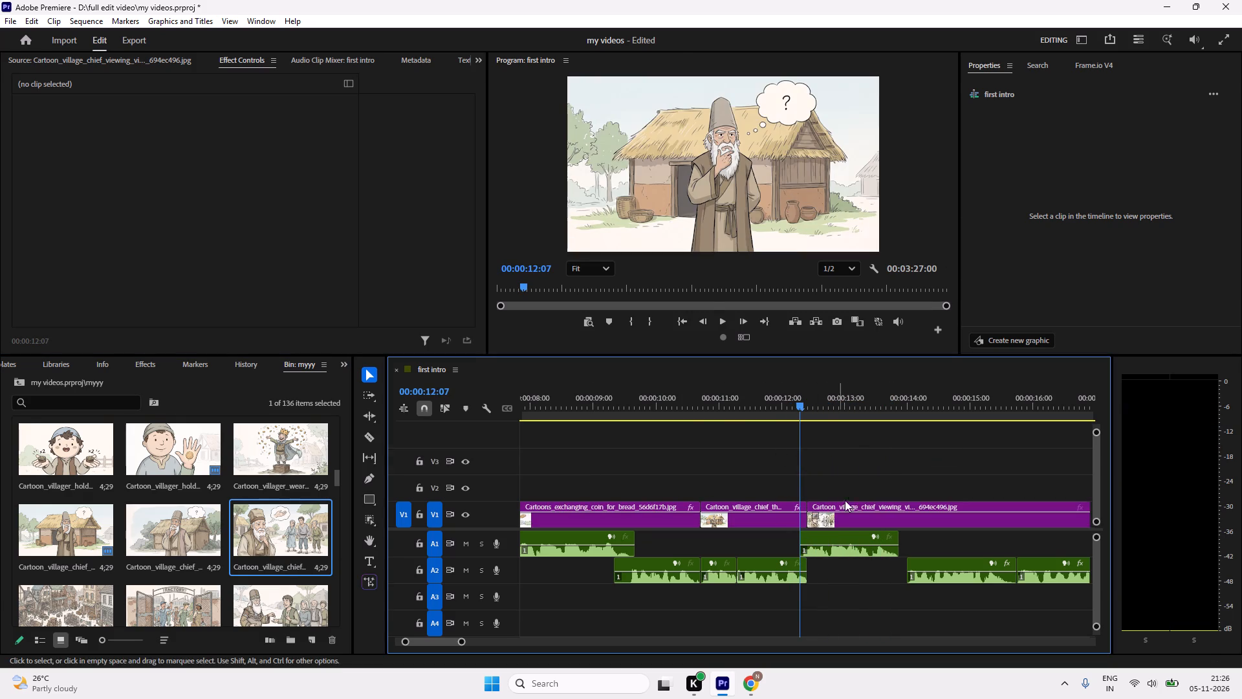
pyautogui.moveTo(809, 408); pyautogui.dragTo(731, 423)
pyautogui.press('space')
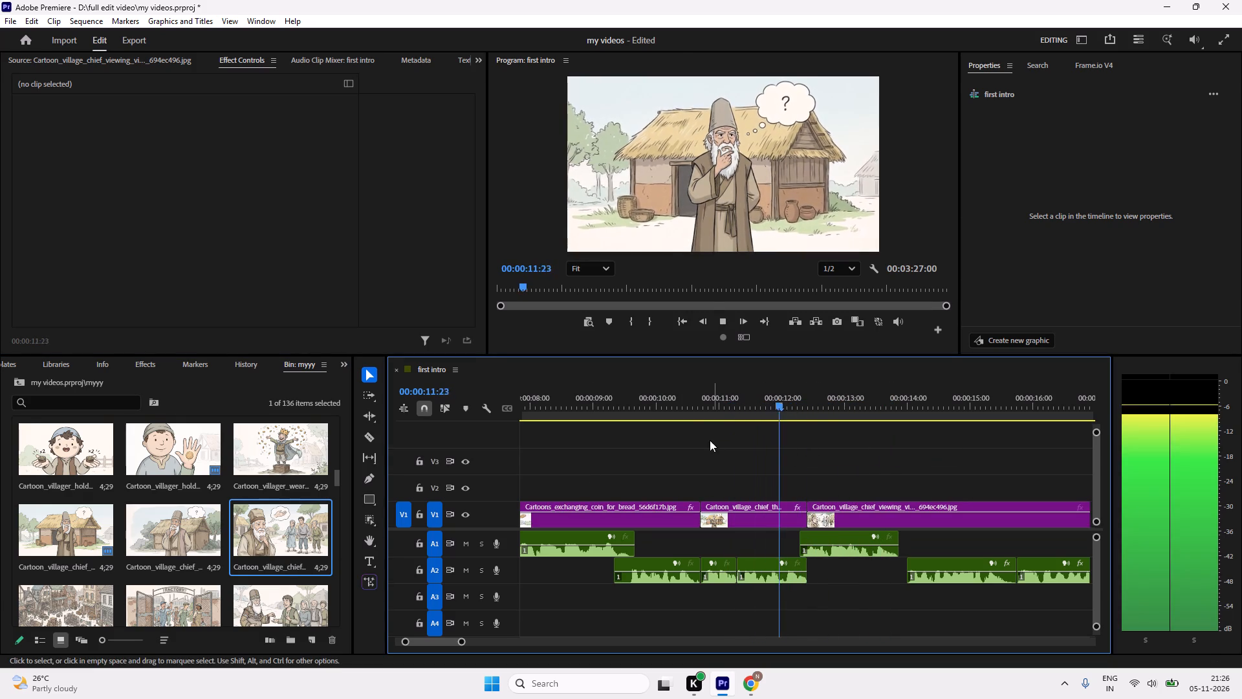
pyautogui.press('space')
# Scale the village chief viewing villagers clip to fill the frame and preview it with the narration.
pyautogui.click(895, 515)
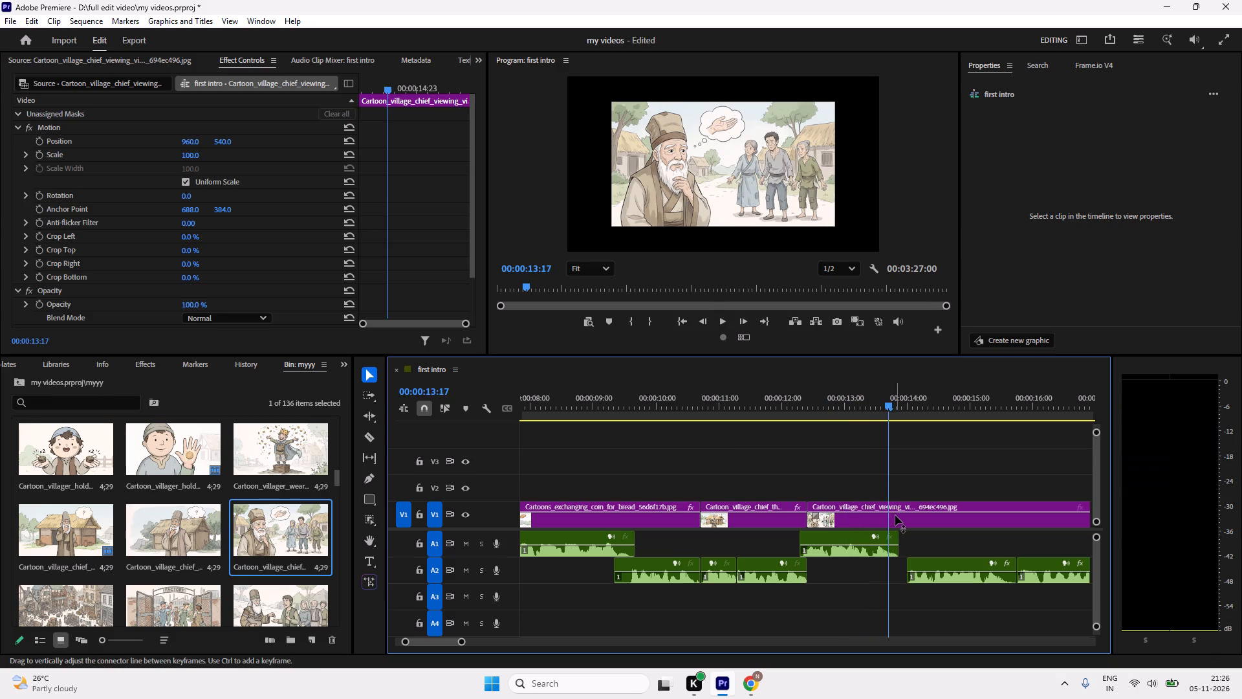
pyautogui.click(1018, 143)
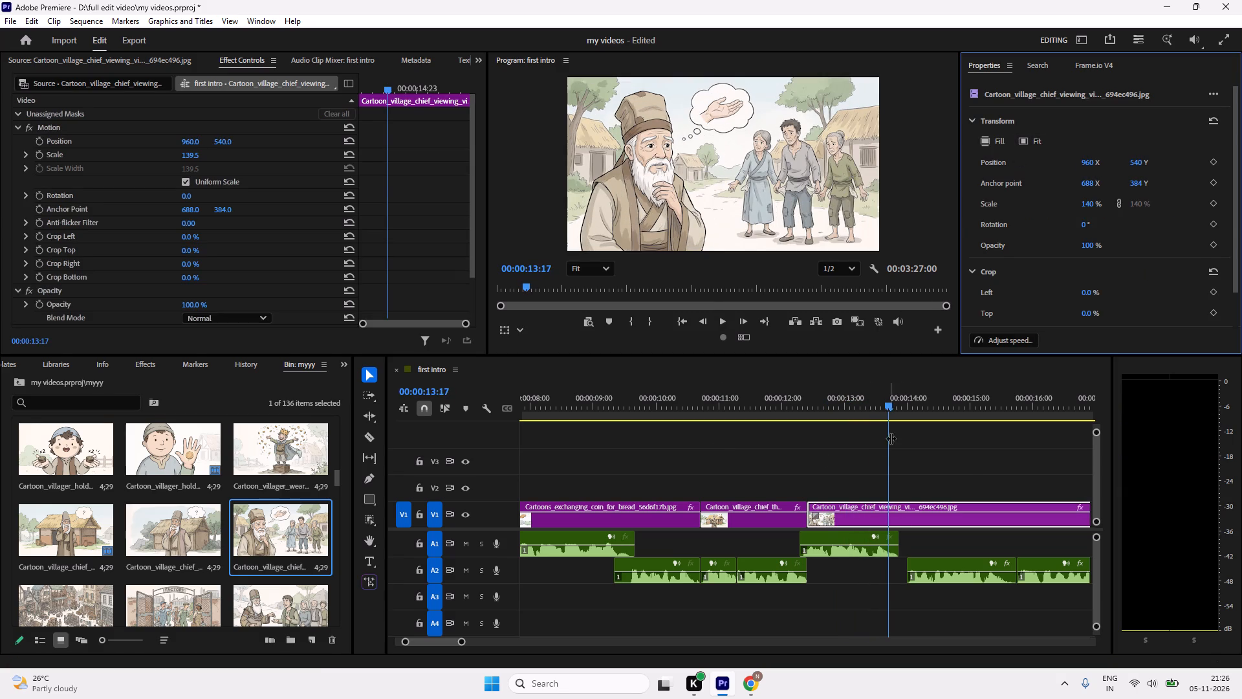
pyautogui.moveTo(878, 419); pyautogui.dragTo(693, 430)
pyautogui.press('space')
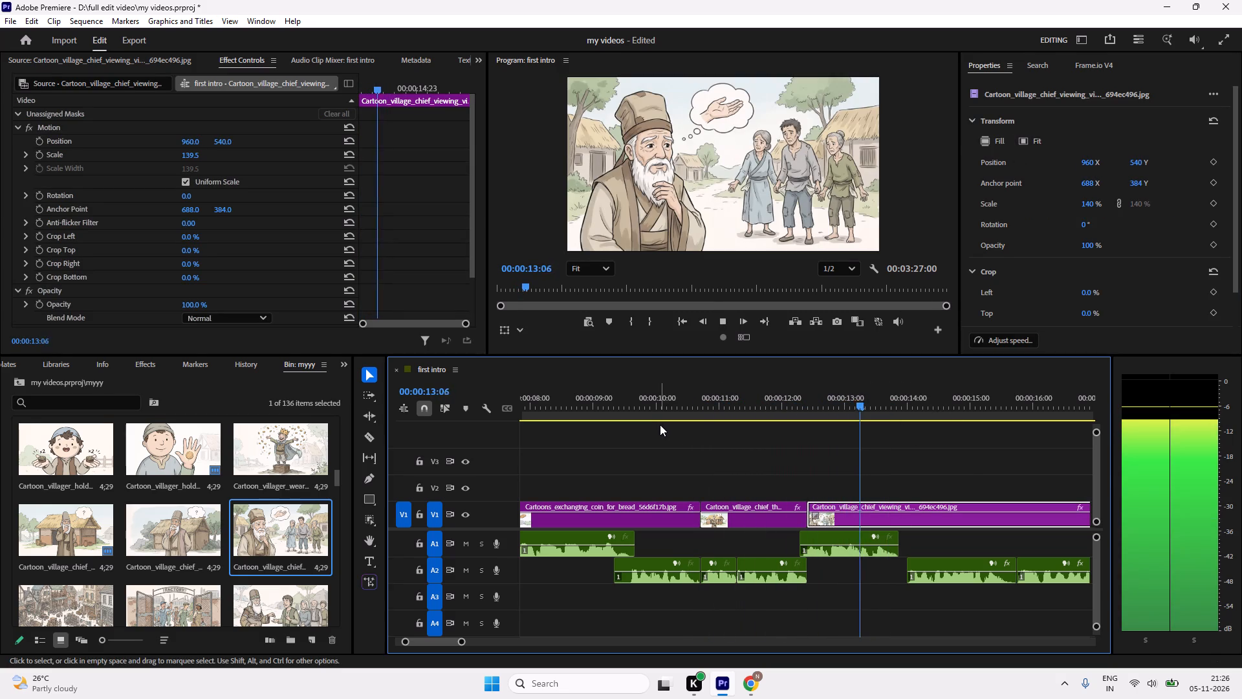
pyautogui.press('space')
# Split the village chief viewing villagers clip at 00:00:13:21, where the A1 narration ends, and delete the remainder after the cut.
pyautogui.moveTo(899, 411); pyautogui.dragTo(799, 441)
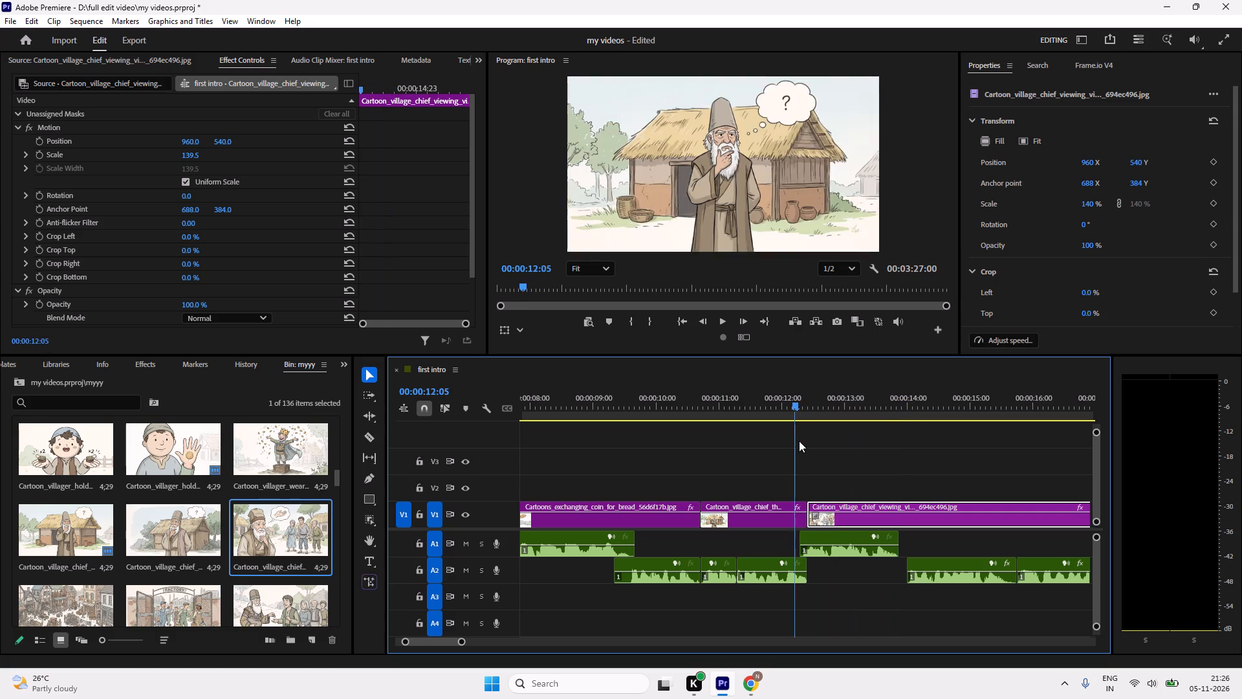
pyautogui.moveTo(799, 441); pyautogui.dragTo(811, 439)
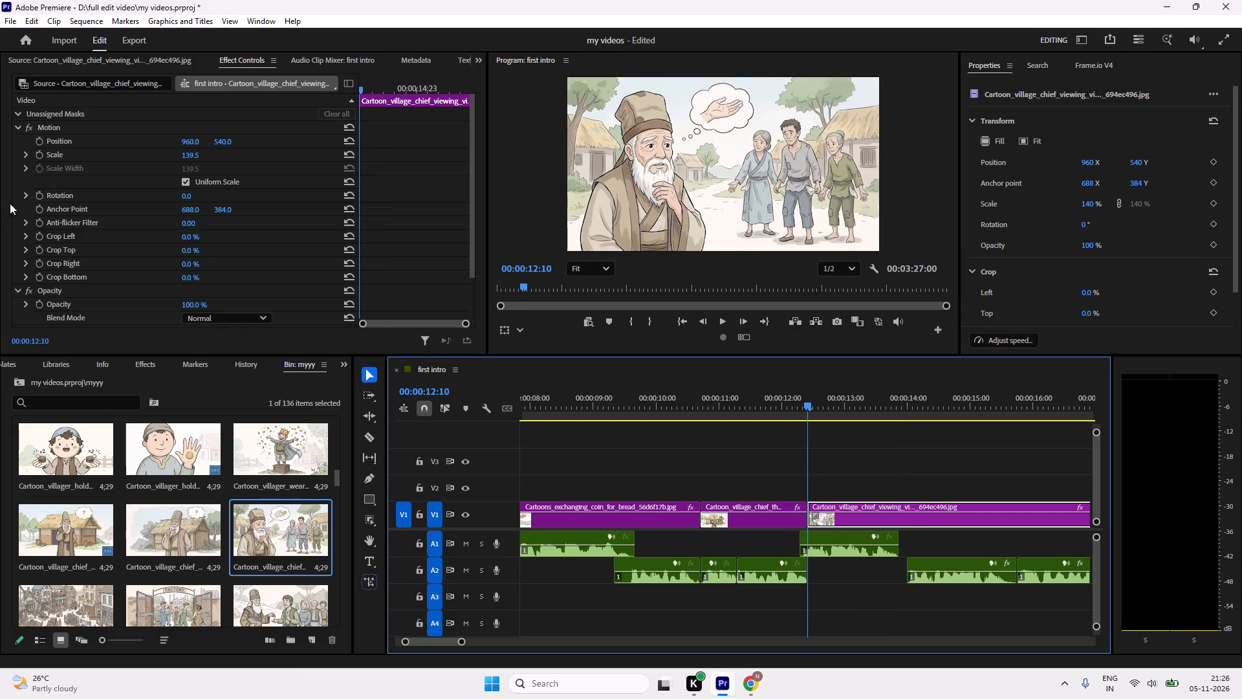
pyautogui.press('space')
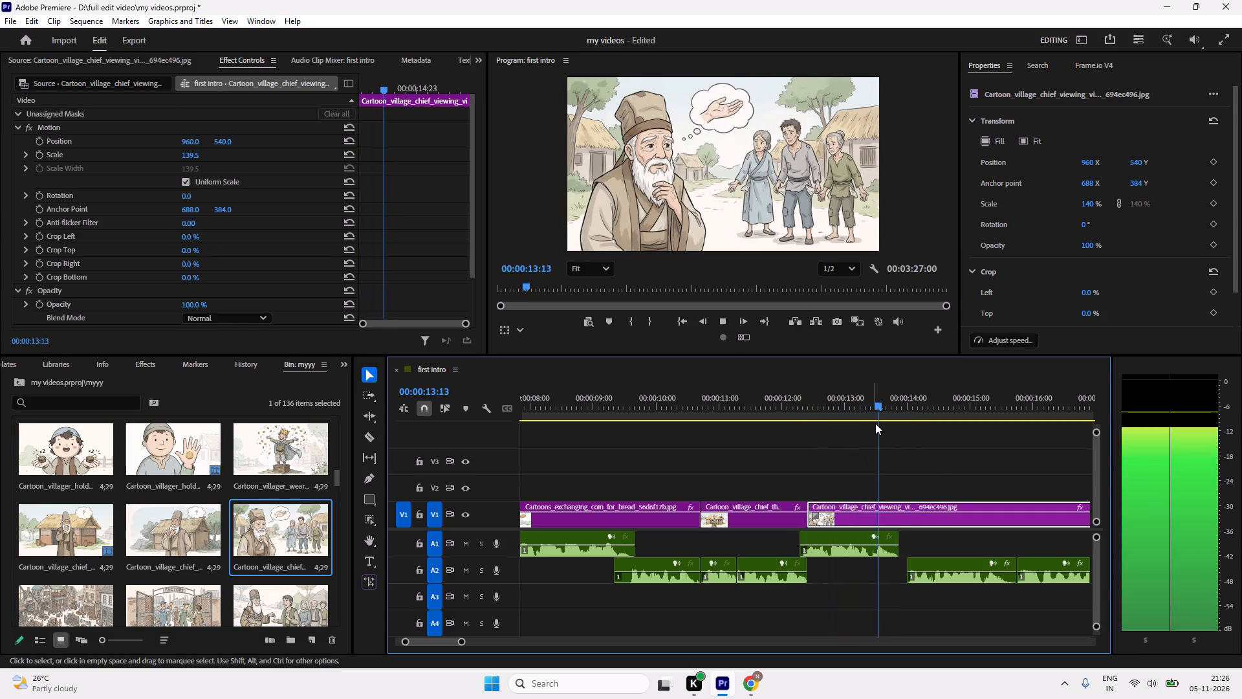
pyautogui.press('space')
pyautogui.click(922, 522)
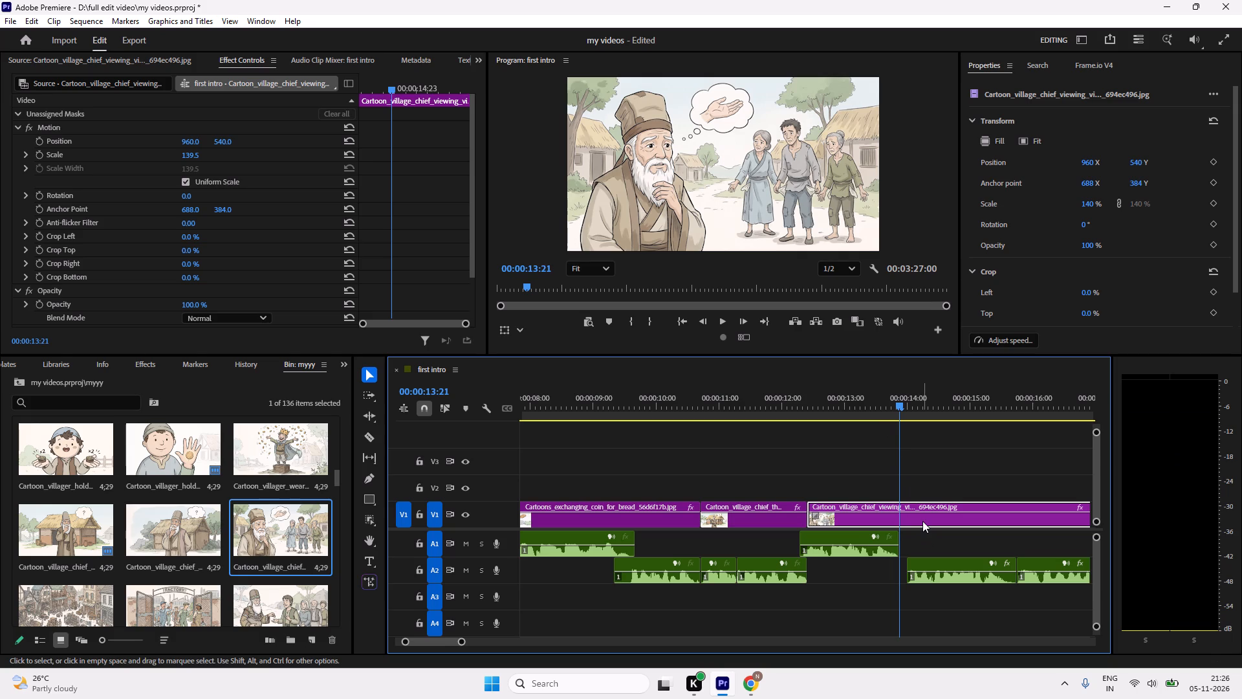
pyautogui.hotkey('ctrl', 'k')
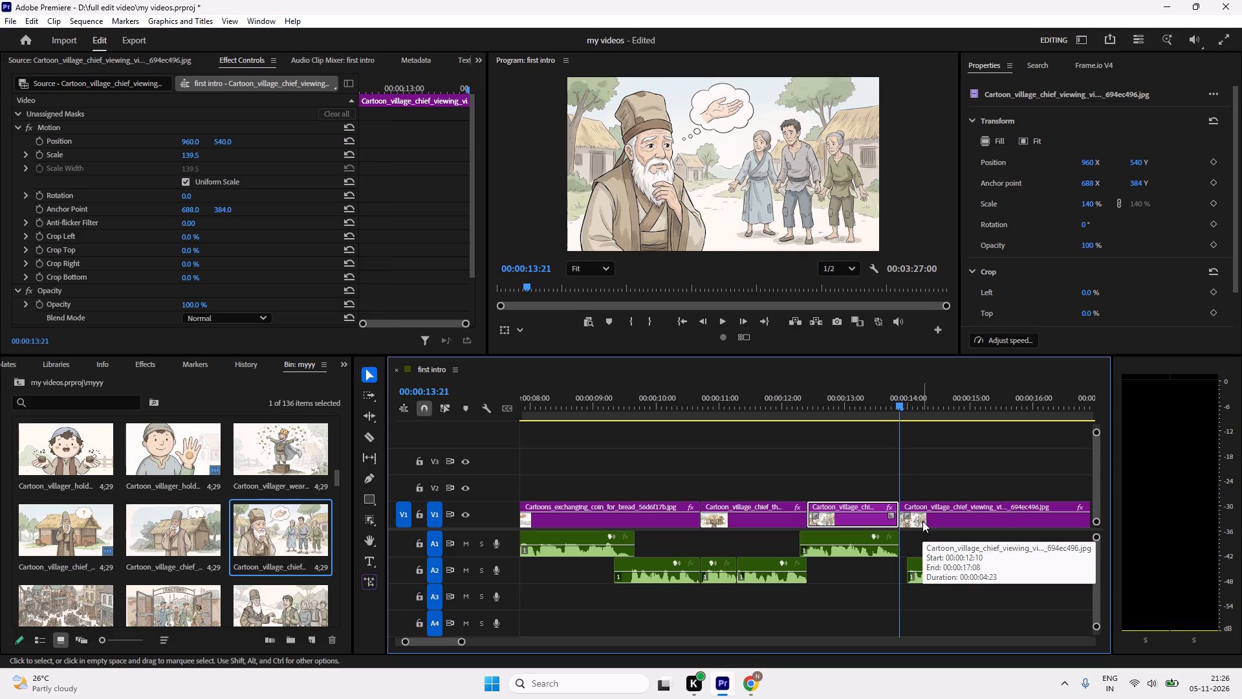
pyautogui.press('Right')
pyautogui.click(921, 520)
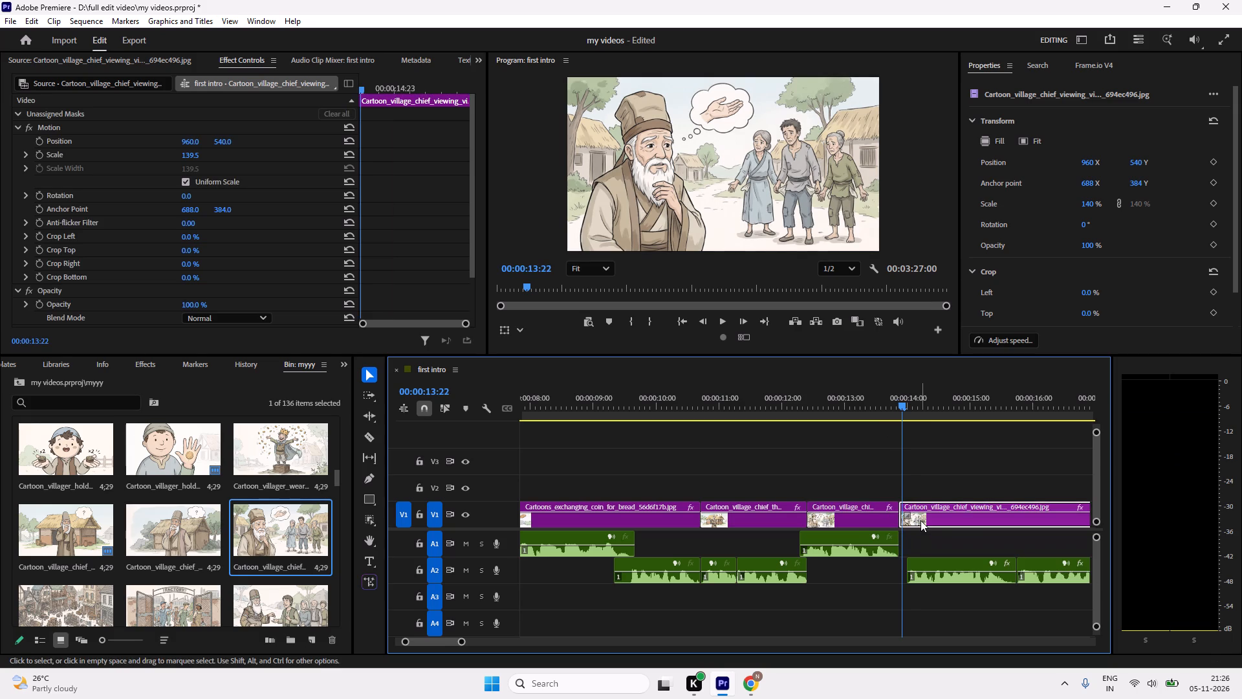
pyautogui.press('Delete')
# Play the first intro sequence from its beginning through the newest clip to check the images against the narration.
pyautogui.moveTo(906, 406); pyautogui.dragTo(679, 437)
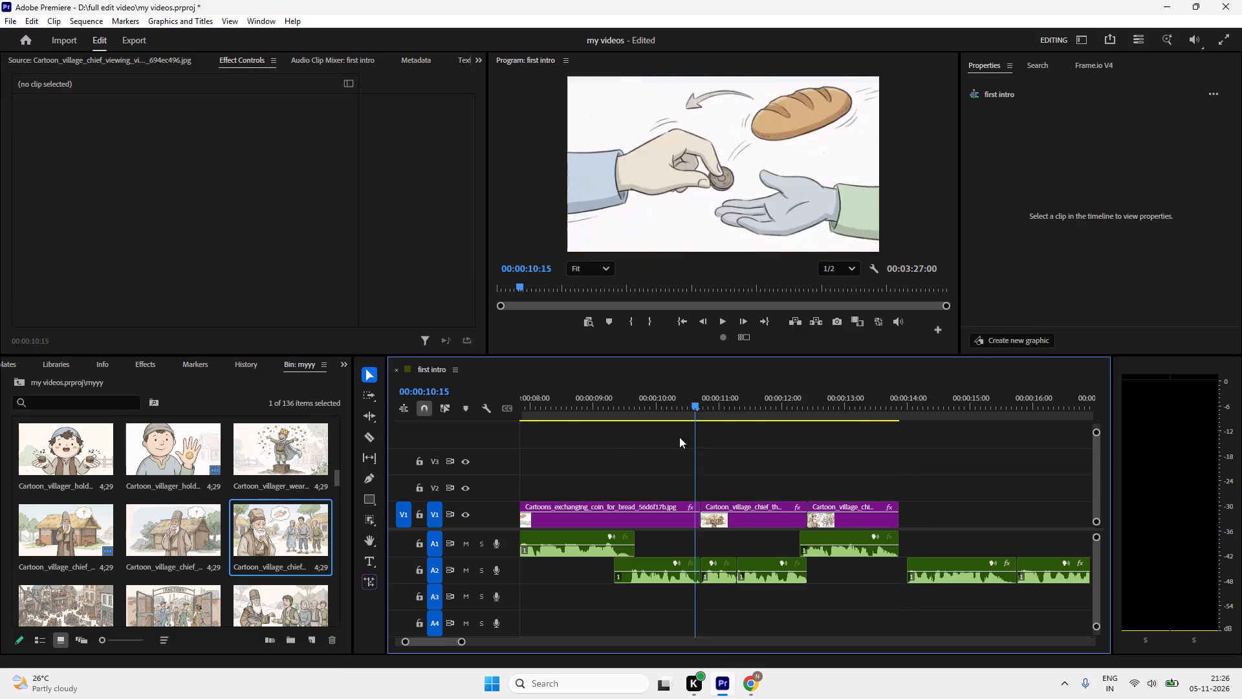
pyautogui.moveTo(679, 437); pyautogui.dragTo(242, 437)
pyautogui.press('space')
pyautogui.moveTo(456, 645); pyautogui.dragTo(481, 644)
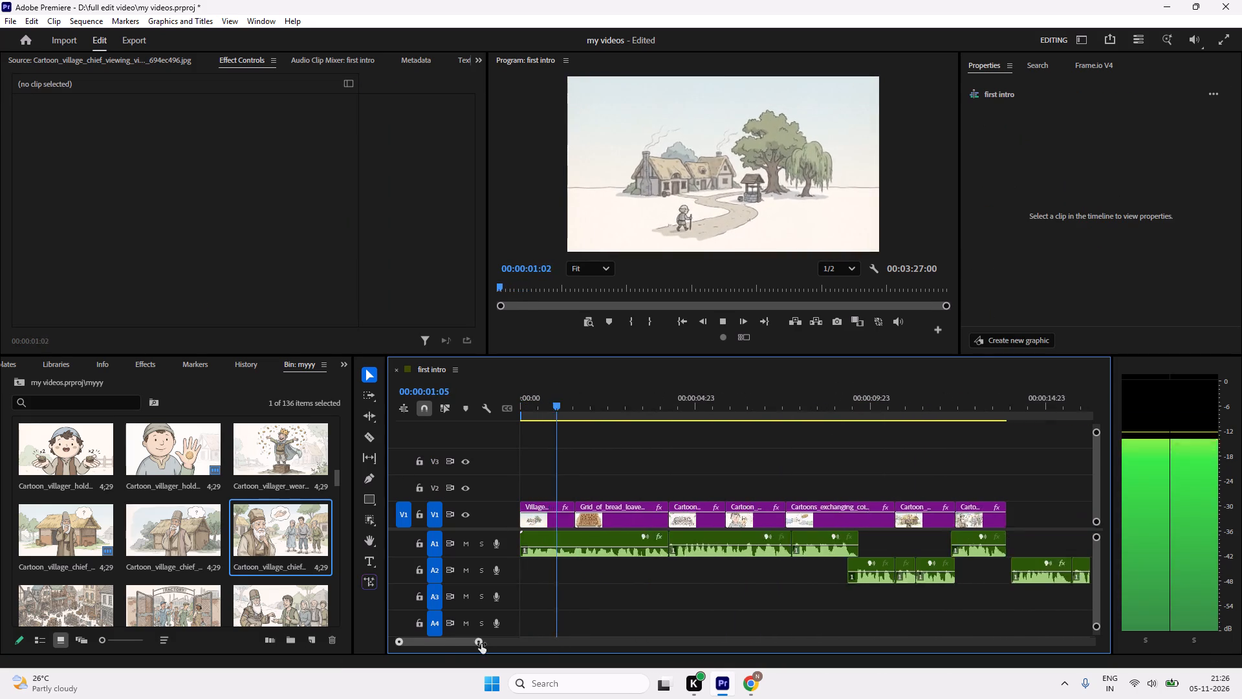
pyautogui.moveTo(481, 644); pyautogui.dragTo(517, 652)
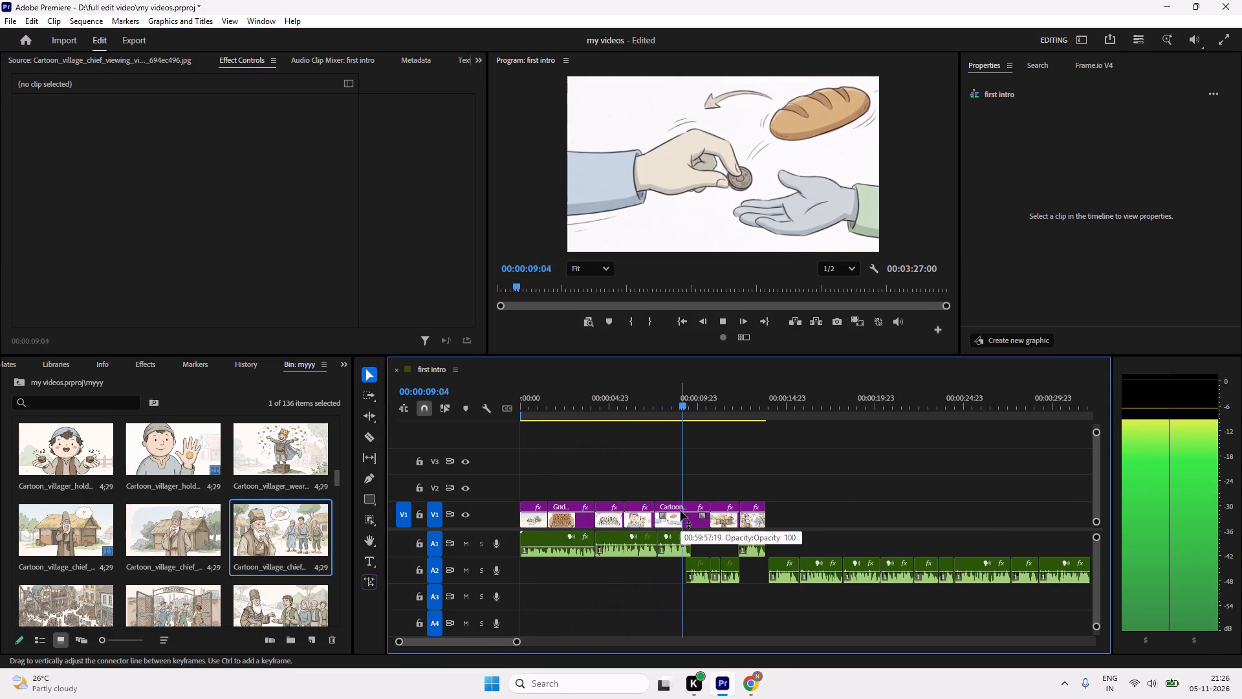
pyautogui.press('space')
pyautogui.moveTo(720, 405); pyautogui.dragTo(572, 432)
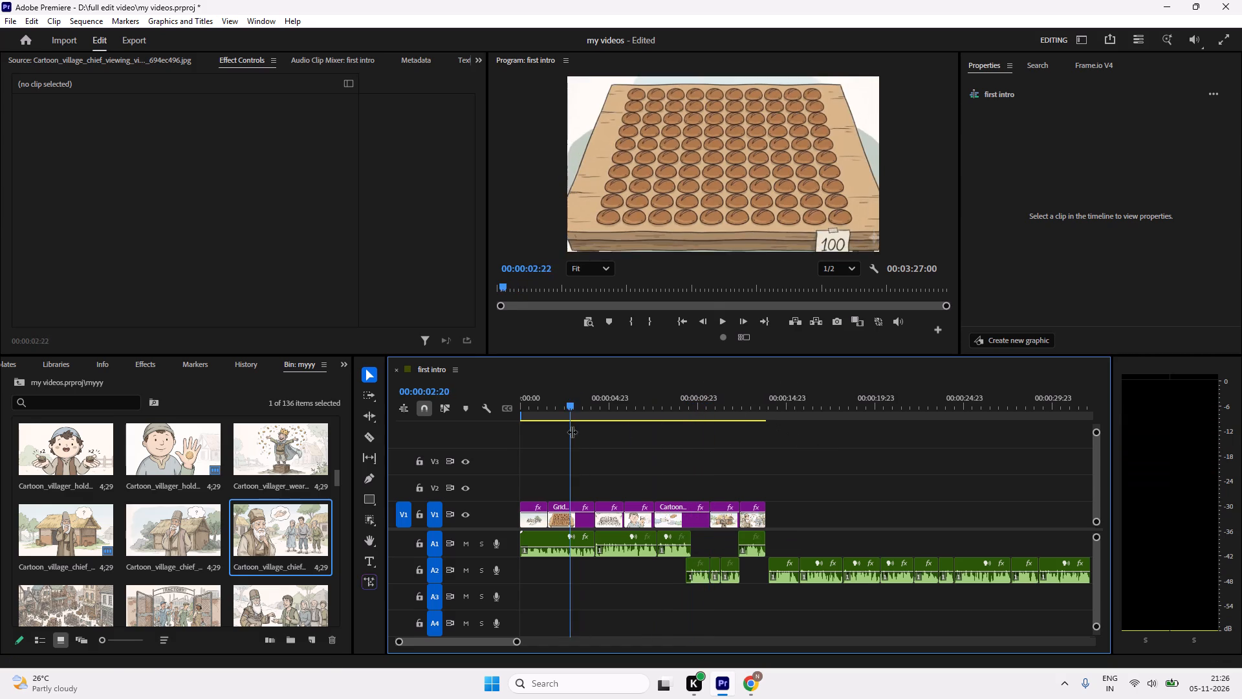
pyautogui.press('space')
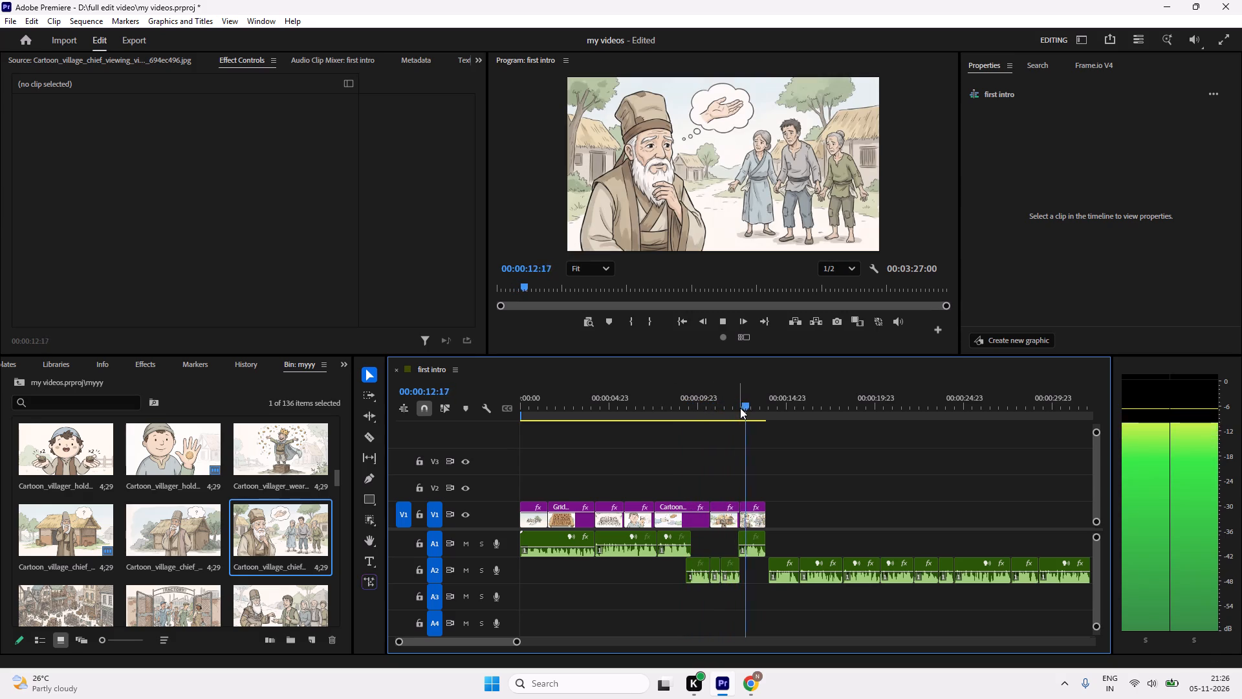
pyautogui.press('space')
pyautogui.moveTo(787, 402); pyautogui.dragTo(748, 432)
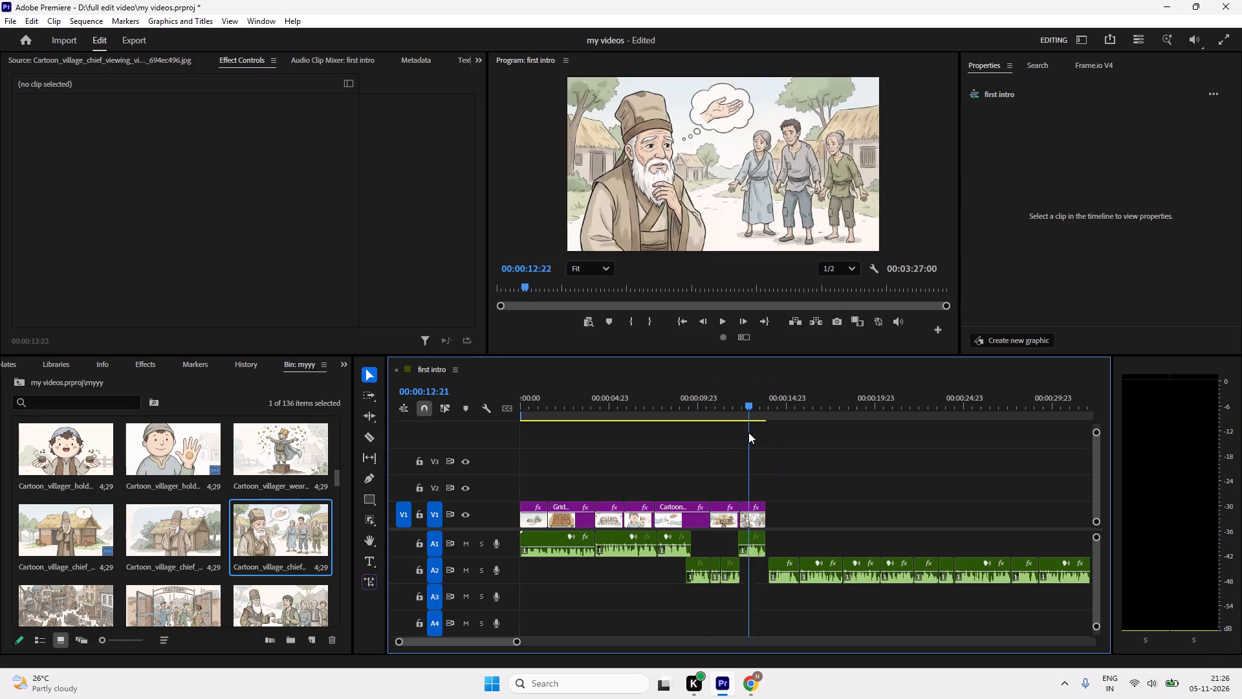
# Replay the village chief viewing villagers clip on V1 to check its timing against the narration.
pyautogui.moveTo(748, 432); pyautogui.dragTo(730, 438)
pyautogui.press('space')
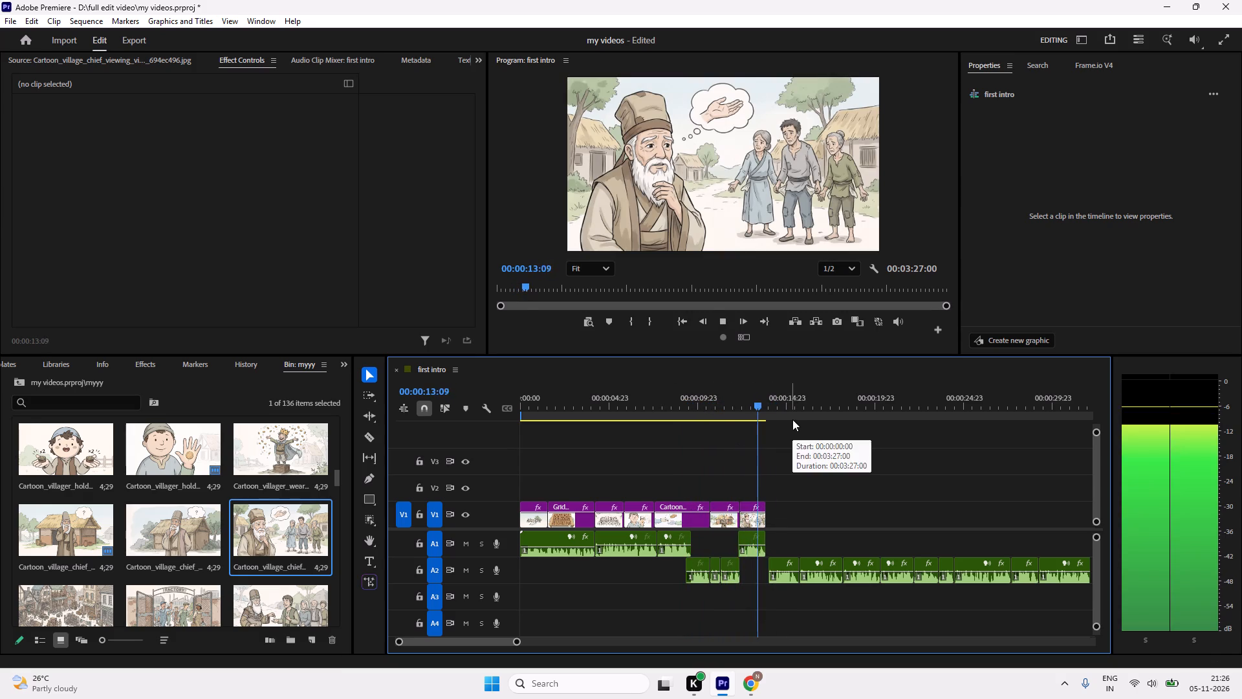
pyautogui.press('space')
pyautogui.moveTo(768, 416); pyautogui.dragTo(693, 440)
pyautogui.press('space')
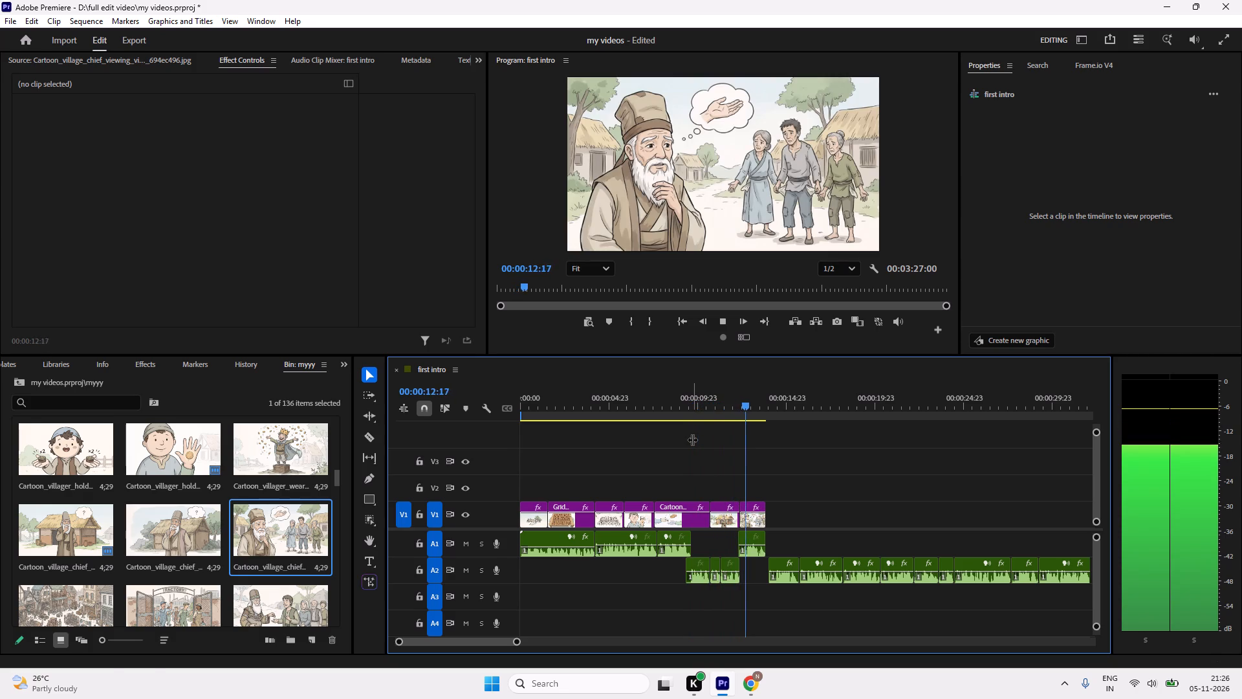
pyautogui.press('space')
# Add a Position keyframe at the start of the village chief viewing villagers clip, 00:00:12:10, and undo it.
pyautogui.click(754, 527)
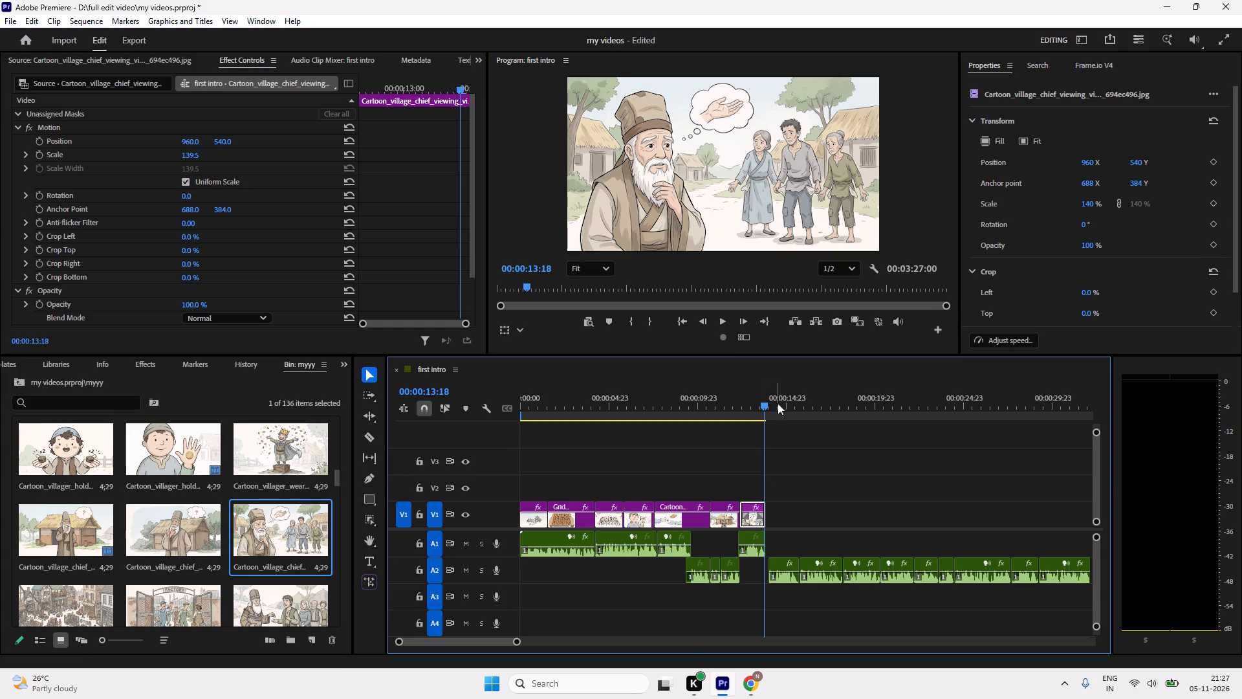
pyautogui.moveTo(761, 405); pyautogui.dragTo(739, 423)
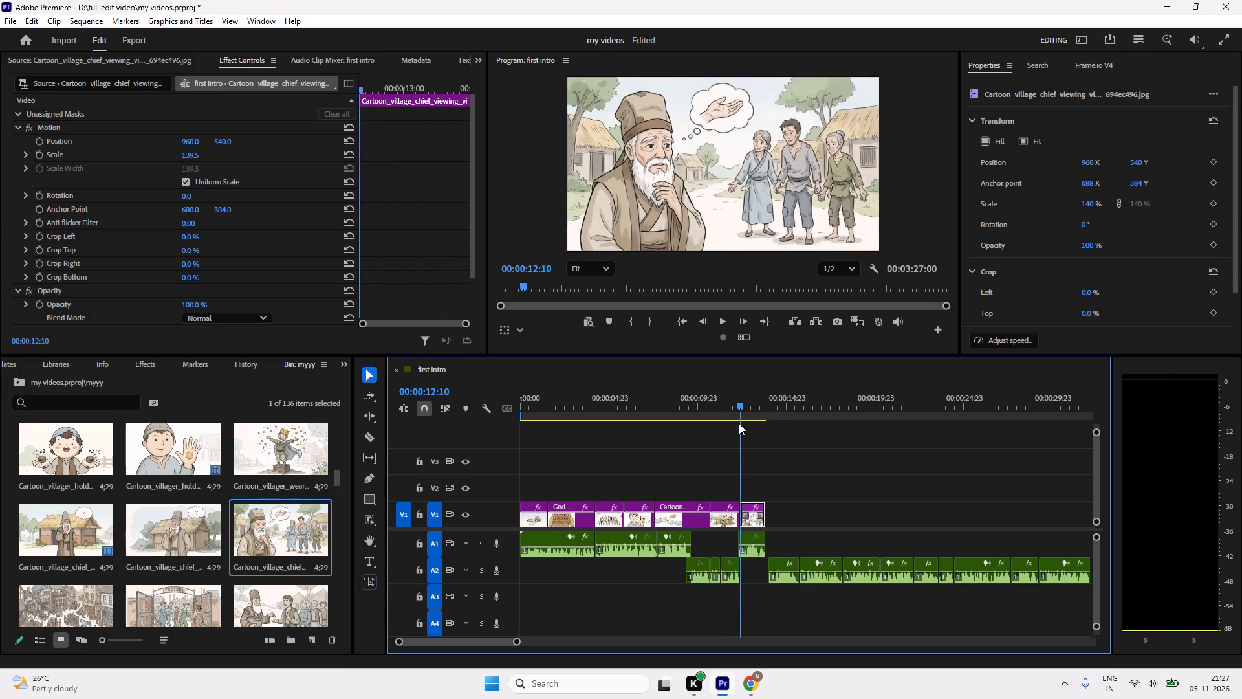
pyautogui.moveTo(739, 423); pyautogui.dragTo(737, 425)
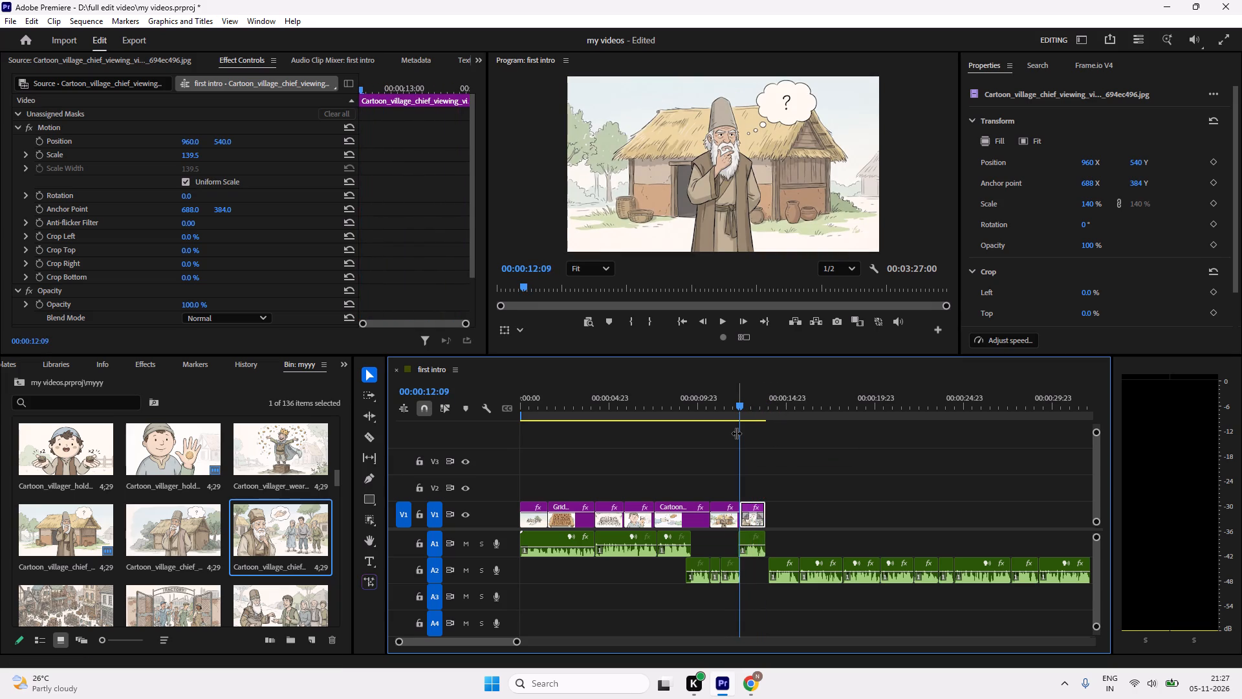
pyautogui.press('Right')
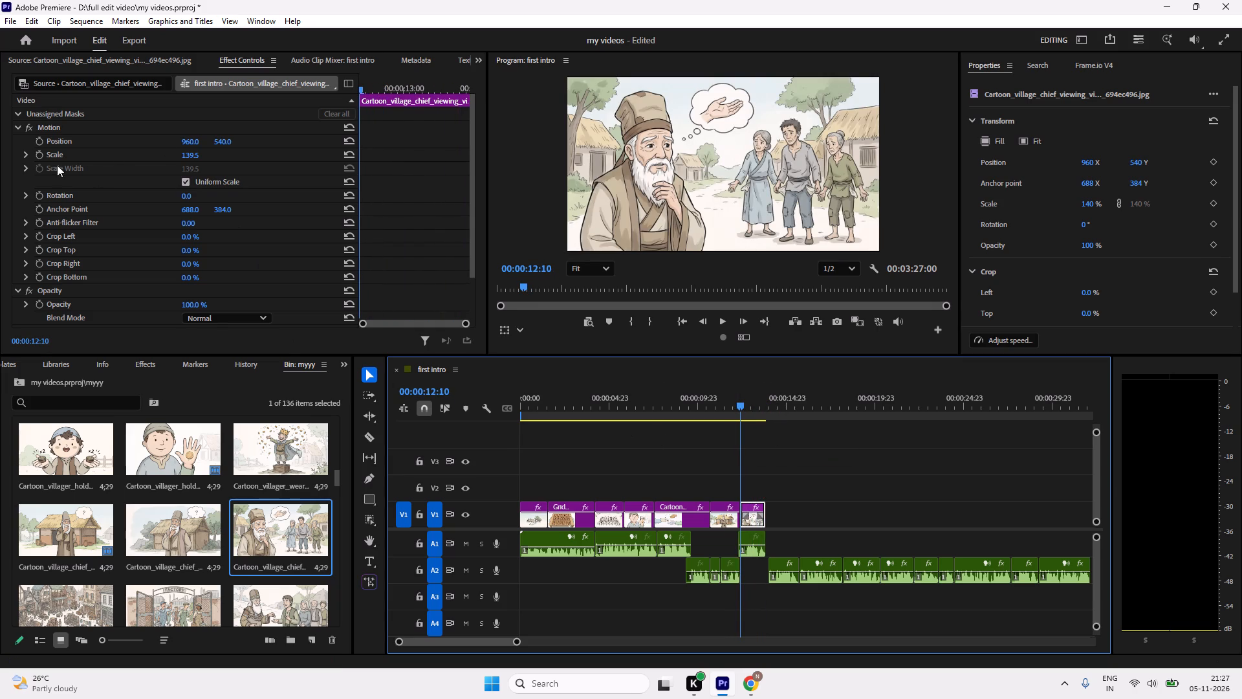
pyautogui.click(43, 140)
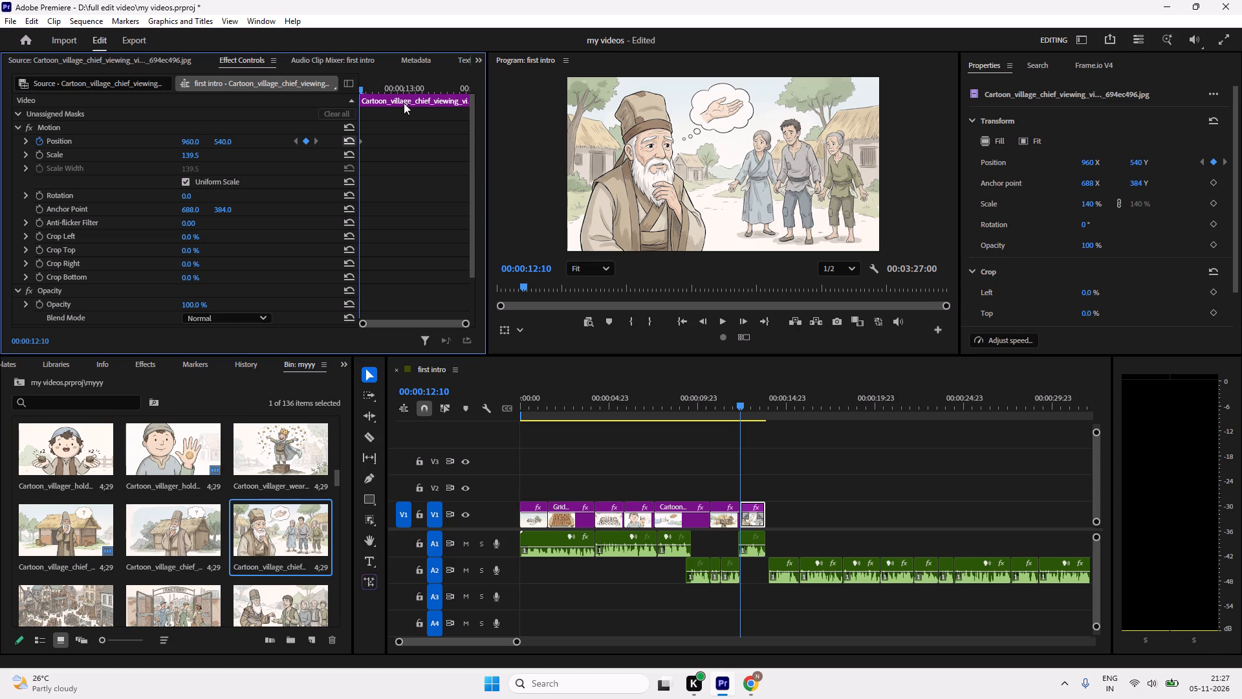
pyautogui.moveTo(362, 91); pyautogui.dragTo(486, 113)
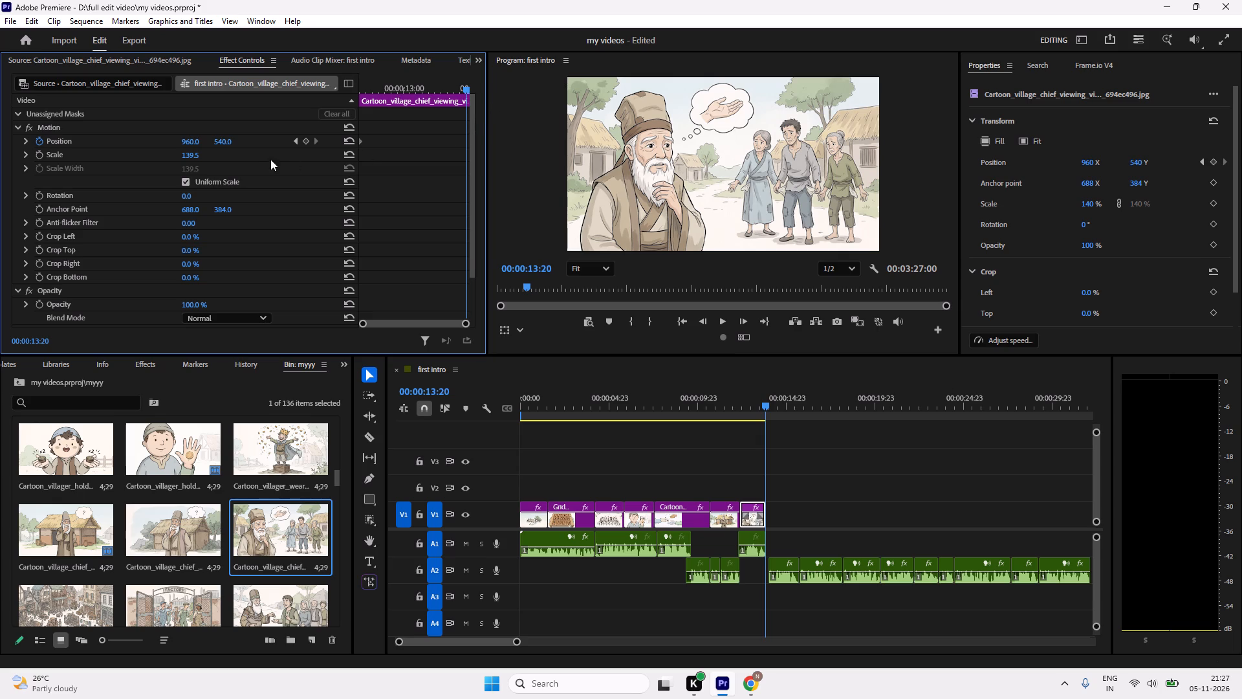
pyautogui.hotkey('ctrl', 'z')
# Keyframe the village chief viewing villagers clip's Scale from 139.5 at 00:00:12:10 to 146.5 at 00:00:13:20 and preview the zoom.
pyautogui.click(39, 155)
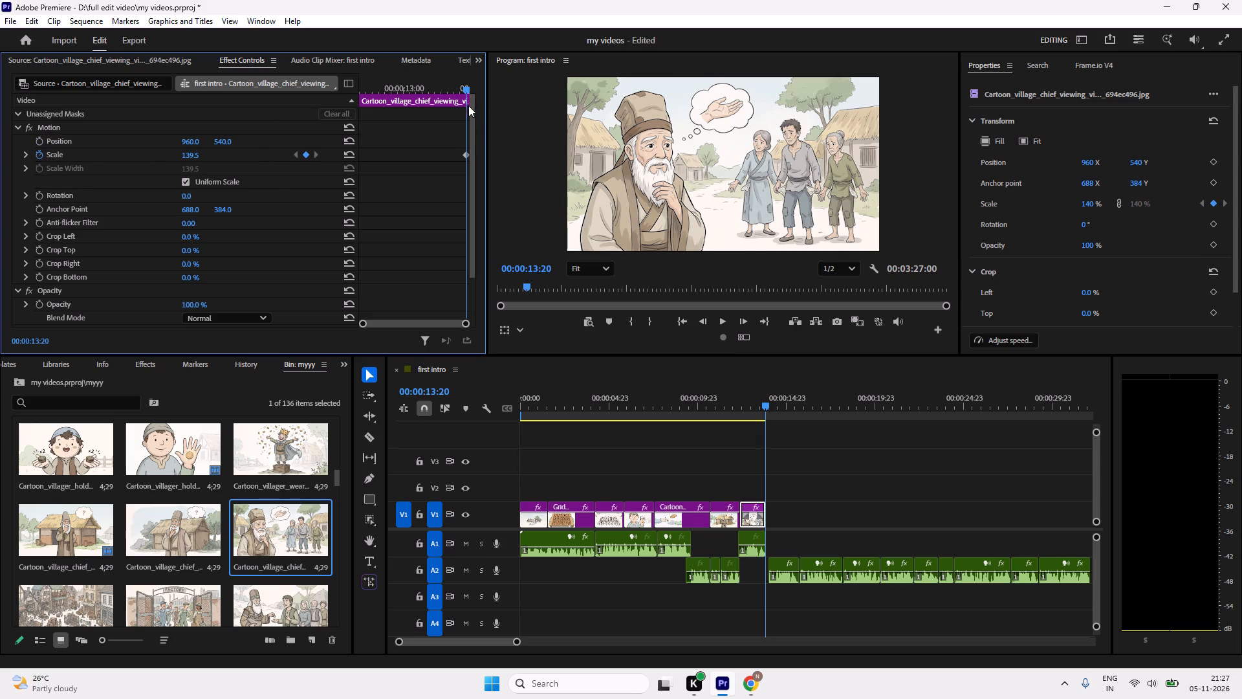
pyautogui.moveTo(467, 93); pyautogui.dragTo(254, 127)
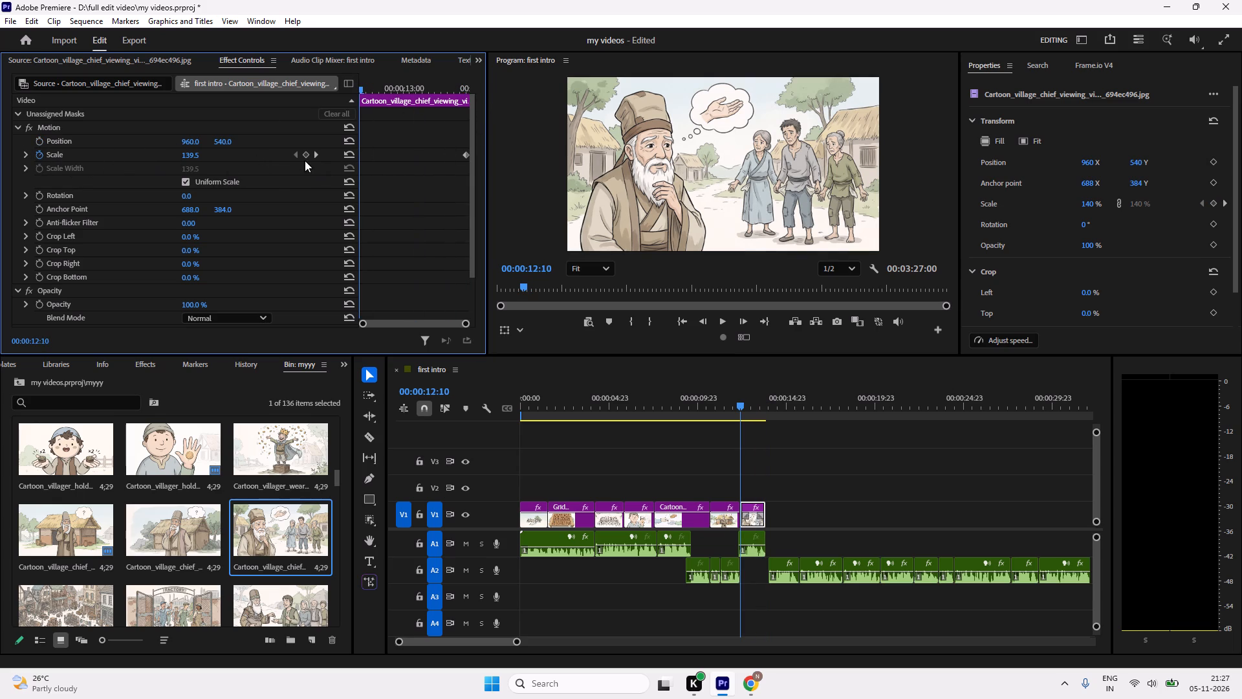
pyautogui.click(309, 155)
pyautogui.moveTo(364, 90); pyautogui.dragTo(505, 91)
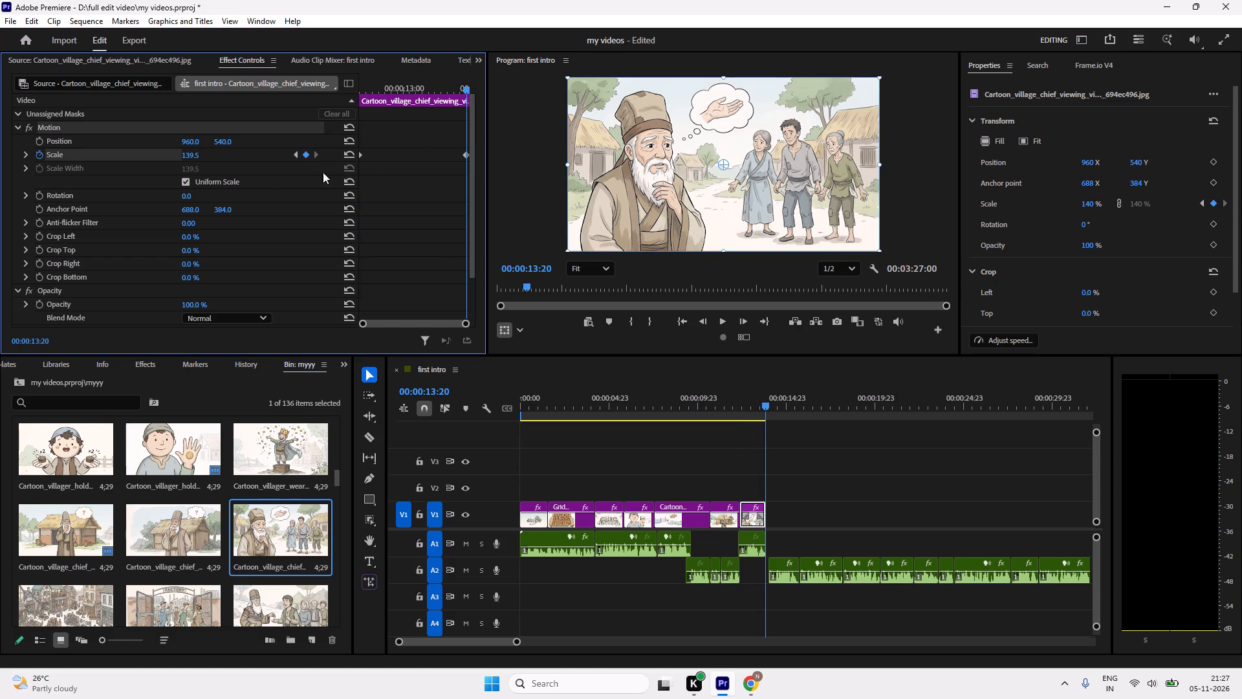
pyautogui.moveTo(195, 157); pyautogui.dragTo(201, 157)
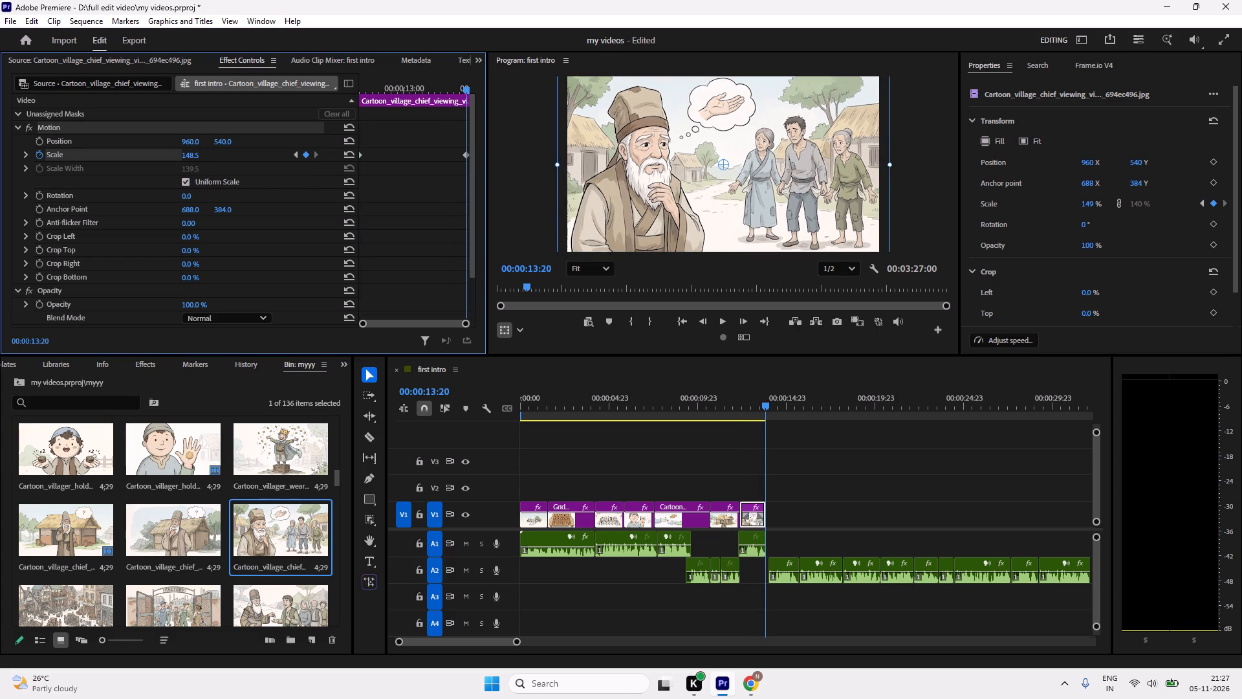
pyautogui.moveTo(201, 157); pyautogui.dragTo(208, 159)
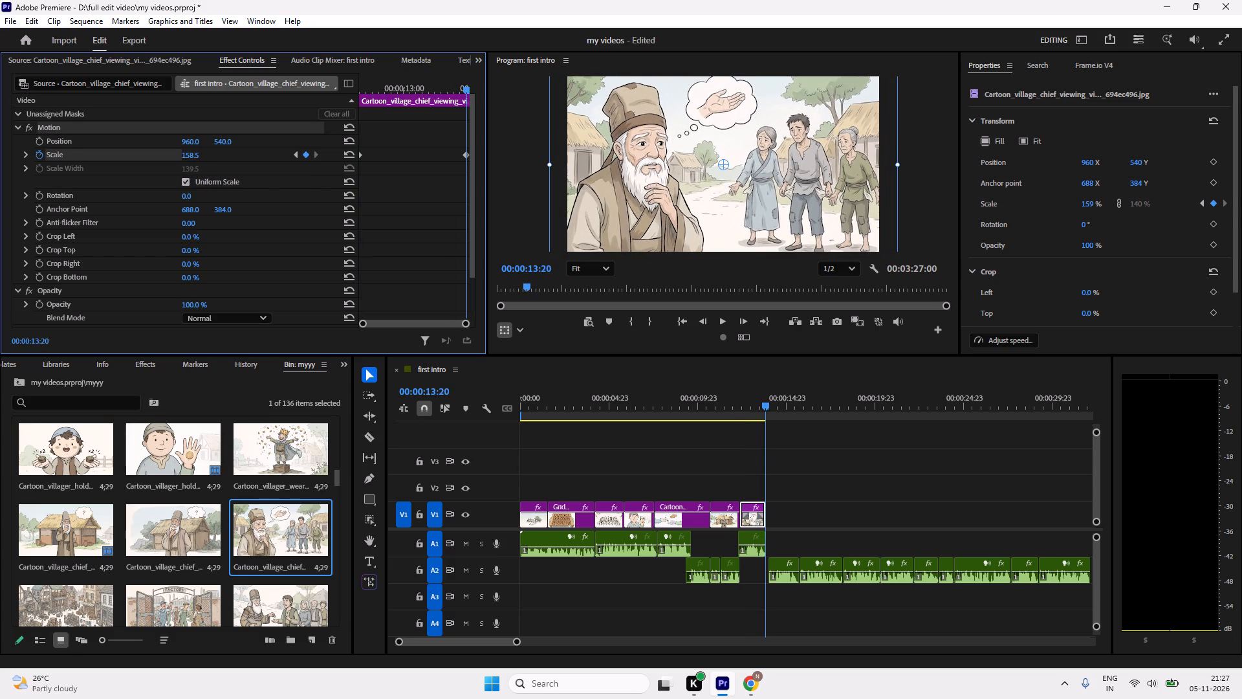
pyautogui.moveTo(208, 159); pyautogui.dragTo(212, 163)
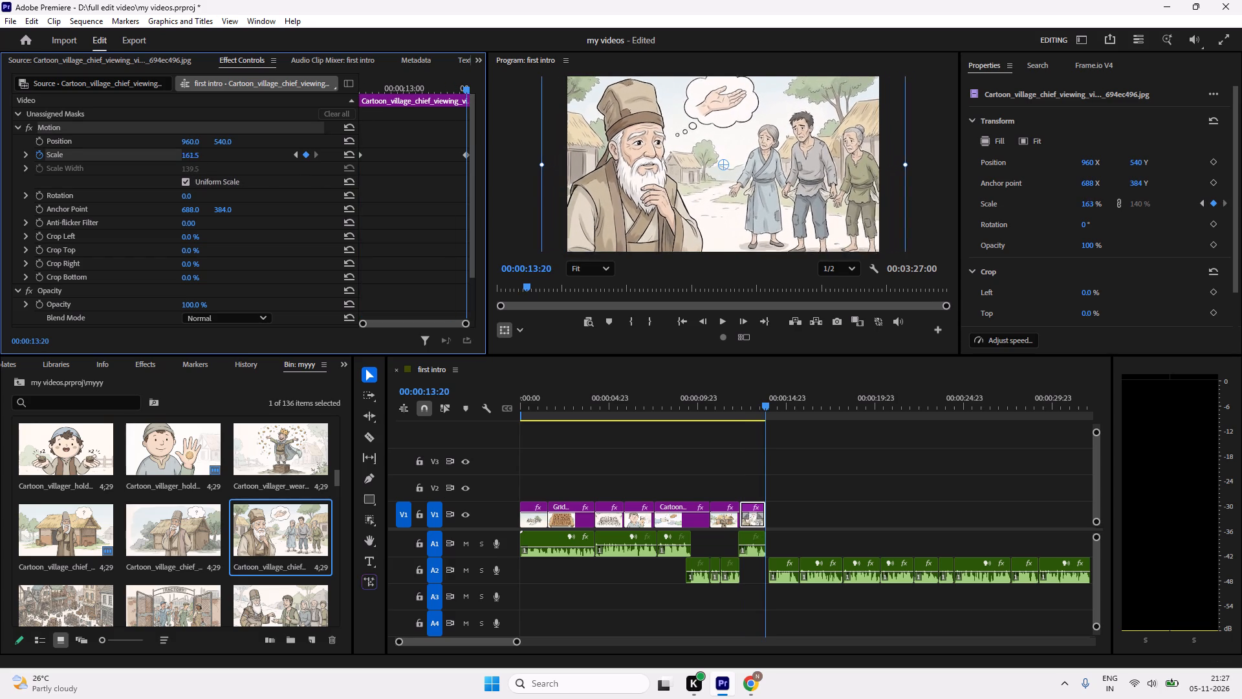
pyautogui.moveTo(212, 163); pyautogui.dragTo(204, 168)
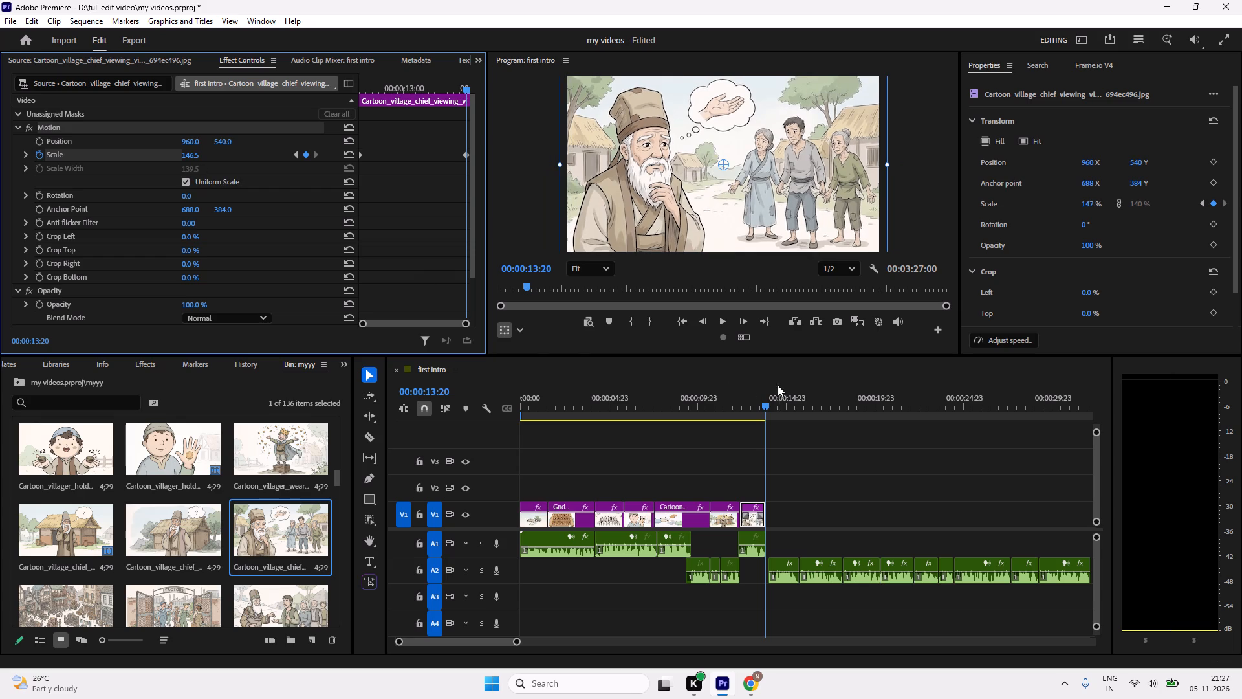
pyautogui.moveTo(778, 389); pyautogui.dragTo(664, 406)
pyautogui.press('space')
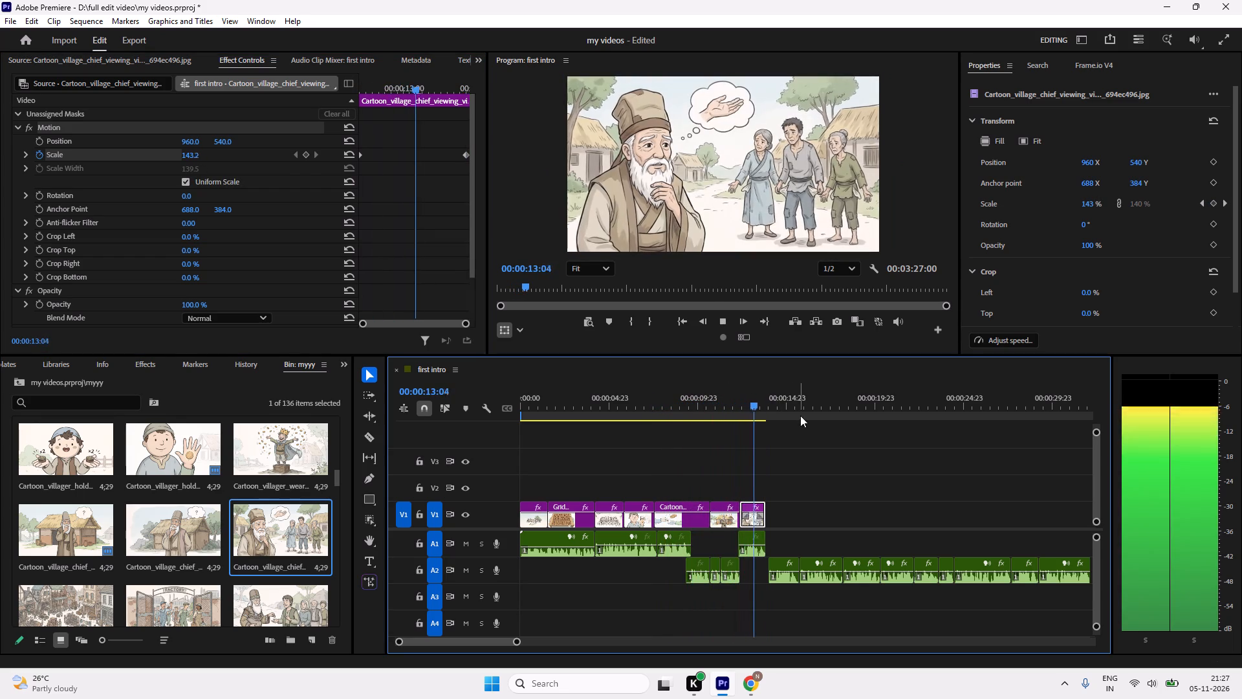
pyautogui.press('space')
pyautogui.moveTo(762, 404); pyautogui.dragTo(706, 428)
pyautogui.press('space')
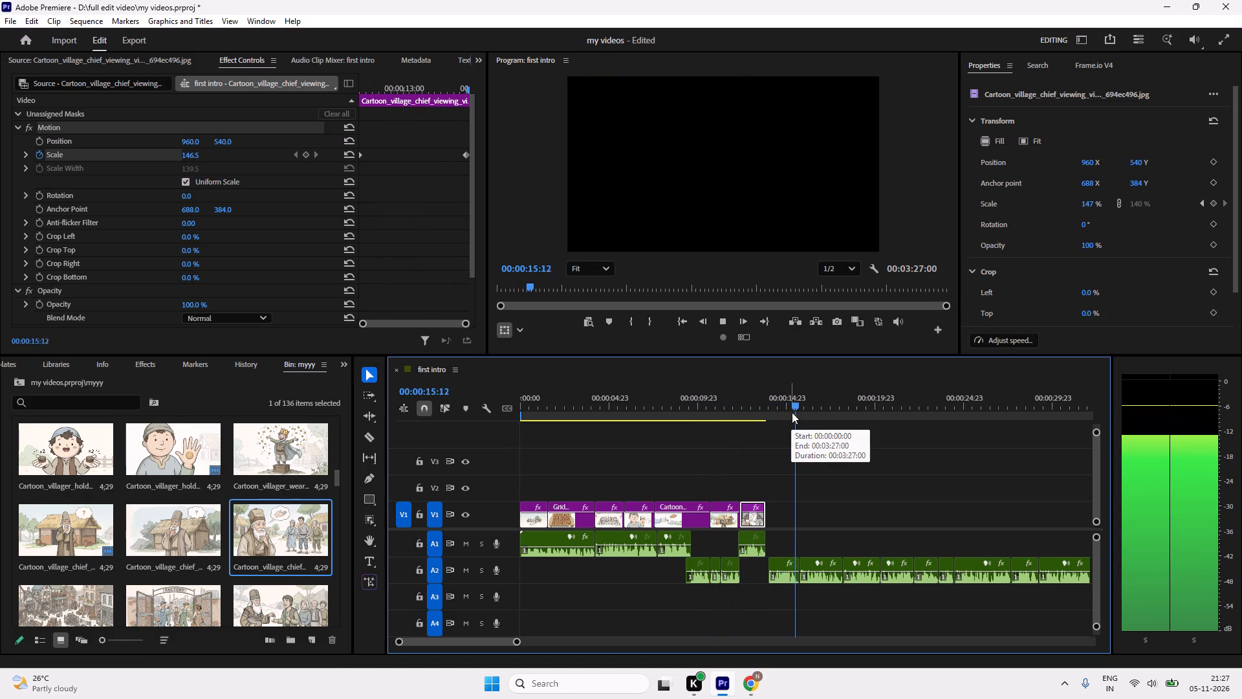
pyautogui.press('space')
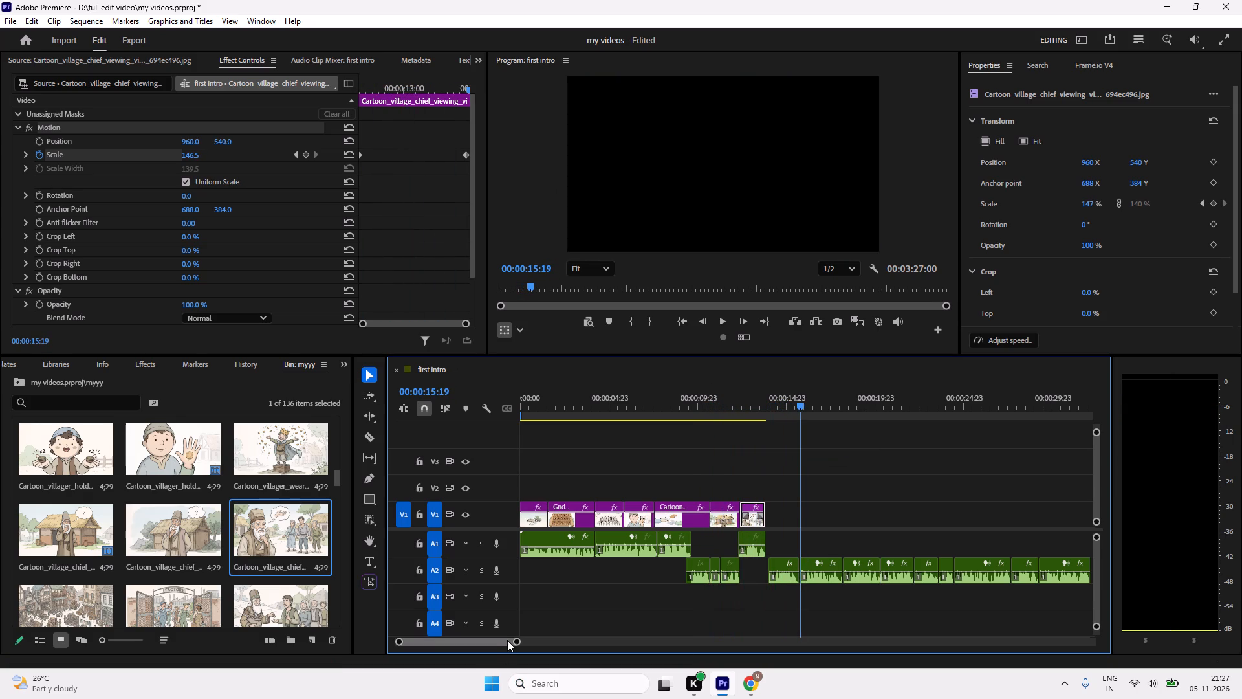
# Move the A2 narration clip that follows the last image earlier, starting at about 00:00:13:17 and overlapping the A1 narration's end.
pyautogui.moveTo(515, 641); pyautogui.dragTo(457, 658)
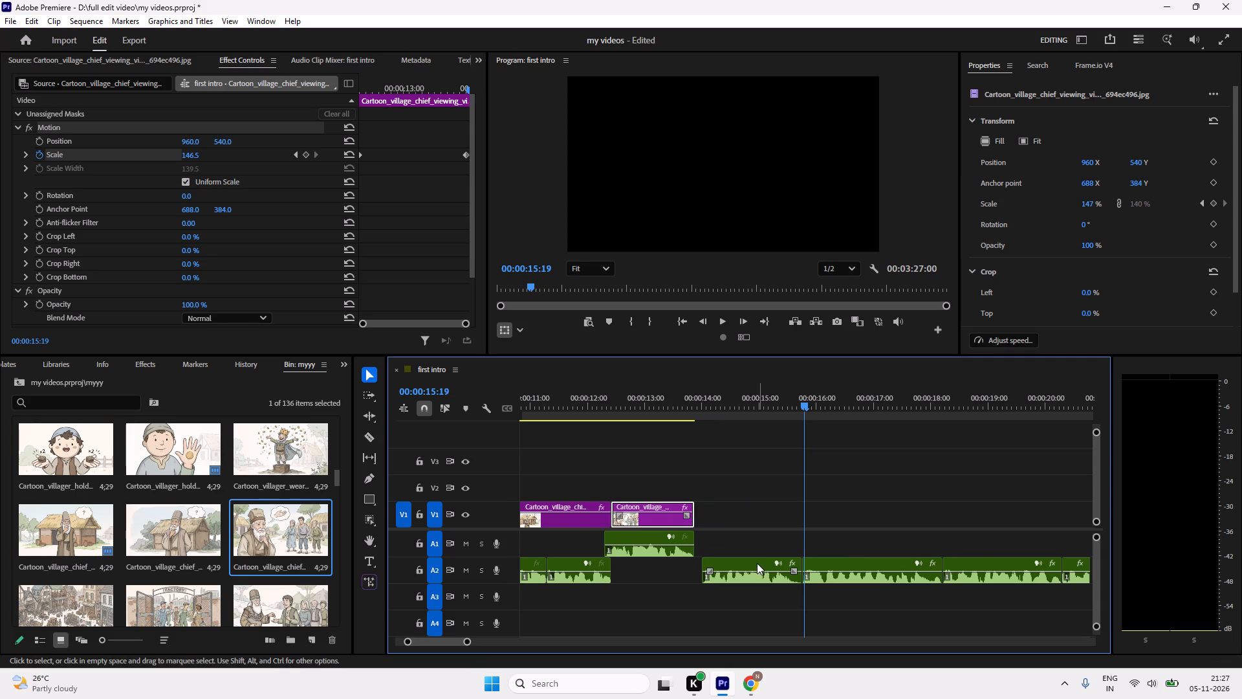
pyautogui.moveTo(746, 563); pyautogui.dragTo(731, 571)
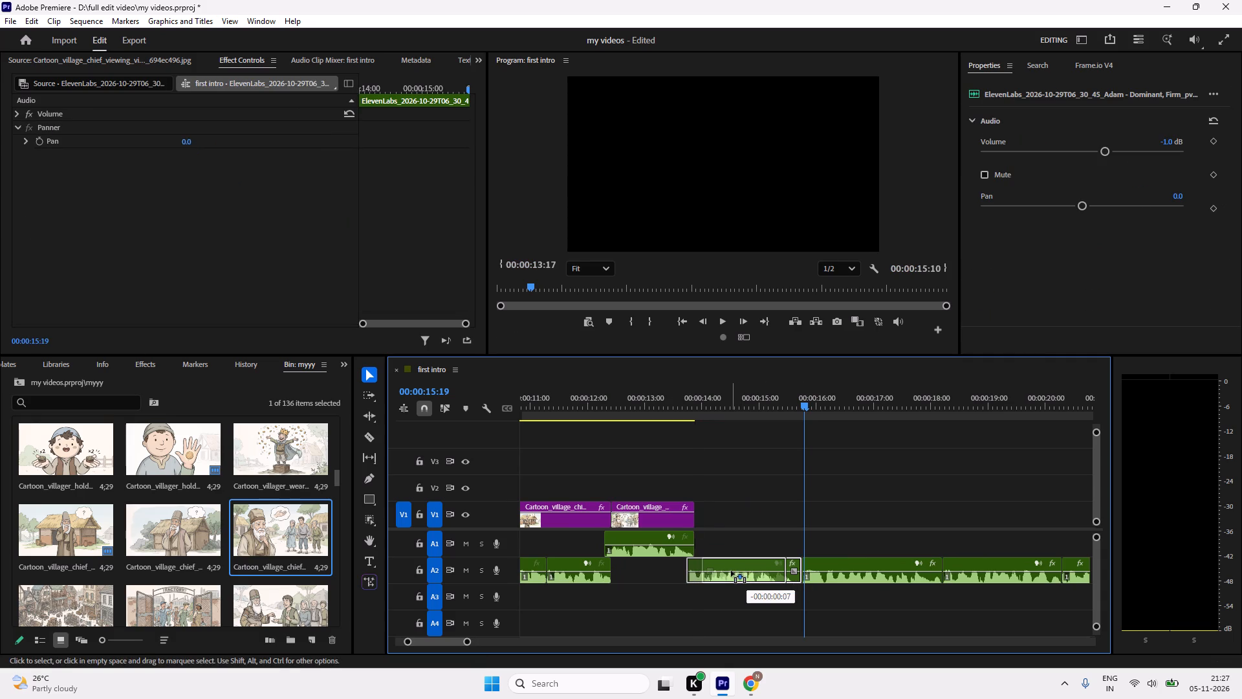
pyautogui.moveTo(731, 571); pyautogui.dragTo(733, 574)
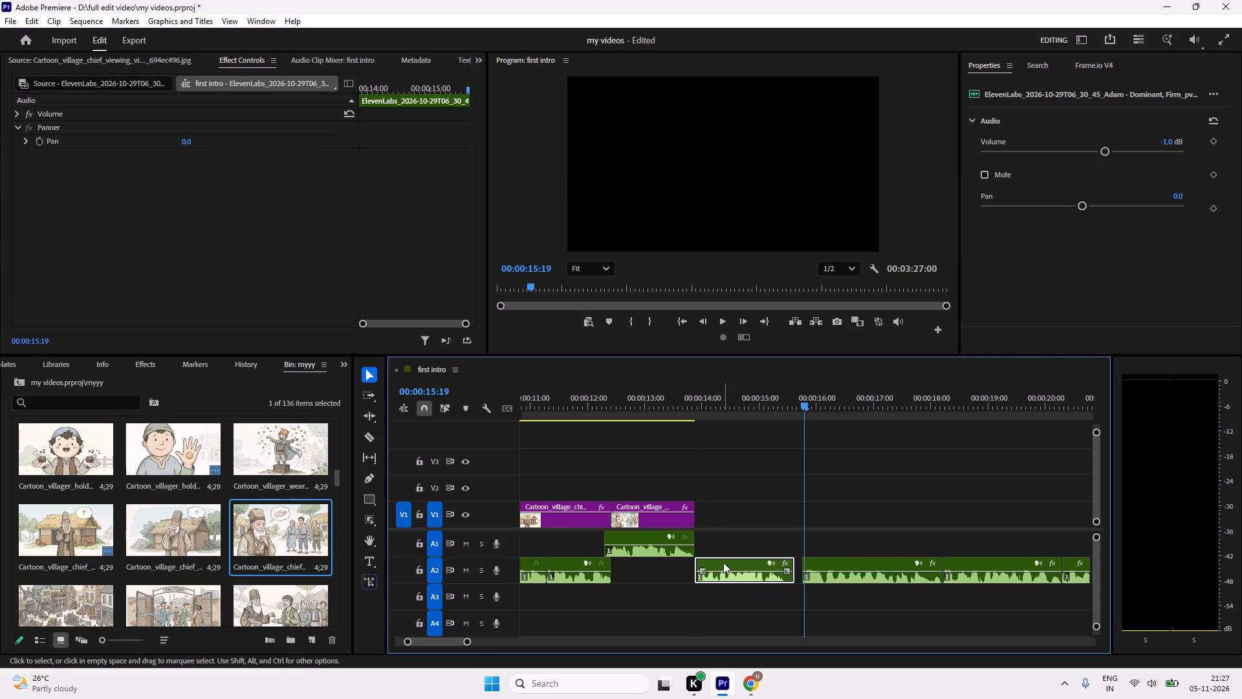
pyautogui.moveTo(723, 562); pyautogui.dragTo(715, 581)
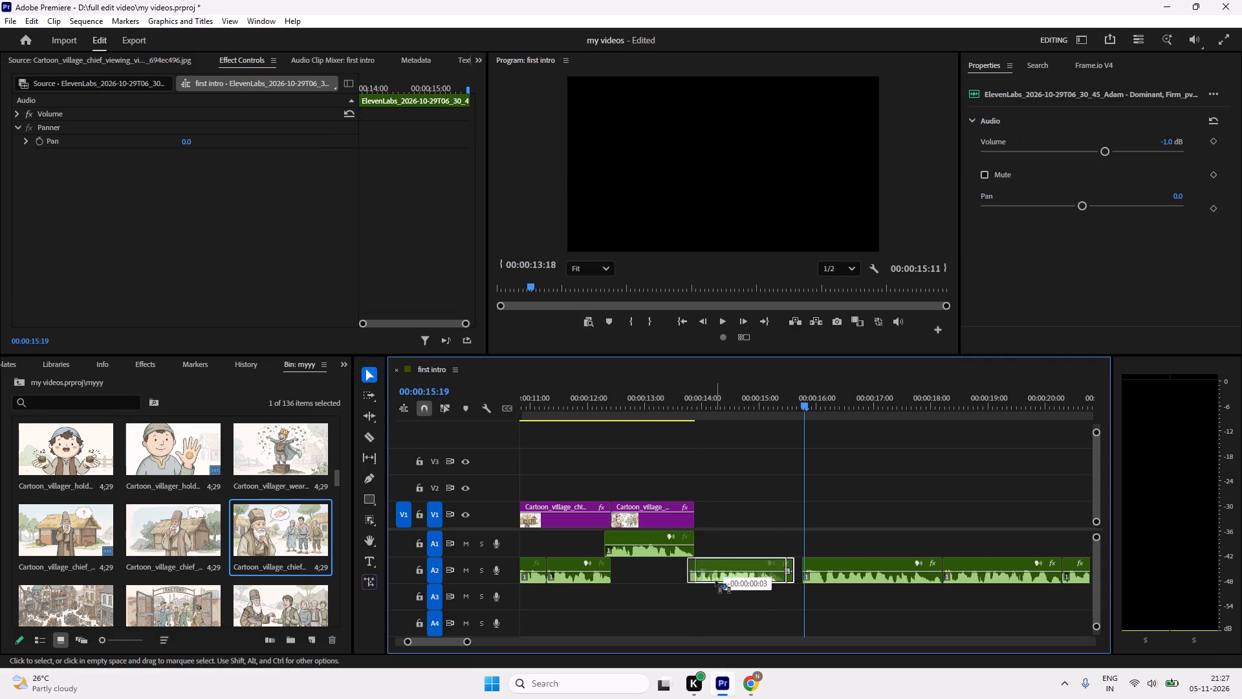
pyautogui.moveTo(715, 581); pyautogui.dragTo(706, 573)
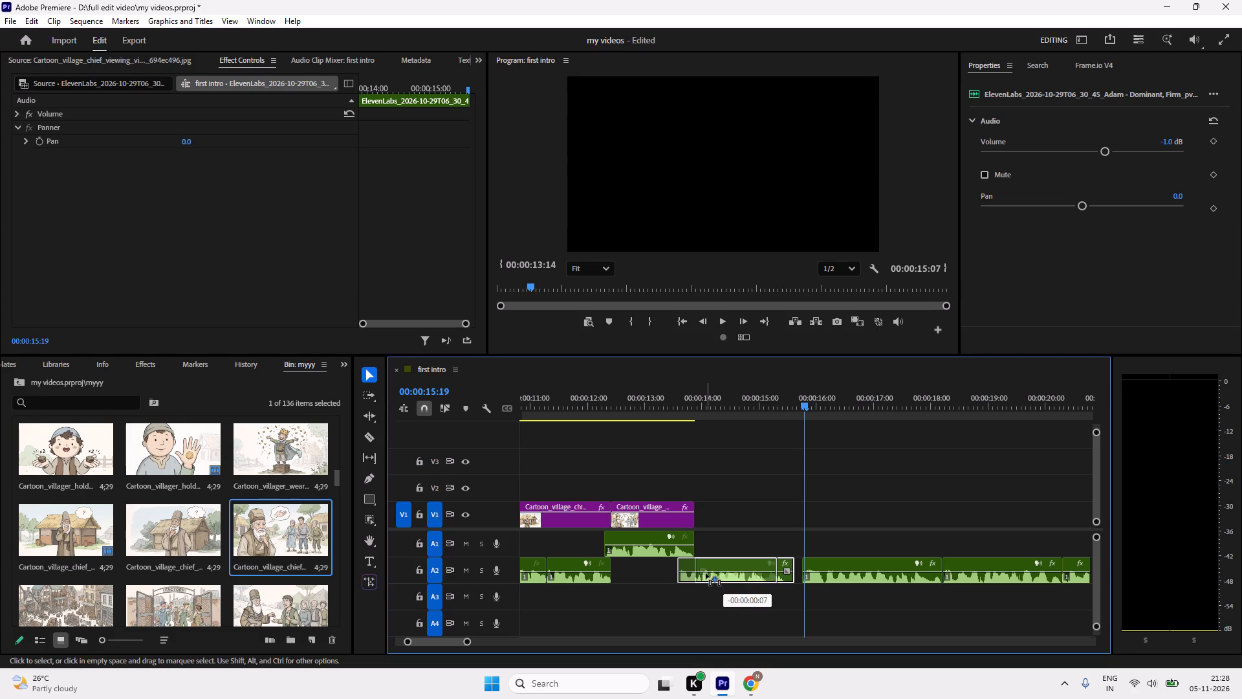
pyautogui.moveTo(706, 573); pyautogui.dragTo(717, 560)
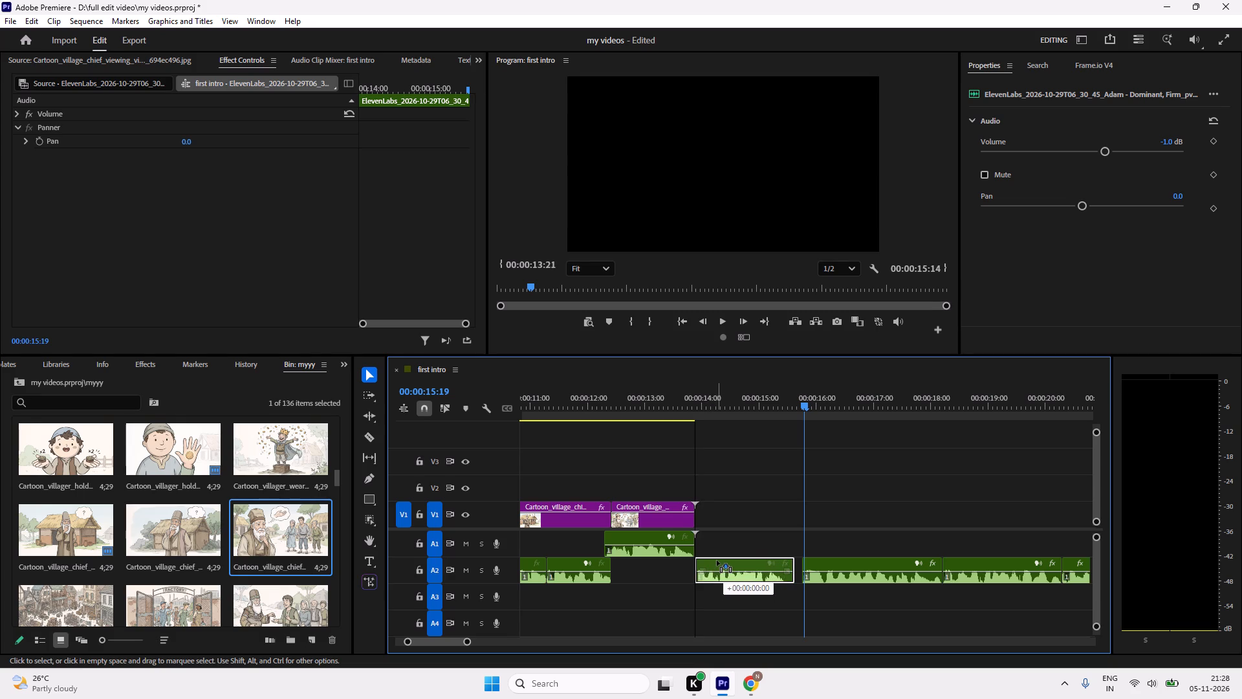
pyautogui.moveTo(717, 560); pyautogui.dragTo(716, 561)
pyautogui.moveTo(716, 561); pyautogui.dragTo(715, 562)
pyautogui.click(739, 531)
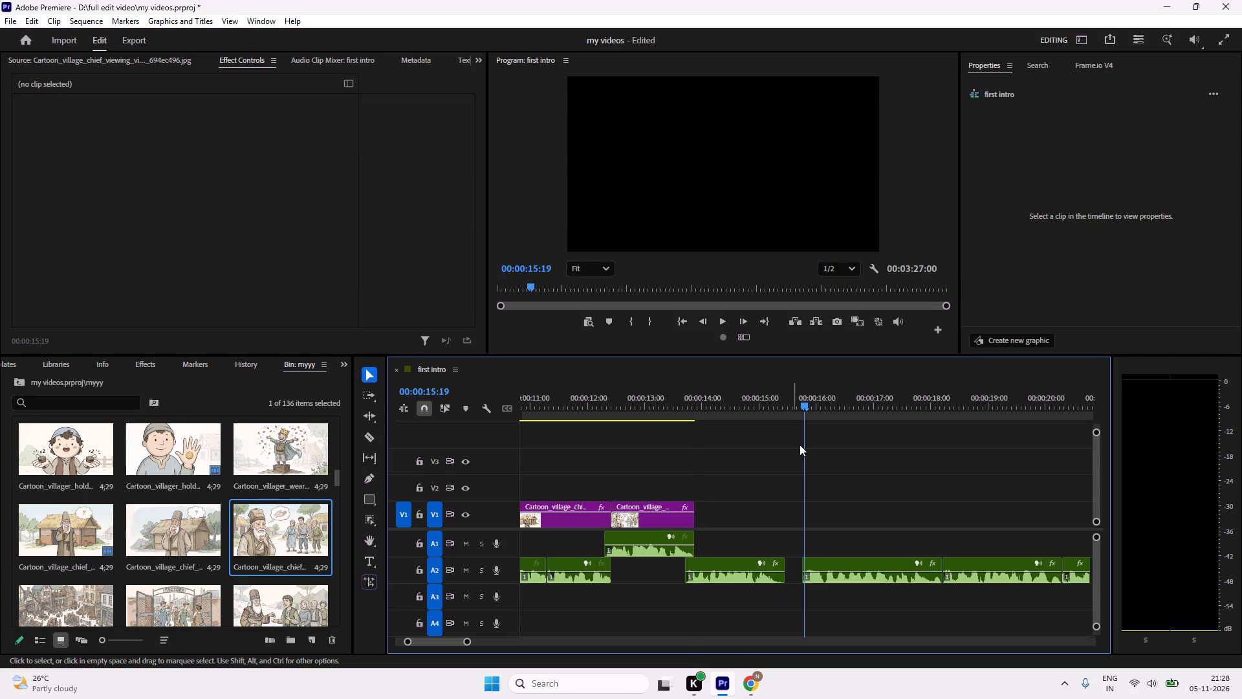
# Play back the transition from the A1 narration into the moved A2 narration clip to check the overlap.
pyautogui.moveTo(801, 413); pyautogui.dragTo(687, 422)
pyautogui.moveTo(711, 392); pyautogui.dragTo(655, 414)
pyautogui.press('space')
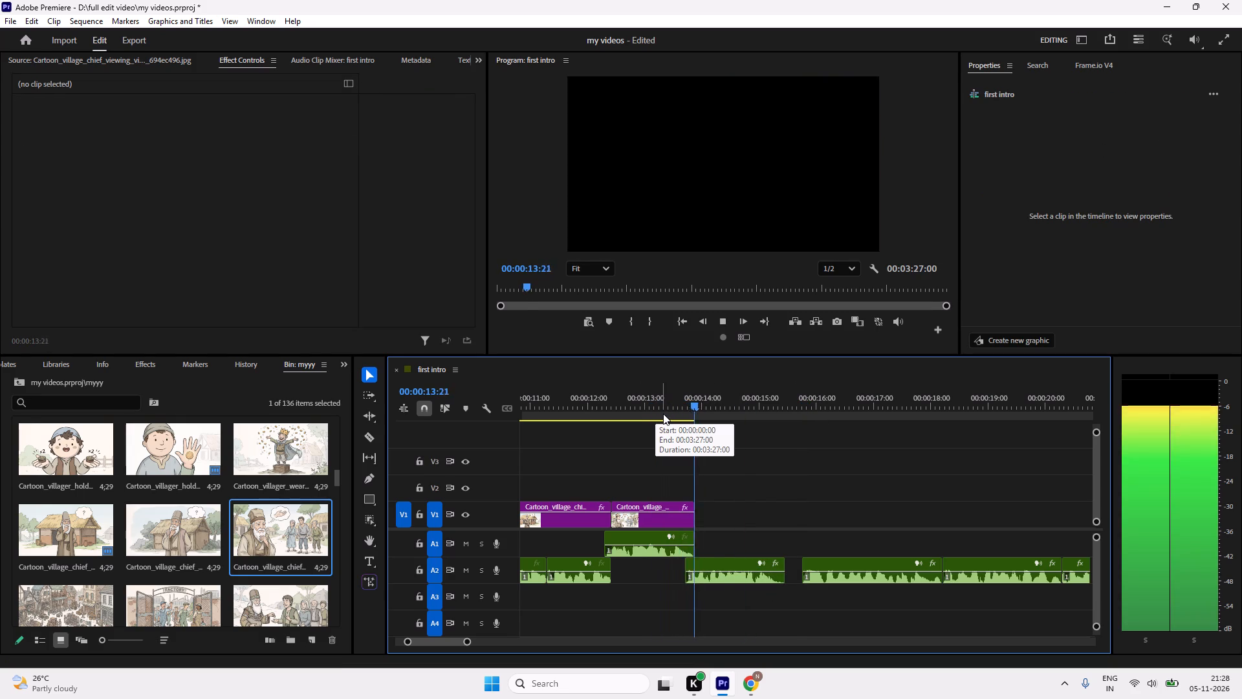
pyautogui.press('space')
pyautogui.moveTo(737, 407); pyautogui.dragTo(635, 432)
pyautogui.press('space')
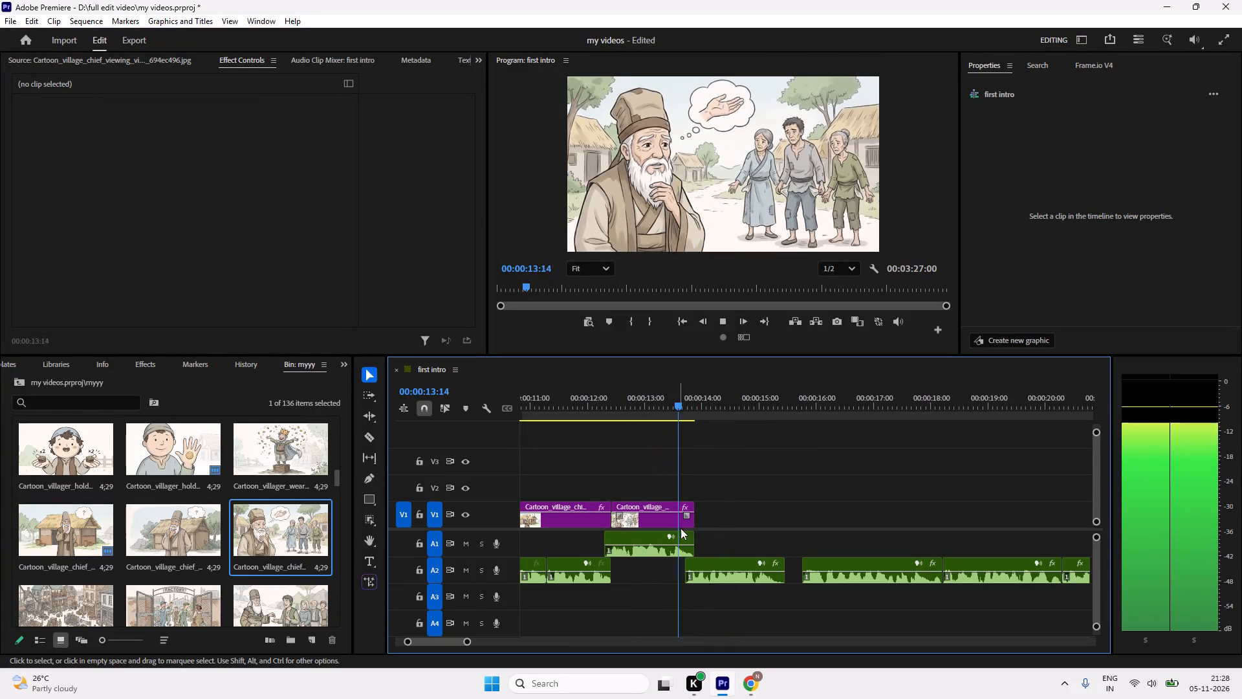
pyautogui.press('space')
# Nudge the A2 narration clip after the last image a couple of frames later, starting at 00:00:13:19 and still overlapping the A1 narration's end.
pyautogui.click(704, 564)
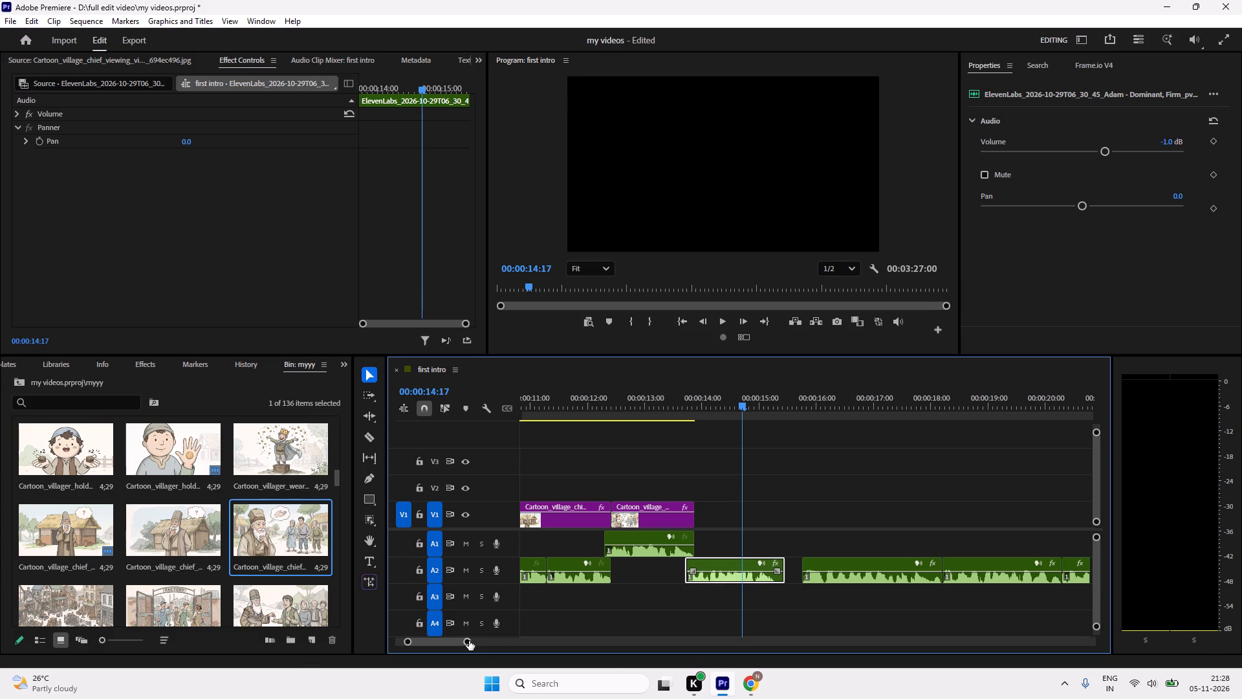
pyautogui.moveTo(467, 642); pyautogui.dragTo(426, 653)
pyautogui.moveTo(803, 397); pyautogui.dragTo(764, 401)
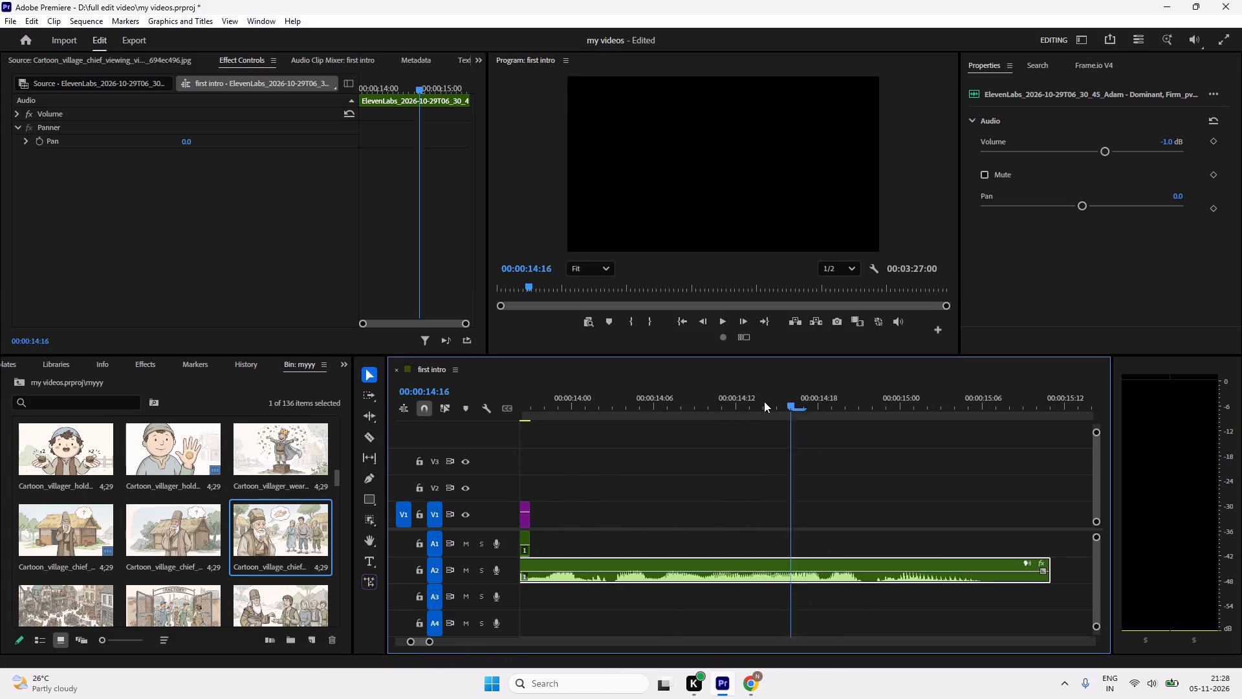
pyautogui.moveTo(764, 401); pyautogui.dragTo(758, 513)
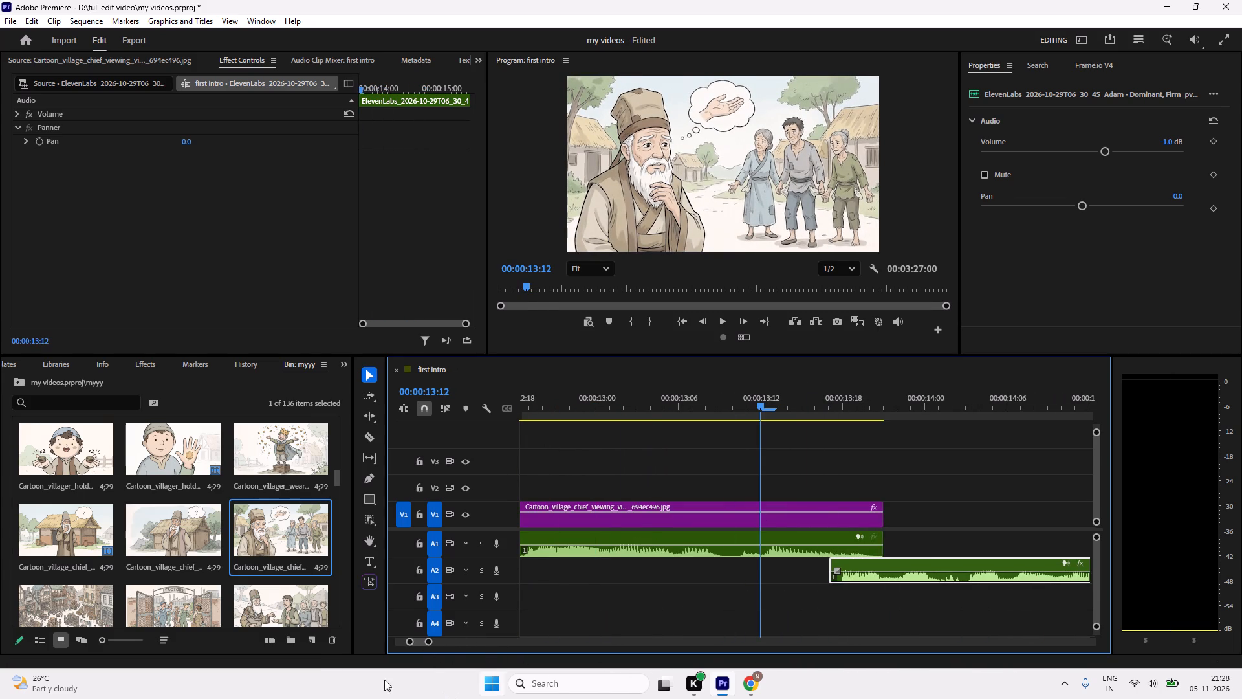
pyautogui.moveTo(431, 644); pyautogui.dragTo(465, 652)
pyautogui.scroll(-4, 898, 524)
pyautogui.moveTo(768, 568); pyautogui.dragTo(772, 575)
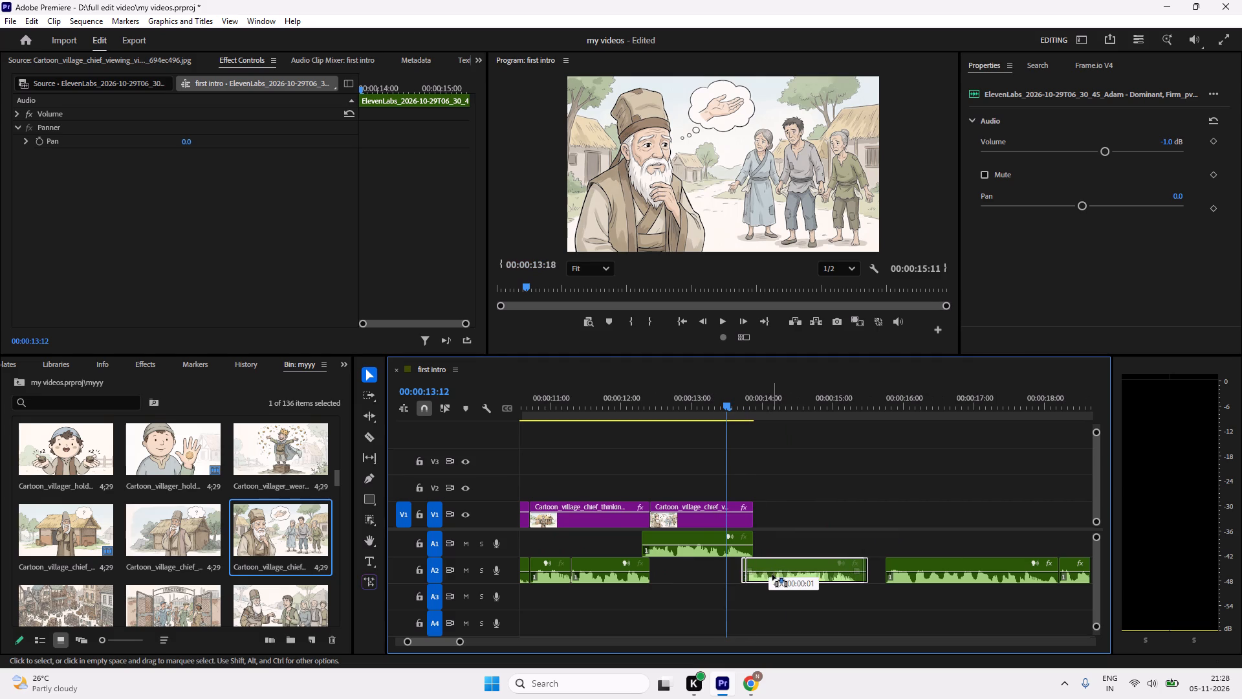
pyautogui.moveTo(772, 575); pyautogui.dragTo(772, 579)
pyautogui.scroll(-4, 798, 548)
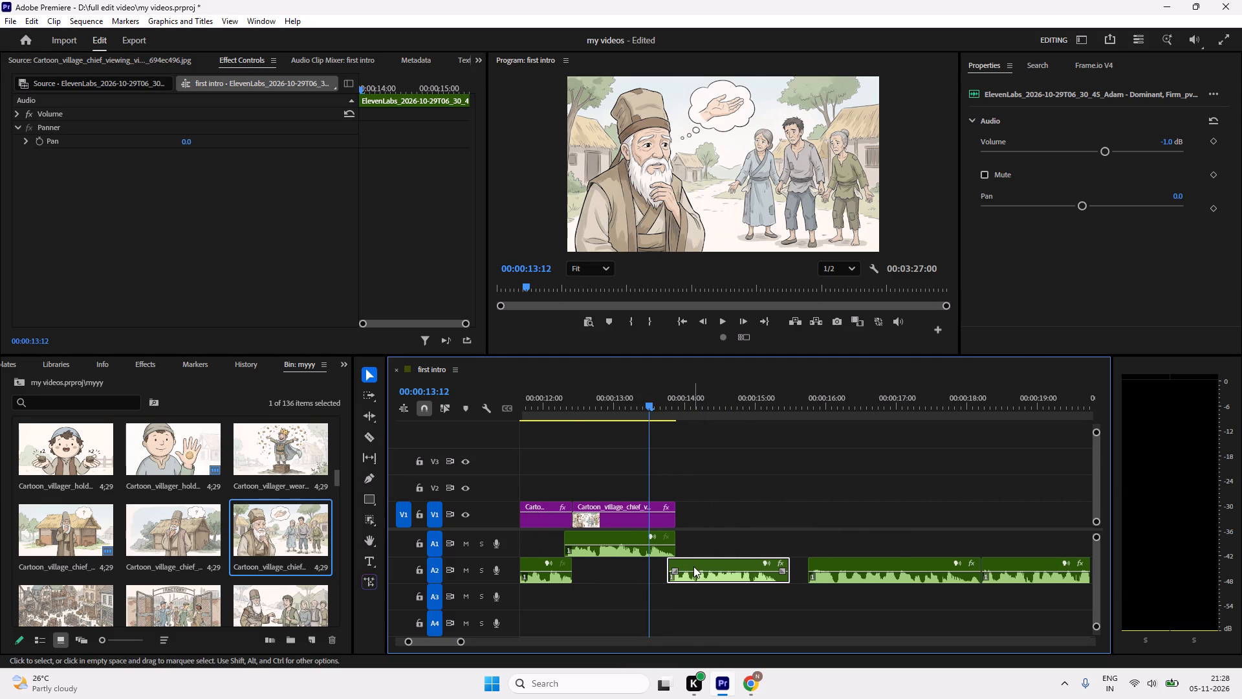
pyautogui.click(693, 566)
pyautogui.moveTo(691, 557); pyautogui.dragTo(689, 566)
pyautogui.moveTo(699, 566); pyautogui.dragTo(693, 570)
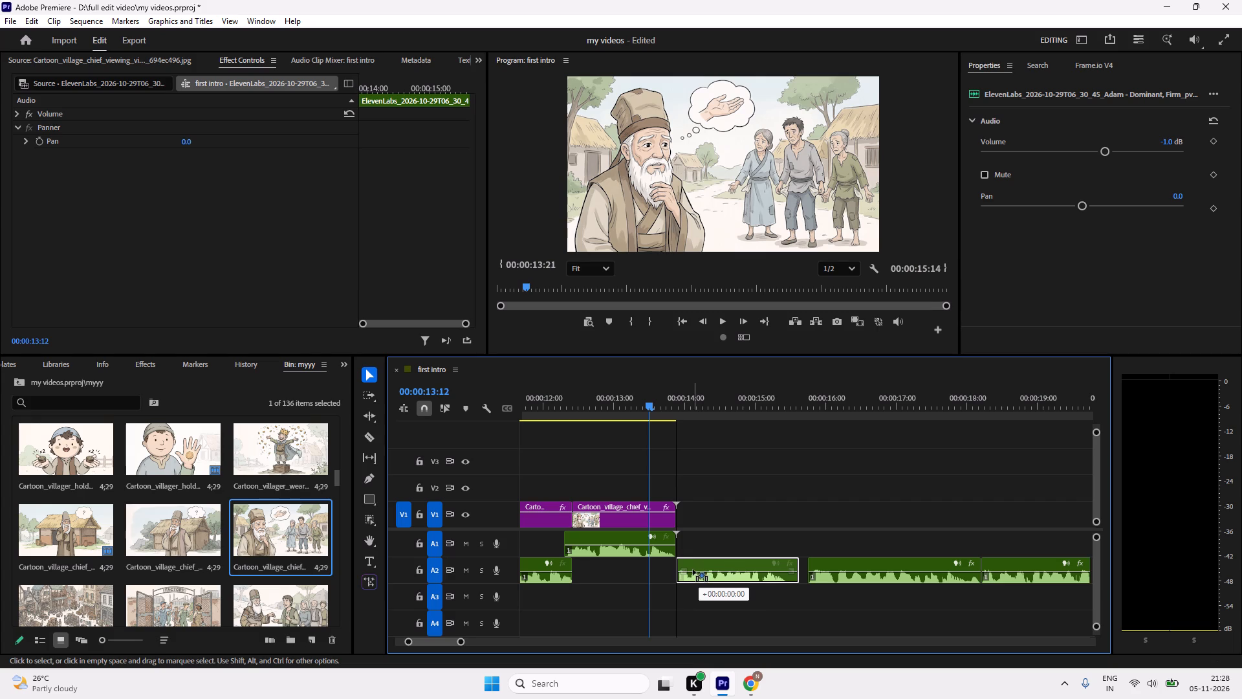
pyautogui.moveTo(693, 570); pyautogui.dragTo(691, 571)
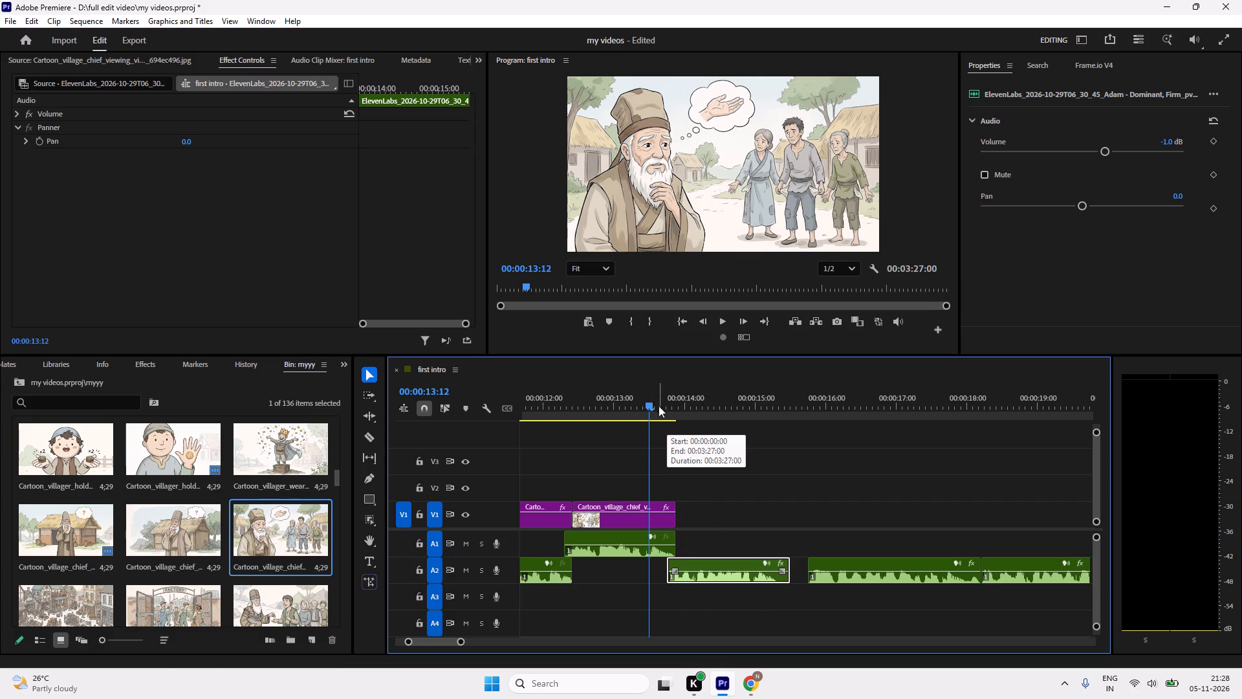
pyautogui.moveTo(464, 643); pyautogui.dragTo(452, 645)
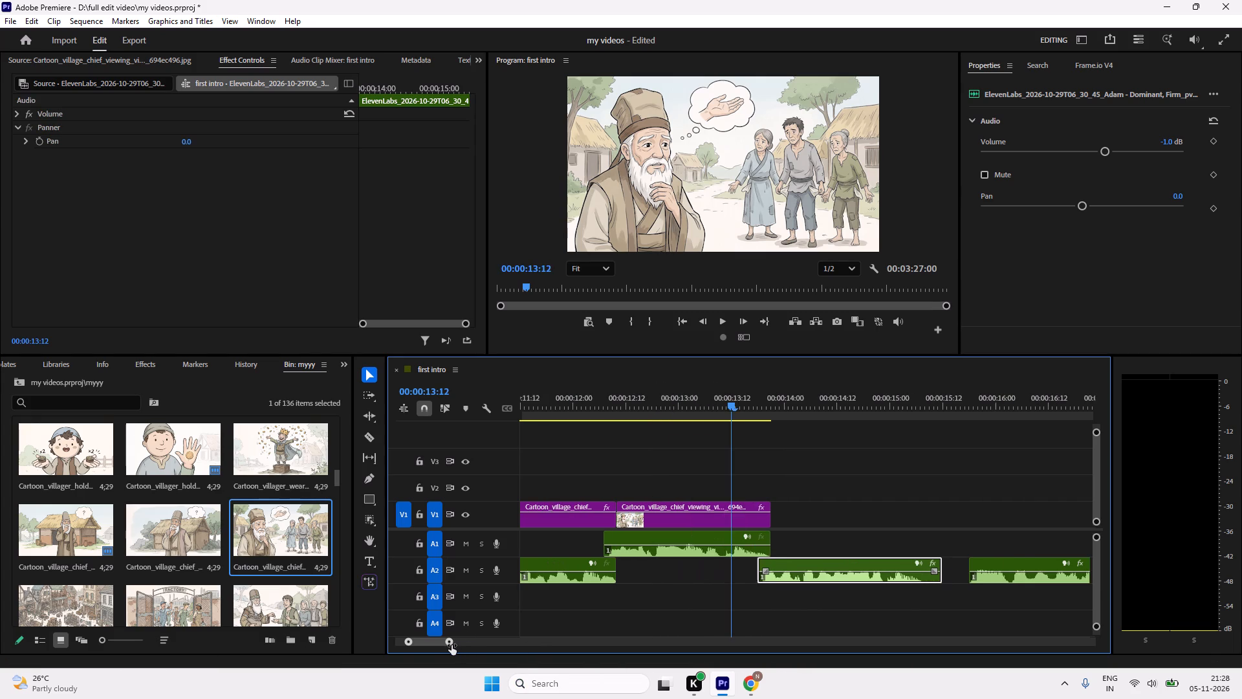
pyautogui.moveTo(452, 645); pyautogui.dragTo(457, 647)
pyautogui.moveTo(855, 562); pyautogui.dragTo(856, 562)
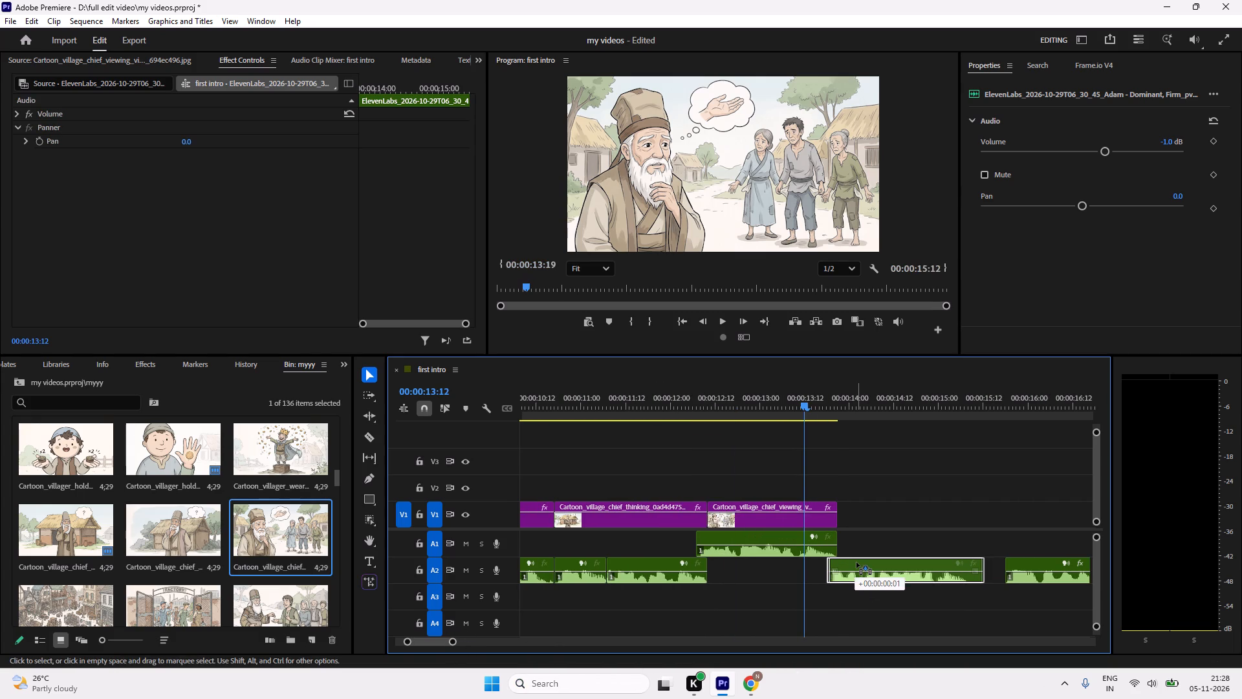
pyautogui.moveTo(856, 562); pyautogui.dragTo(857, 571)
pyautogui.moveTo(857, 571); pyautogui.dragTo(858, 575)
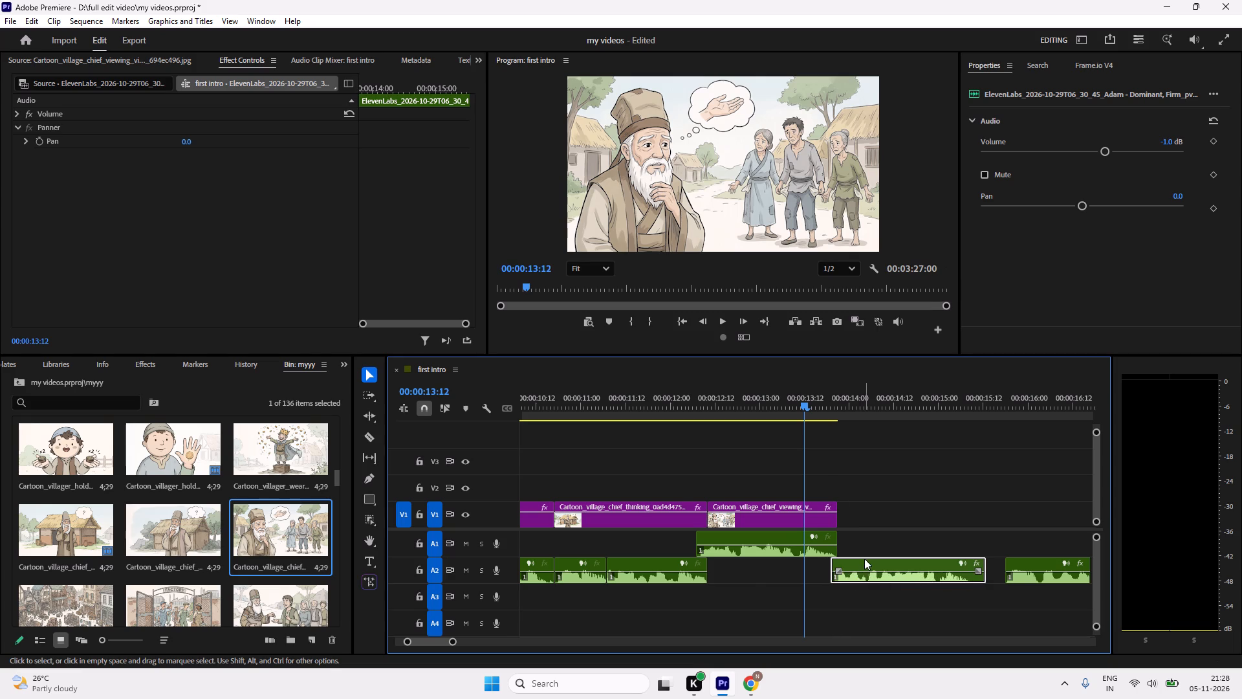
# Play back the transition from the A1 narration into the nudged A2 narration clip.
pyautogui.scroll(-5, 864, 559)
pyautogui.press('space')
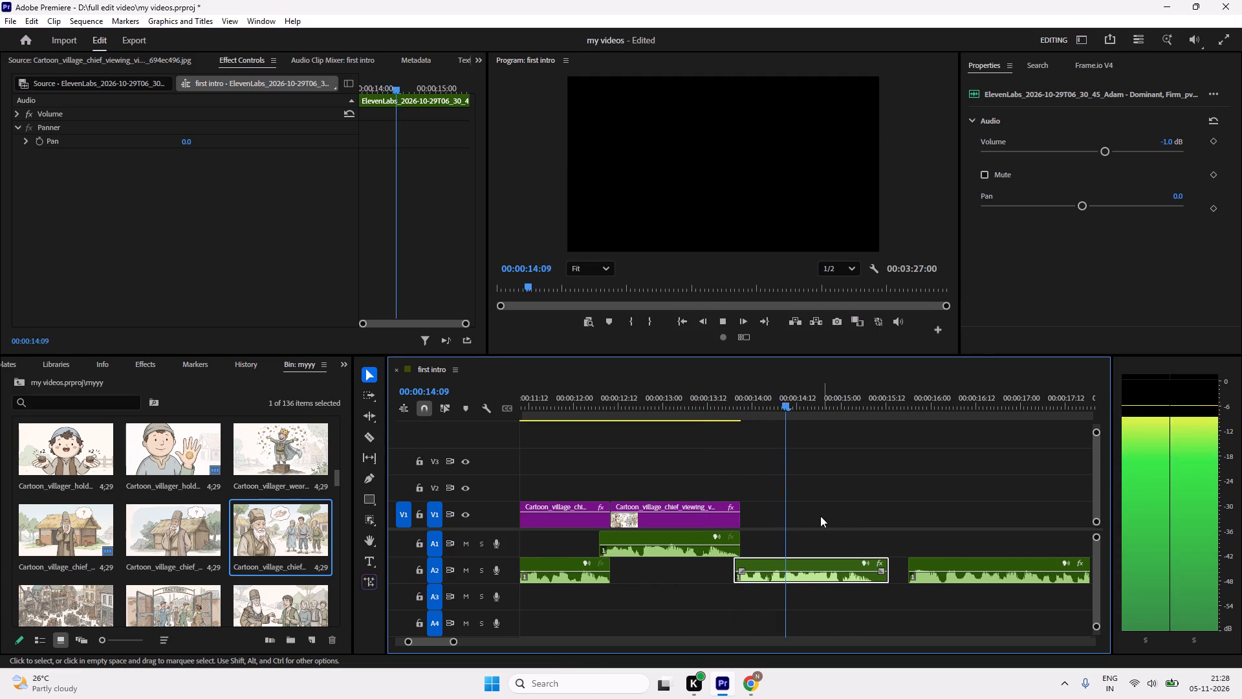
pyautogui.press('space')
# Preview the Chief_handing_coin_to_villager, Chief_distributing_coins and Cartoon_village_chief_thinking images in the myyy bin to compare them for the next narration line.
pyautogui.moveTo(456, 643); pyautogui.dragTo(530, 657)
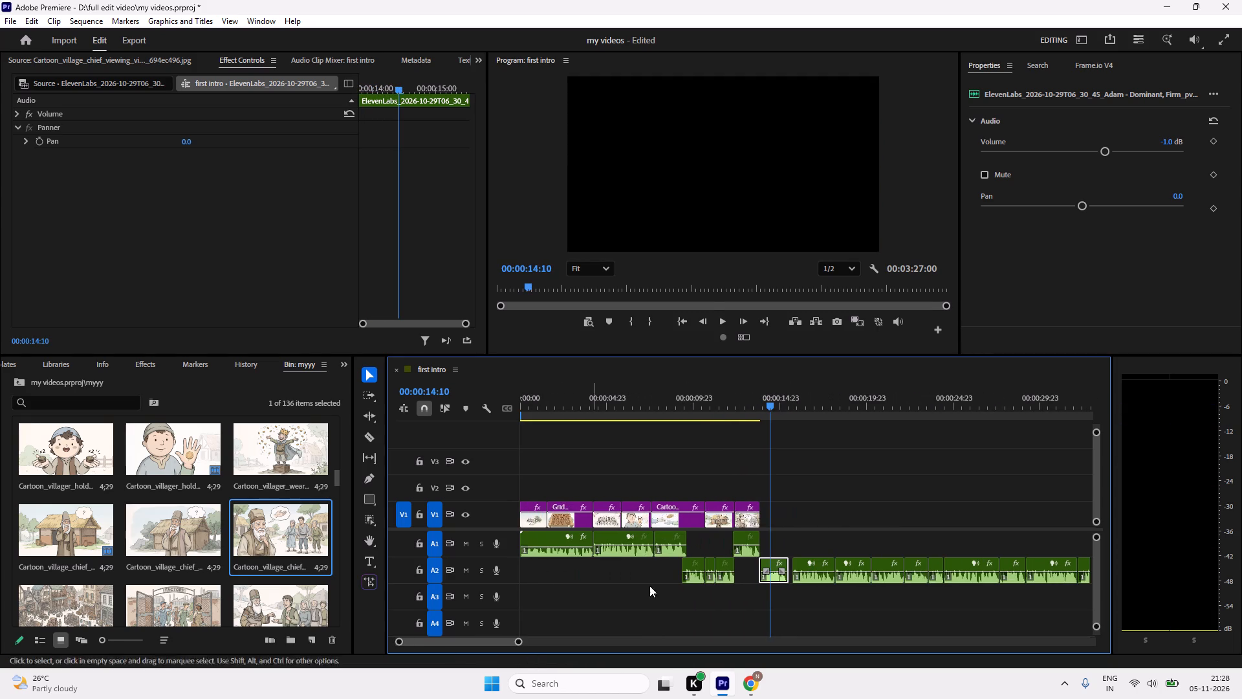
pyautogui.scroll(-2, 151, 595)
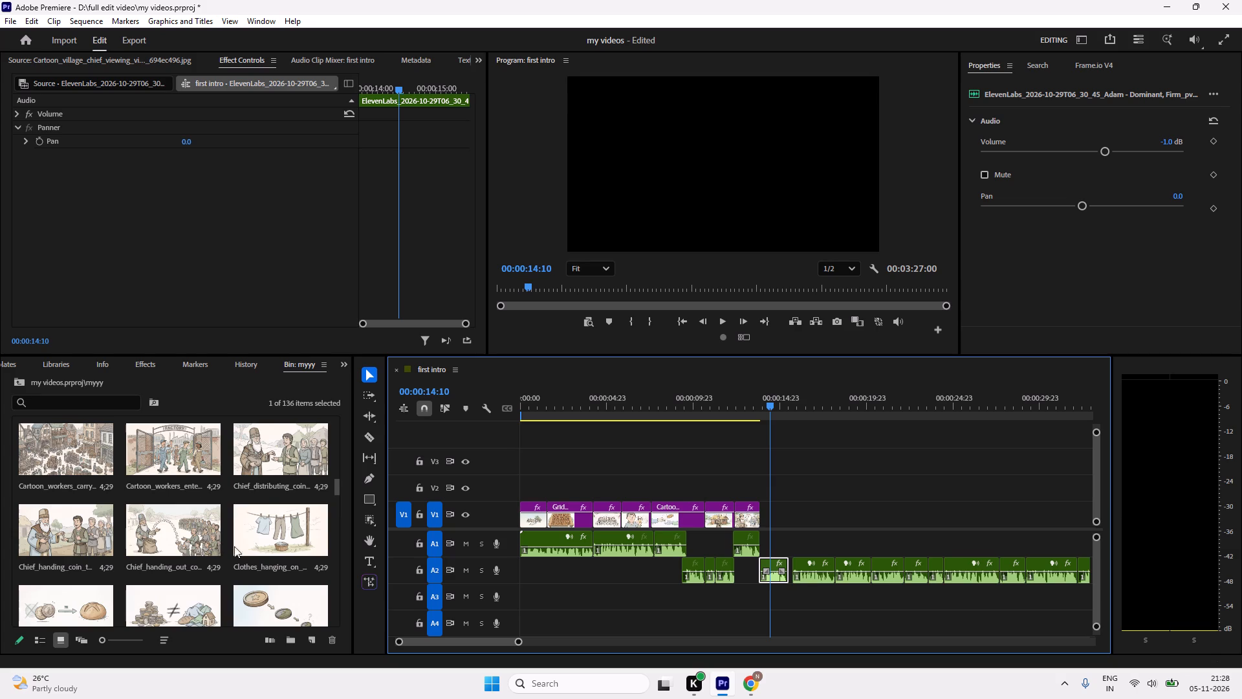
pyautogui.scroll(1, 275, 491)
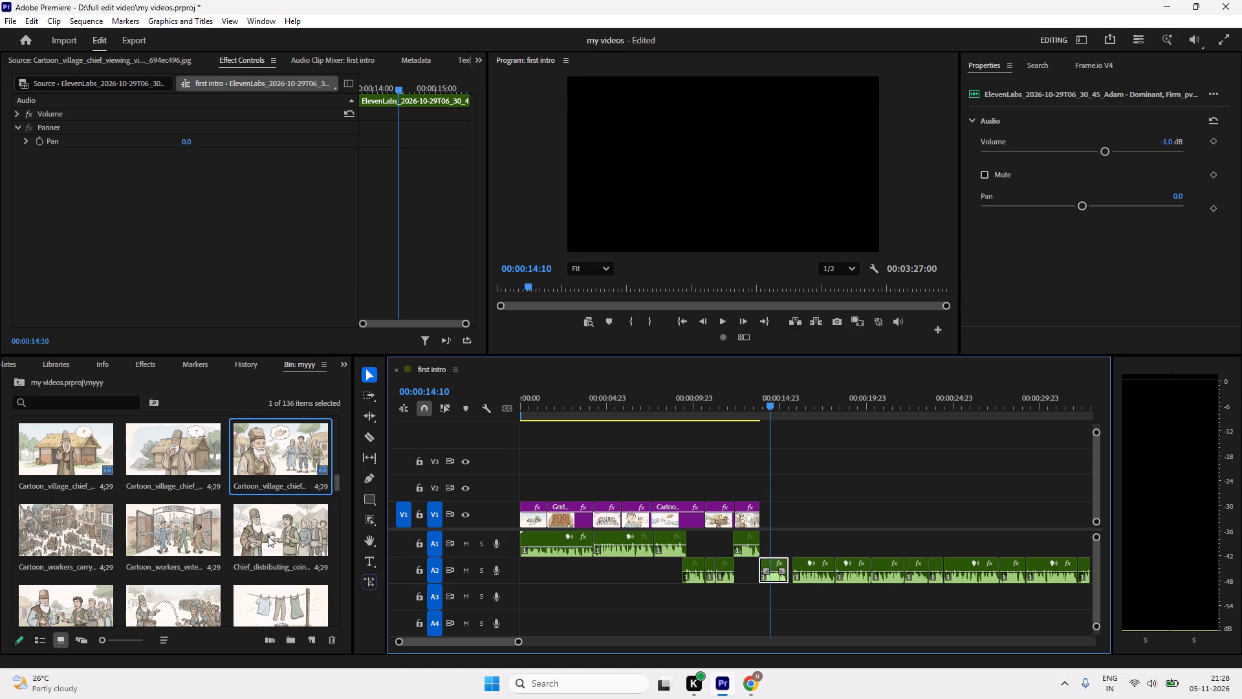
pyautogui.click(268, 535)
pyautogui.scroll(-1, 138, 585)
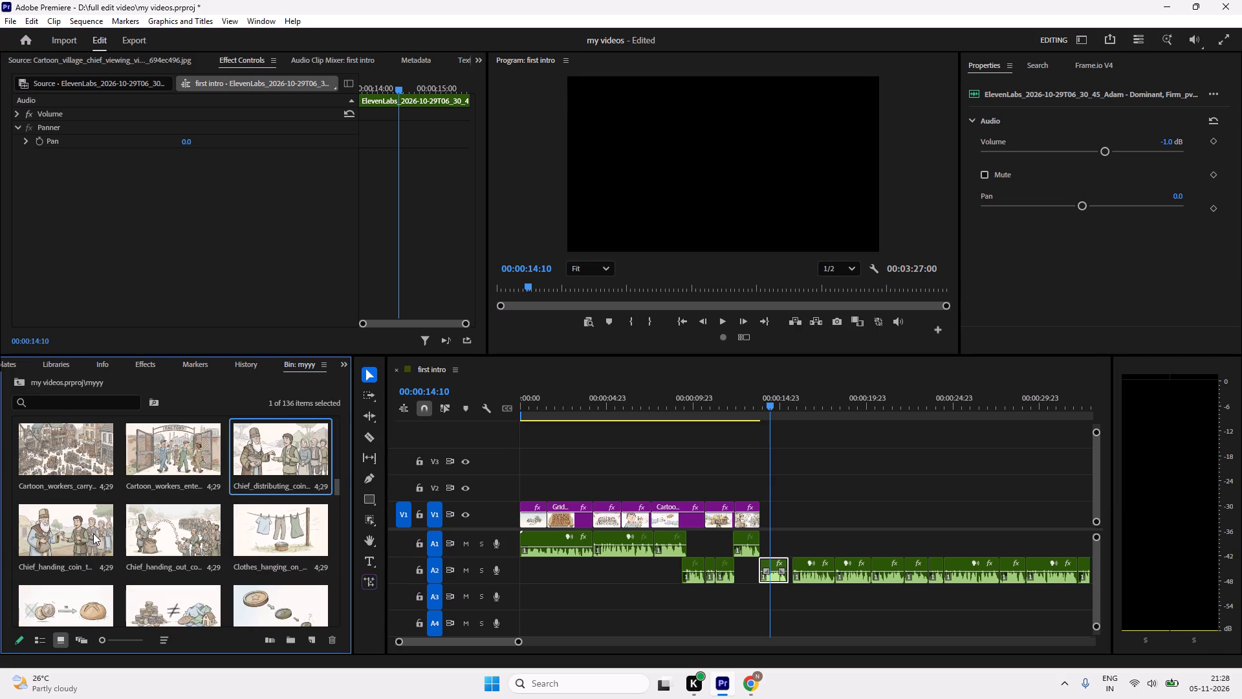
pyautogui.doubleClick(93, 532)
pyautogui.scroll(1, 207, 548)
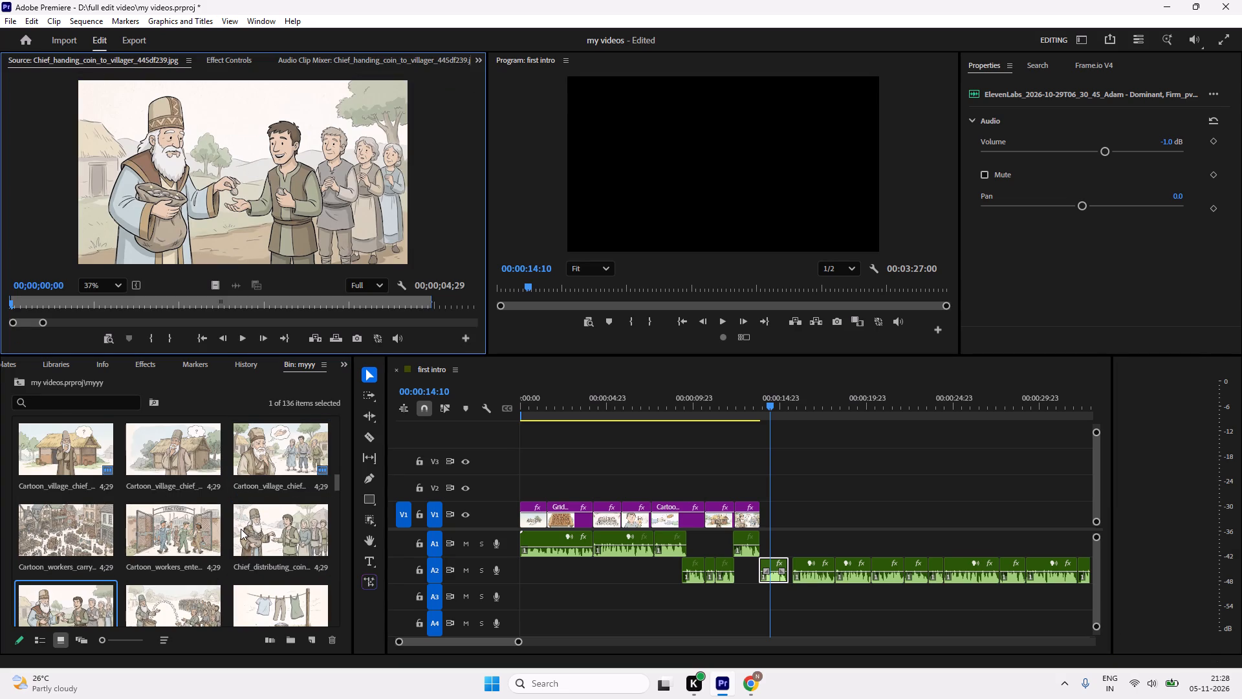
pyautogui.click(284, 459)
pyautogui.doubleClick(276, 538)
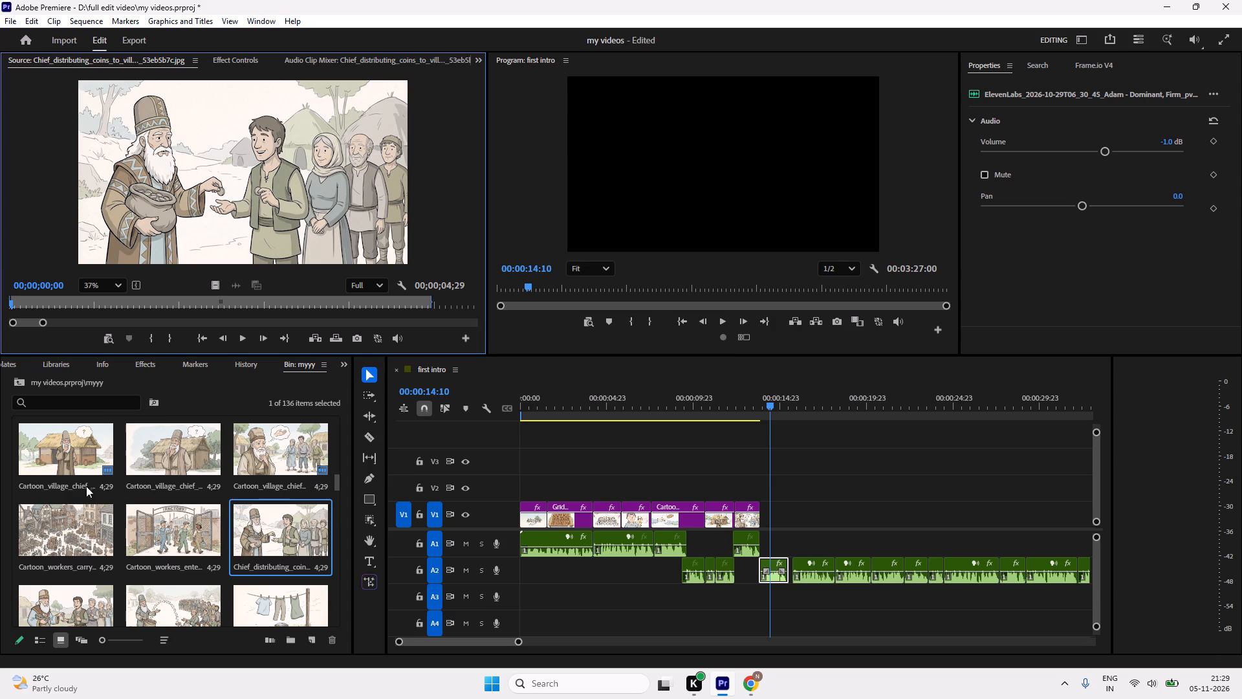
pyautogui.click(82, 597)
pyautogui.click(287, 532)
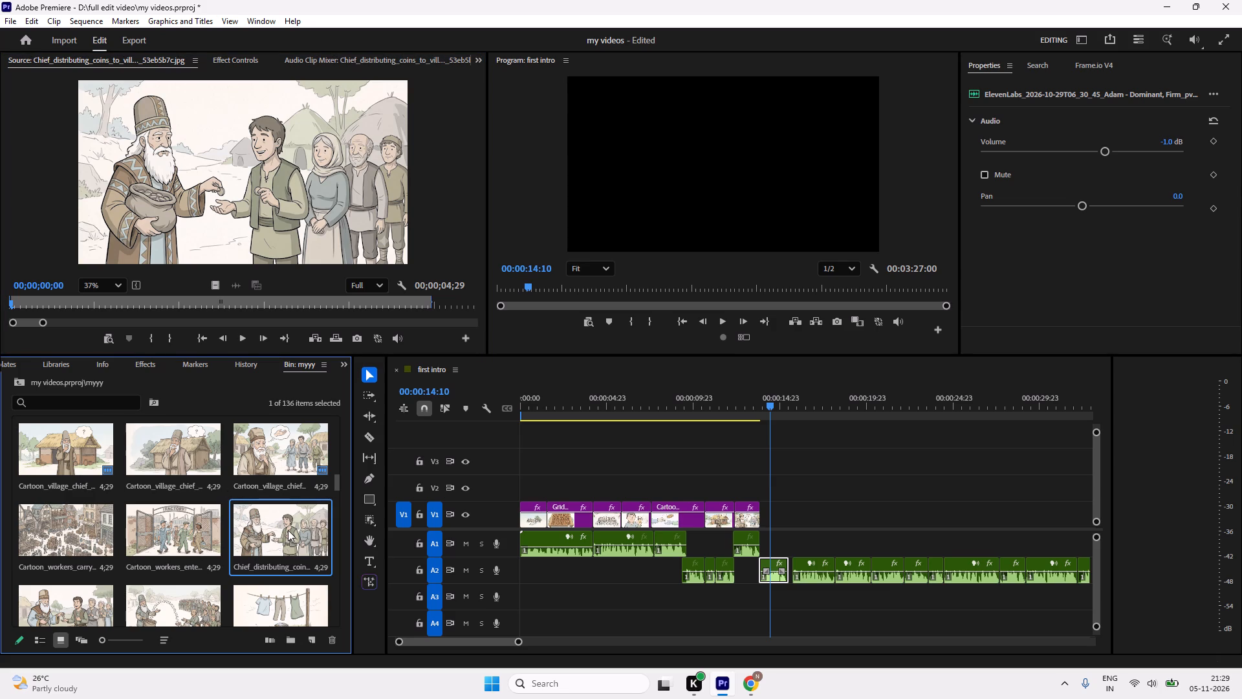
pyautogui.click(288, 529)
pyautogui.click(188, 461)
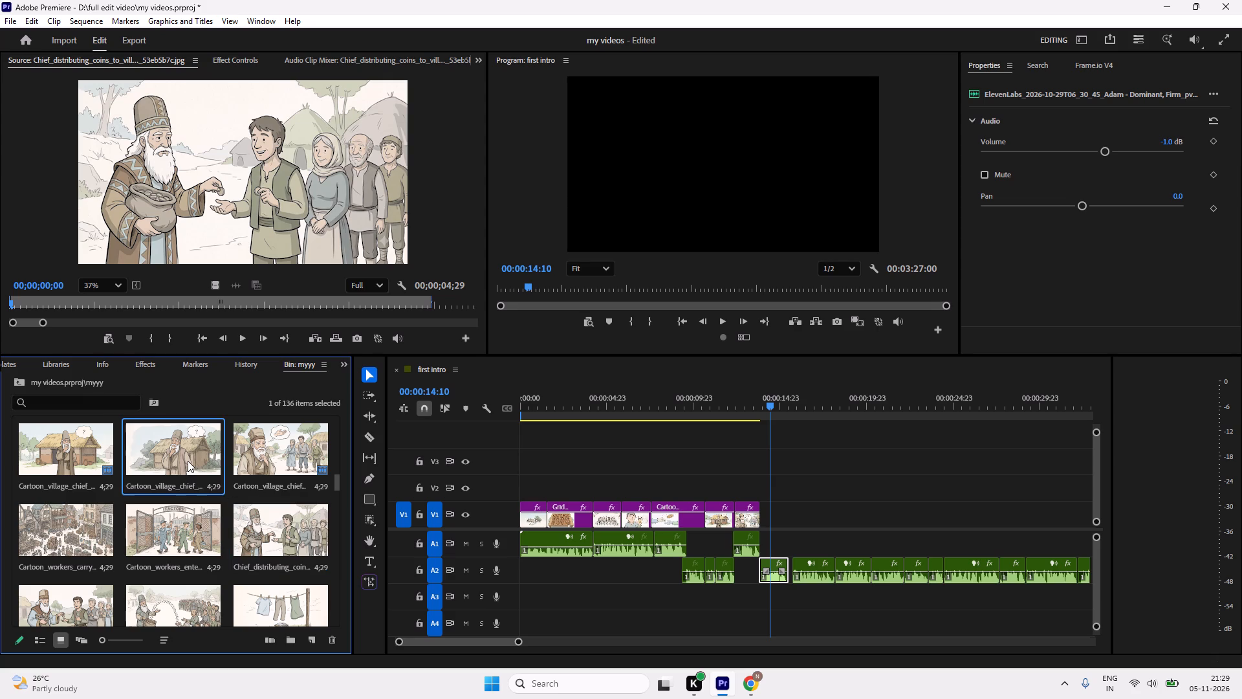
pyautogui.doubleClick(188, 461)
pyautogui.doubleClick(279, 522)
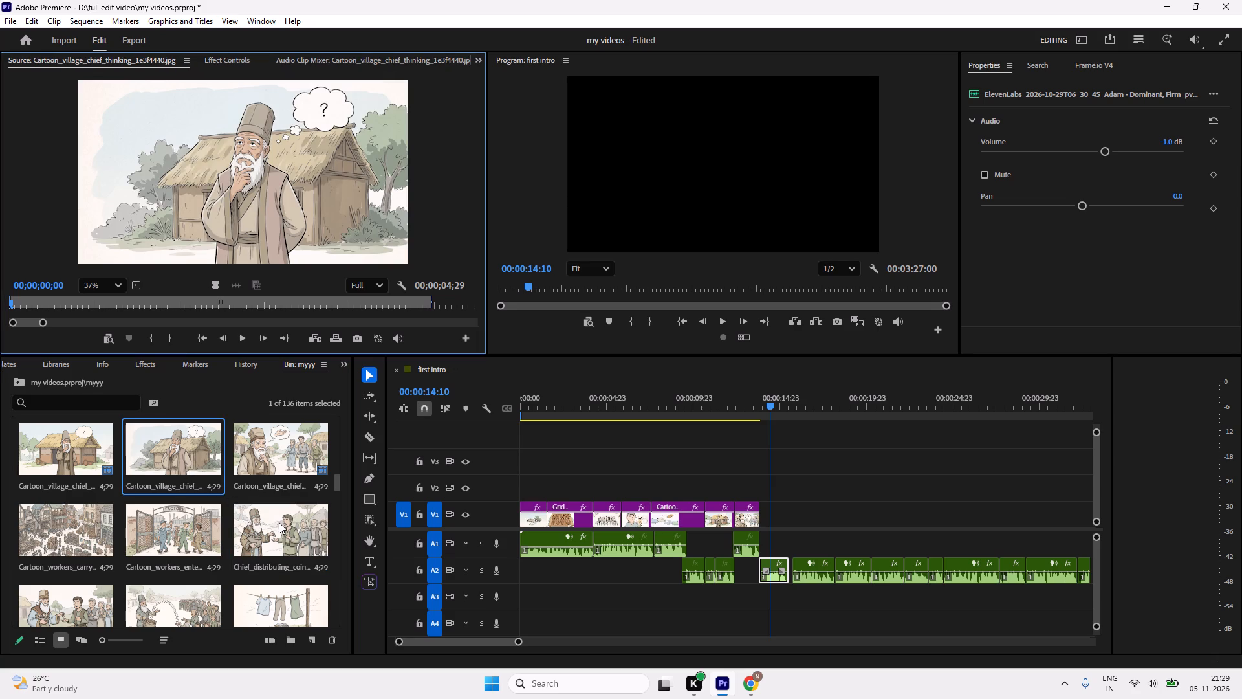
pyautogui.doubleClick(54, 601)
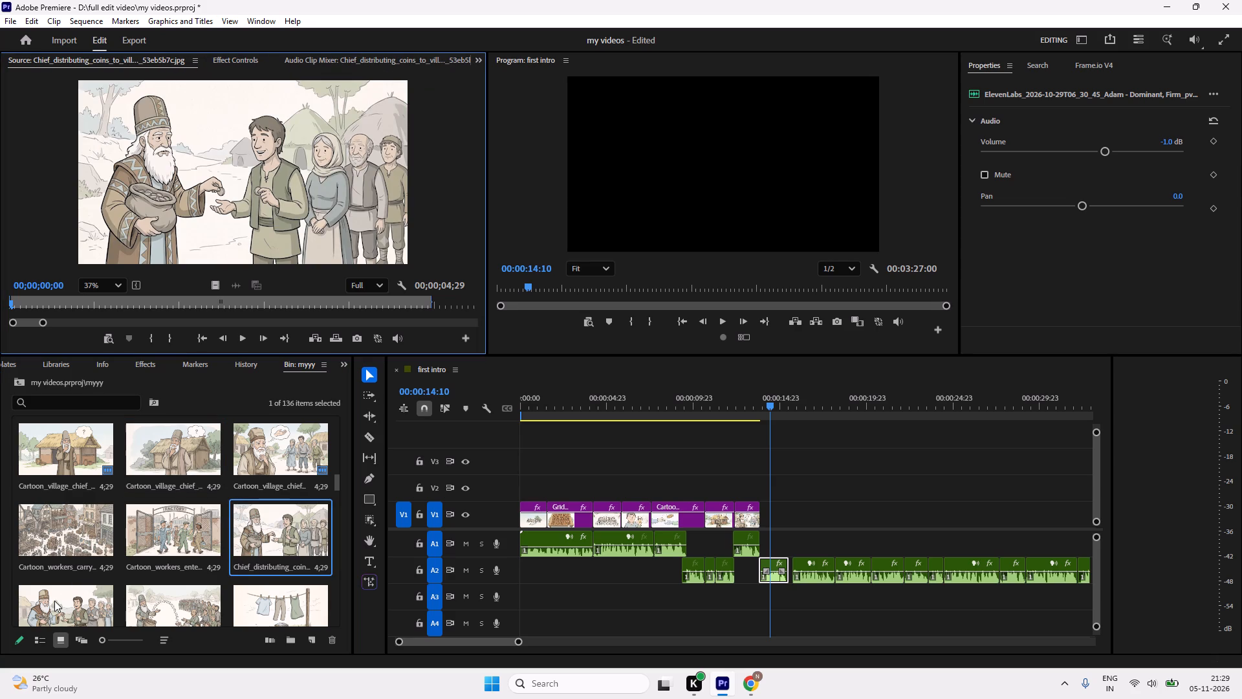
pyautogui.click(263, 529)
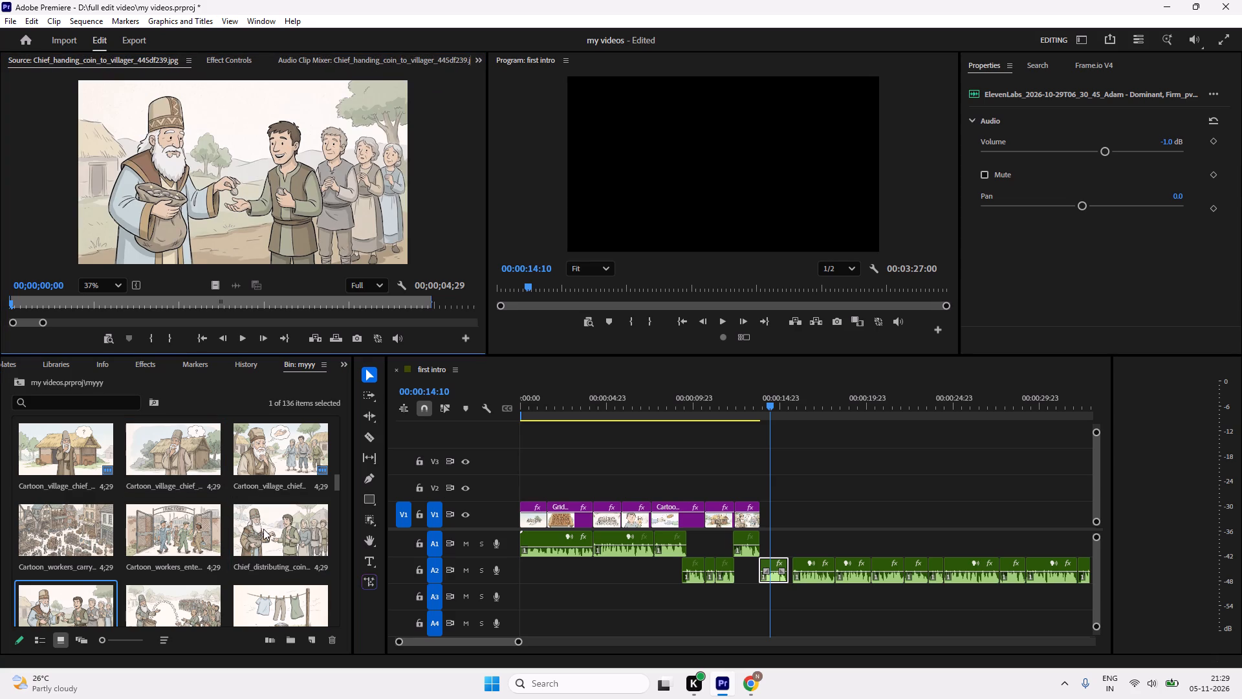
# Place the Chief_distributing_coins image on V1 directly after the village chief viewing villagers clip.
pyautogui.moveTo(263, 529); pyautogui.dragTo(648, 524)
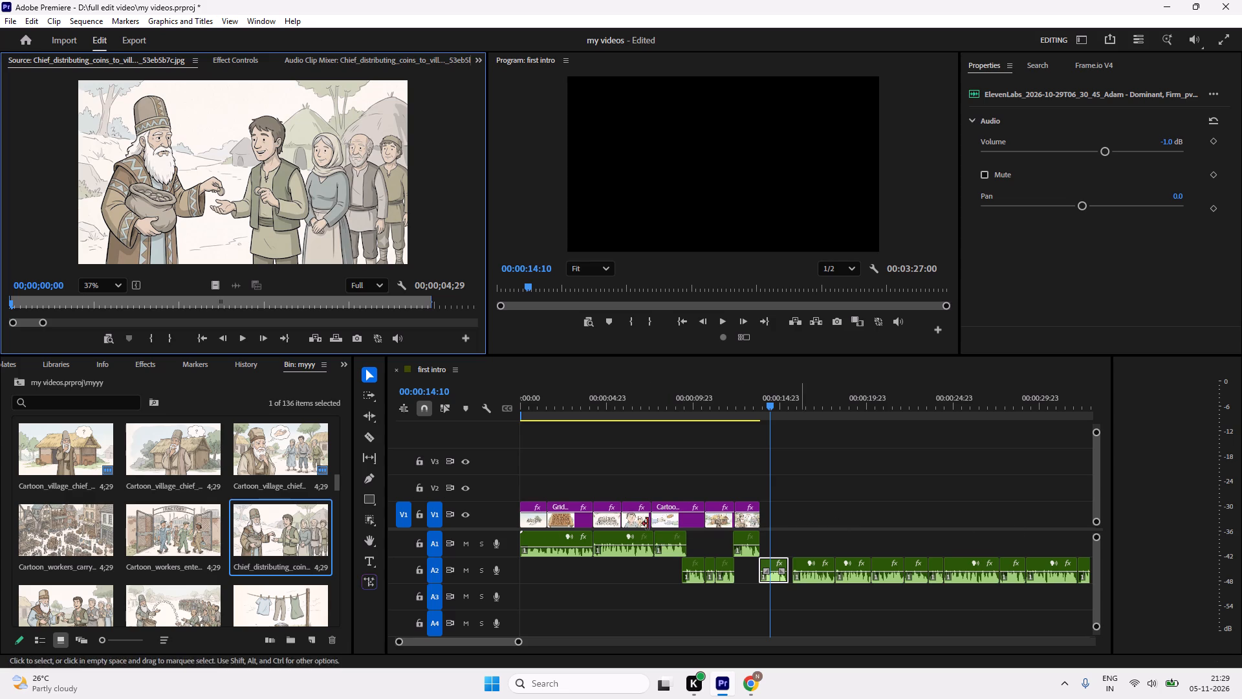
pyautogui.moveTo(648, 524); pyautogui.dragTo(195, 523)
pyautogui.moveTo(285, 542); pyautogui.dragTo(211, 505)
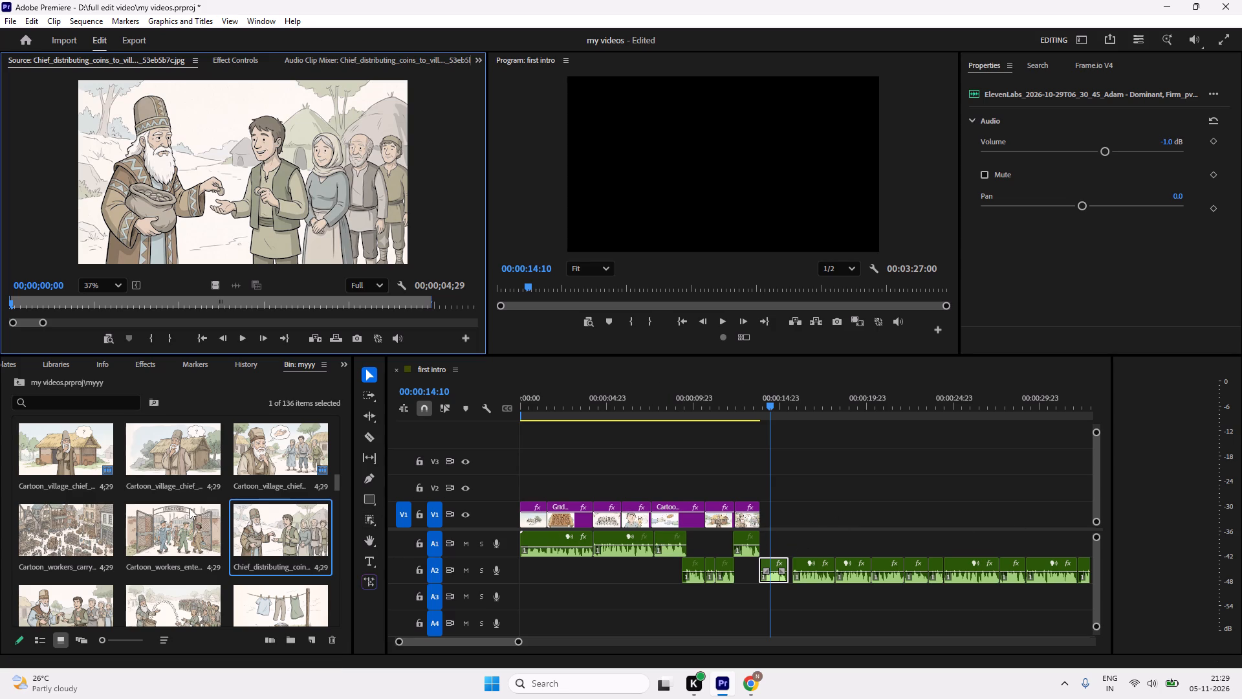
pyautogui.moveTo(294, 532); pyautogui.dragTo(777, 524)
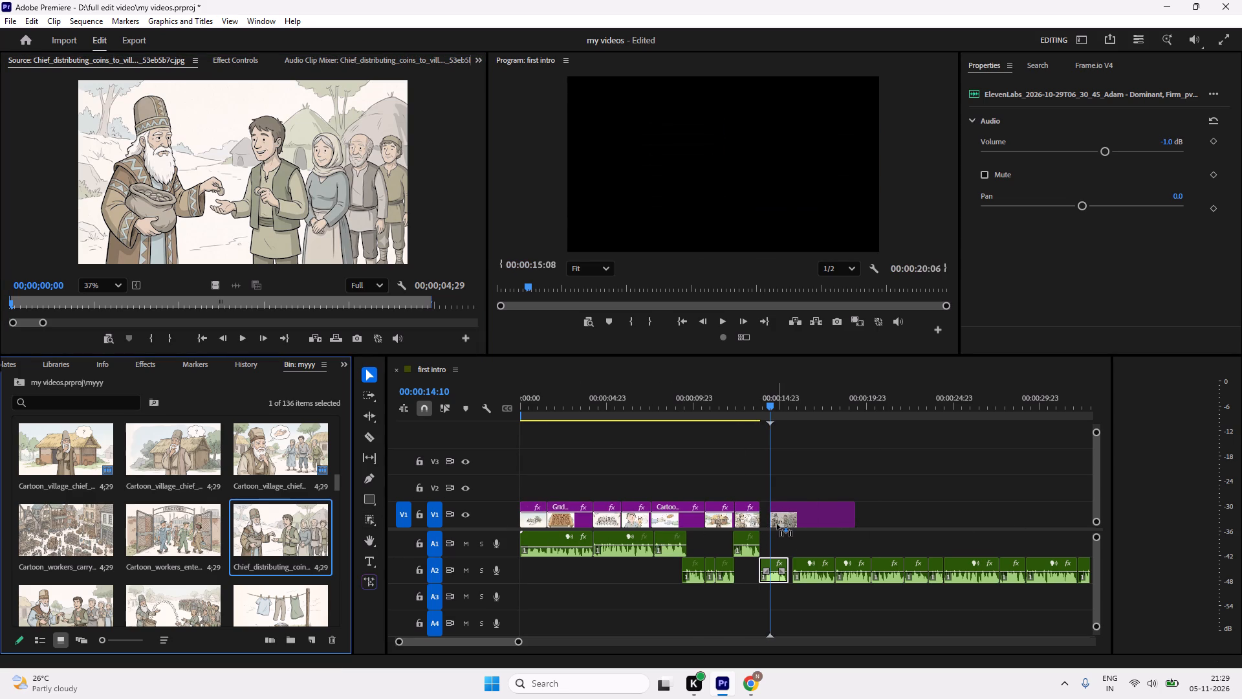
pyautogui.moveTo(777, 524); pyautogui.dragTo(760, 526)
# Play back the cut from the village chief viewing villagers clip into the Chief_distributing_coins image with its narration.
pyautogui.scroll(-5, 826, 497)
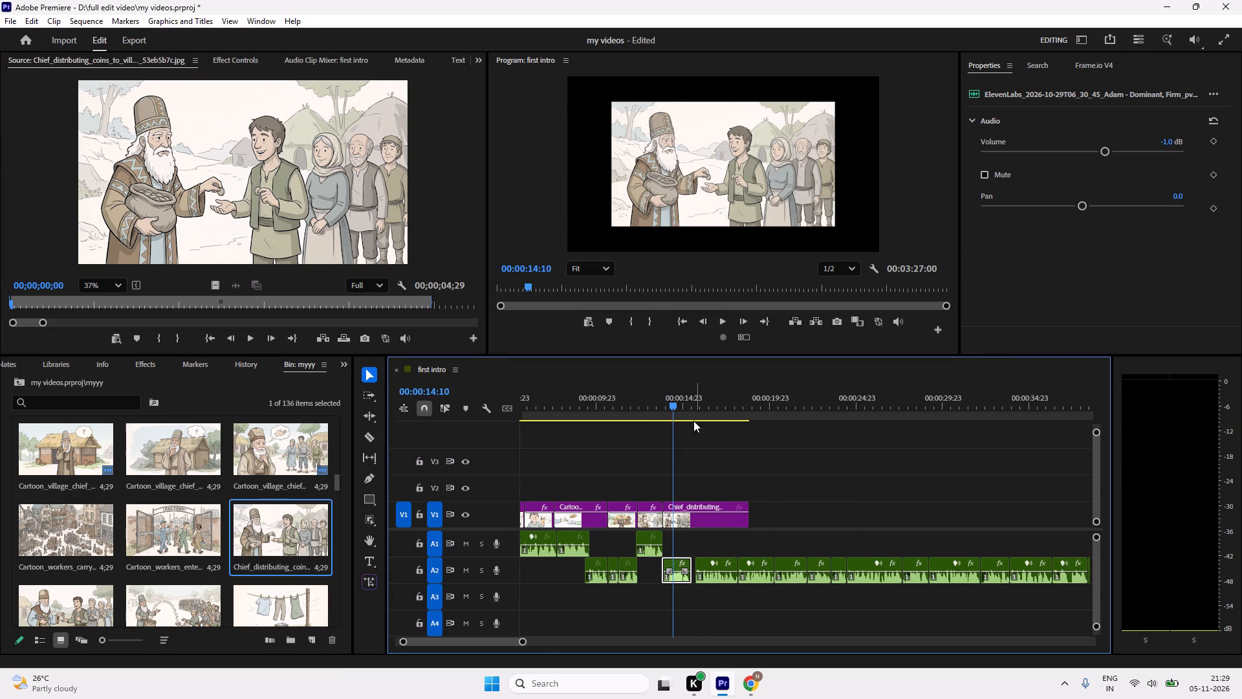
pyautogui.moveTo(519, 642); pyautogui.dragTo(480, 644)
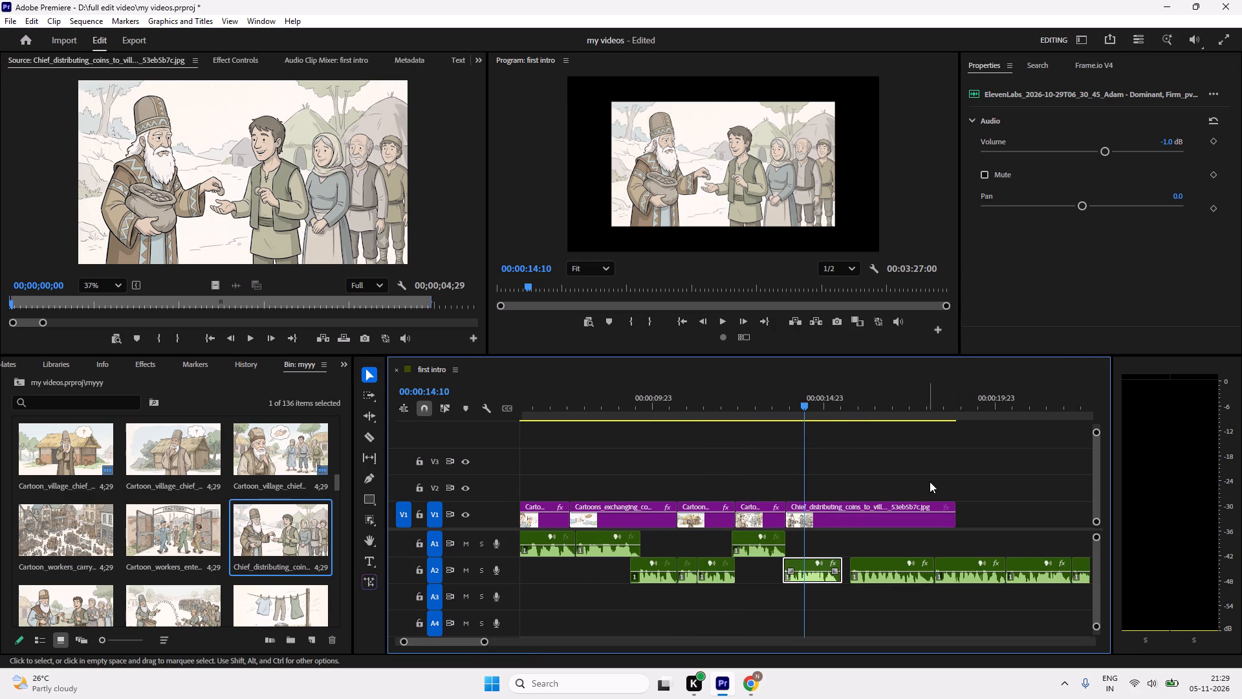
pyautogui.scroll(-5, 930, 482)
pyautogui.moveTo(723, 416); pyautogui.dragTo(657, 418)
pyautogui.press('space')
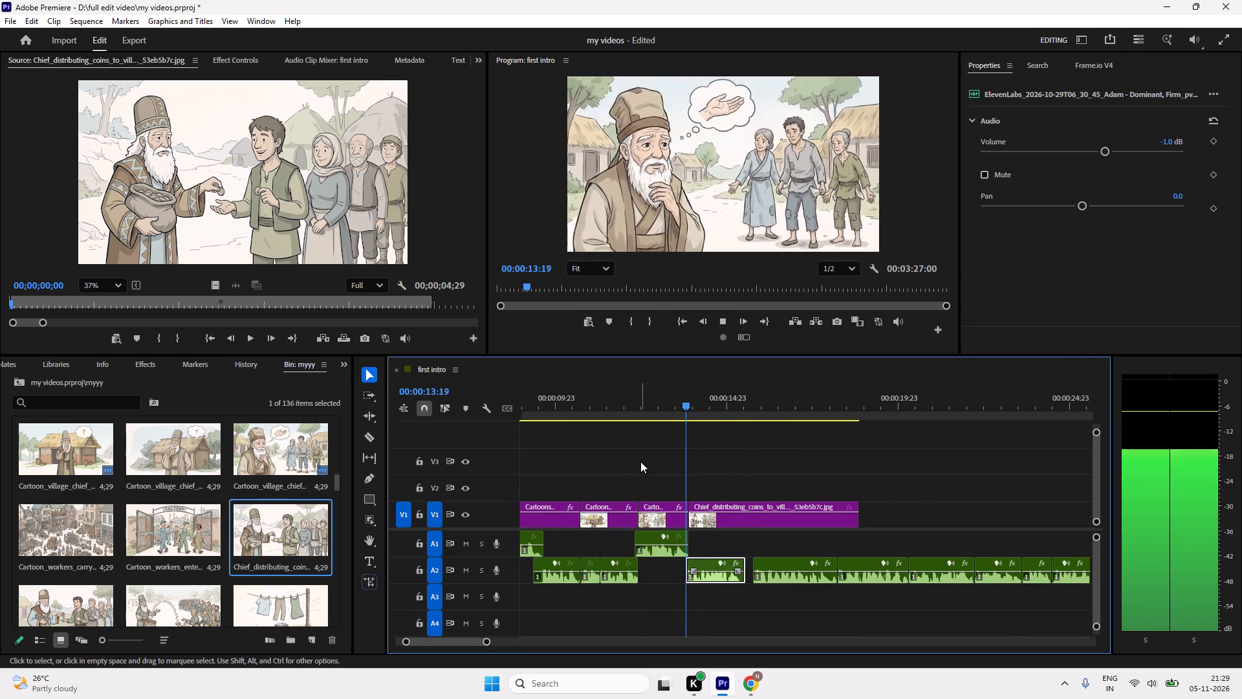
pyautogui.press('space')
# Scale the Chief_distributing_coins clip to the frame using Fit.
pyautogui.click(764, 517)
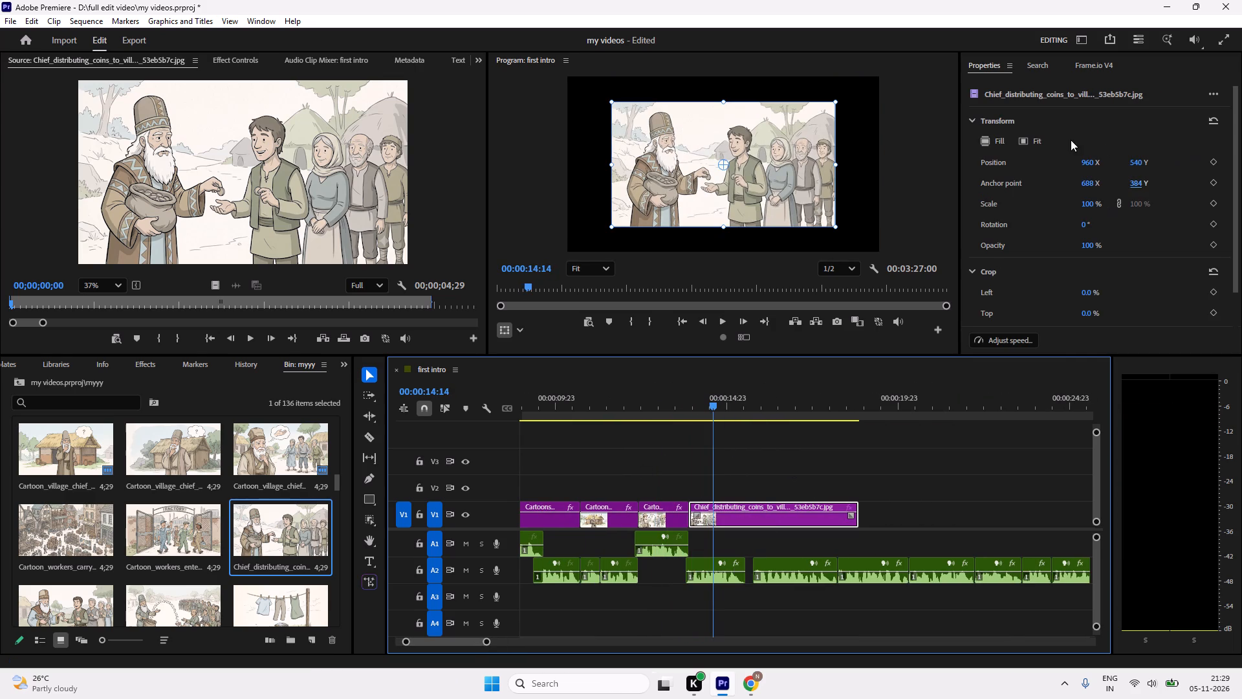
pyautogui.click(1017, 142)
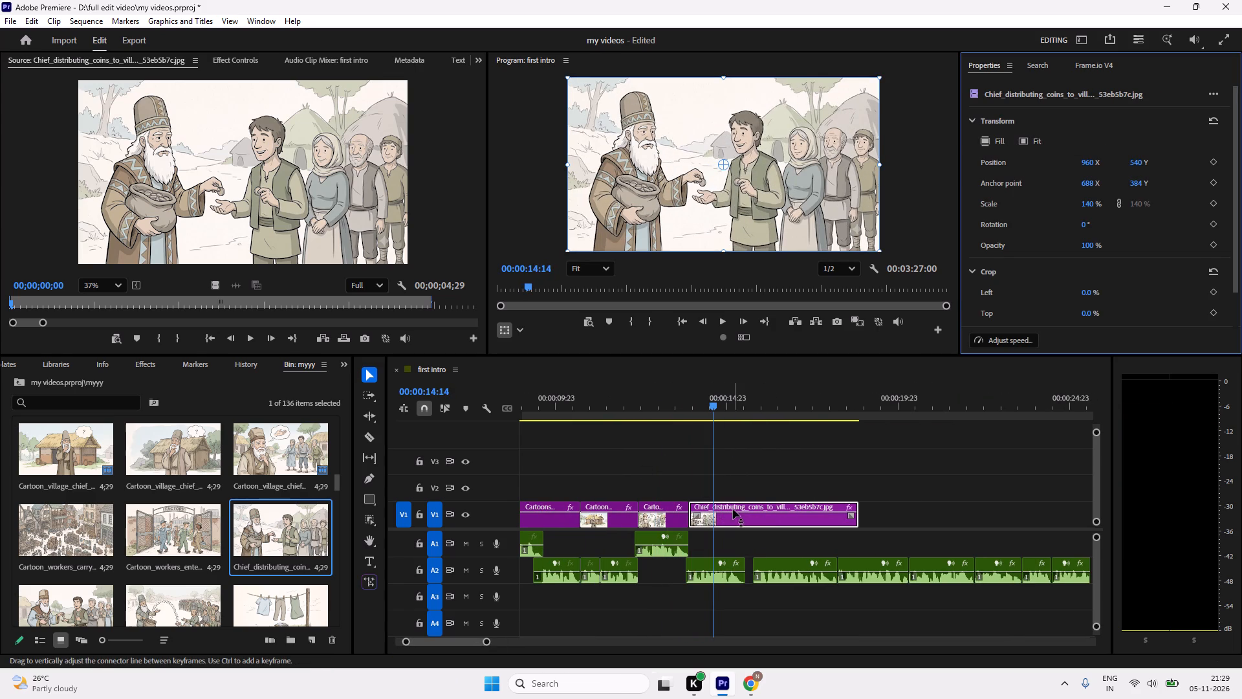
# Move the Chief_distributing_coins clip from V1 up to V2, keeping its start at the end of the village chief viewing villagers clip.
pyautogui.moveTo(739, 517); pyautogui.dragTo(709, 502)
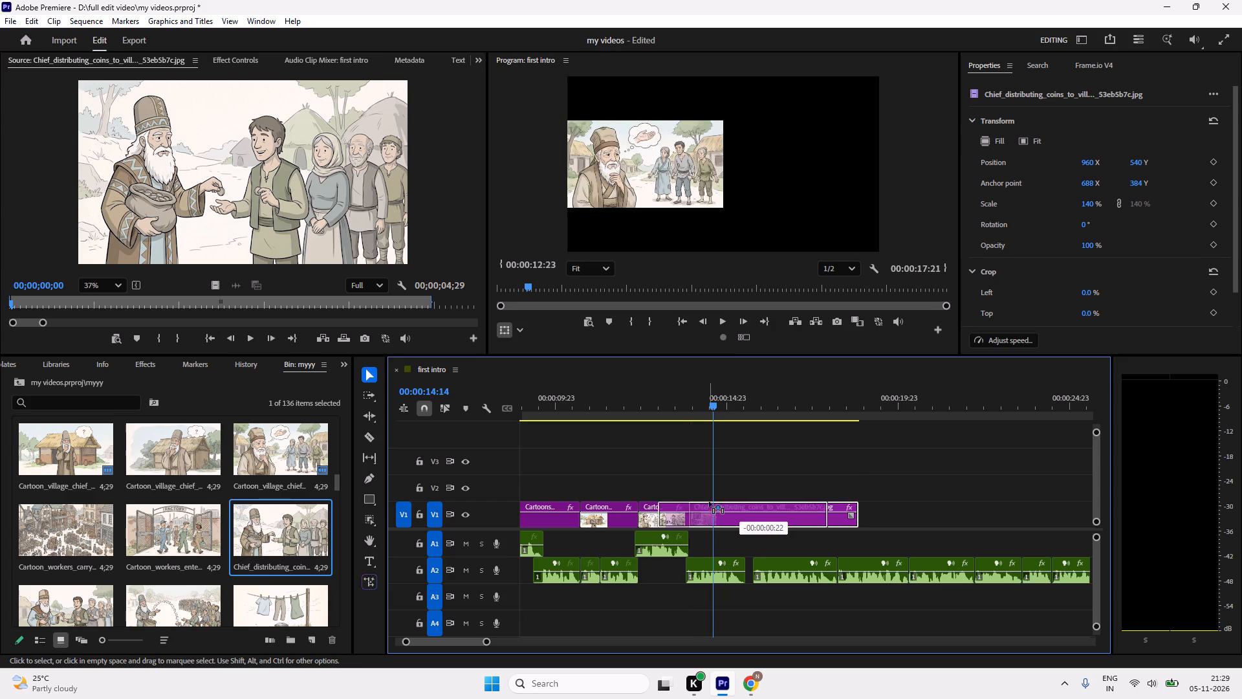
pyautogui.moveTo(709, 502); pyautogui.dragTo(707, 474)
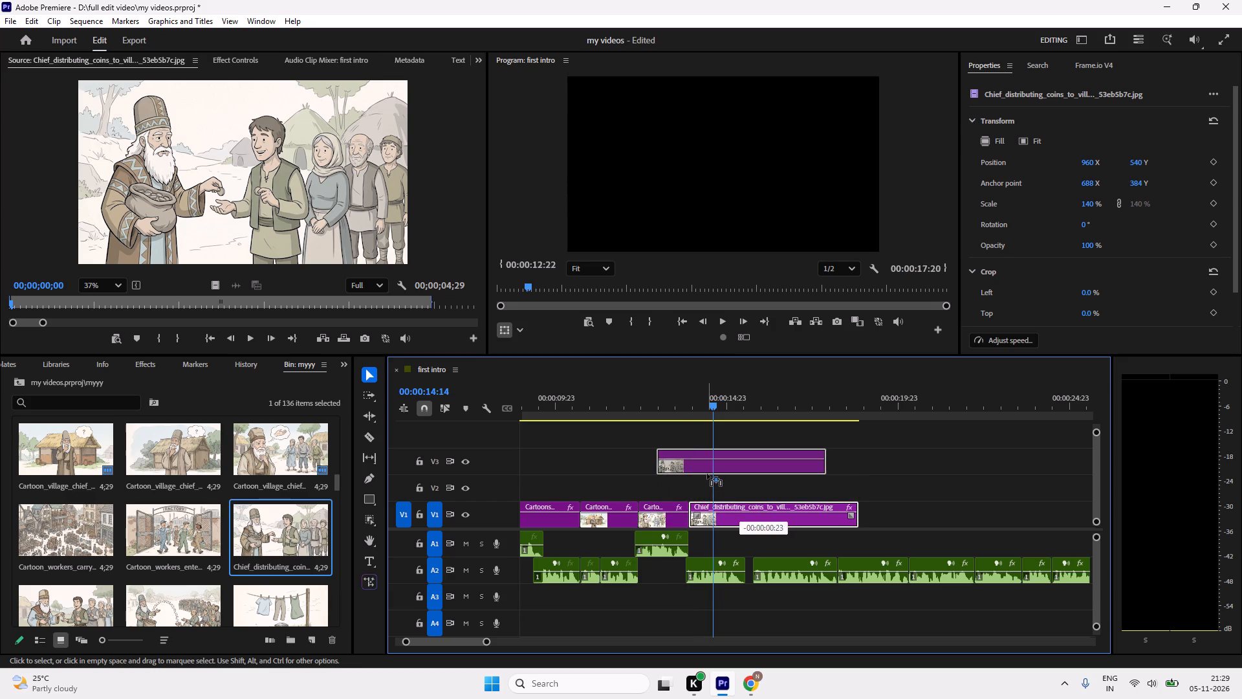
pyautogui.moveTo(707, 474); pyautogui.dragTo(719, 481)
pyautogui.moveTo(486, 642); pyautogui.dragTo(466, 647)
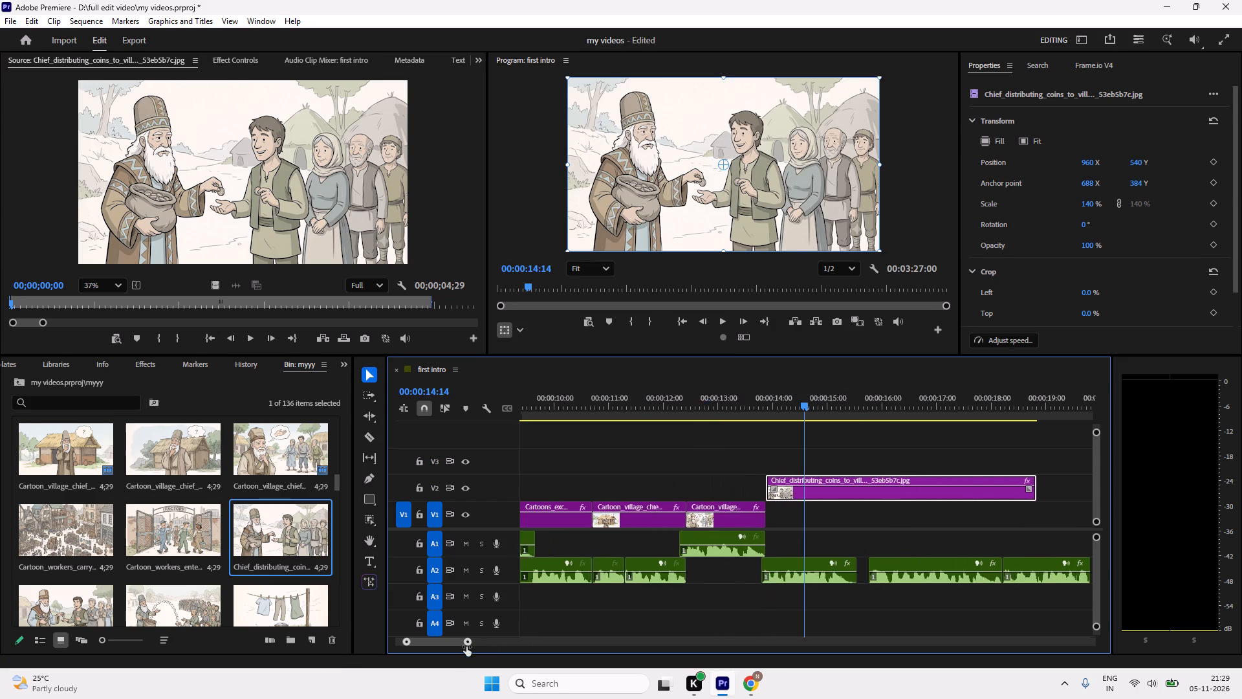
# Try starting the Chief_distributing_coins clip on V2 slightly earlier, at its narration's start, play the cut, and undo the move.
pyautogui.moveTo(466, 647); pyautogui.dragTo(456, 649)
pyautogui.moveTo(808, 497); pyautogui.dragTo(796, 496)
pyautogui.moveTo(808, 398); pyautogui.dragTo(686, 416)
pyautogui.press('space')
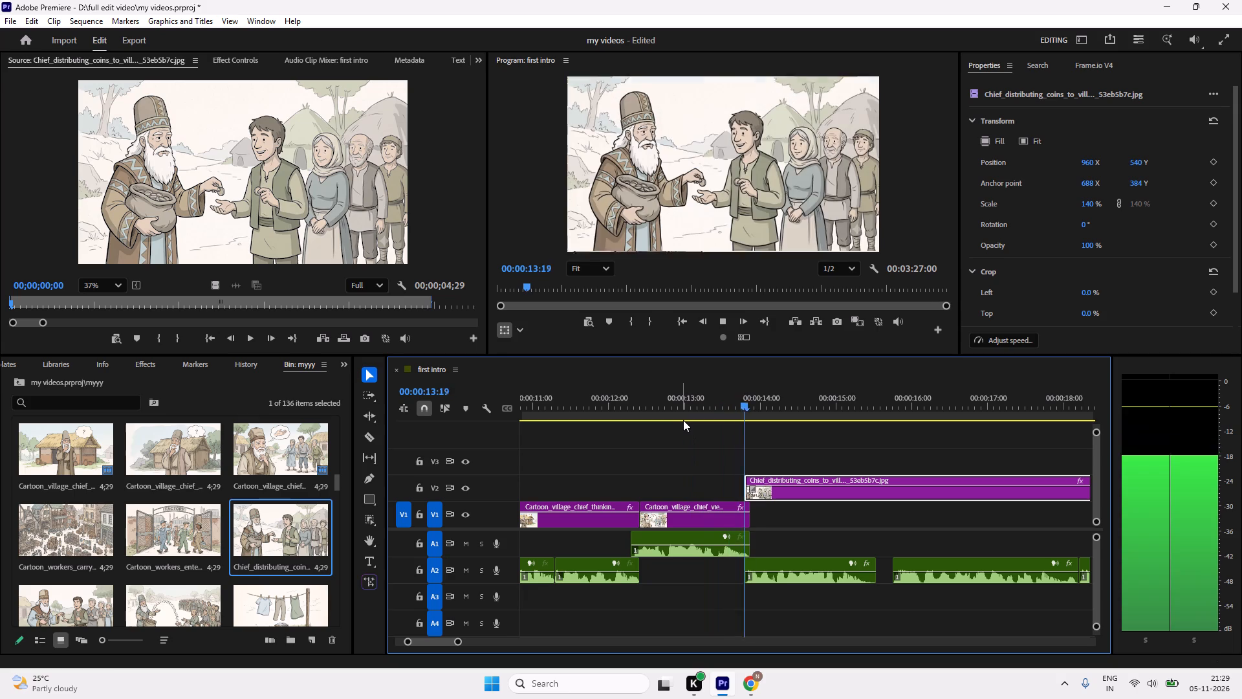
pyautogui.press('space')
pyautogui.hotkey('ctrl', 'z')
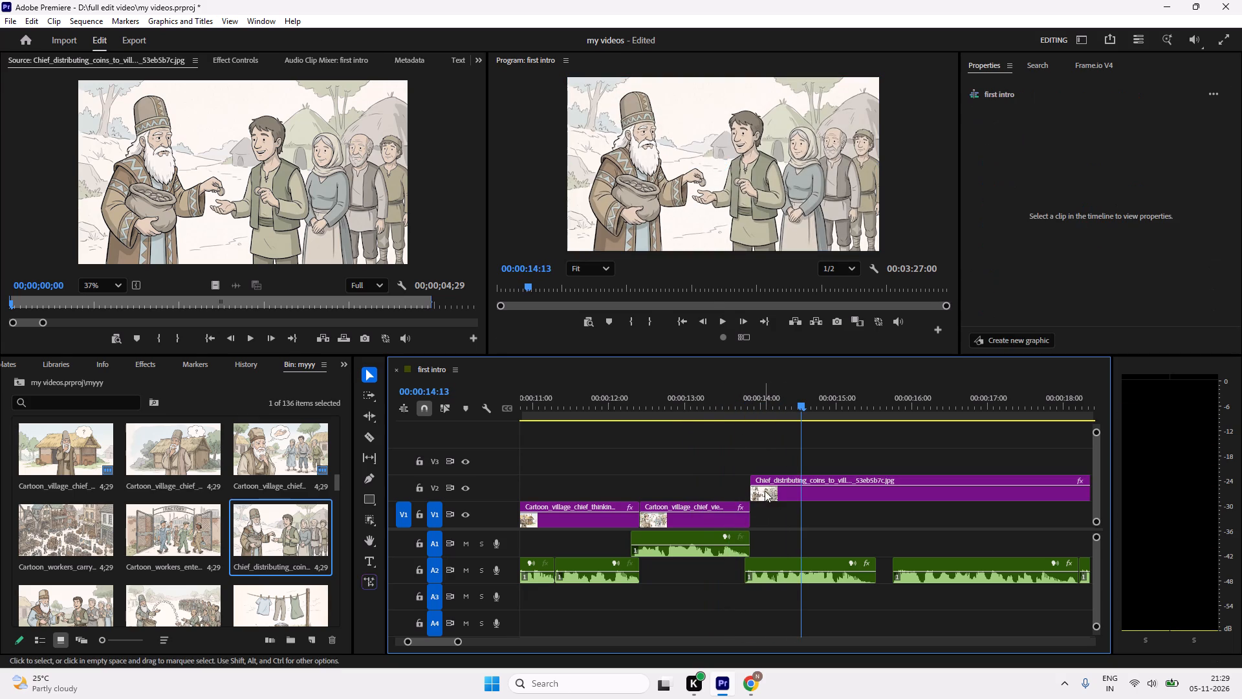
# Replay the cut from the village chief viewing villagers clip into Chief_distributing_coins several times to judge its timing against the narration.
pyautogui.moveTo(813, 412); pyautogui.dragTo(704, 419)
pyautogui.press('space')
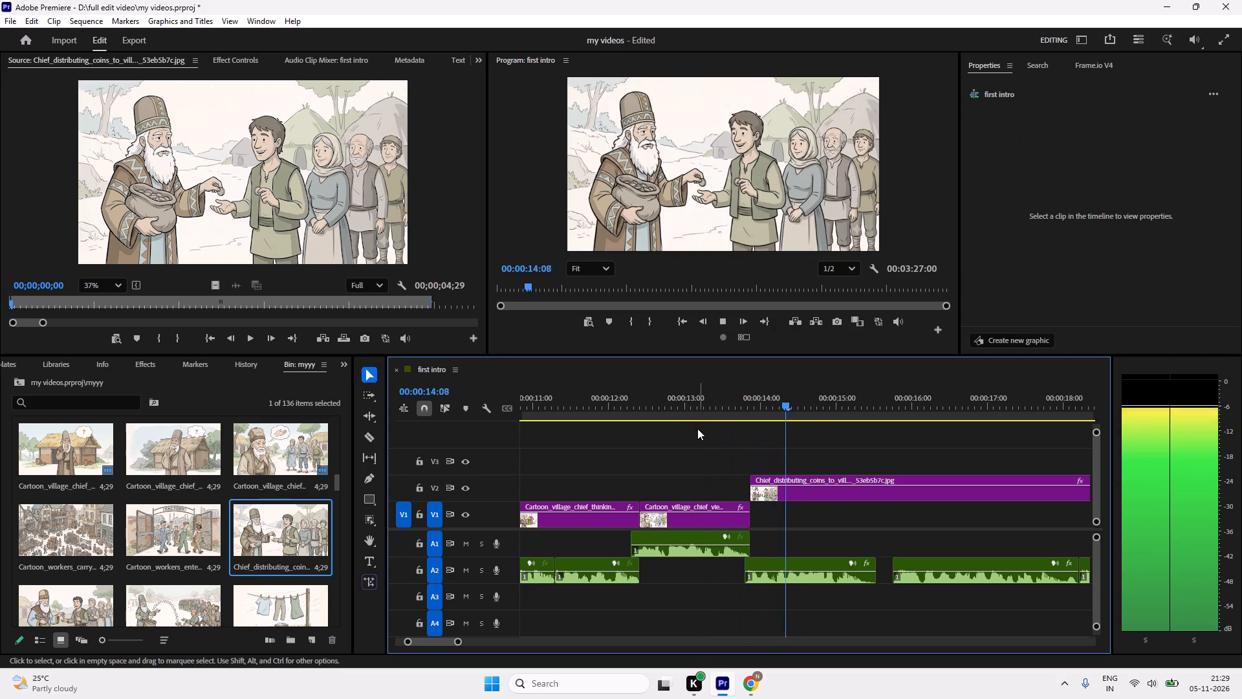
pyautogui.press('space')
pyautogui.moveTo(811, 416); pyautogui.dragTo(664, 436)
pyautogui.press('space')
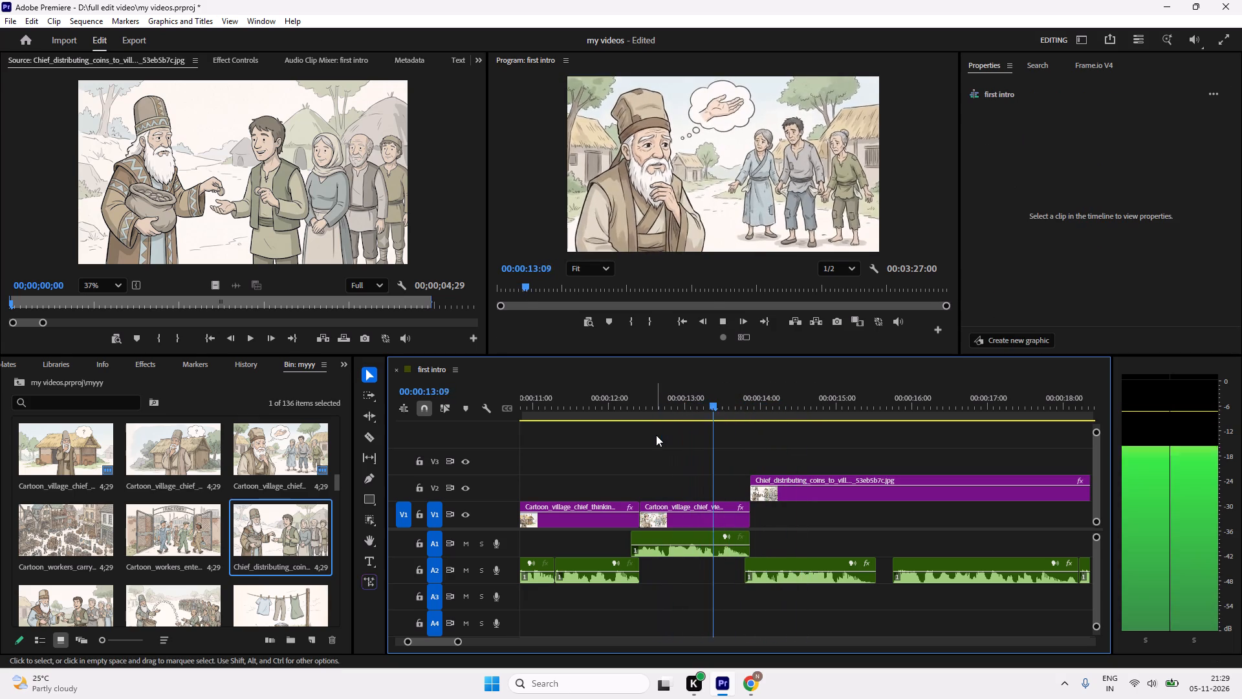
pyautogui.press('space')
pyautogui.moveTo(840, 414); pyautogui.dragTo(809, 414)
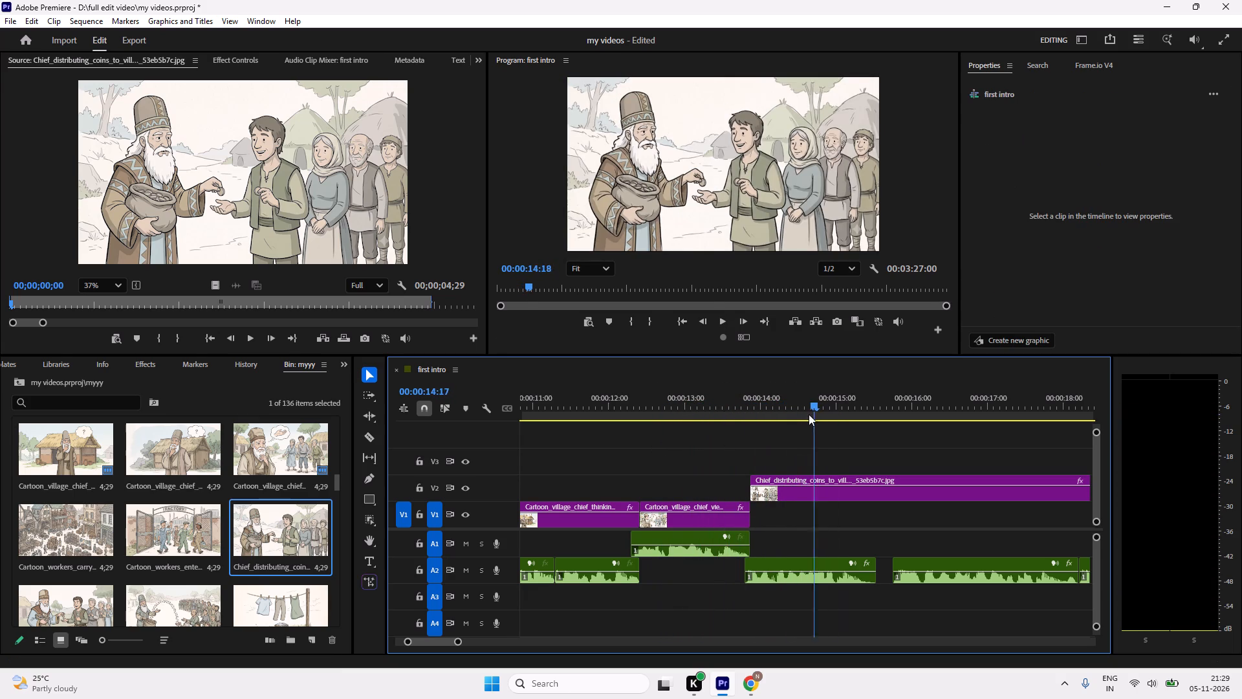
pyautogui.moveTo(809, 414); pyautogui.dragTo(724, 432)
pyautogui.press('space')
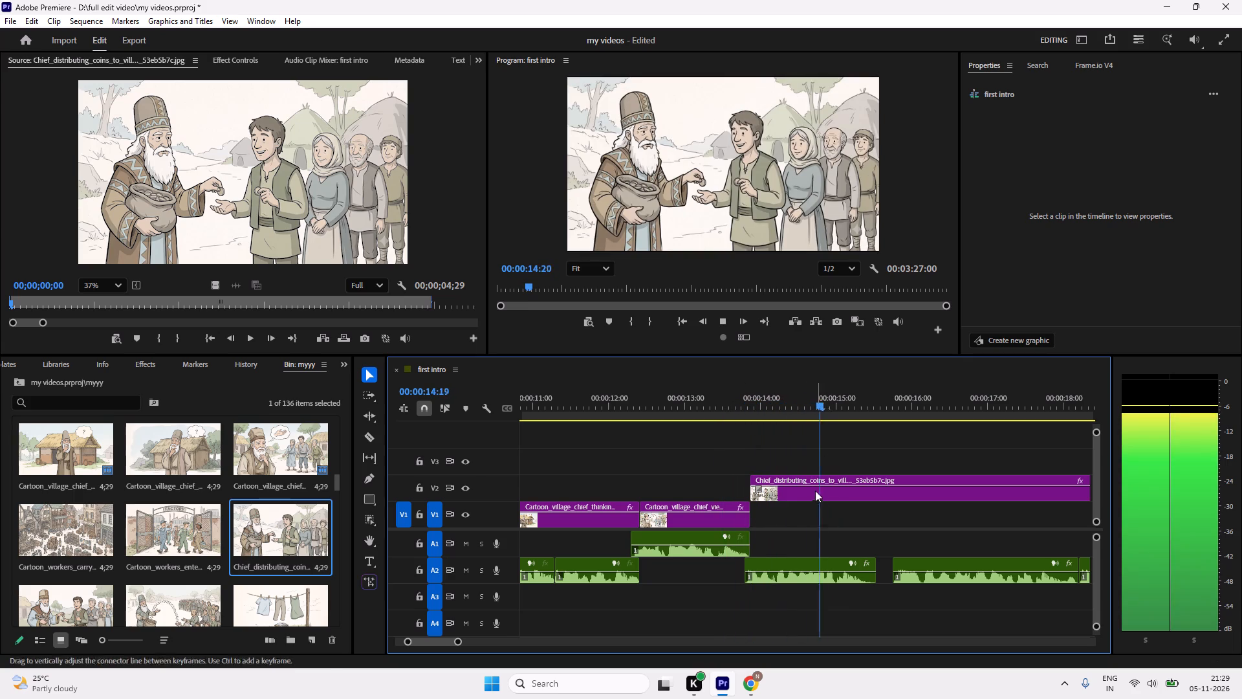
pyautogui.press('space')
pyautogui.moveTo(834, 412); pyautogui.dragTo(754, 434)
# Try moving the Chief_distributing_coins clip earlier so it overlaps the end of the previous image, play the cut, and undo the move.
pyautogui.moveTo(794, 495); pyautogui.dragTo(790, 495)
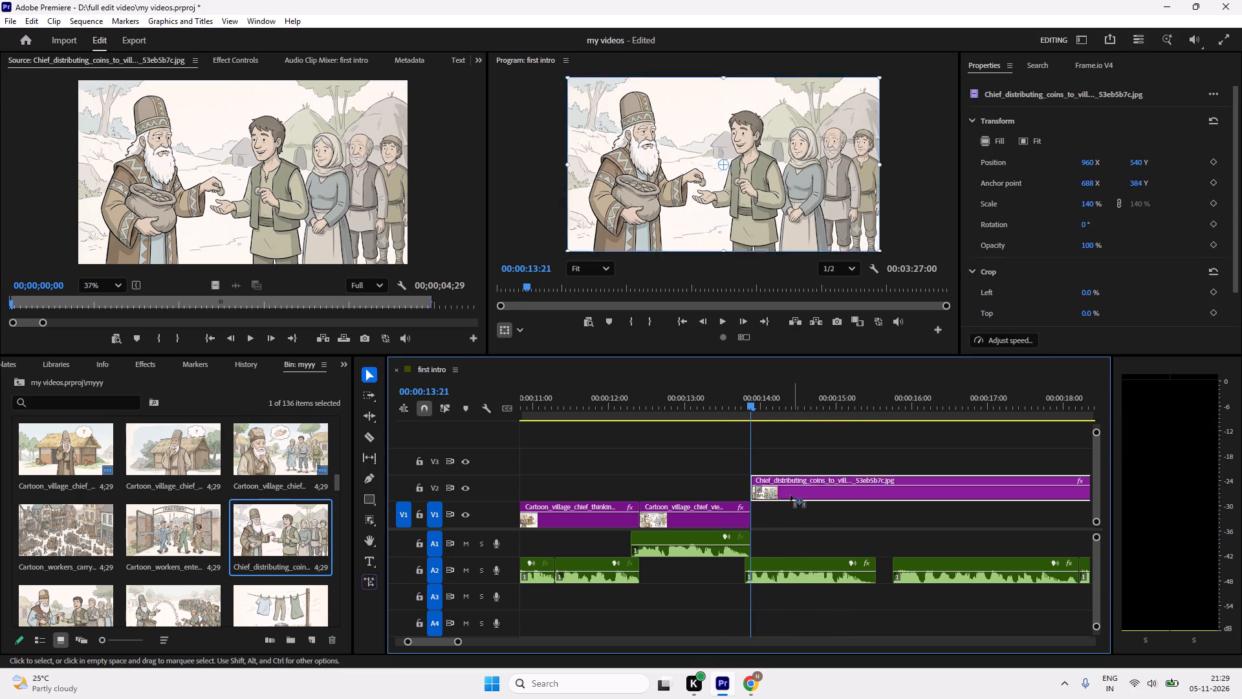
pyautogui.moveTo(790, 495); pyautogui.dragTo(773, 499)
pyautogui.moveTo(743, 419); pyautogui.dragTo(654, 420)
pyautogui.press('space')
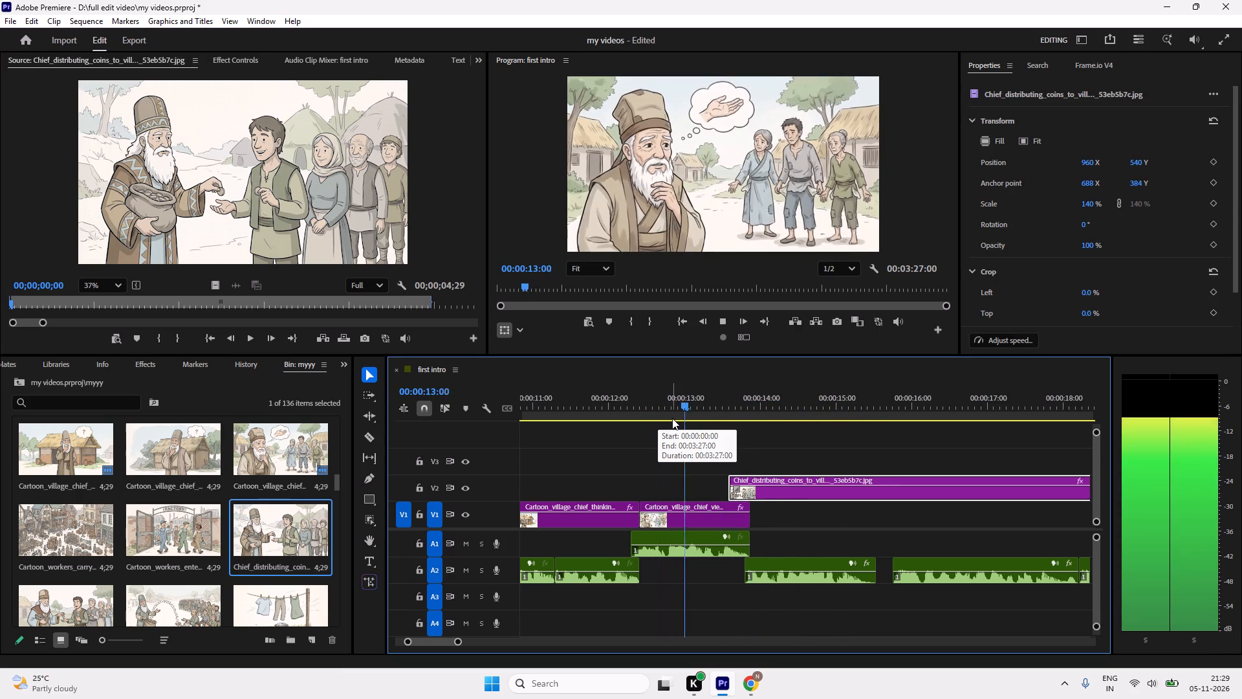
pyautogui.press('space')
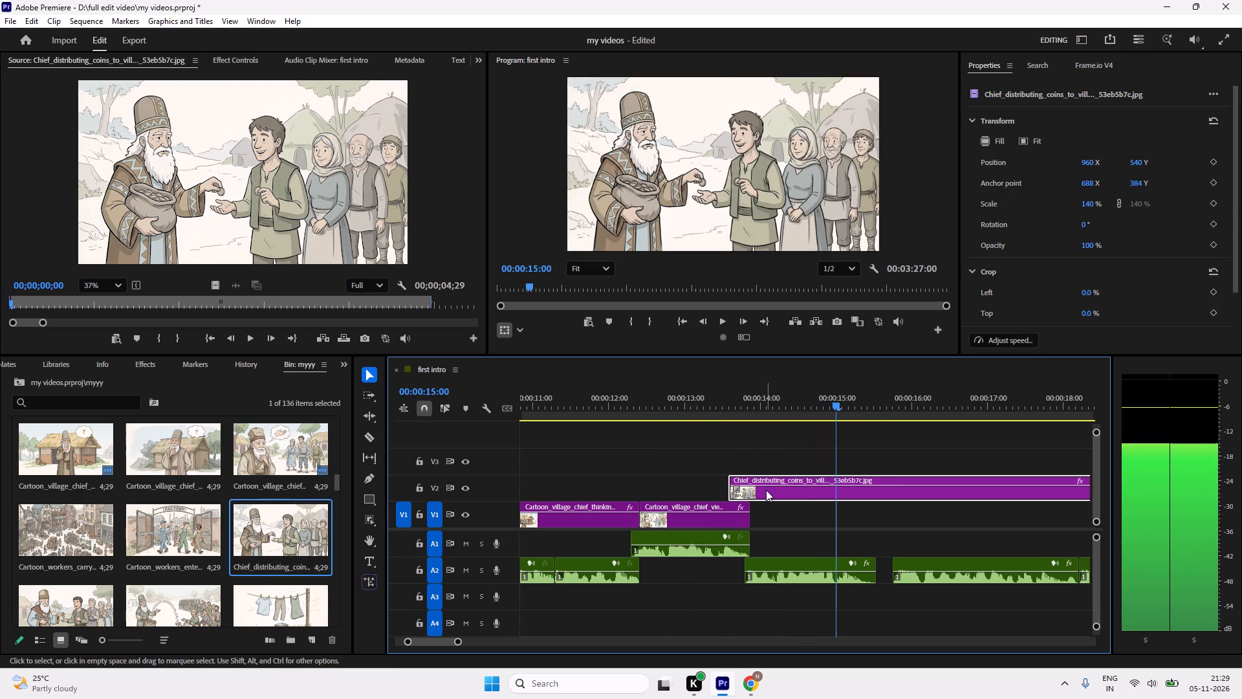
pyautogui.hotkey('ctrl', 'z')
# Play back the cut into the Chief_distributing_coins clip twice to check its timing at the original position.
pyautogui.moveTo(863, 388); pyautogui.dragTo(671, 443)
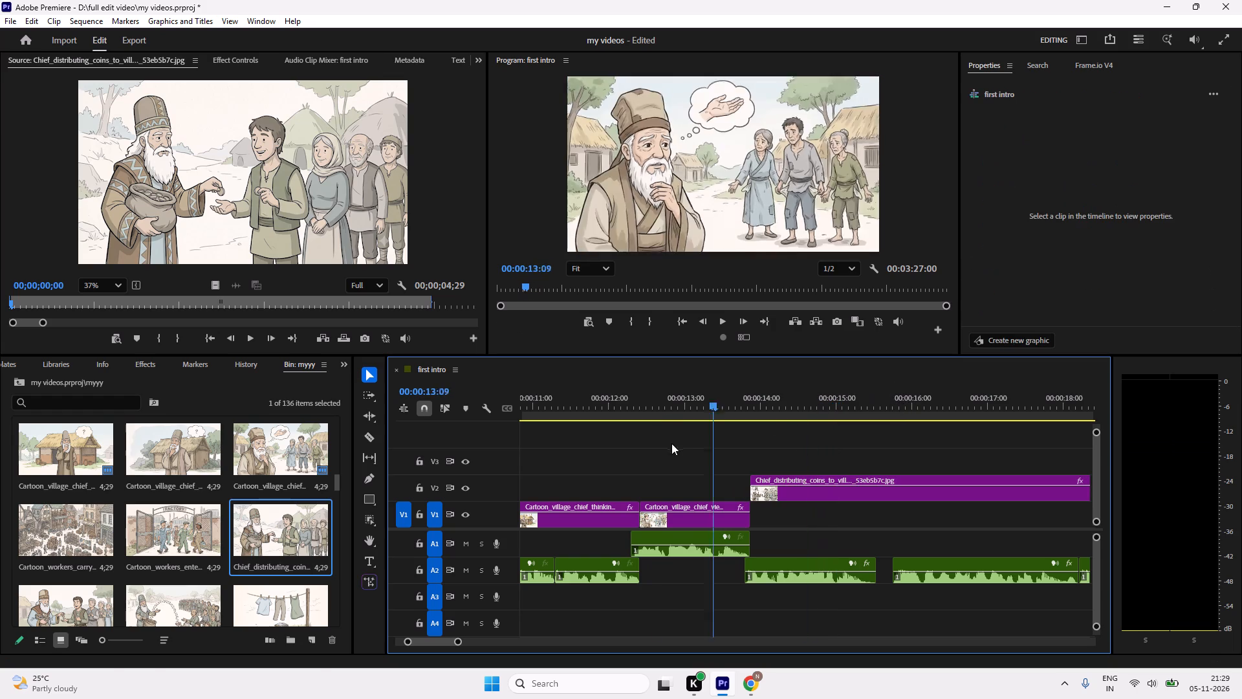
pyautogui.moveTo(671, 443); pyautogui.dragTo(671, 441)
pyautogui.press('space')
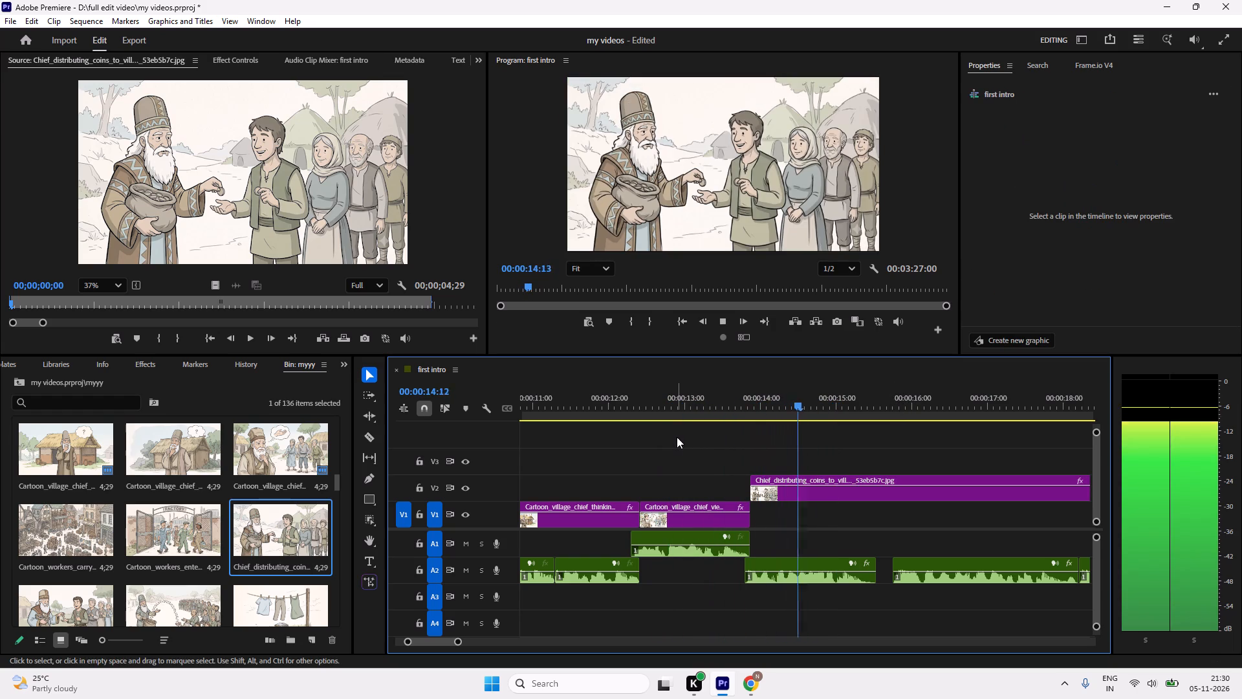
pyautogui.press('space')
pyautogui.moveTo(868, 404); pyautogui.dragTo(728, 428)
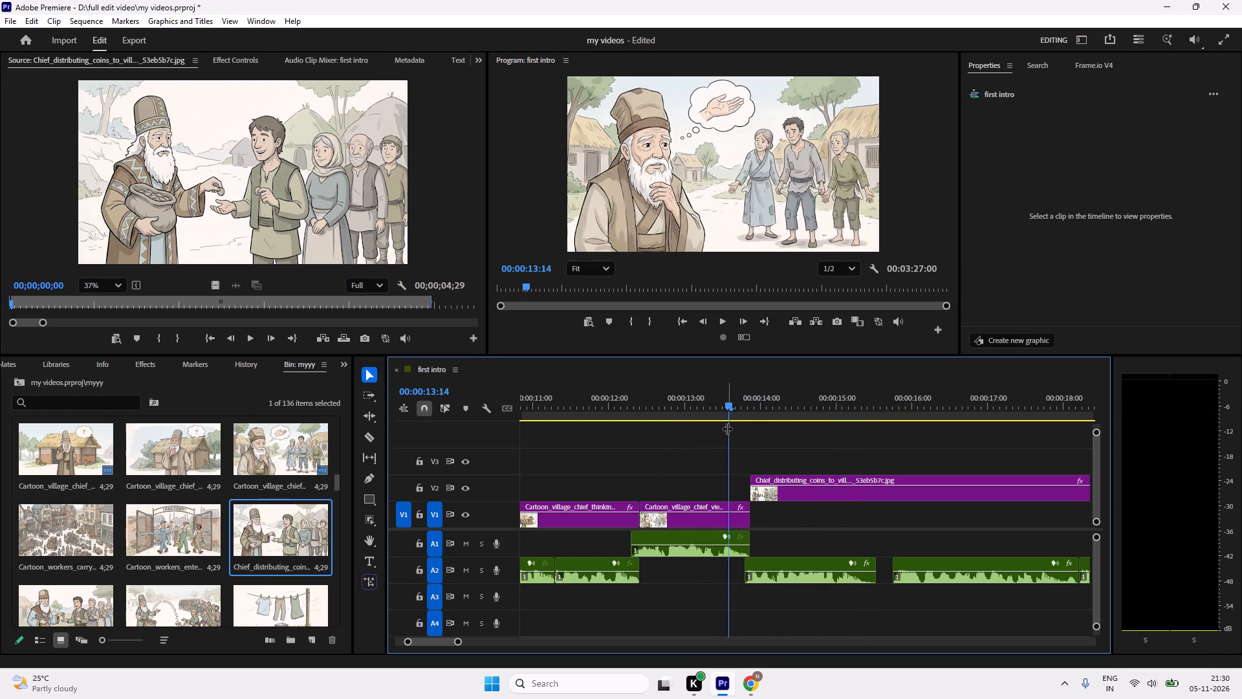
pyautogui.press('space')
pyautogui.press('space')
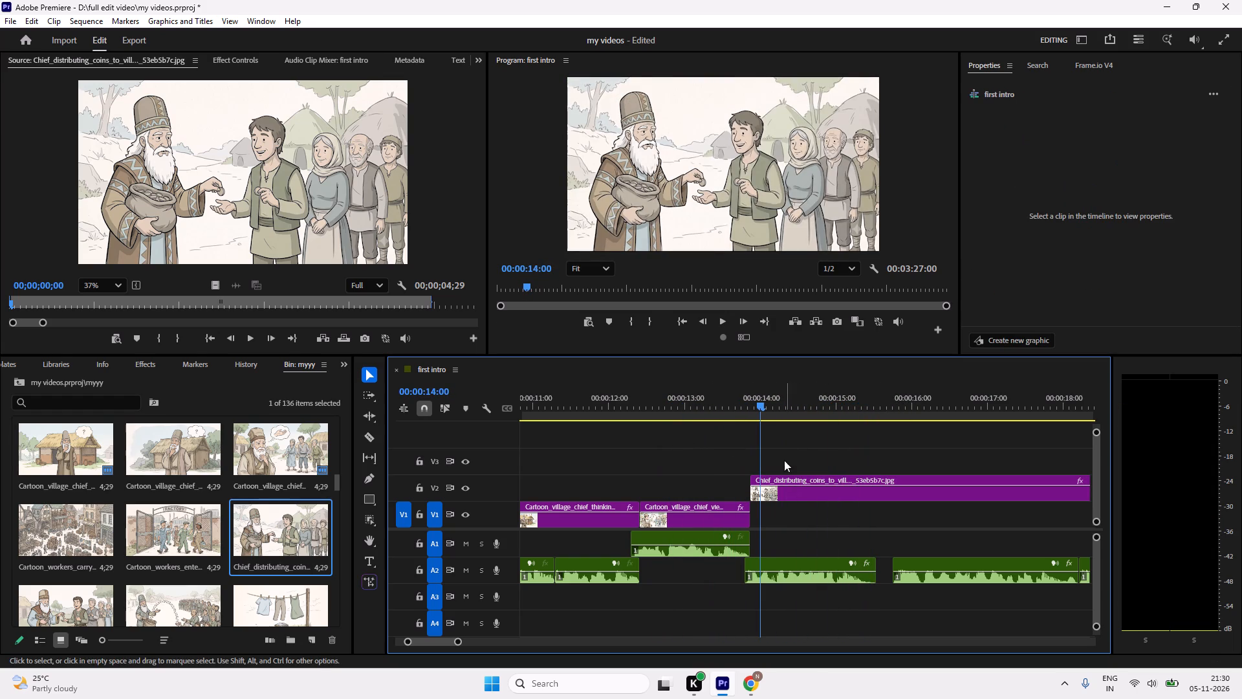
# Move the Chief_distributing_coins clip from V2 down to V1, directly after the village chief viewing villagers clip.
pyautogui.moveTo(770, 436); pyautogui.dragTo(747, 439)
pyautogui.moveTo(753, 414); pyautogui.dragTo(752, 427)
pyautogui.moveTo(795, 495); pyautogui.dragTo(794, 504)
pyautogui.click(775, 447)
pyautogui.click(727, 406)
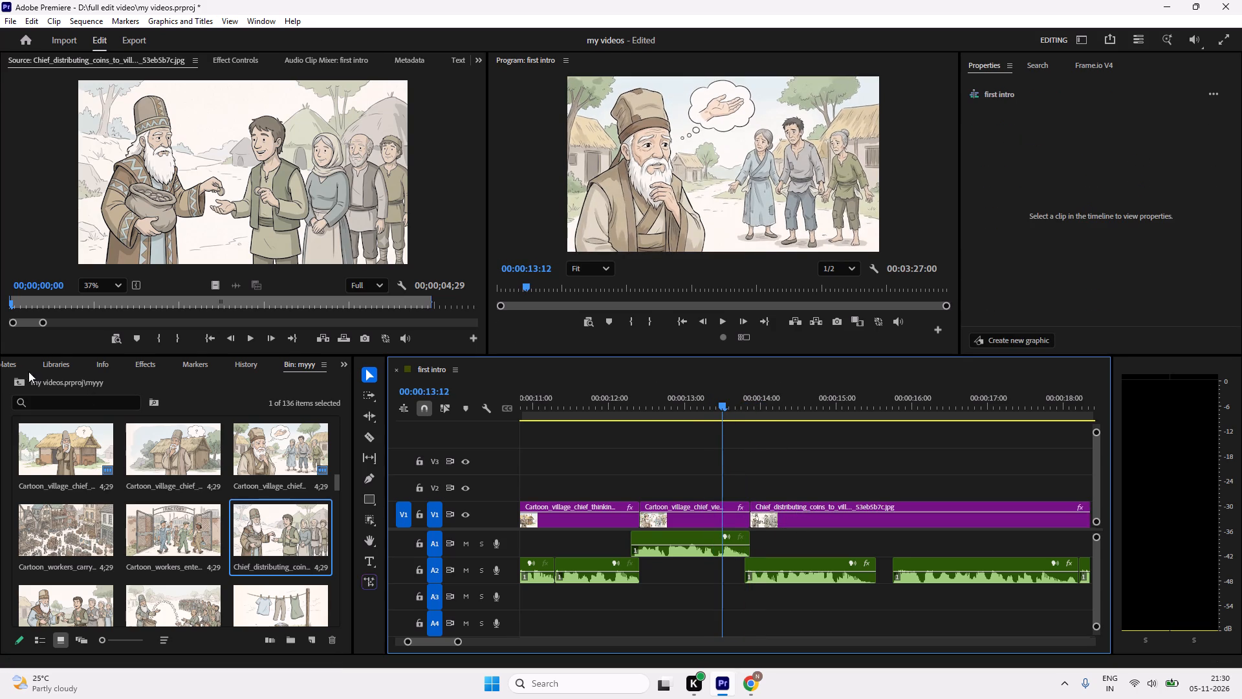
# Search the effects for "tran" and apply the Block Motion transition at the cut into the Chief_distributing_coins clip on V1.
pyautogui.click(145, 364)
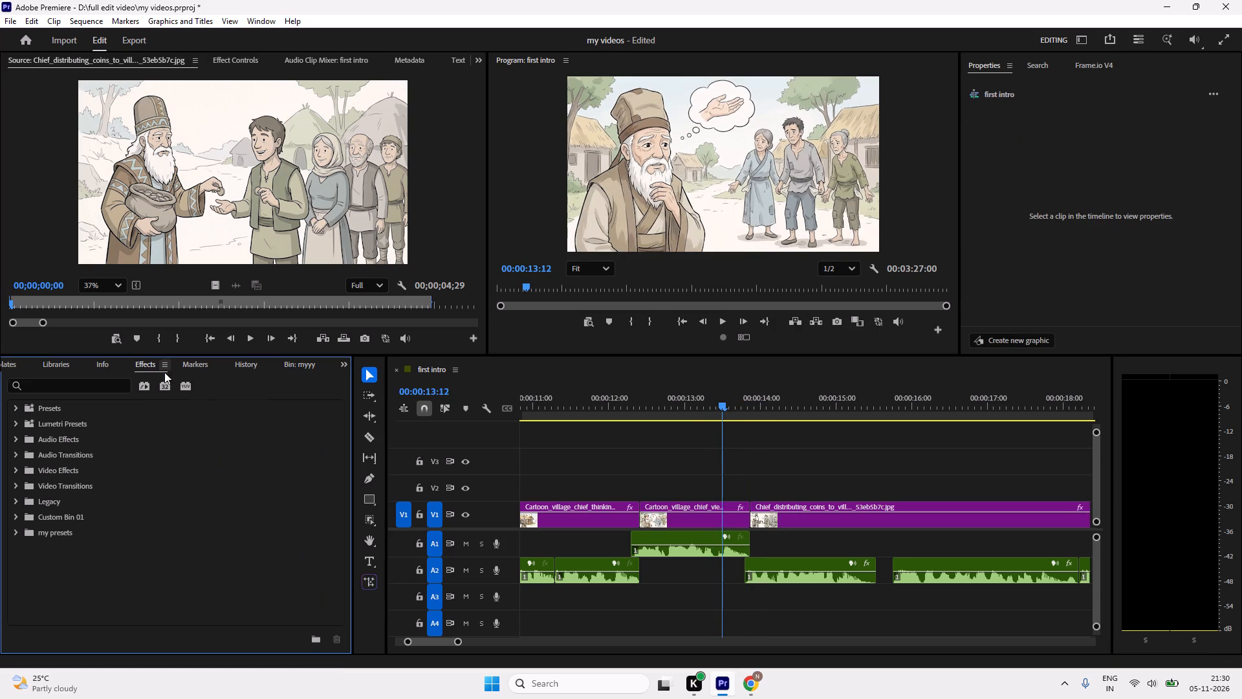
pyautogui.click(73, 384)
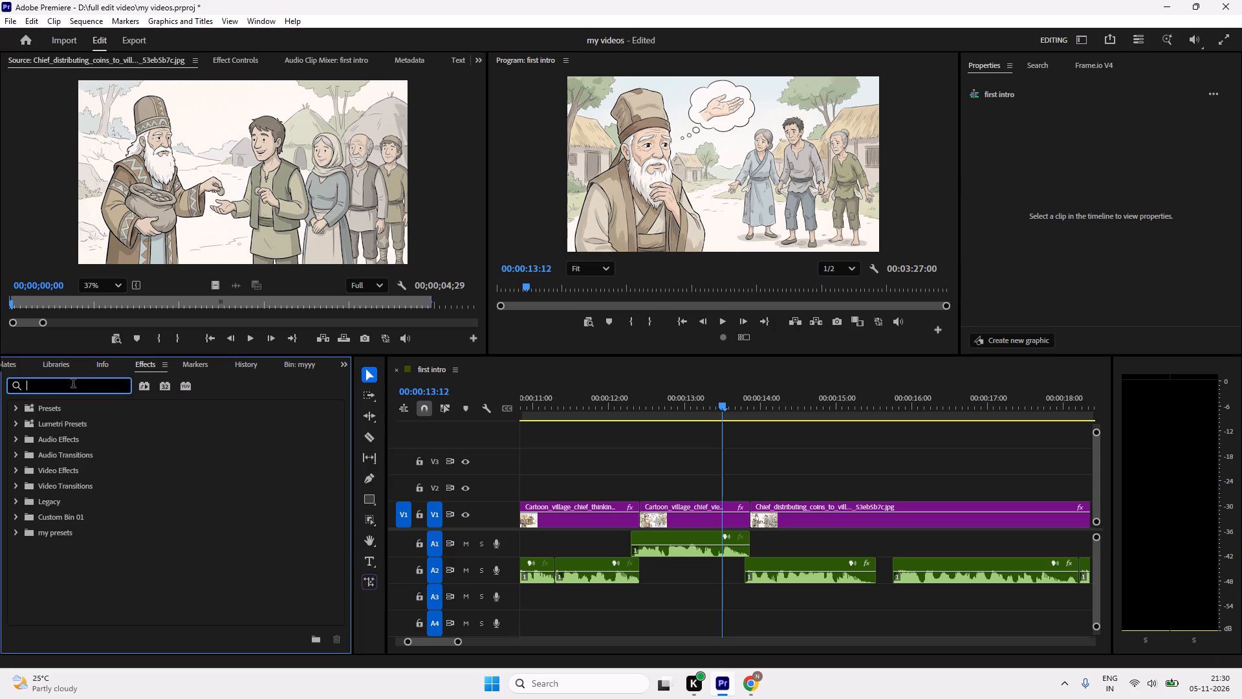
pyautogui.write('tran')
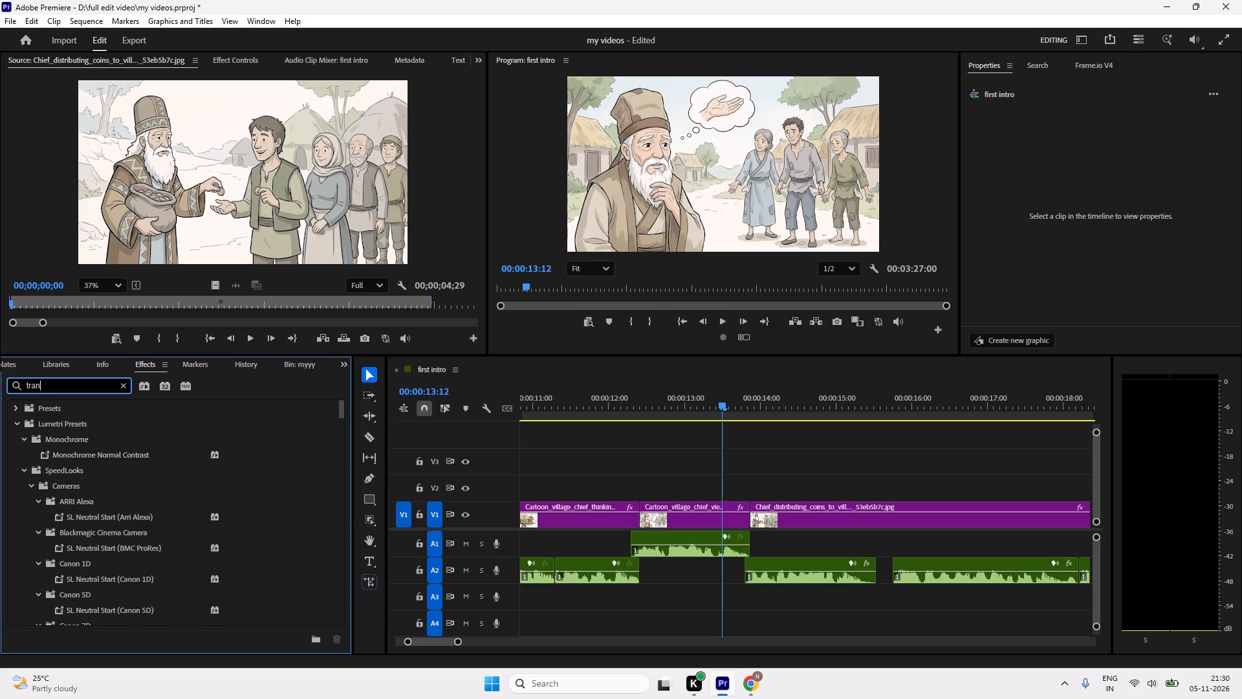
pyautogui.scroll(-14, 98, 488)
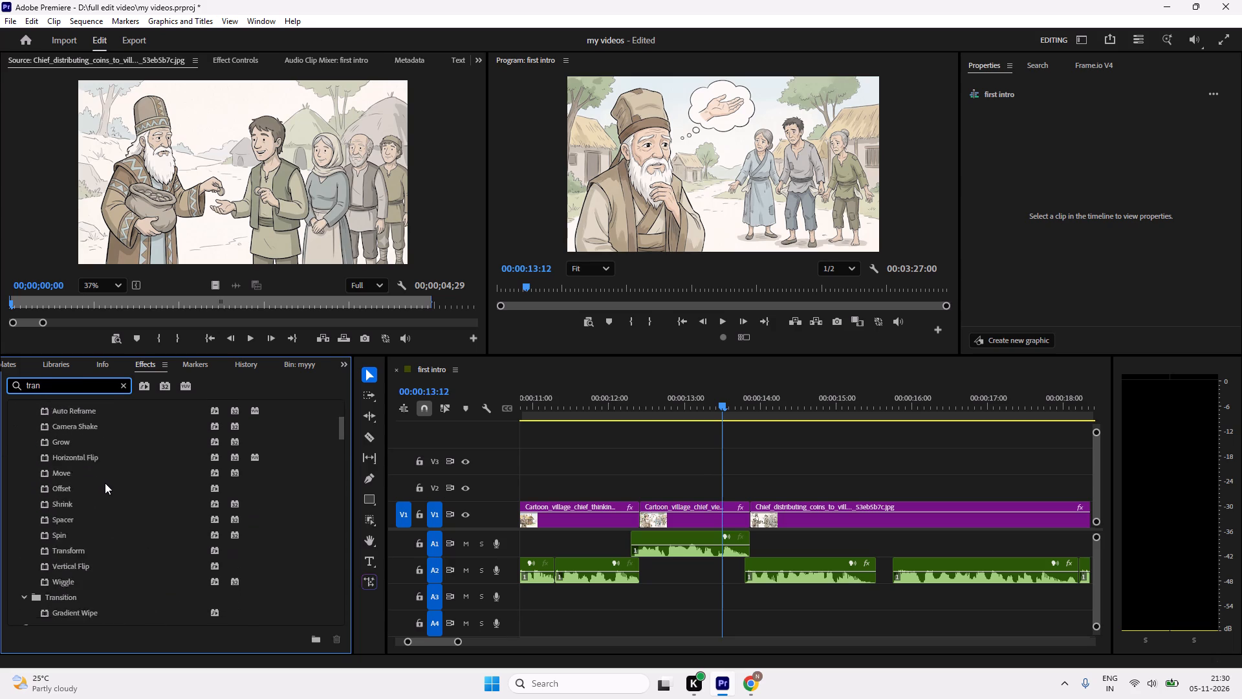
pyautogui.scroll(-3, 105, 483)
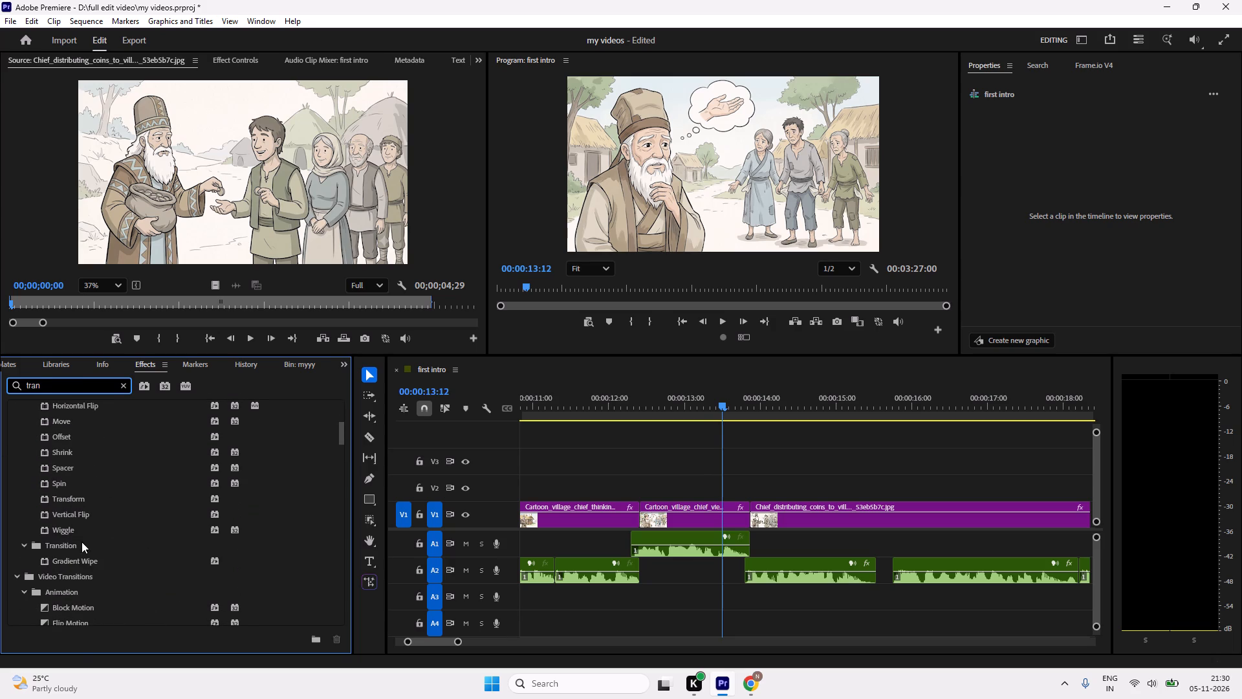
pyautogui.moveTo(66, 529); pyautogui.dragTo(755, 517)
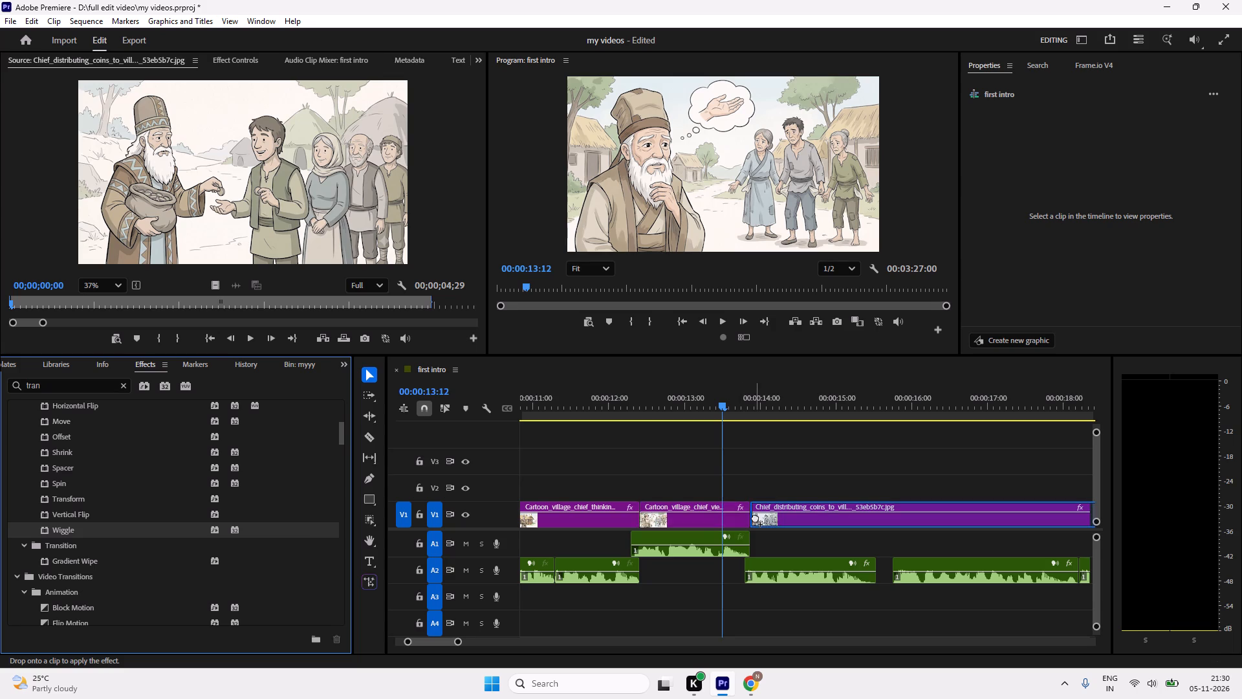
pyautogui.moveTo(755, 517); pyautogui.dragTo(69, 538)
pyautogui.scroll(-4, 72, 538)
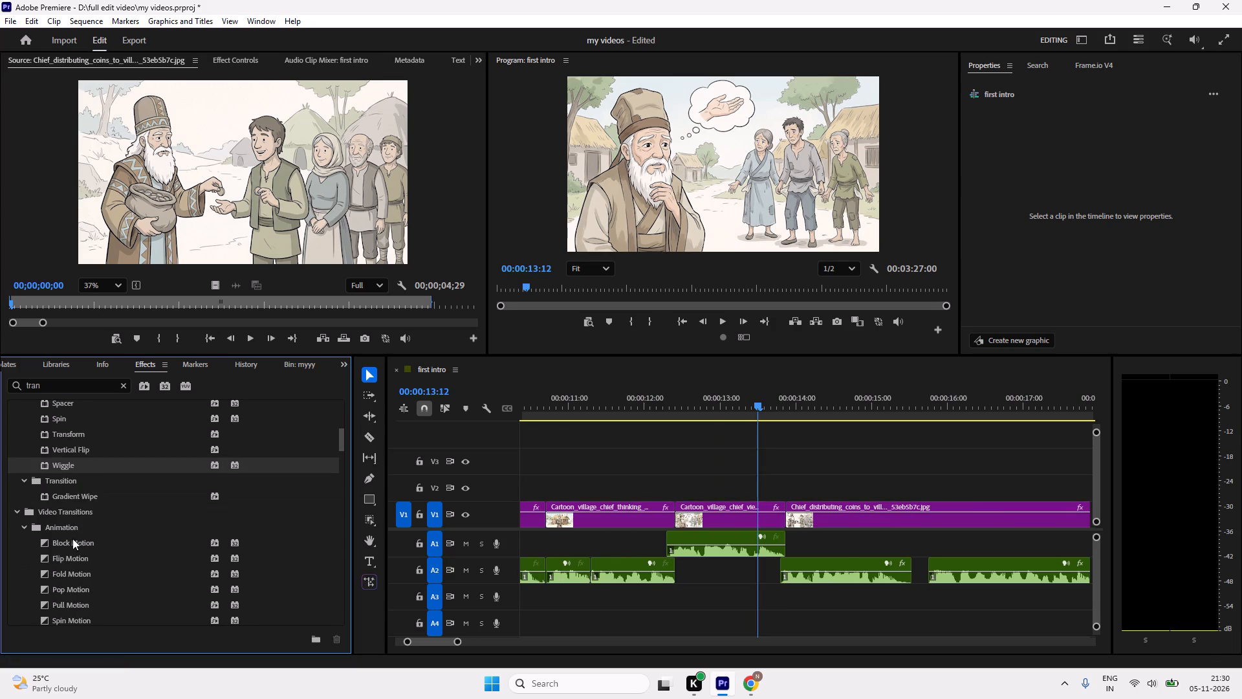
pyautogui.scroll(-1, 72, 538)
pyautogui.moveTo(64, 544); pyautogui.dragTo(802, 516)
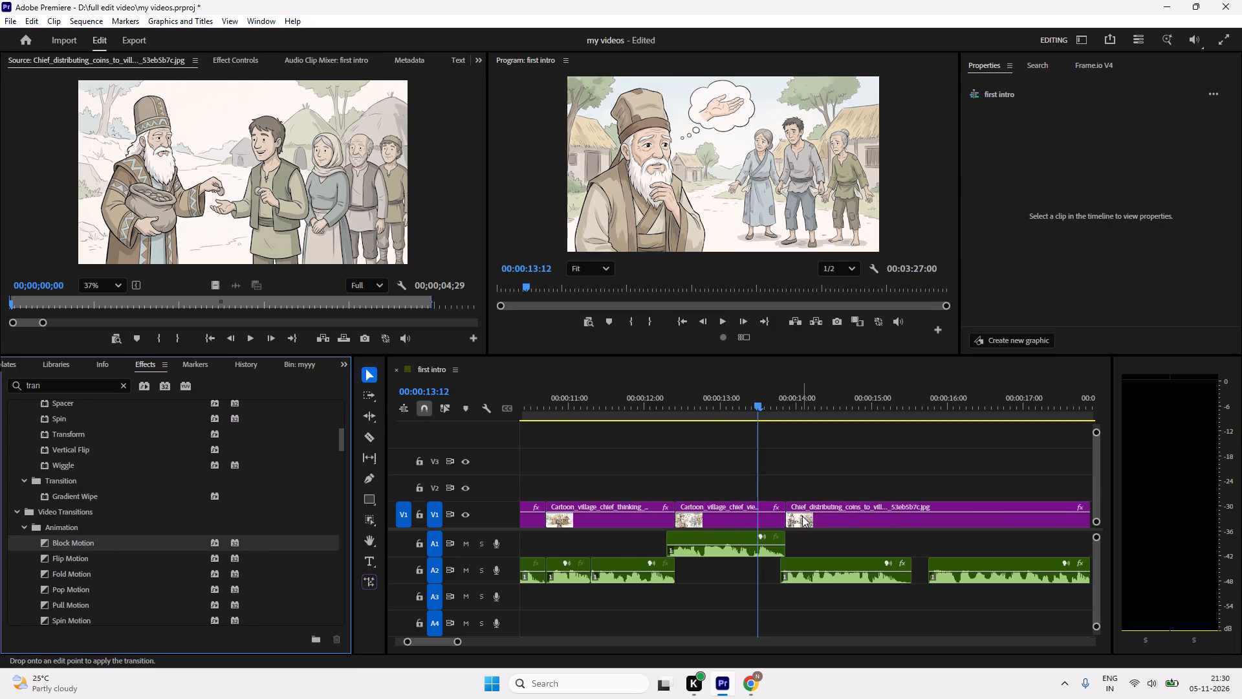
pyautogui.moveTo(802, 516); pyautogui.dragTo(789, 514)
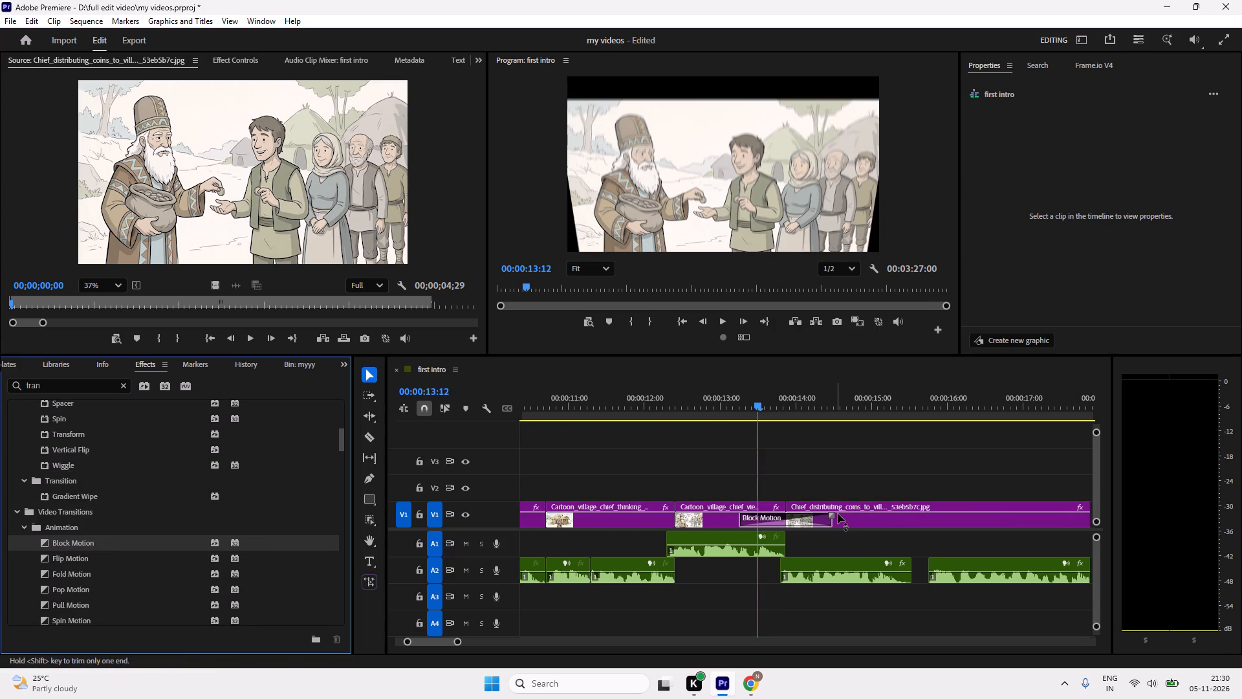
# Shorten the Block Motion transition to a few frames around the cut and play it back.
pyautogui.moveTo(832, 513); pyautogui.dragTo(795, 537)
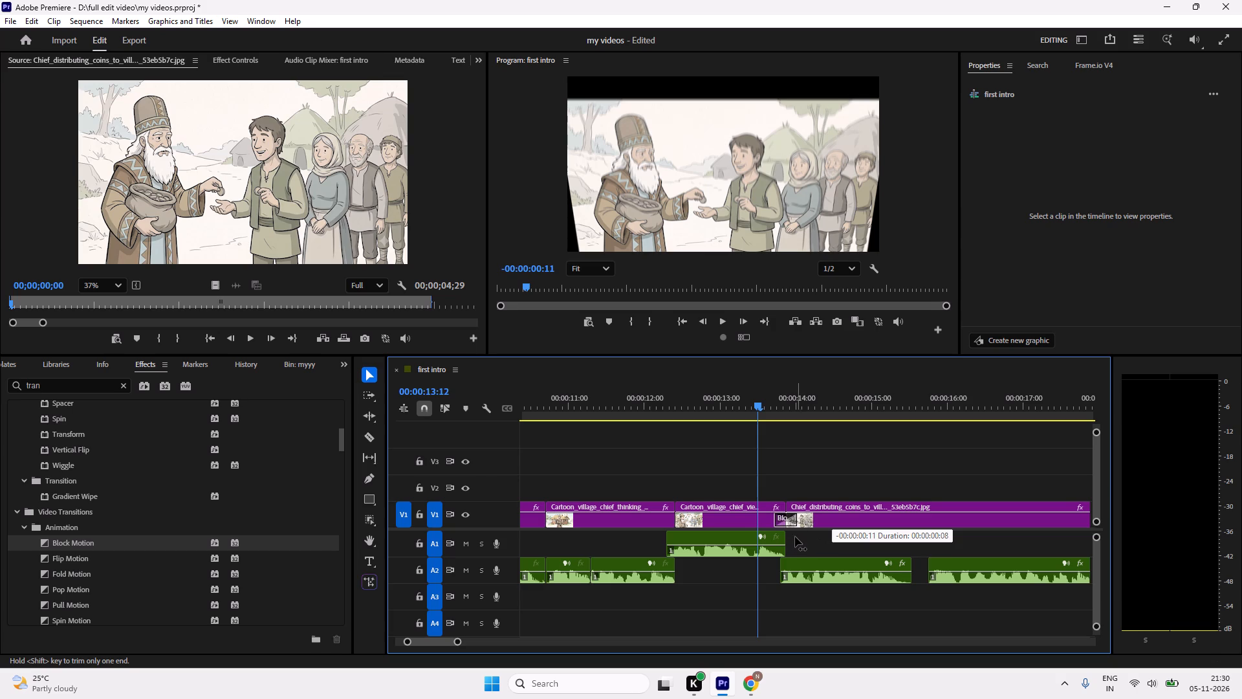
pyautogui.moveTo(795, 537); pyautogui.dragTo(790, 544)
pyautogui.press('space')
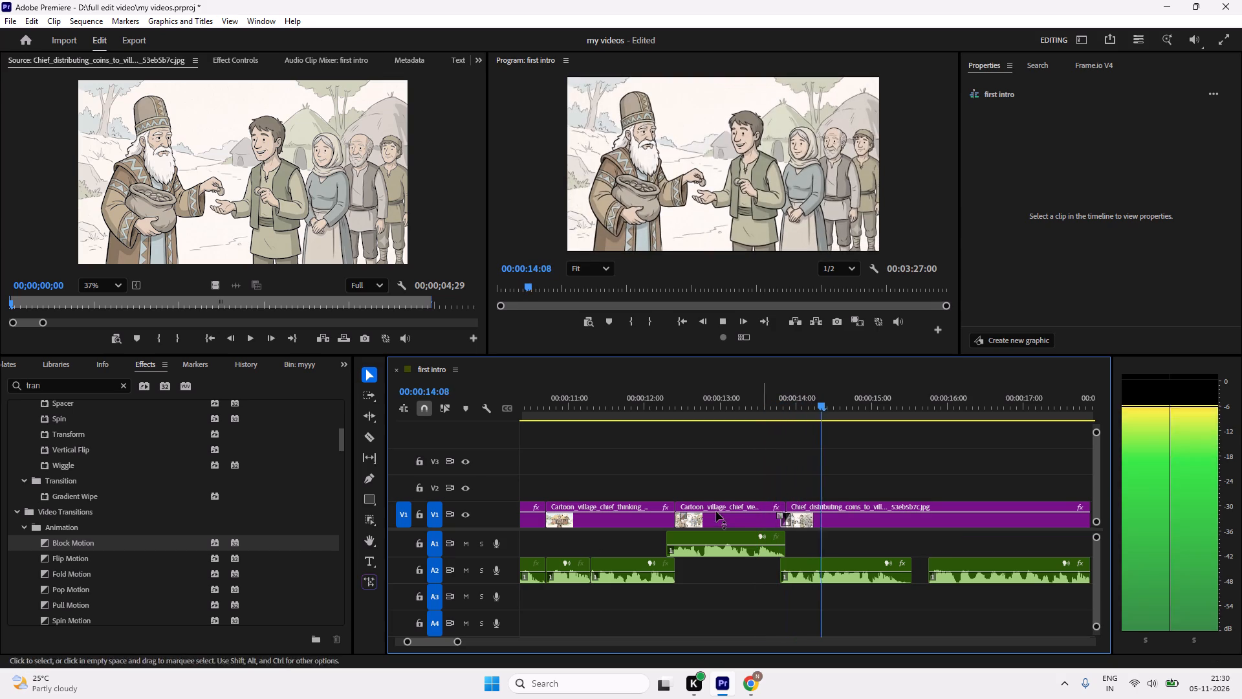
pyautogui.press('space')
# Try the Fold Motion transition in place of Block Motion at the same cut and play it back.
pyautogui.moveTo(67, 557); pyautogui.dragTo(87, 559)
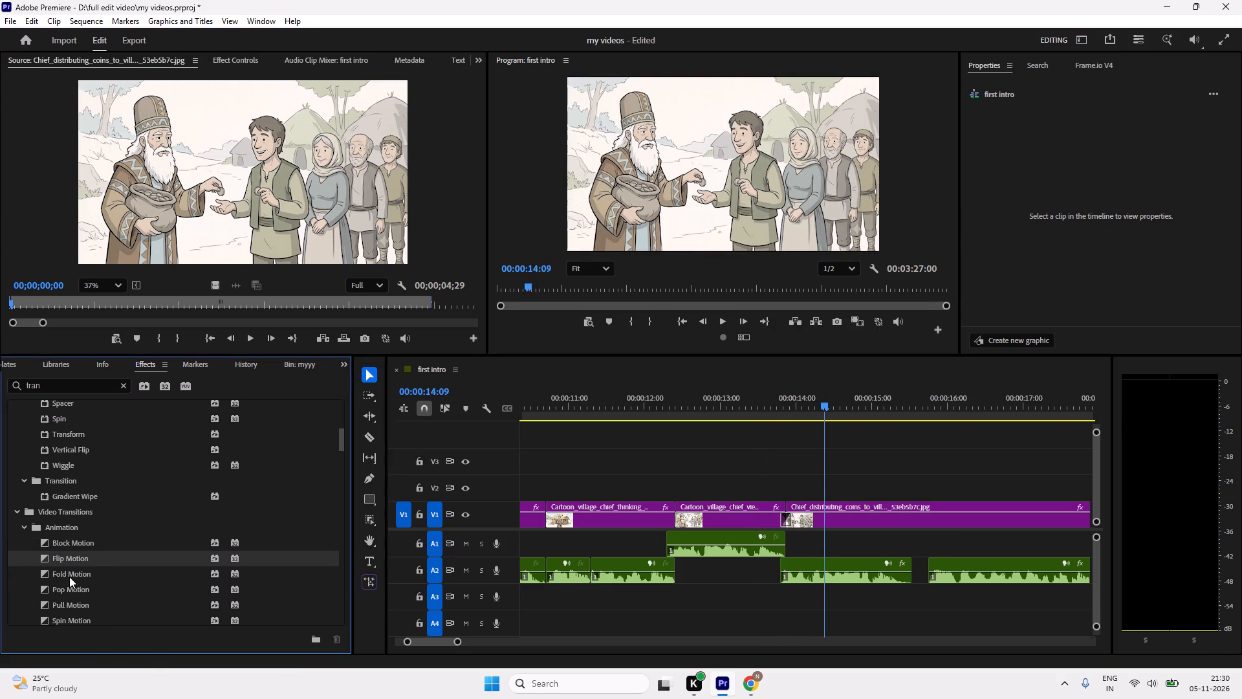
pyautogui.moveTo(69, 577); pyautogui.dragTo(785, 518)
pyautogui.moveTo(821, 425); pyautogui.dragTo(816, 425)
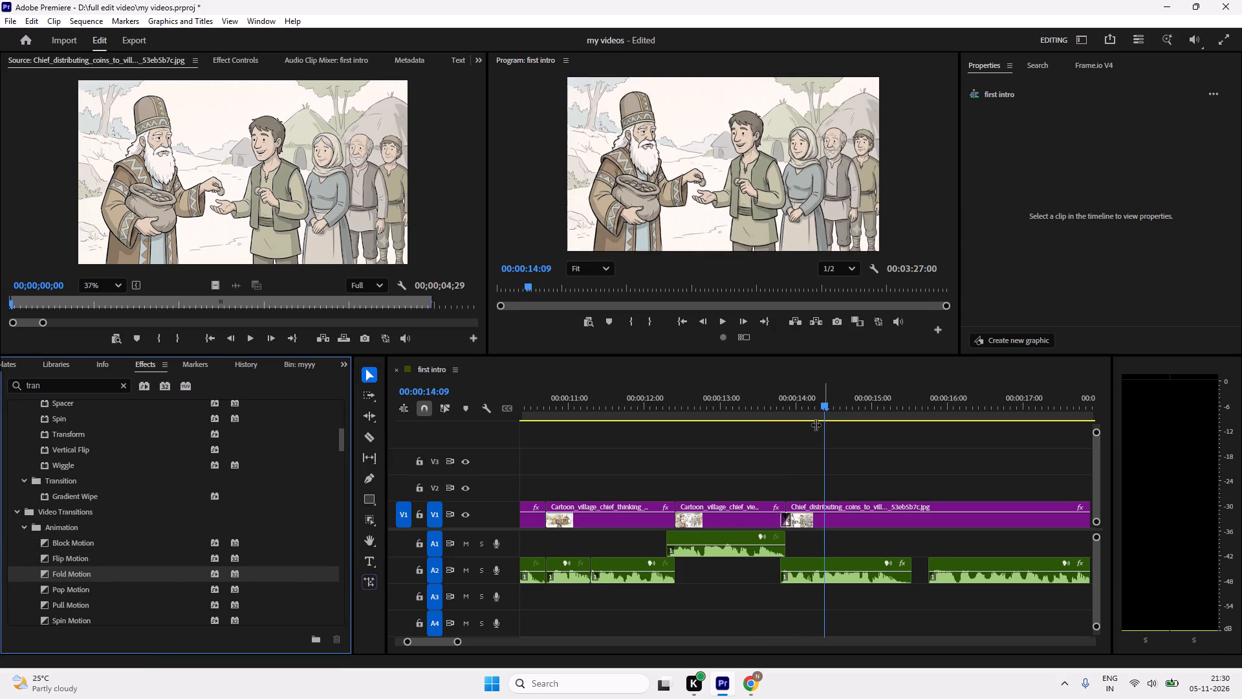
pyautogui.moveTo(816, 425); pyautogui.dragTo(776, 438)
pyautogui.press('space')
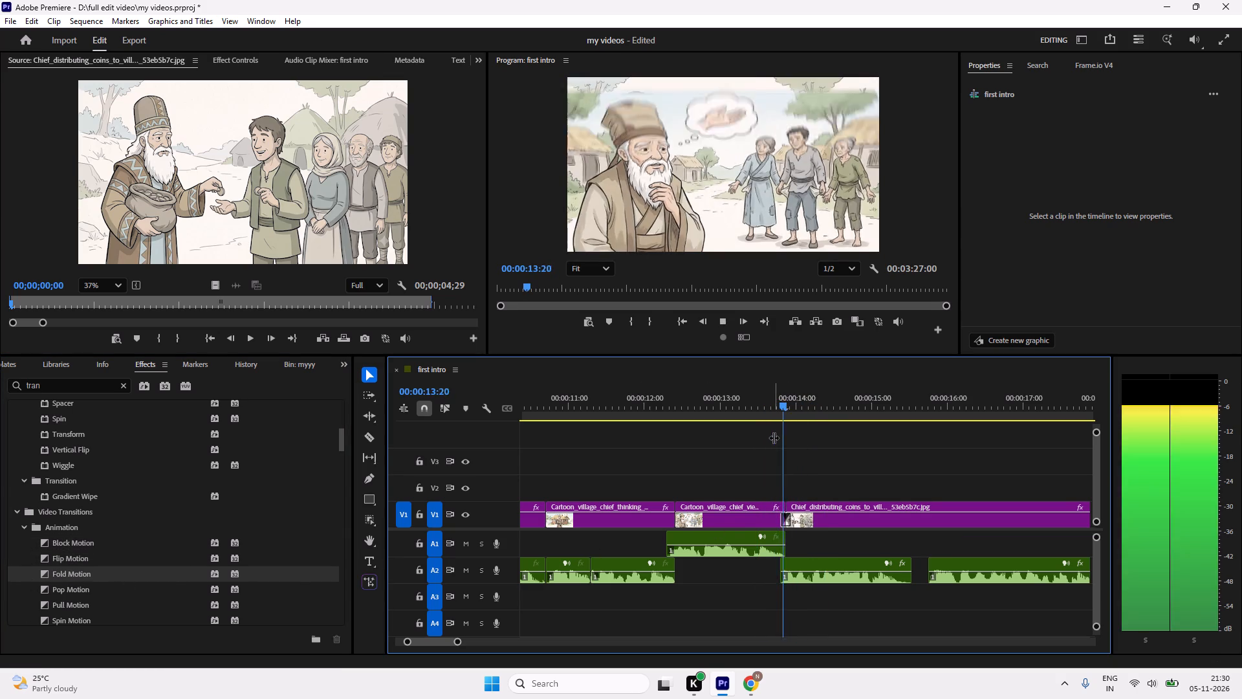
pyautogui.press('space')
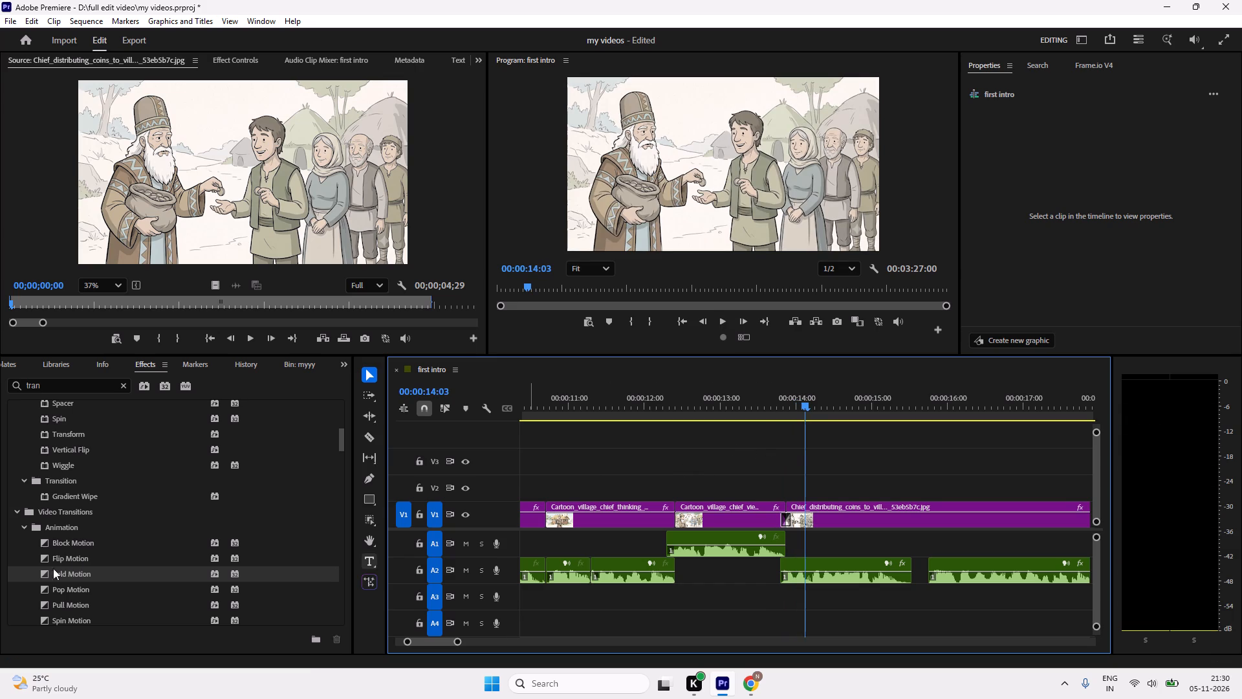
# Browse the remaining video transitions and apply Additive Dissolve at the cut into the Chief_distributing_coins clip.
pyautogui.scroll(-2, 95, 592)
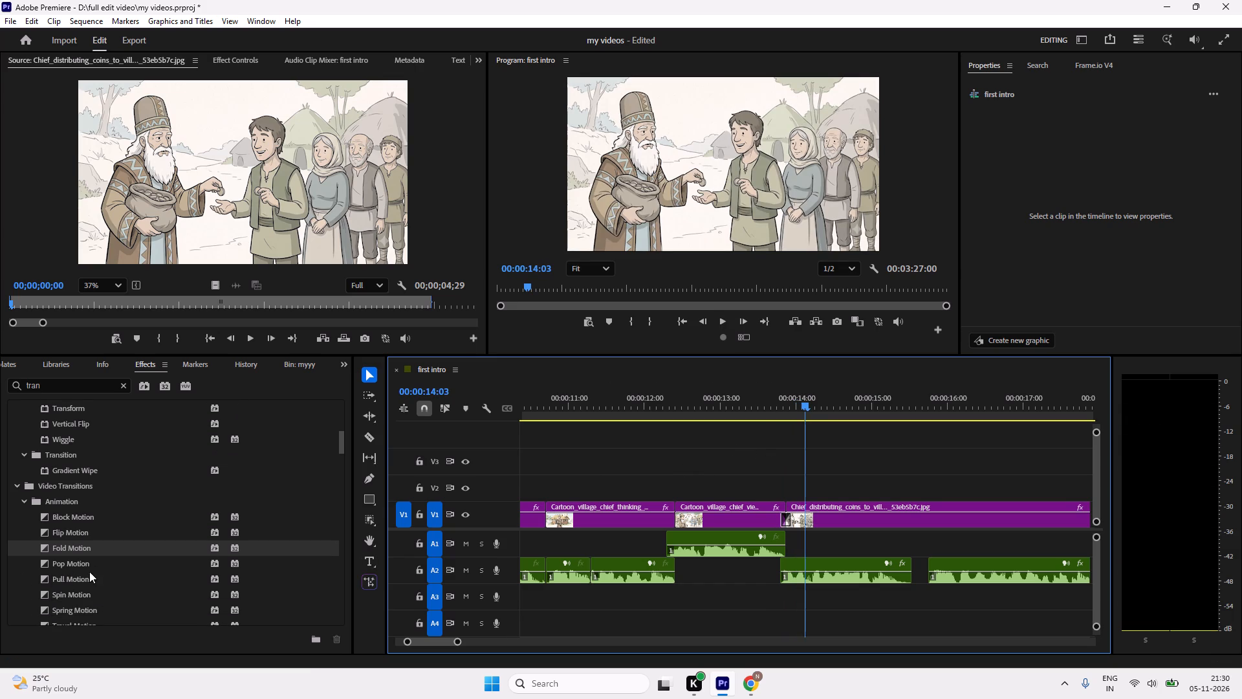
pyautogui.click(74, 571)
pyautogui.moveTo(73, 597); pyautogui.dragTo(168, 597)
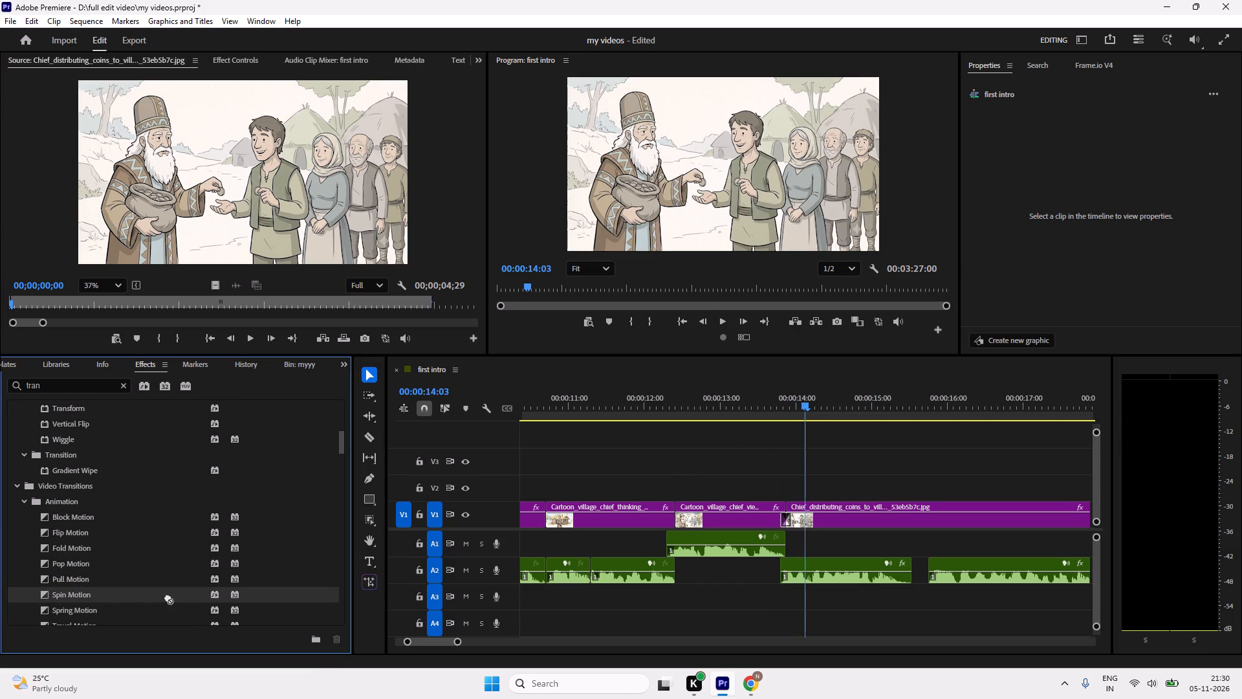
pyautogui.moveTo(168, 597); pyautogui.dragTo(116, 587)
pyautogui.scroll(-3, 111, 591)
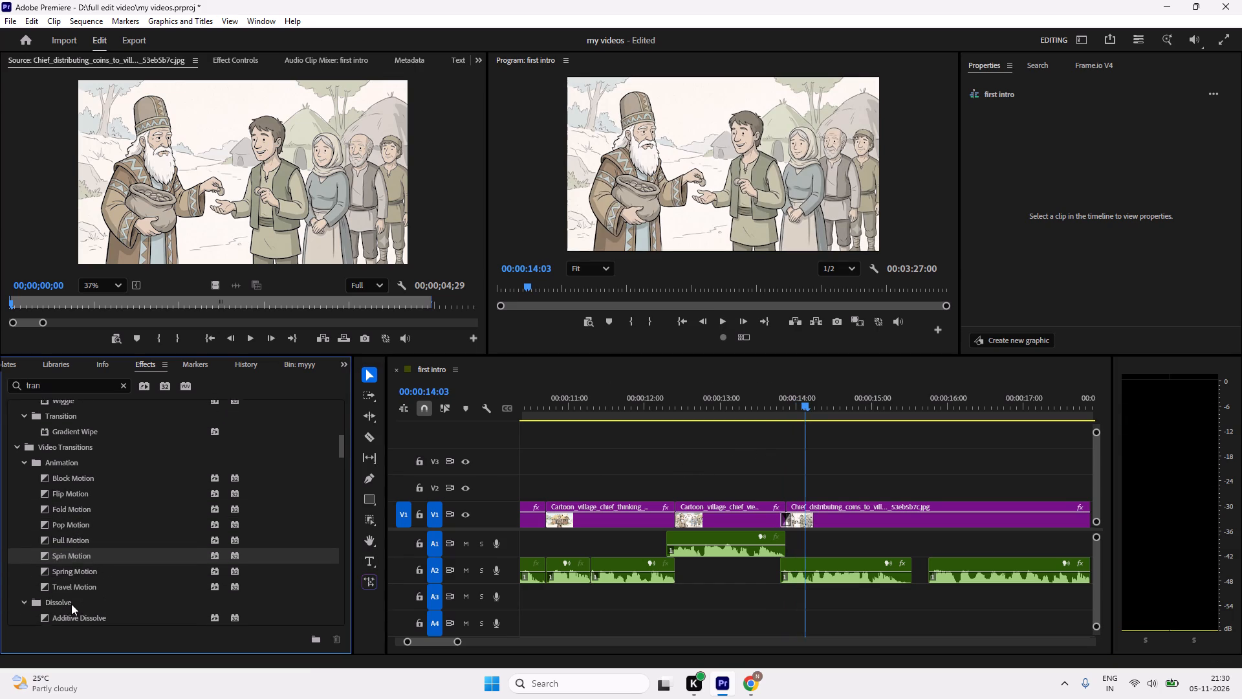
pyautogui.scroll(-2, 71, 604)
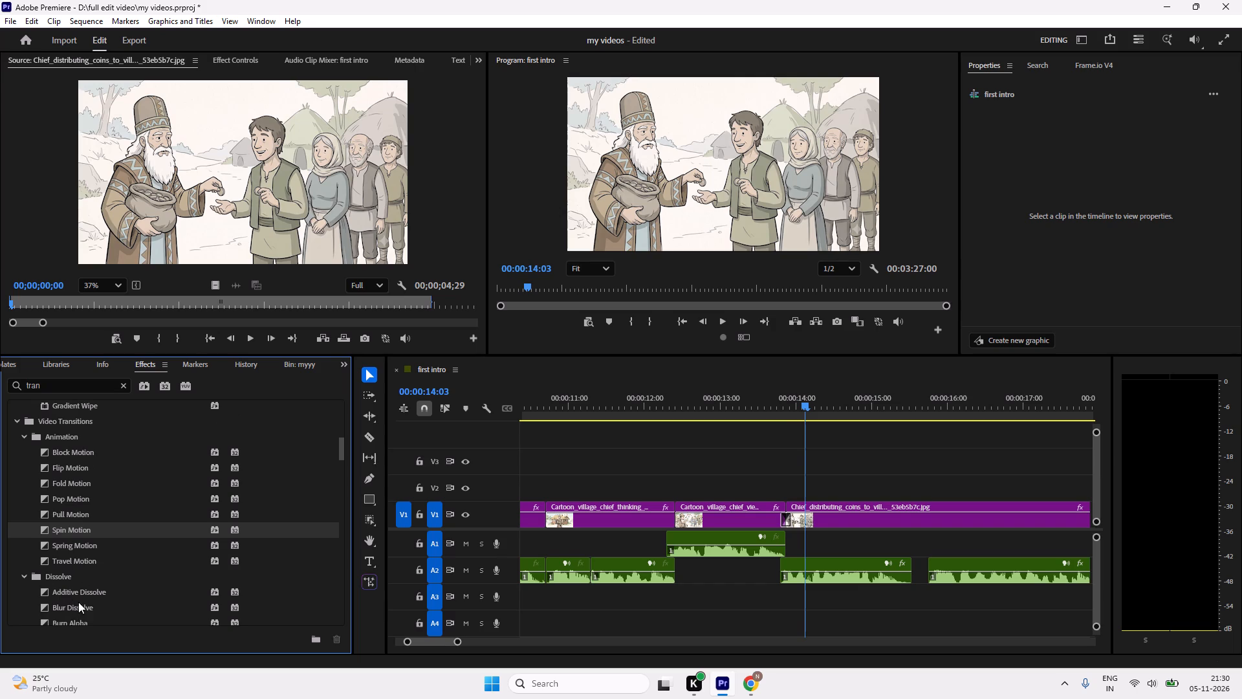
pyautogui.scroll(-2, 102, 586)
pyautogui.moveTo(76, 564); pyautogui.dragTo(132, 560)
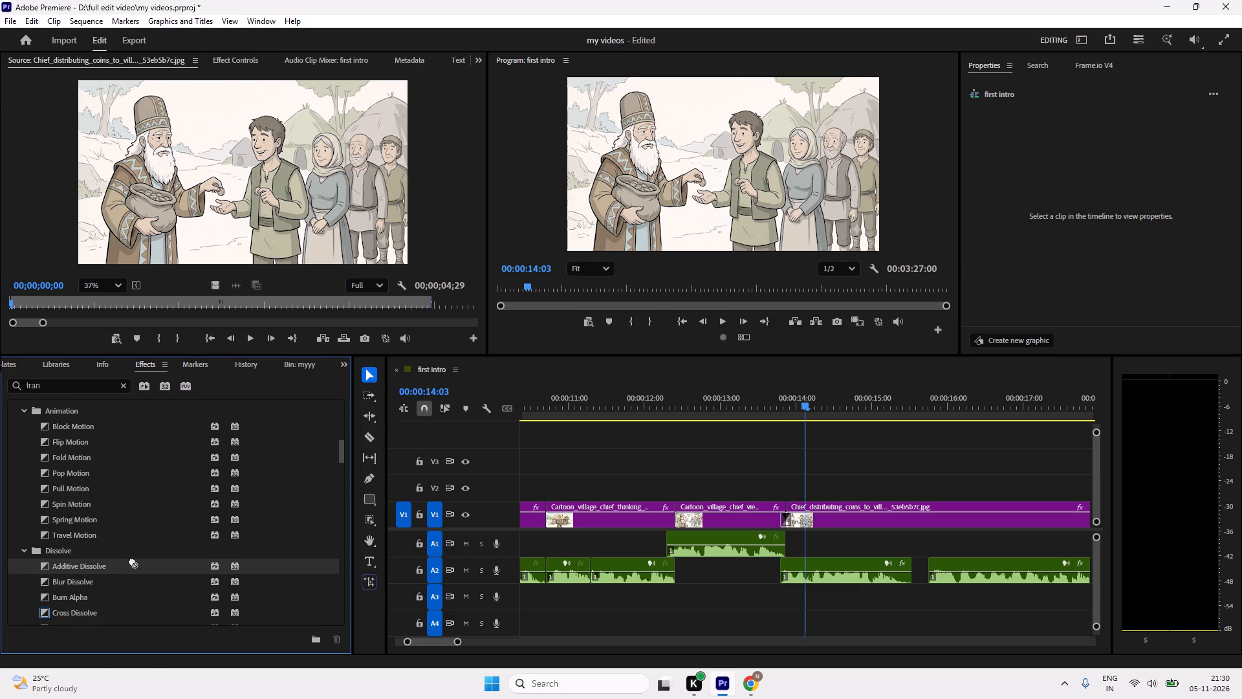
pyautogui.moveTo(132, 560); pyautogui.dragTo(785, 518)
pyautogui.moveTo(818, 410); pyautogui.dragTo(790, 409)
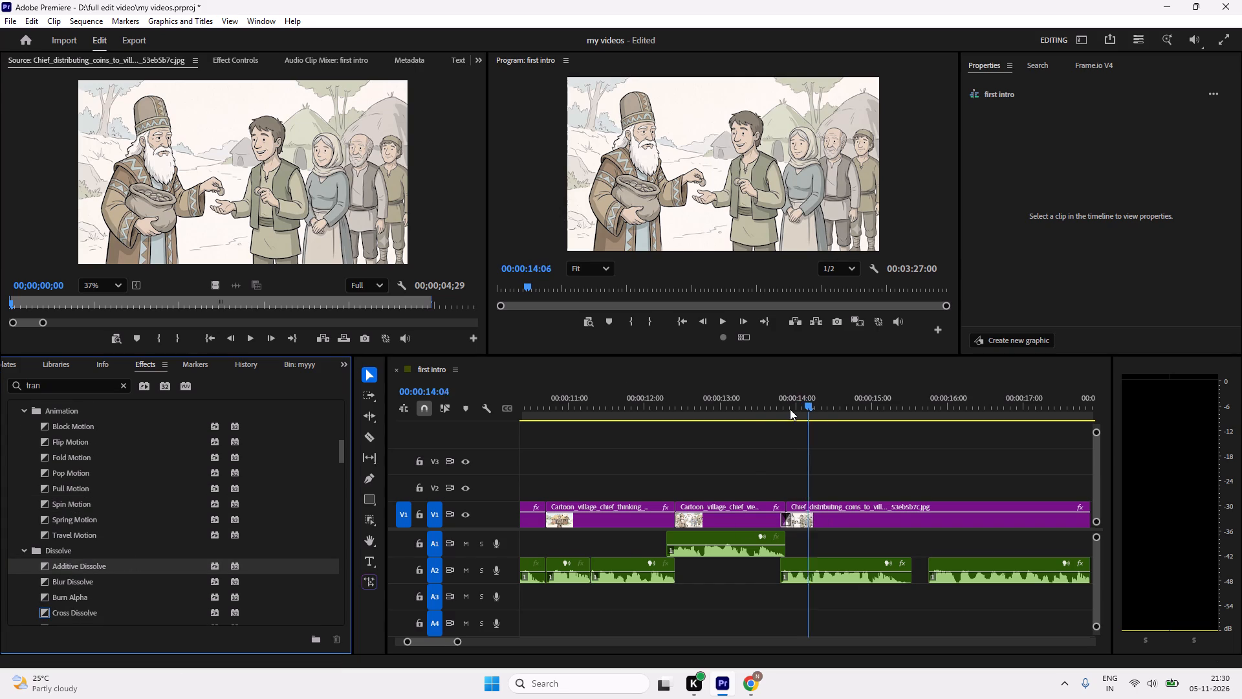
# Play back the Additive Dissolve at the cut into the Chief_distributing_coins clip.
pyautogui.moveTo(790, 409); pyautogui.dragTo(754, 412)
pyautogui.press('space')
pyautogui.press('space')
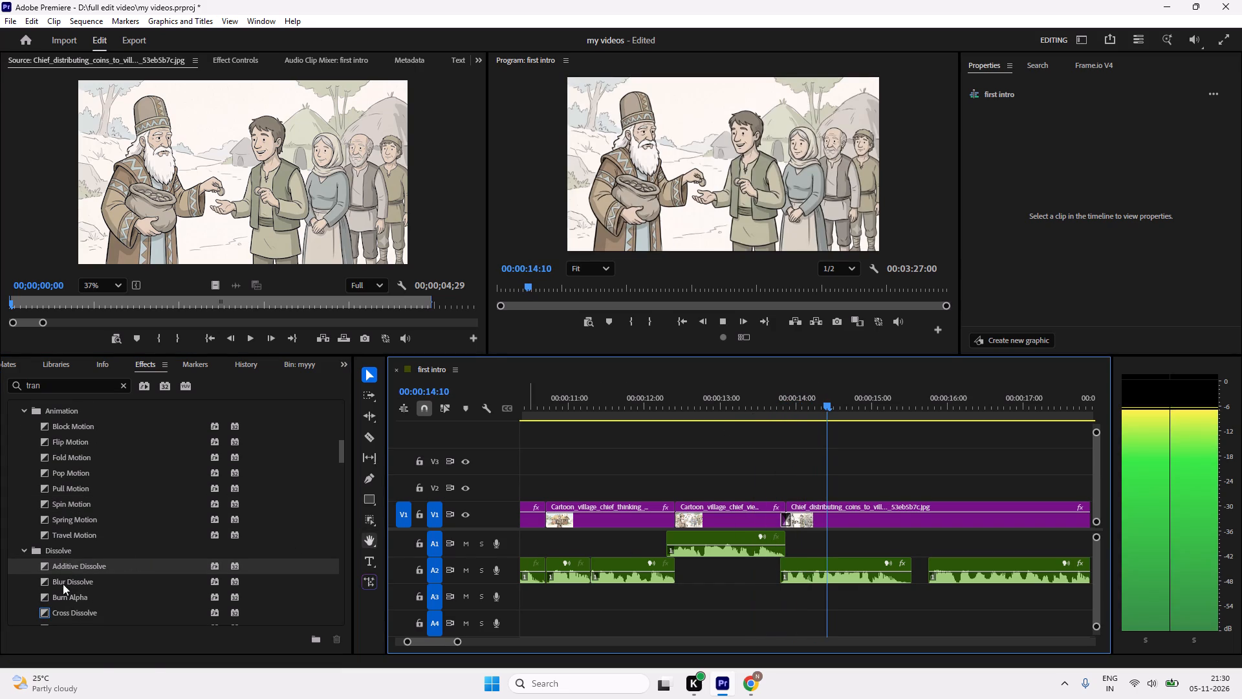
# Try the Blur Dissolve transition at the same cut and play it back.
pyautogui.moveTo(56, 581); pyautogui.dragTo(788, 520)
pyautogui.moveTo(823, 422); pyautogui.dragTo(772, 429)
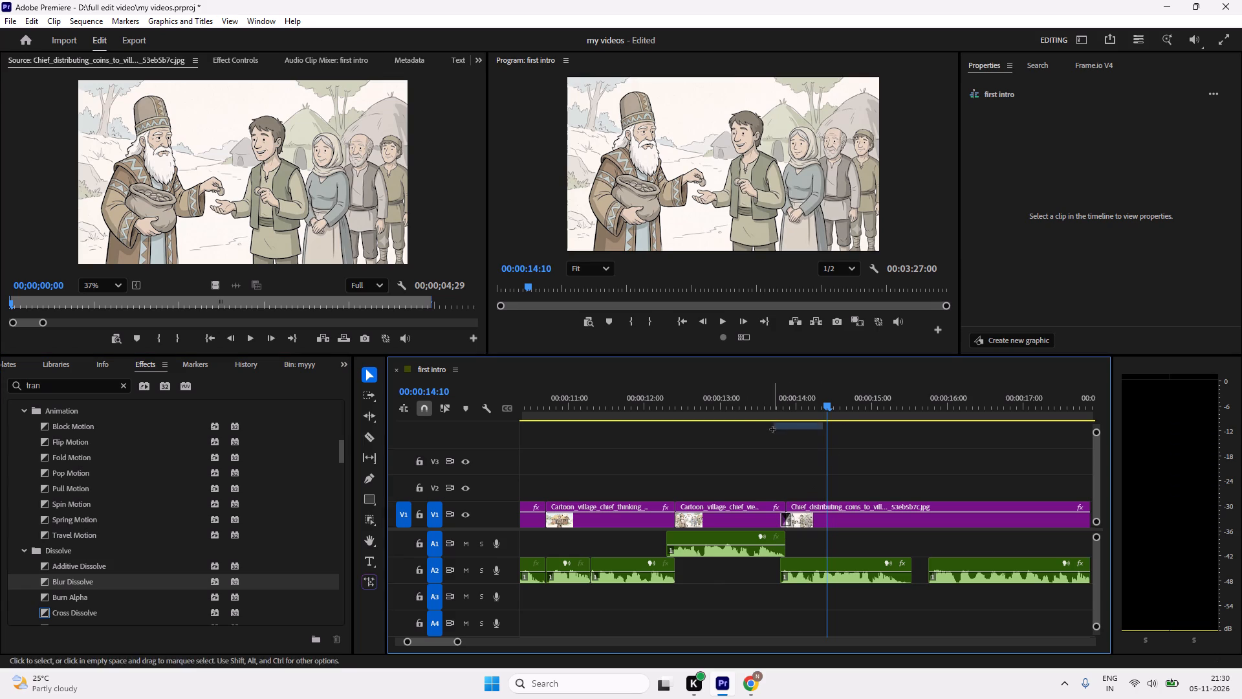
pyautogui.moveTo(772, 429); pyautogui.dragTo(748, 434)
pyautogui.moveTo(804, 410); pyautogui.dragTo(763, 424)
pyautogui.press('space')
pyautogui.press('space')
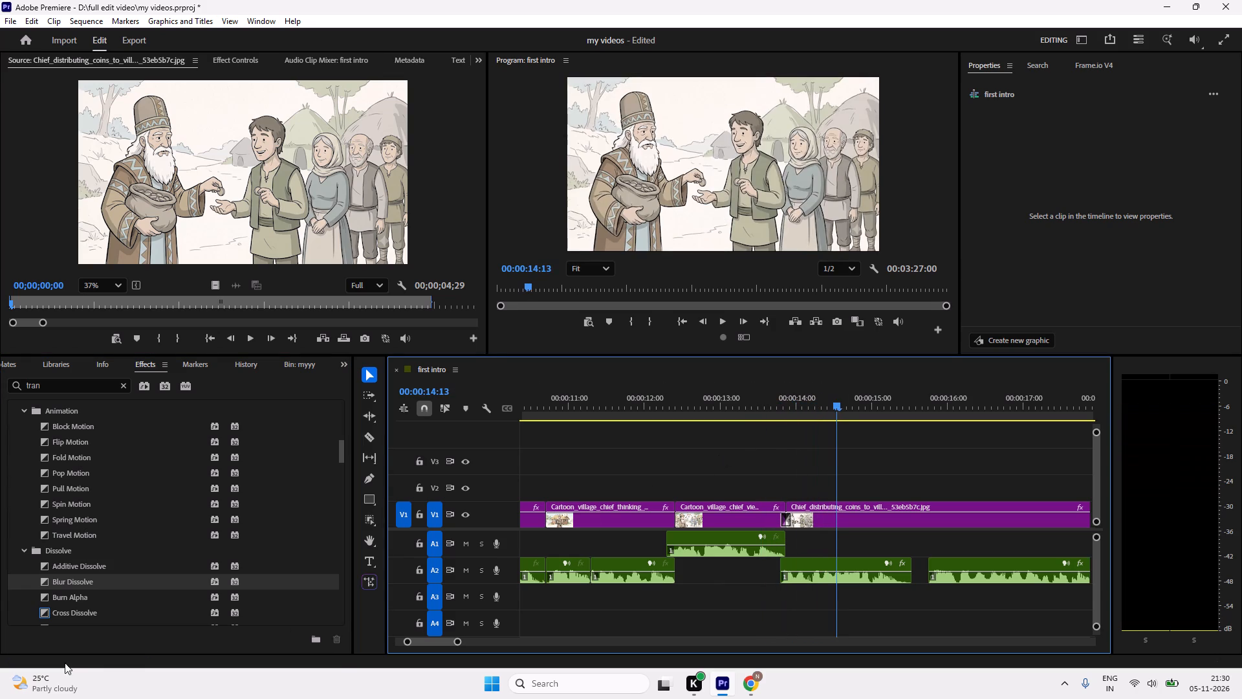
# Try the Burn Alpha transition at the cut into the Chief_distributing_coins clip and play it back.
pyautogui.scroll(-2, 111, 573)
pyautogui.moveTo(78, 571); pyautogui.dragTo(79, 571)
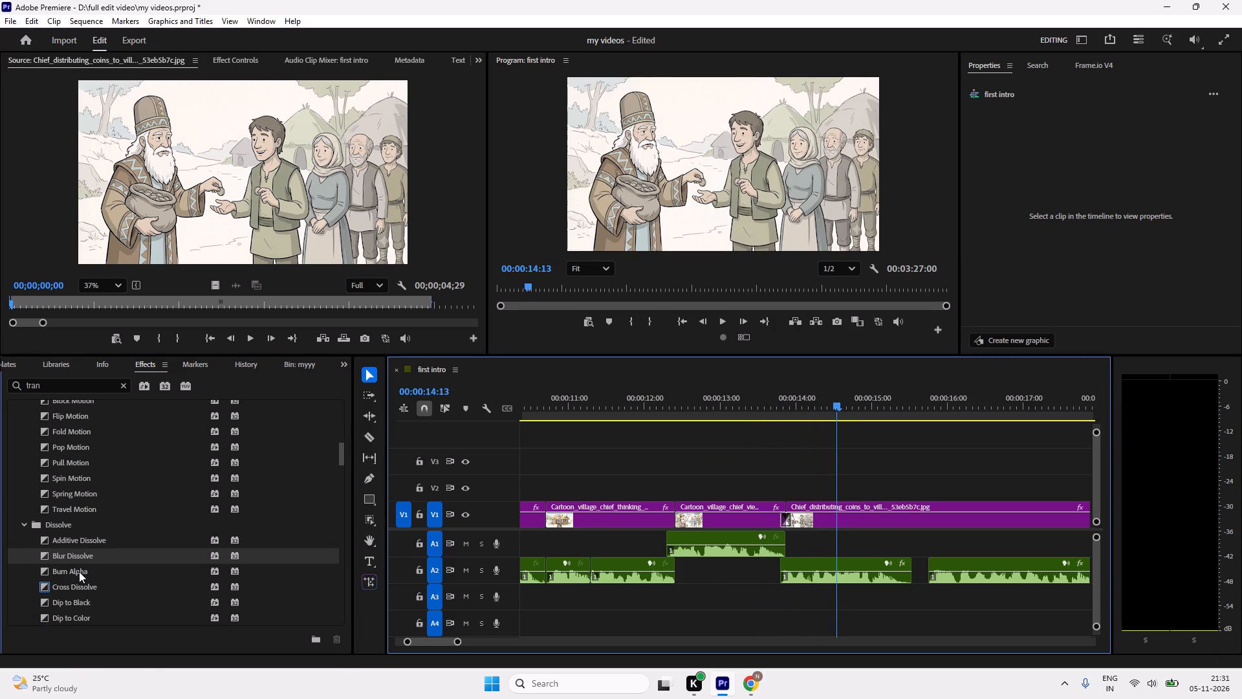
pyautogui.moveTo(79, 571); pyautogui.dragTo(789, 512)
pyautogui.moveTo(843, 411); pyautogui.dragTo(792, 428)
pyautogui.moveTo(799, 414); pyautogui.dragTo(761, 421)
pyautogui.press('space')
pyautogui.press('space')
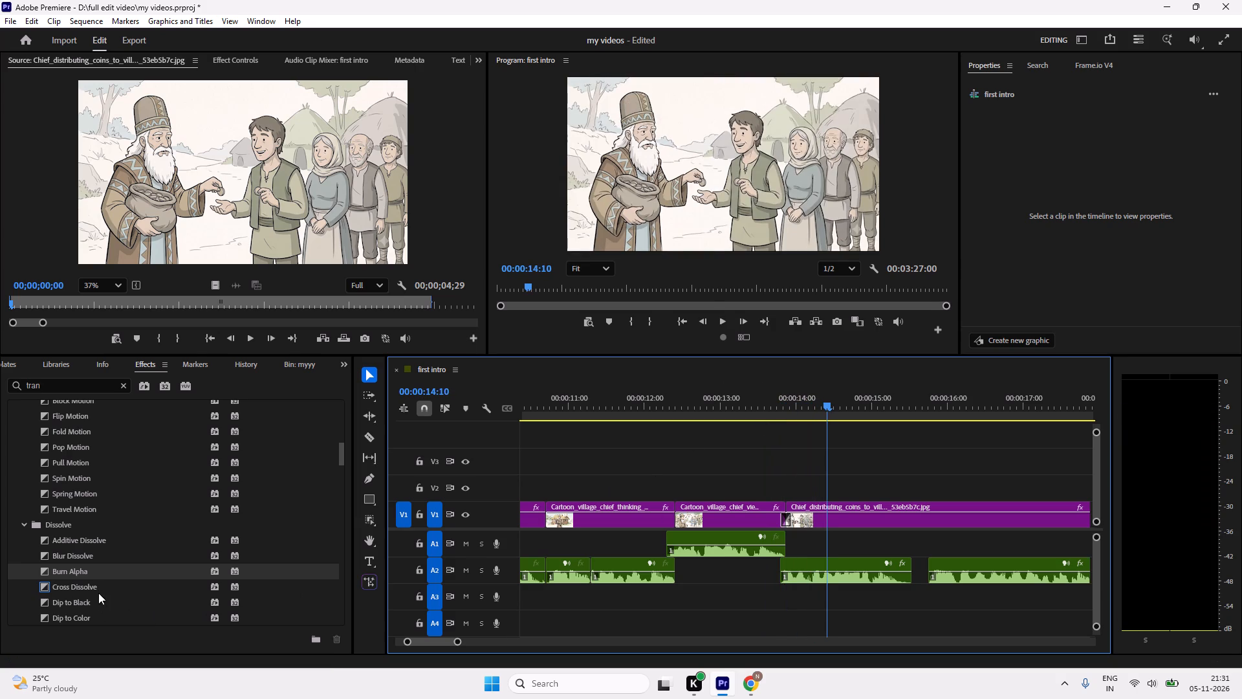
# Apply the Cross Dissolve transition at the cut into the Chief_distributing_coins clip on V1 and play it back.
pyautogui.moveTo(78, 585); pyautogui.dragTo(783, 515)
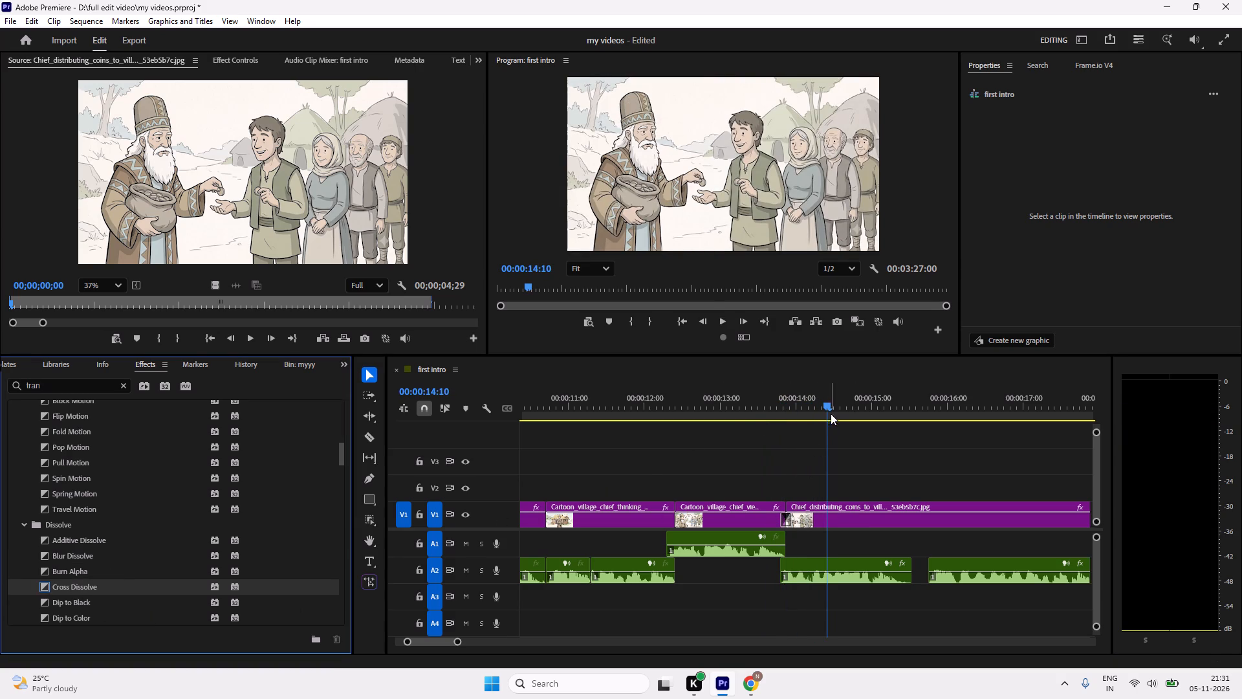
pyautogui.moveTo(828, 410); pyautogui.dragTo(738, 424)
pyautogui.press('space')
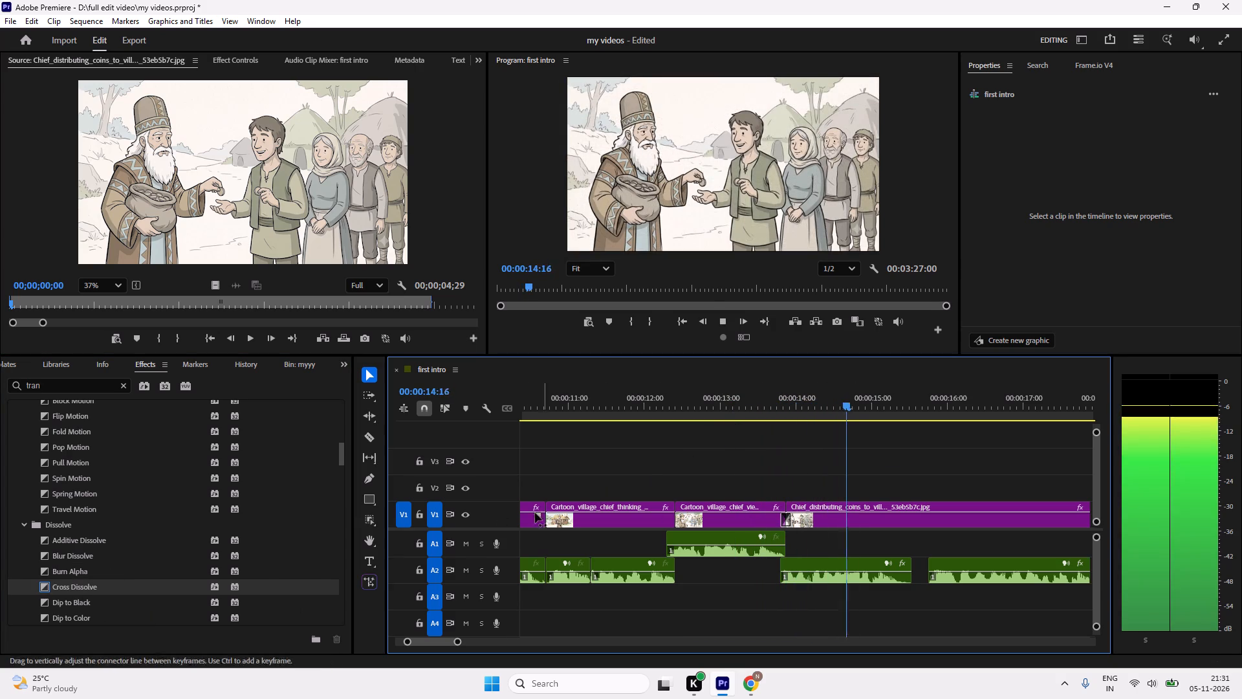
pyautogui.press('space')
# Lengthen the Cross Dissolve so it spans both sides of the cut, then play it back.
pyautogui.click(794, 520)
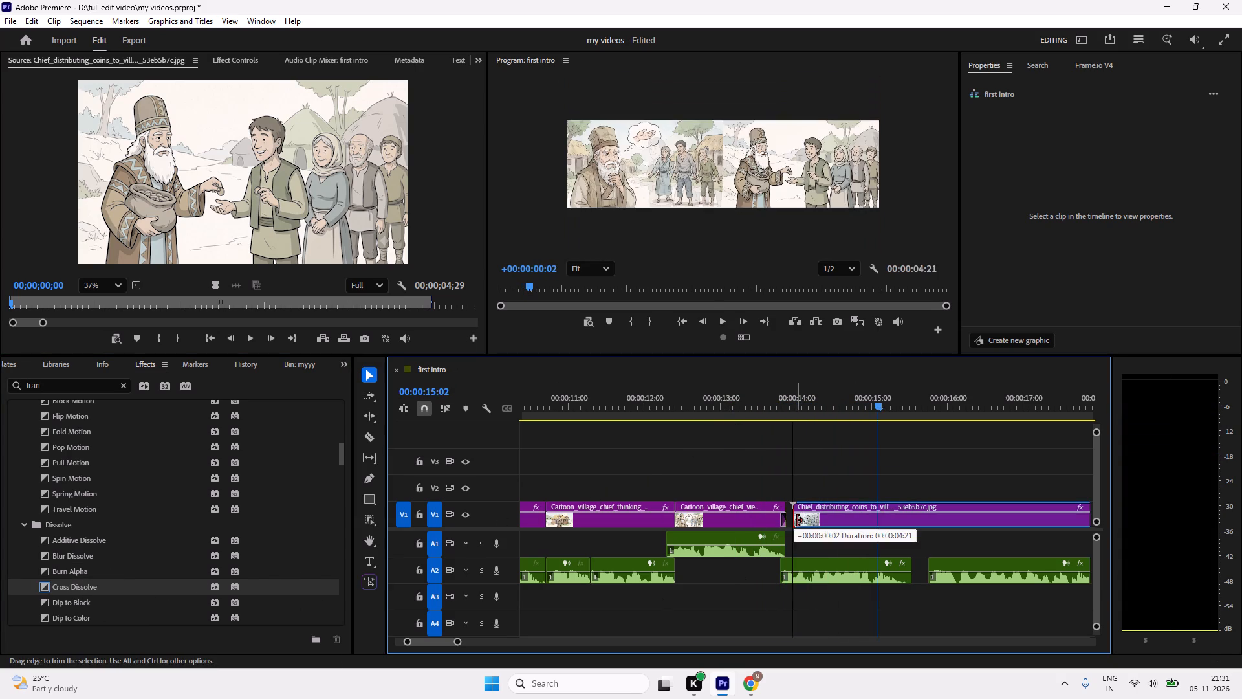
pyautogui.hotkey('ctrl', 'z')
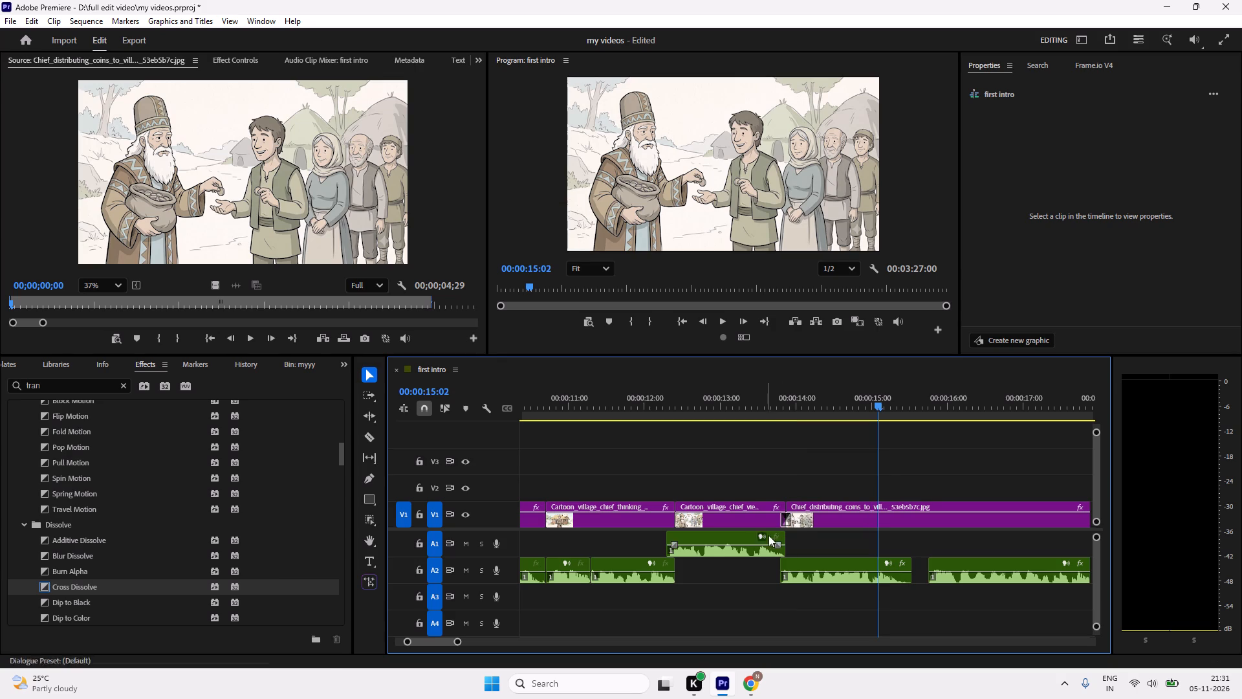
pyautogui.moveTo(794, 513); pyautogui.dragTo(807, 513)
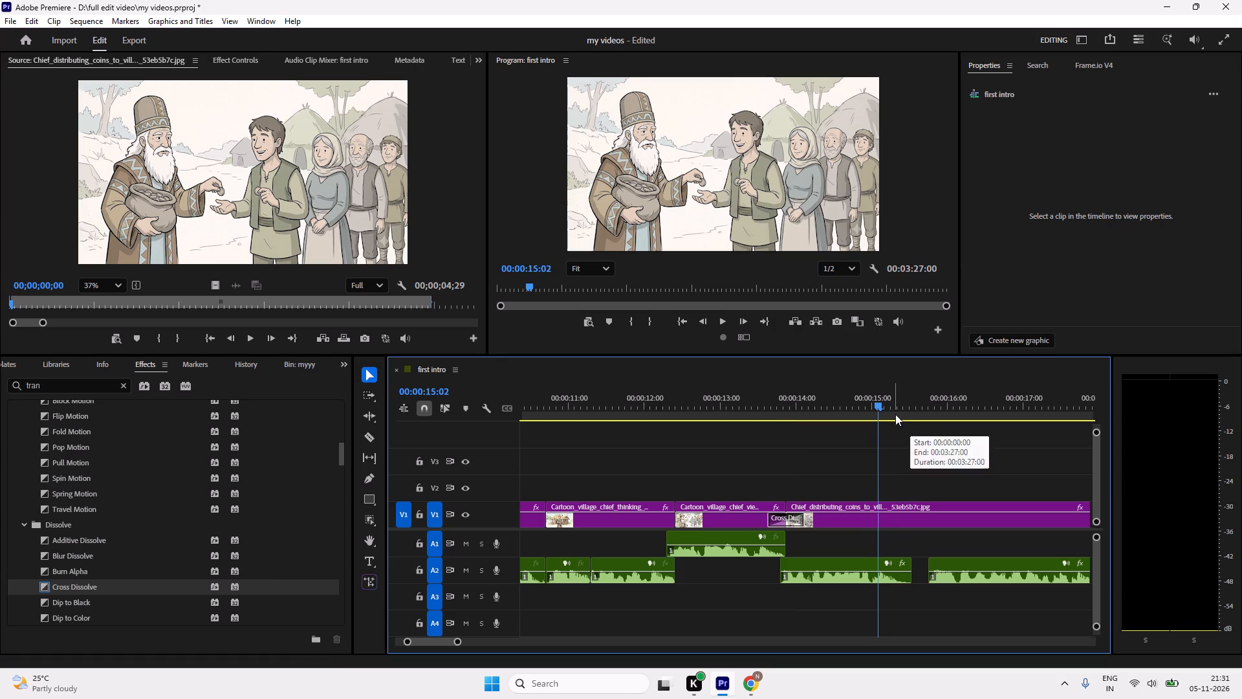
pyautogui.moveTo(890, 414); pyautogui.dragTo(726, 434)
pyautogui.press('space')
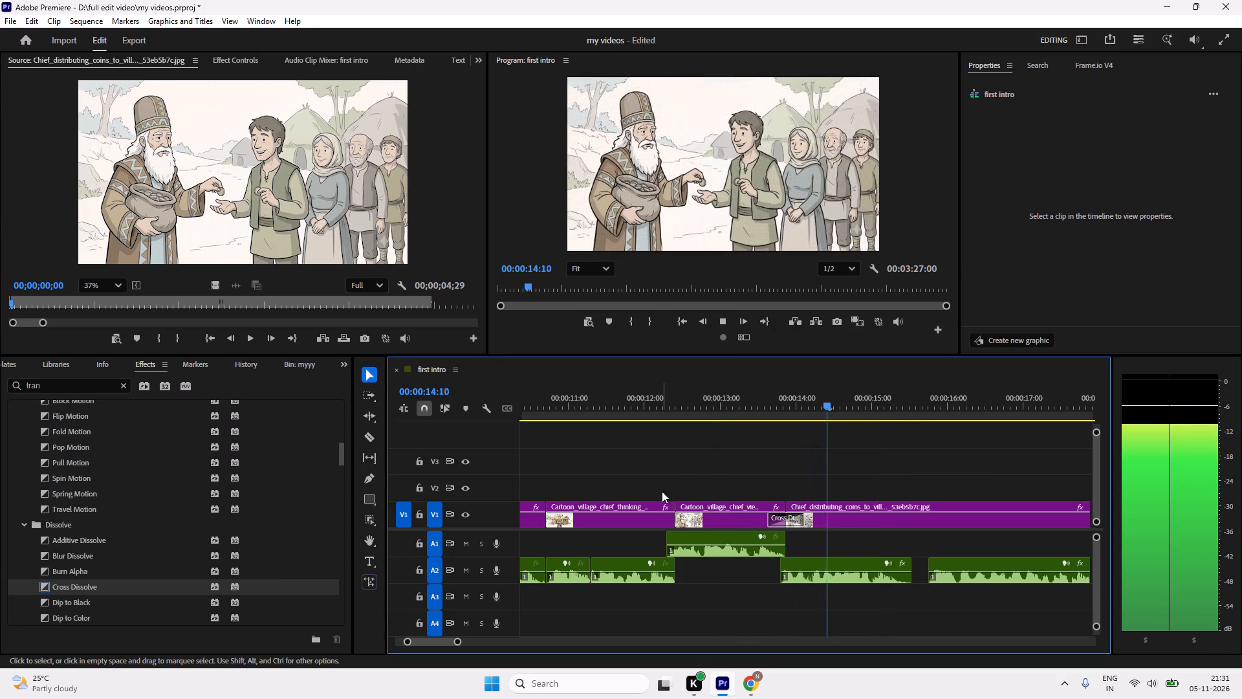
pyautogui.press('space')
# Replay the passage around the Cross Dissolve several times to check the transition against the narration.
pyautogui.moveTo(934, 411); pyautogui.dragTo(673, 434)
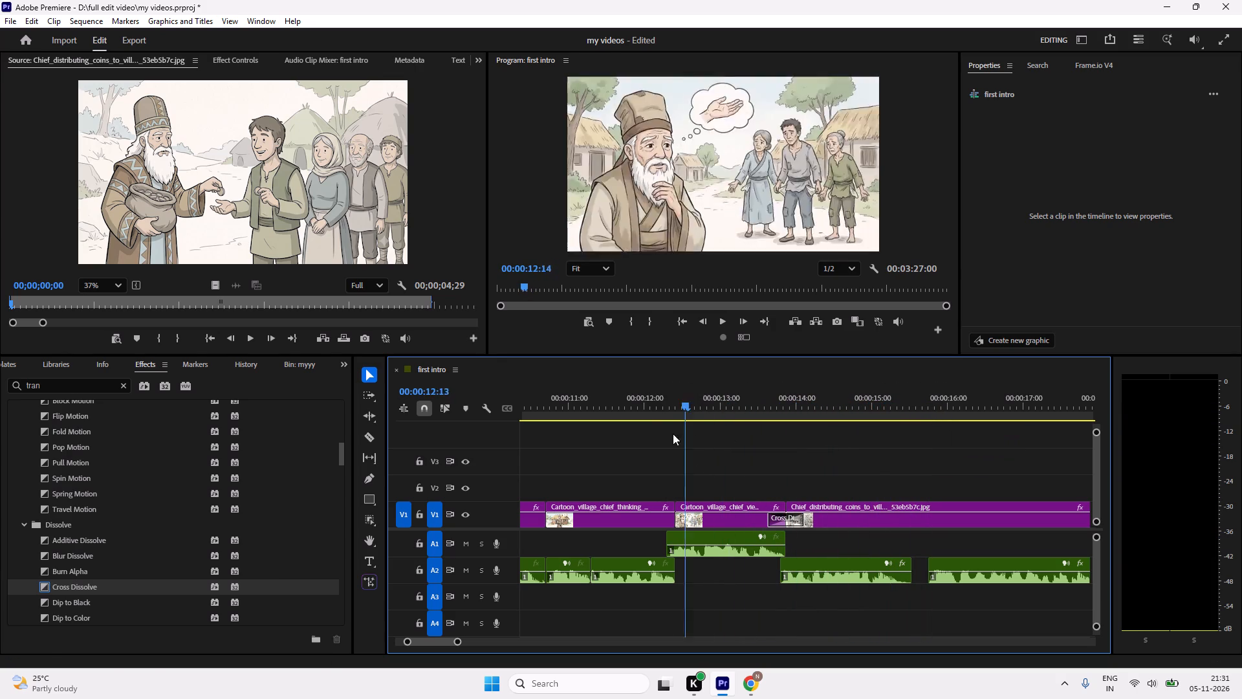
pyautogui.moveTo(673, 434); pyautogui.dragTo(666, 434)
pyautogui.press('space')
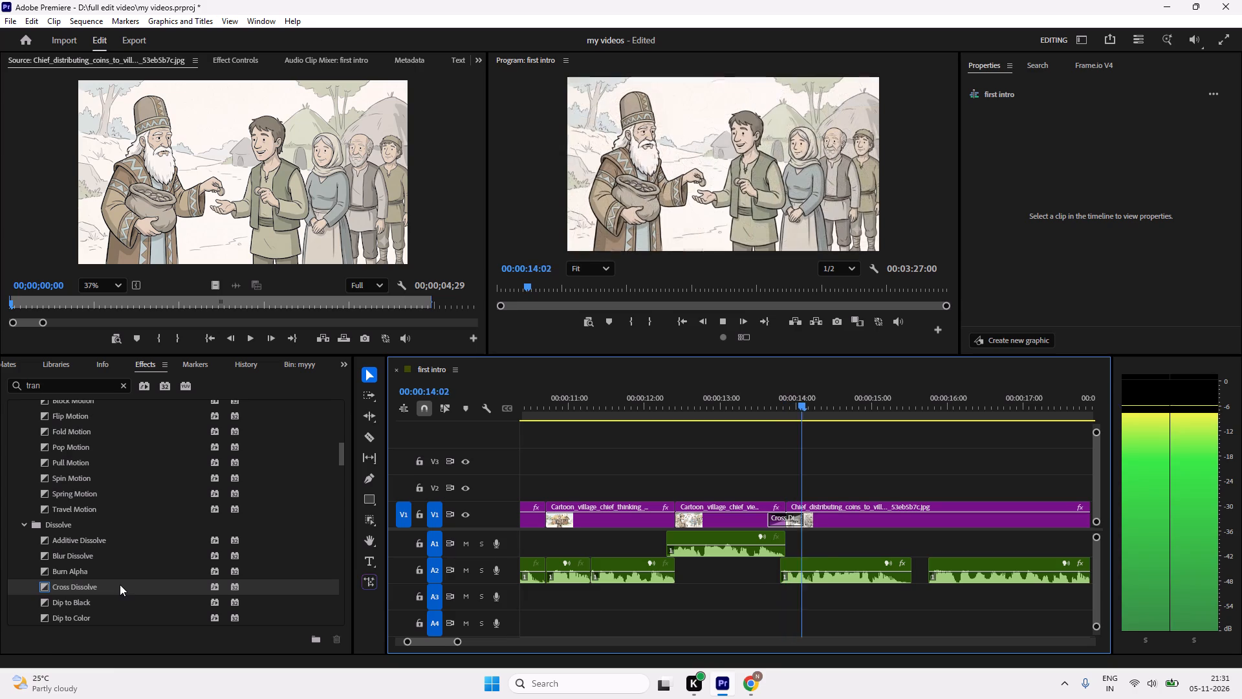
pyautogui.press('space')
pyautogui.moveTo(853, 394); pyautogui.dragTo(725, 417)
pyautogui.press('space')
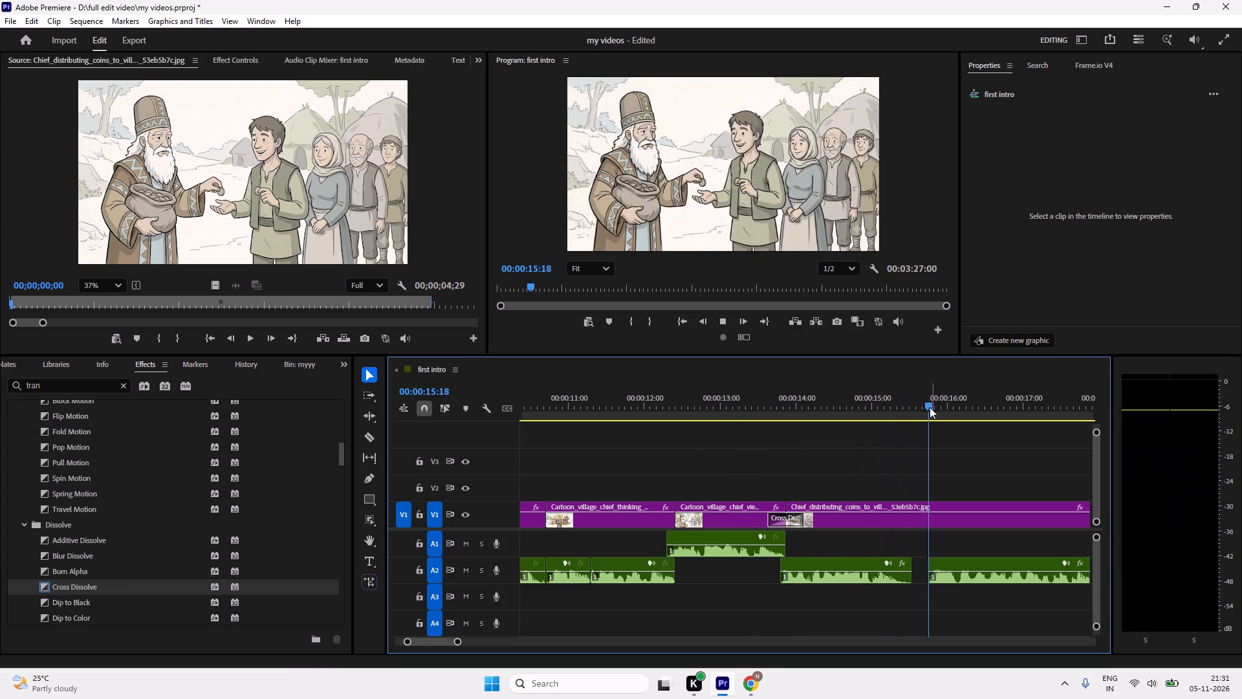
pyautogui.moveTo(926, 410); pyautogui.dragTo(756, 460)
pyautogui.press('space')
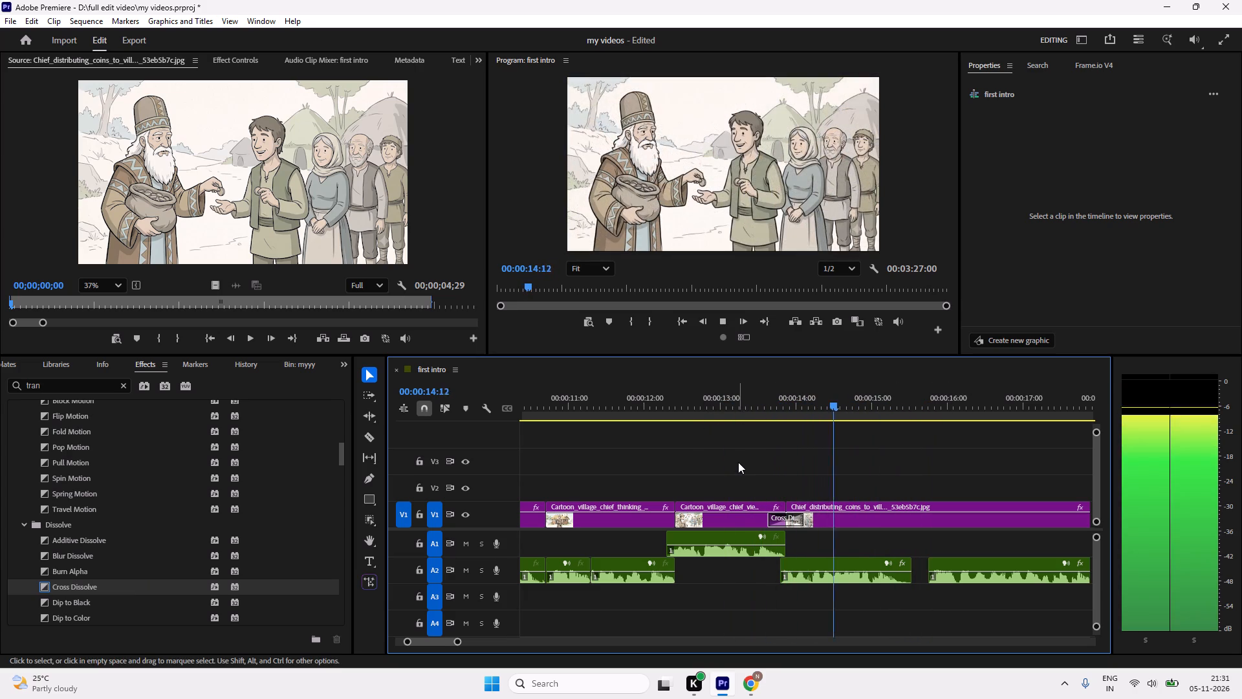
pyautogui.press('space')
# Split the Chief_distributing_coins clip at 00:00:15:09 and delete the part after the split.
pyautogui.moveTo(906, 399); pyautogui.dragTo(904, 409)
pyautogui.click(913, 515)
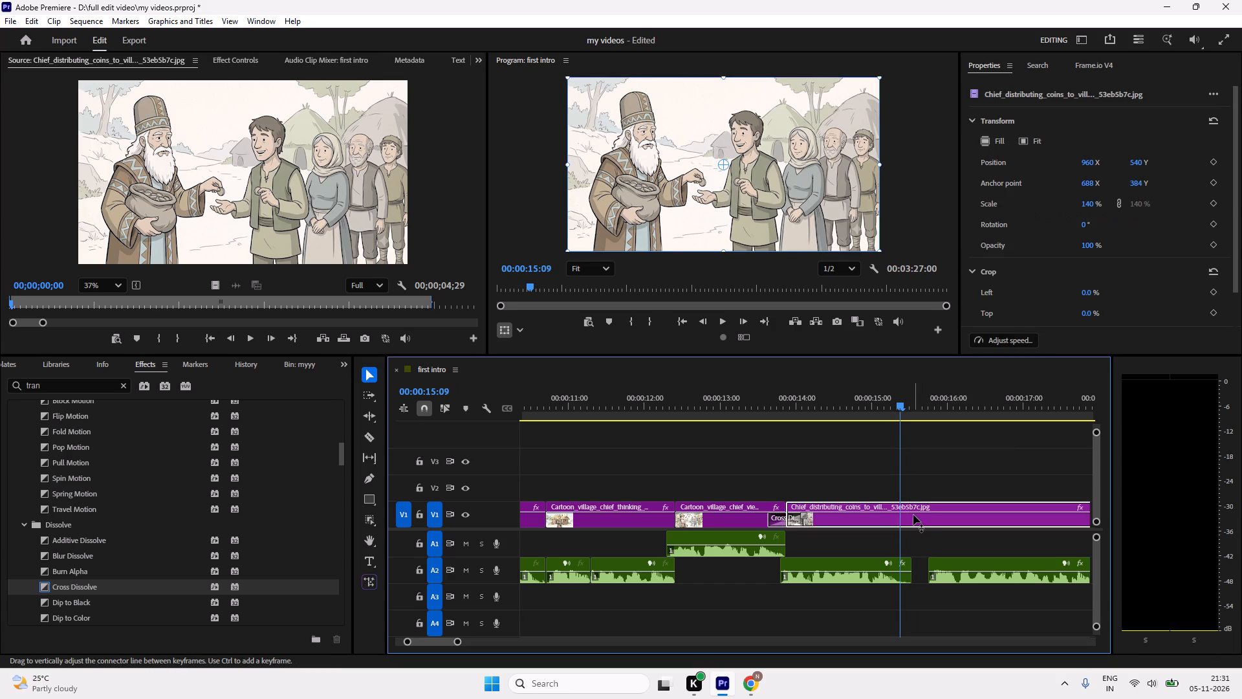
pyautogui.hotkey('ctrl', 'k')
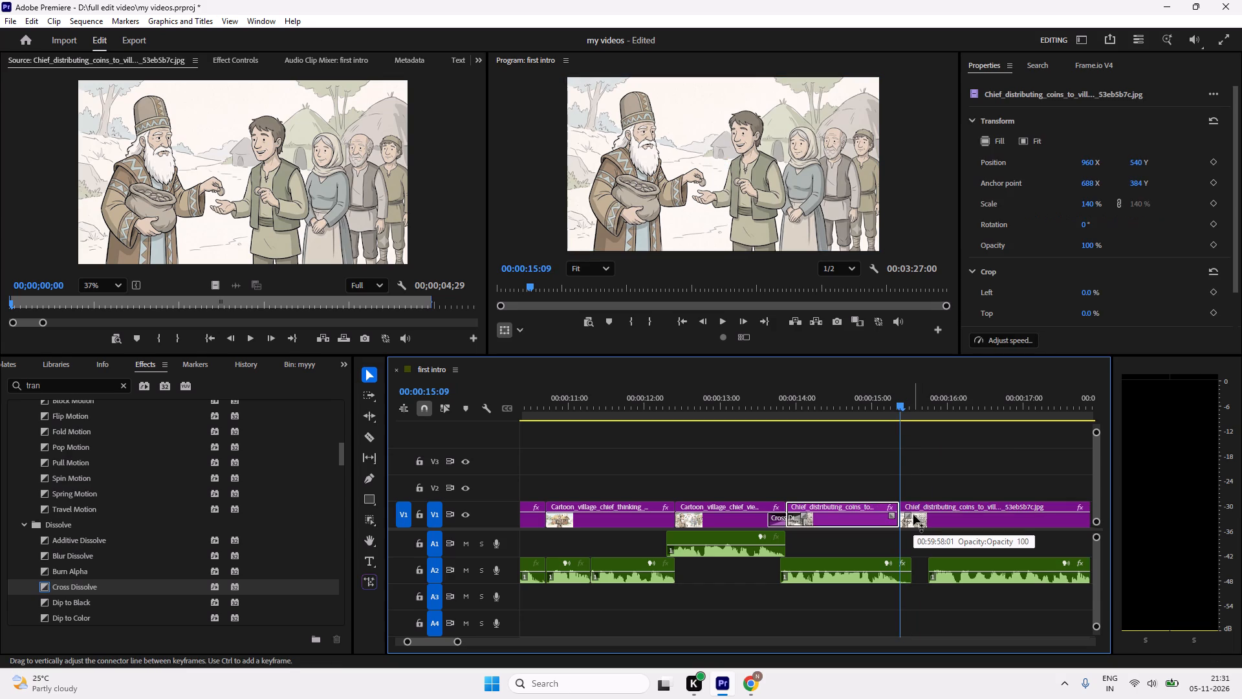
pyautogui.click(915, 513)
pyautogui.press('Delete')
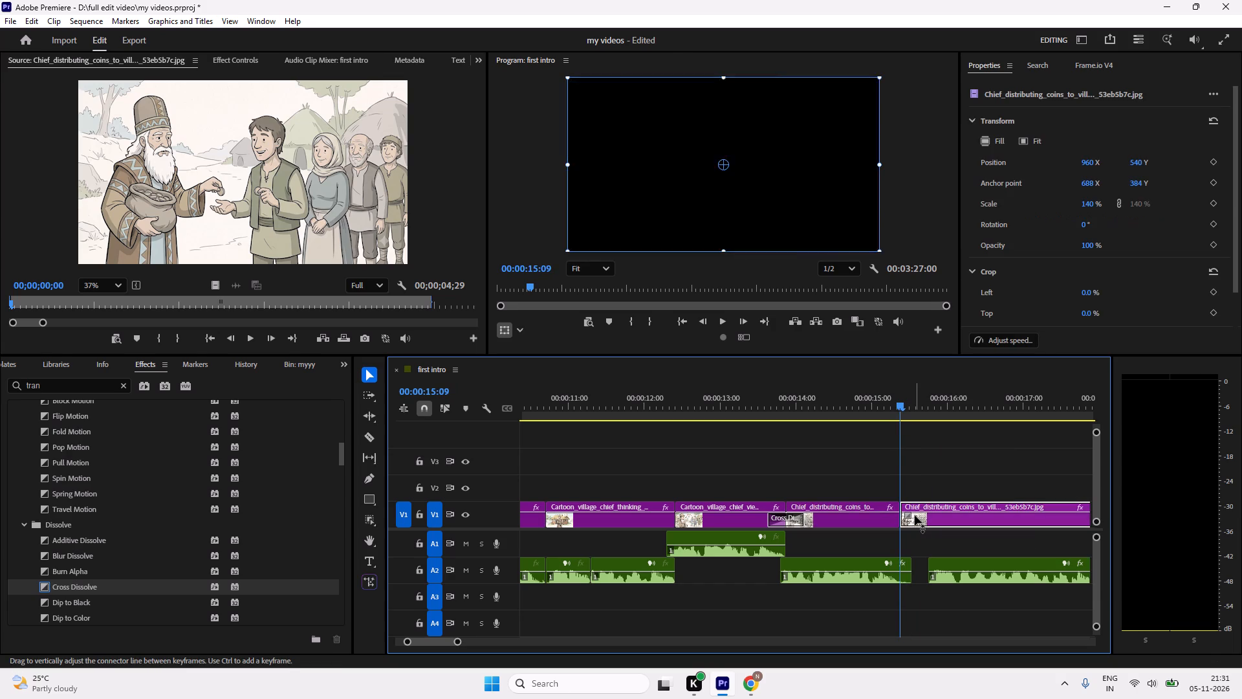
# Play back the Cross Dissolve and the shortened Chief_distributing_coins clip.
pyautogui.moveTo(907, 375); pyautogui.dragTo(906, 381)
pyautogui.moveTo(891, 421); pyautogui.dragTo(772, 442)
pyautogui.moveTo(979, 395); pyautogui.dragTo(776, 438)
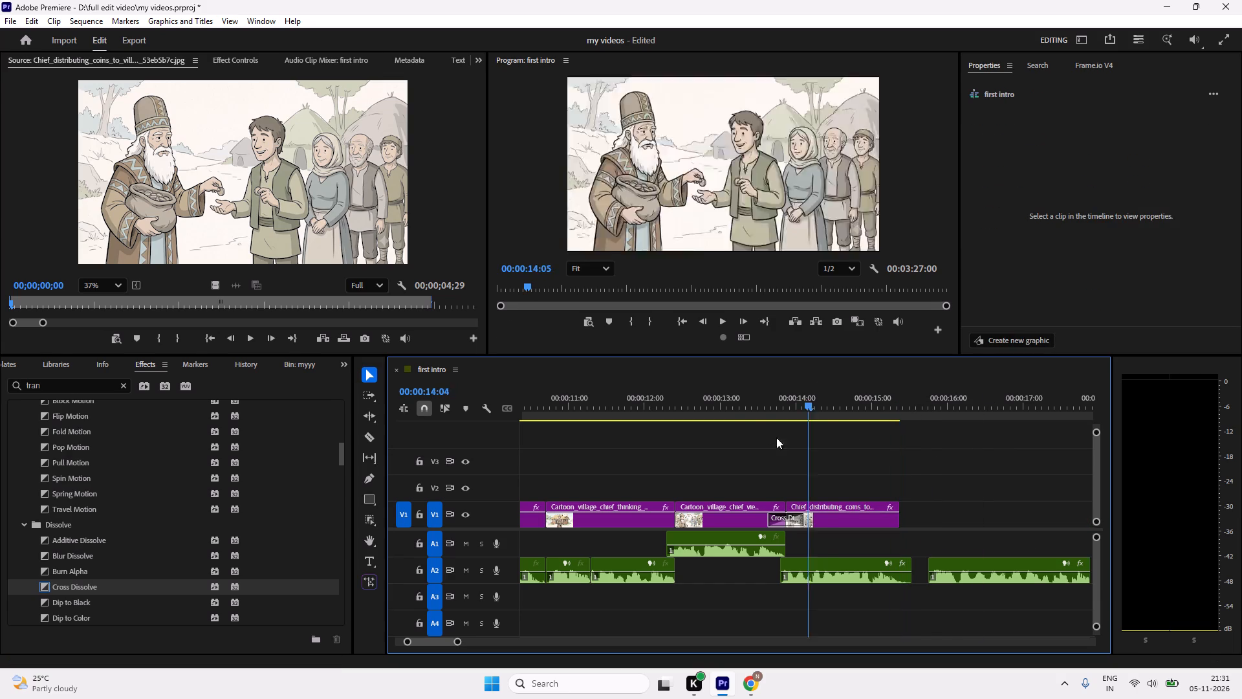
pyautogui.moveTo(776, 438); pyautogui.dragTo(752, 442)
pyautogui.press('space')
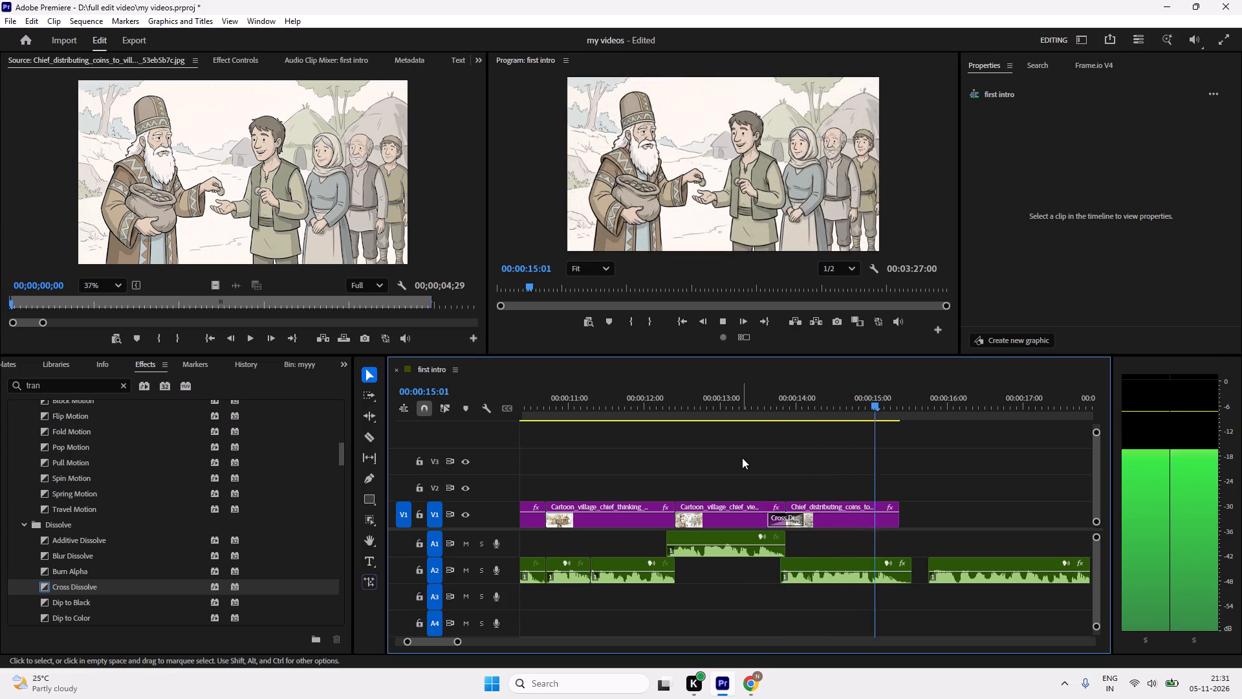
pyautogui.press('space')
# Animate the Chief_distributing_coins clip's Scale with keyframes from 139.5 at its start to 149.5 at 00:00:15:08.
pyautogui.moveTo(918, 401); pyautogui.dragTo(805, 450)
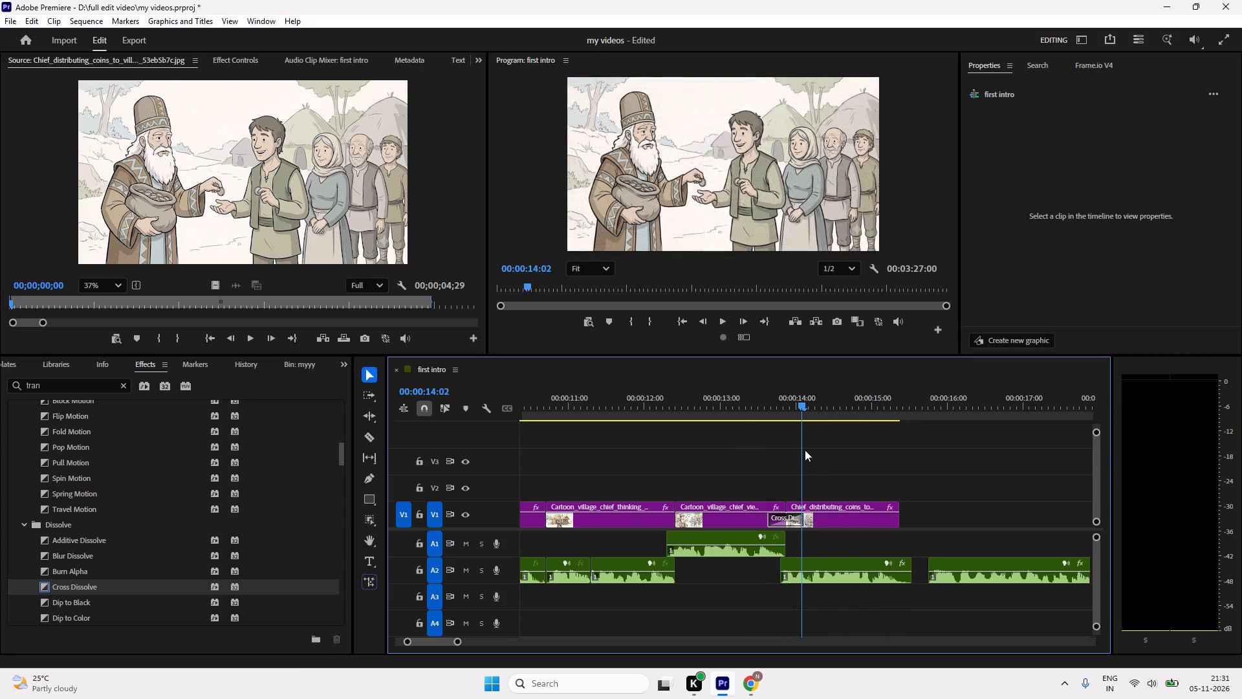
pyautogui.moveTo(805, 450); pyautogui.dragTo(792, 459)
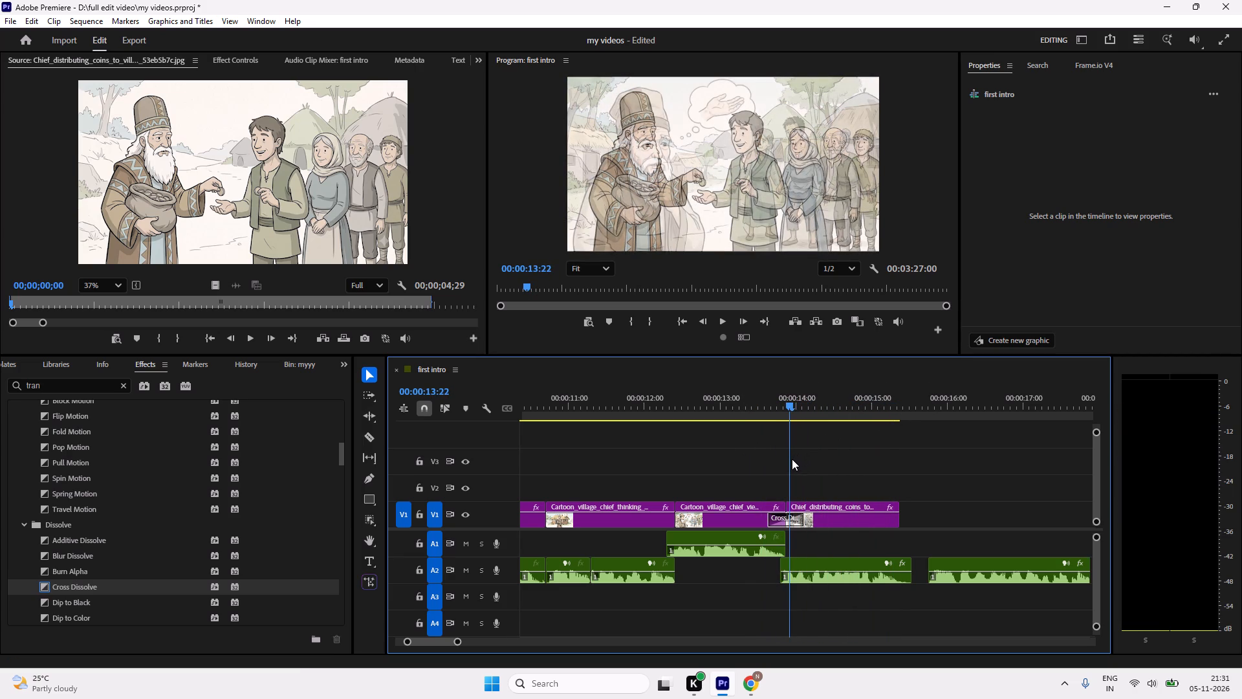
pyautogui.moveTo(792, 459); pyautogui.dragTo(789, 461)
pyautogui.click(831, 519)
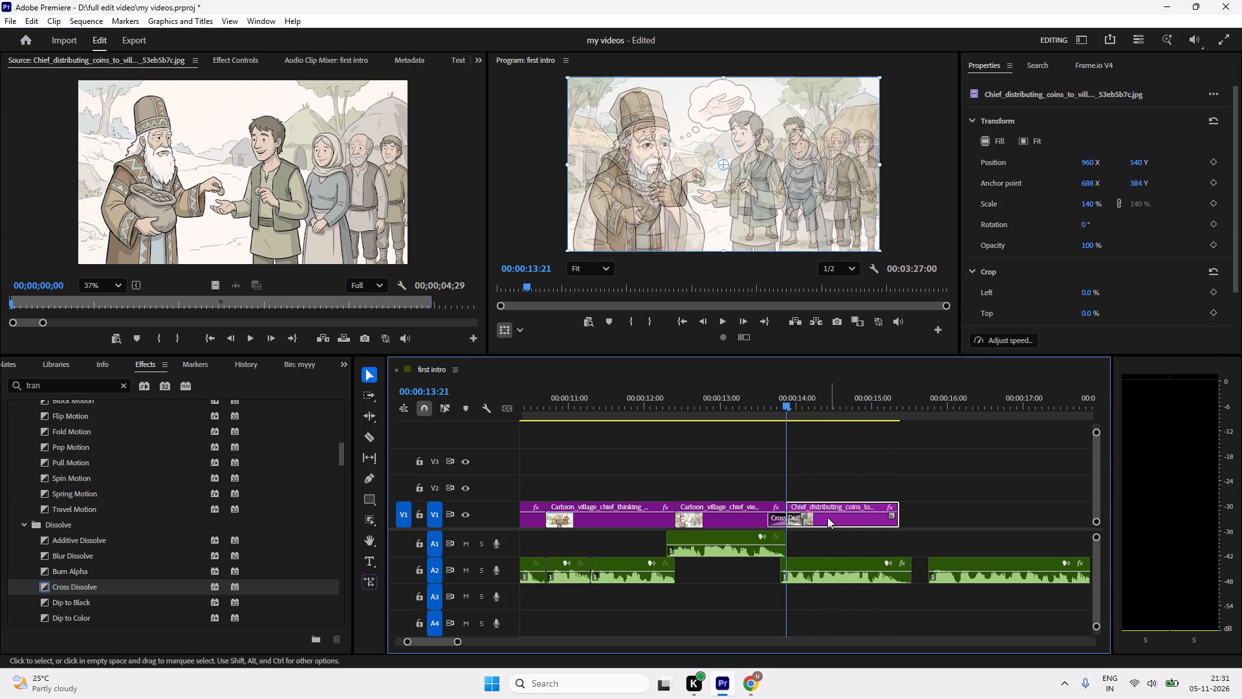
pyautogui.click(245, 58)
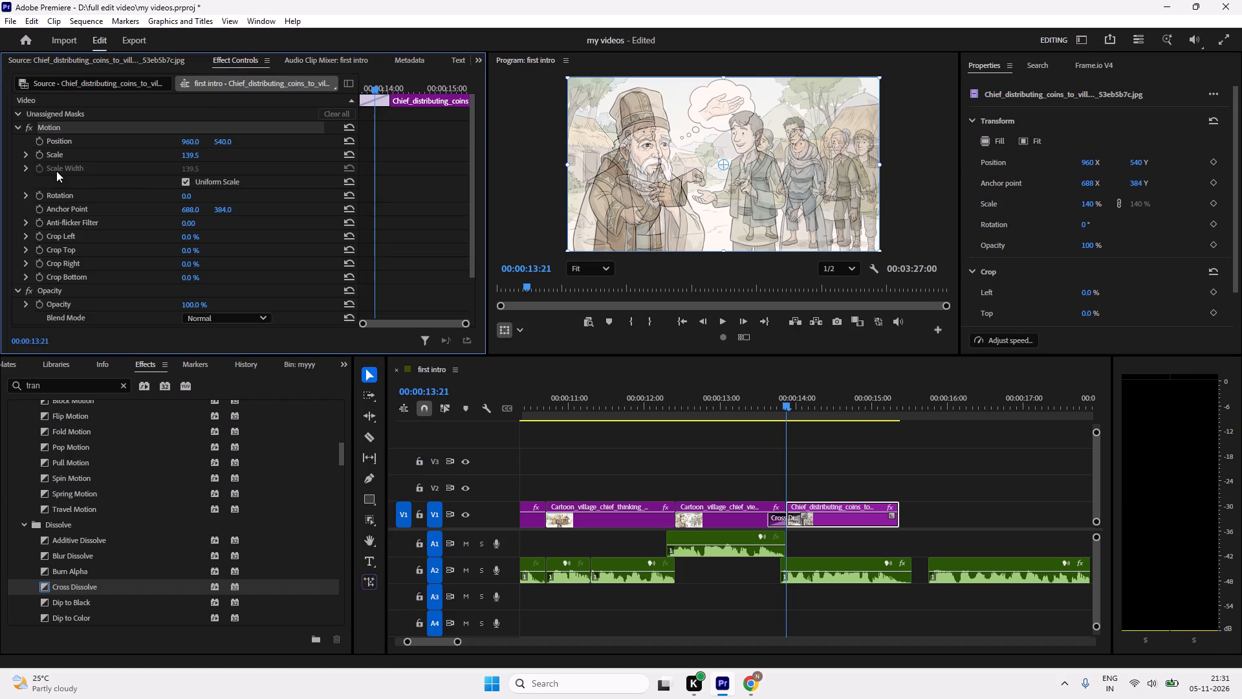
pyautogui.click(41, 153)
pyautogui.moveTo(375, 155); pyautogui.dragTo(360, 162)
pyautogui.moveTo(360, 162); pyautogui.dragTo(343, 166)
pyautogui.moveTo(380, 89); pyautogui.dragTo(540, 119)
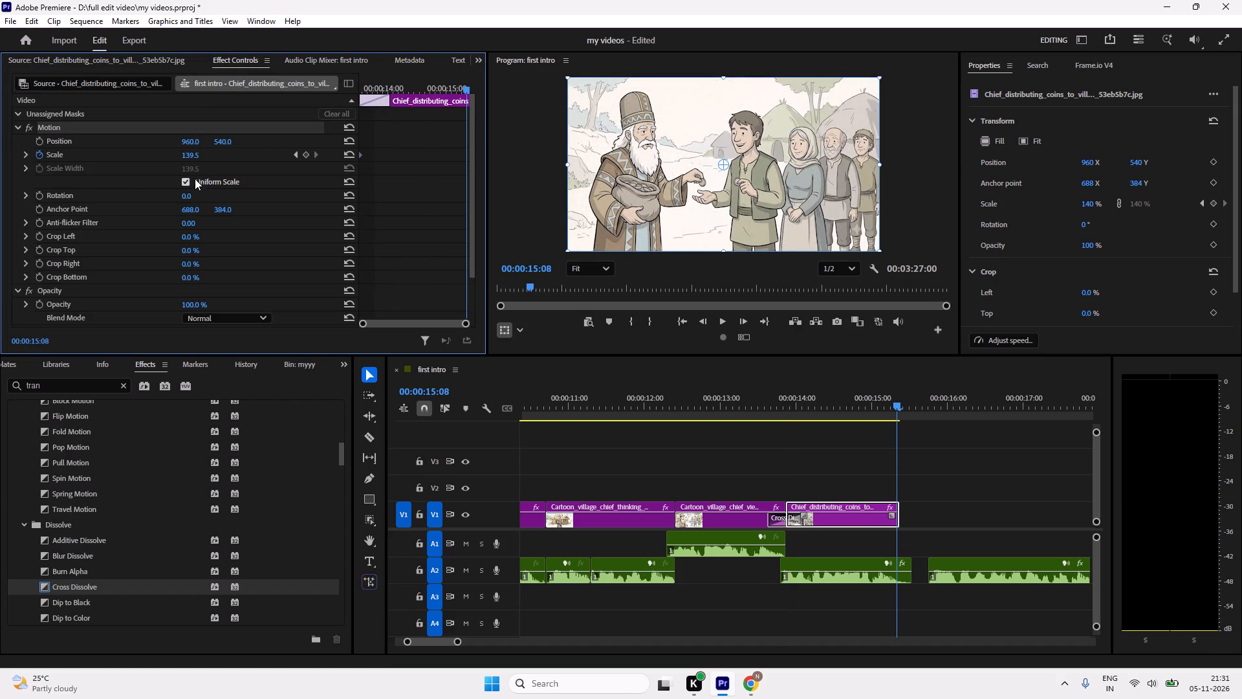
pyautogui.moveTo(193, 157); pyautogui.dragTo(201, 159)
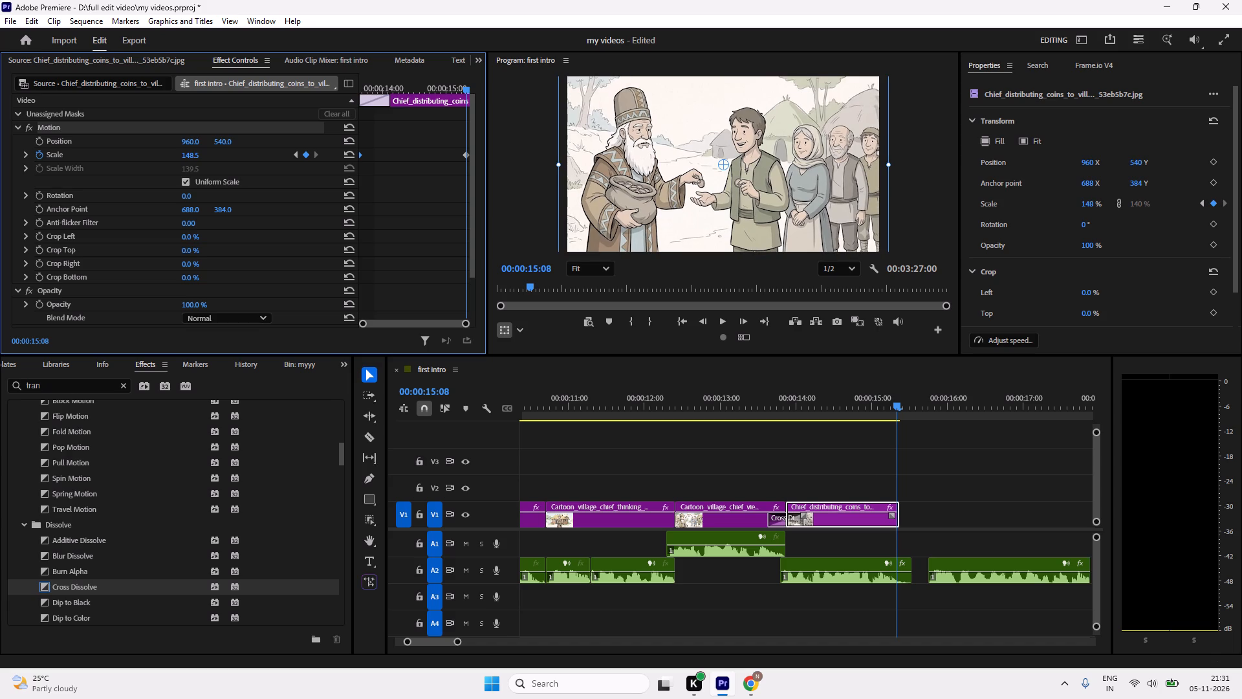
pyautogui.moveTo(201, 159); pyautogui.dragTo(202, 159)
# Play back the dissolve and zoom on the Chief_distributing_coins clip repeatedly, checking them against the narration.
pyautogui.moveTo(875, 412); pyautogui.dragTo(632, 425)
pyautogui.press('space')
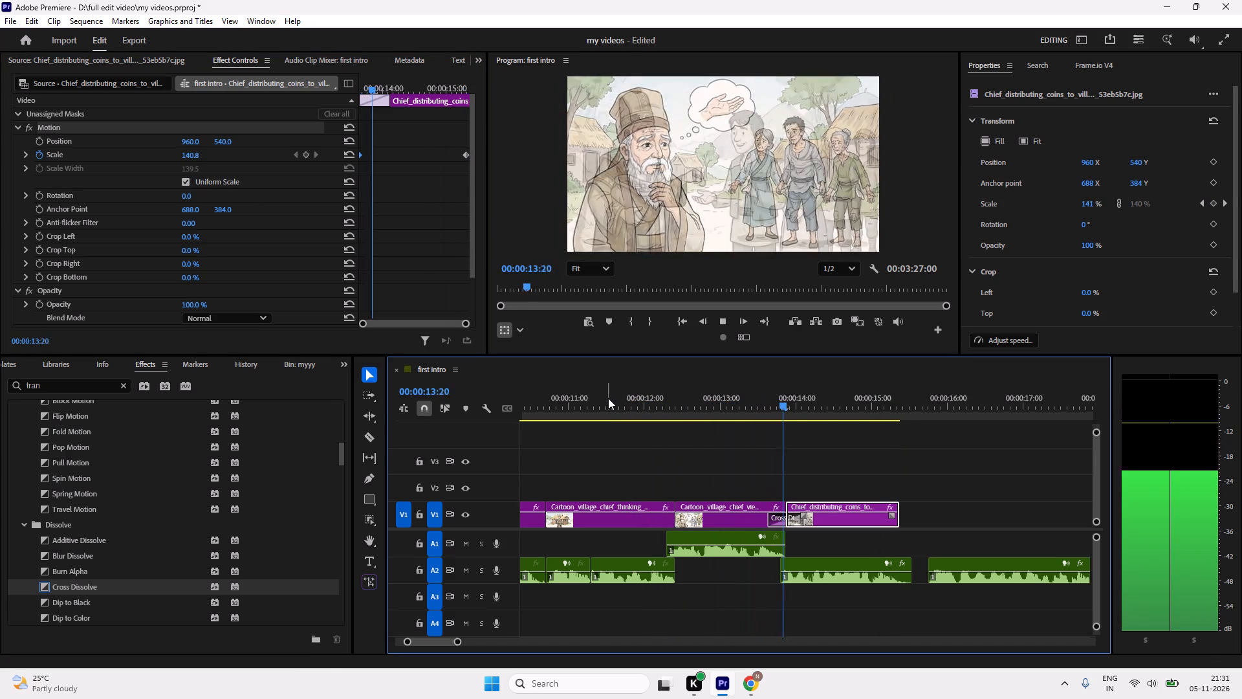
pyautogui.press('space')
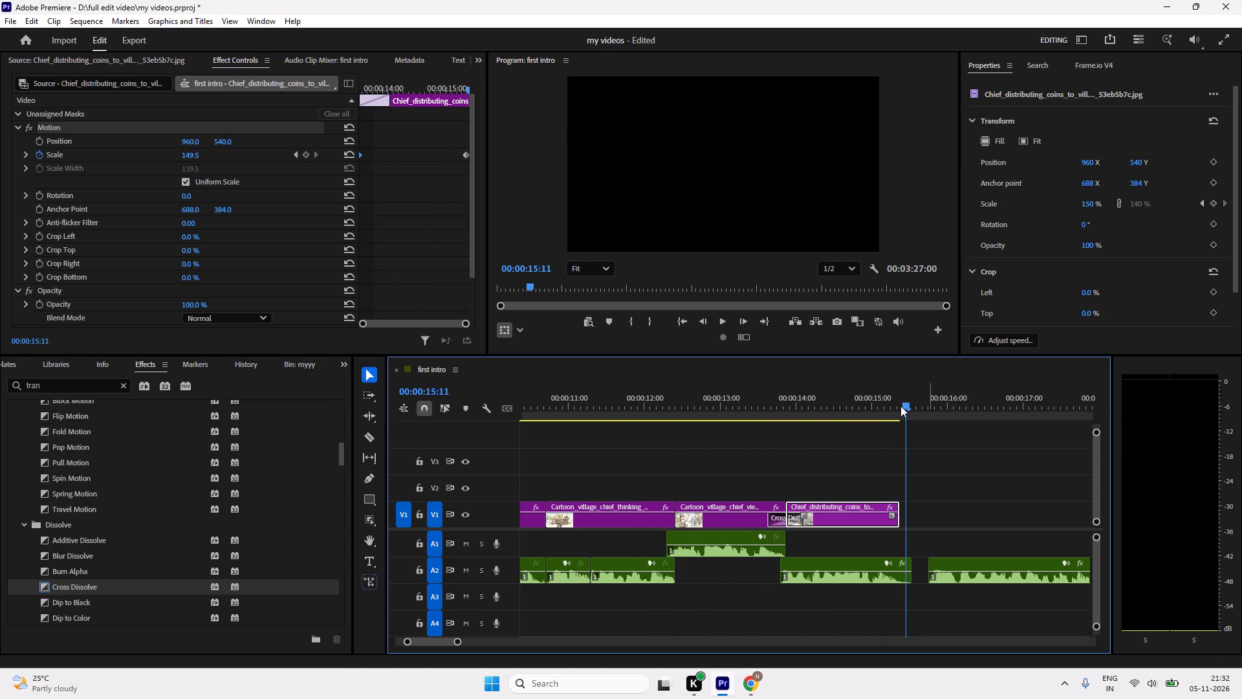
pyautogui.moveTo(893, 406); pyautogui.dragTo(684, 438)
pyautogui.press('space')
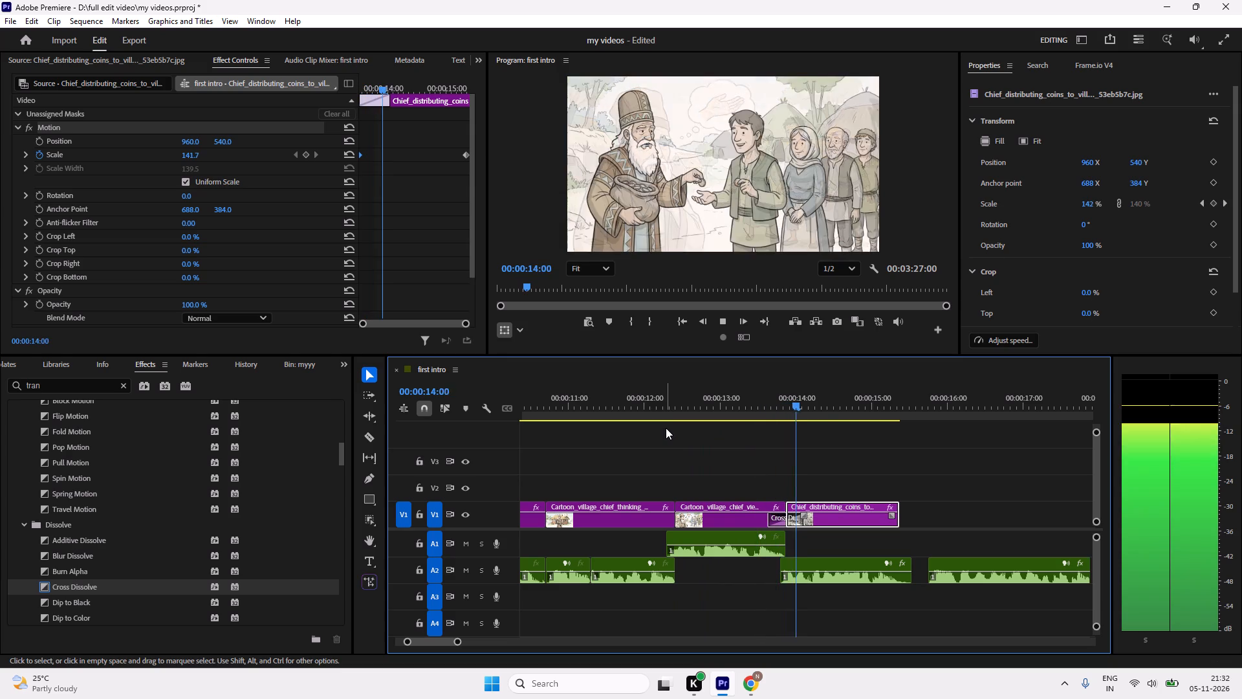
pyautogui.press('space')
pyautogui.moveTo(850, 421); pyautogui.dragTo(807, 430)
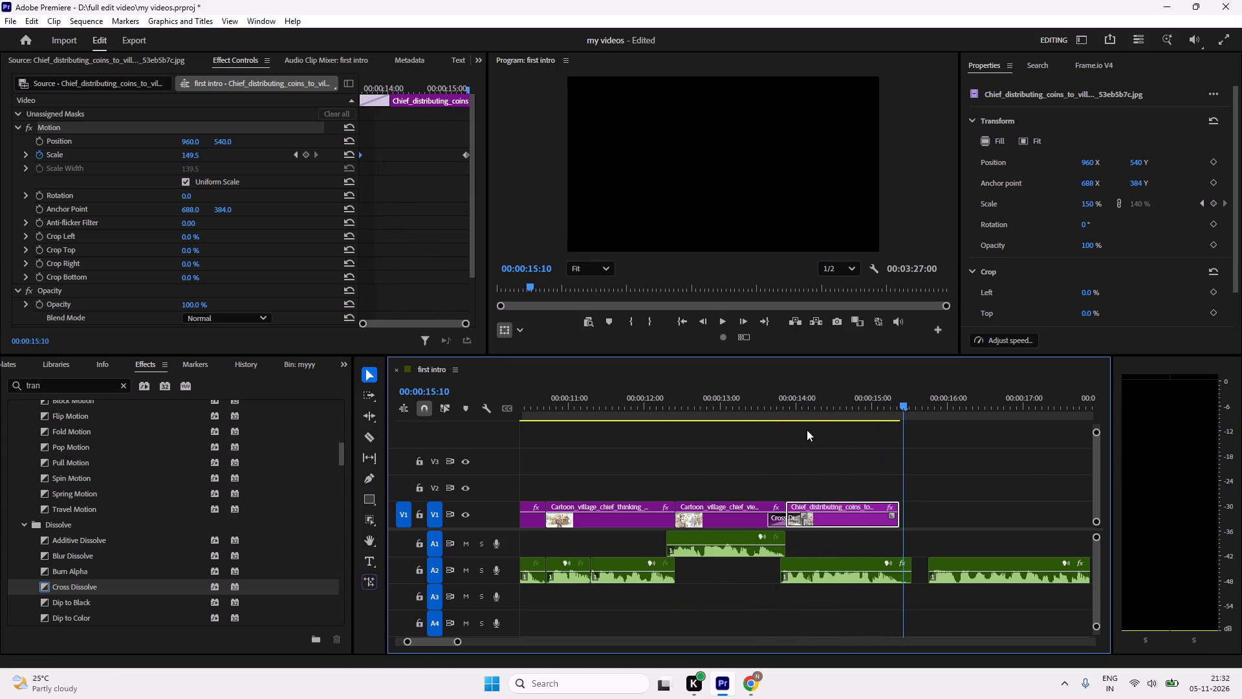
pyautogui.moveTo(807, 430); pyautogui.dragTo(722, 438)
pyautogui.moveTo(948, 411); pyautogui.dragTo(639, 426)
pyautogui.press('space')
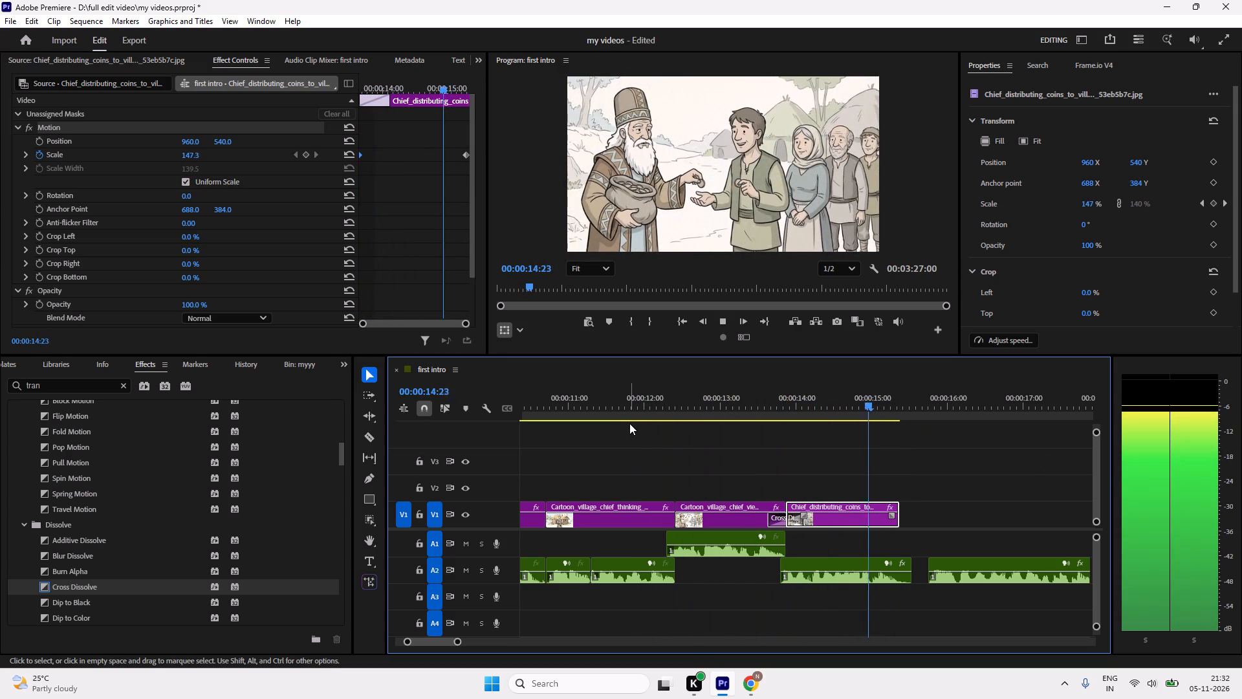
pyautogui.press('space')
pyautogui.press('space')
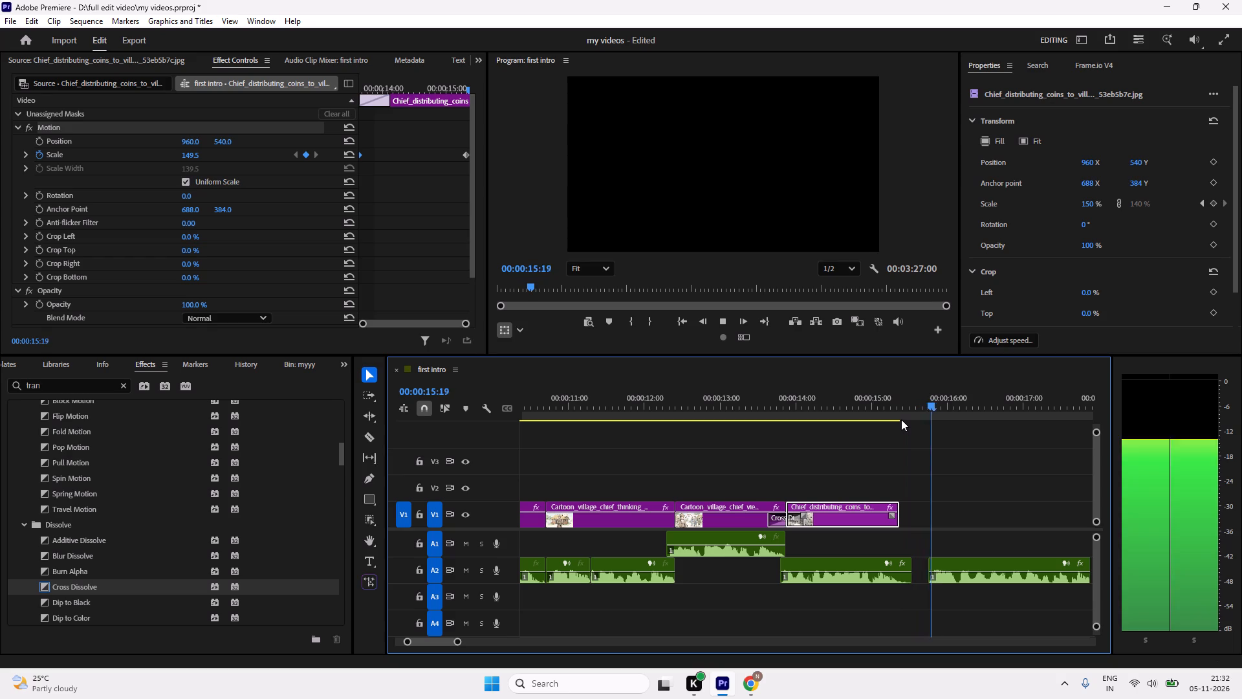
pyautogui.press('space')
pyautogui.moveTo(1003, 424); pyautogui.dragTo(750, 510)
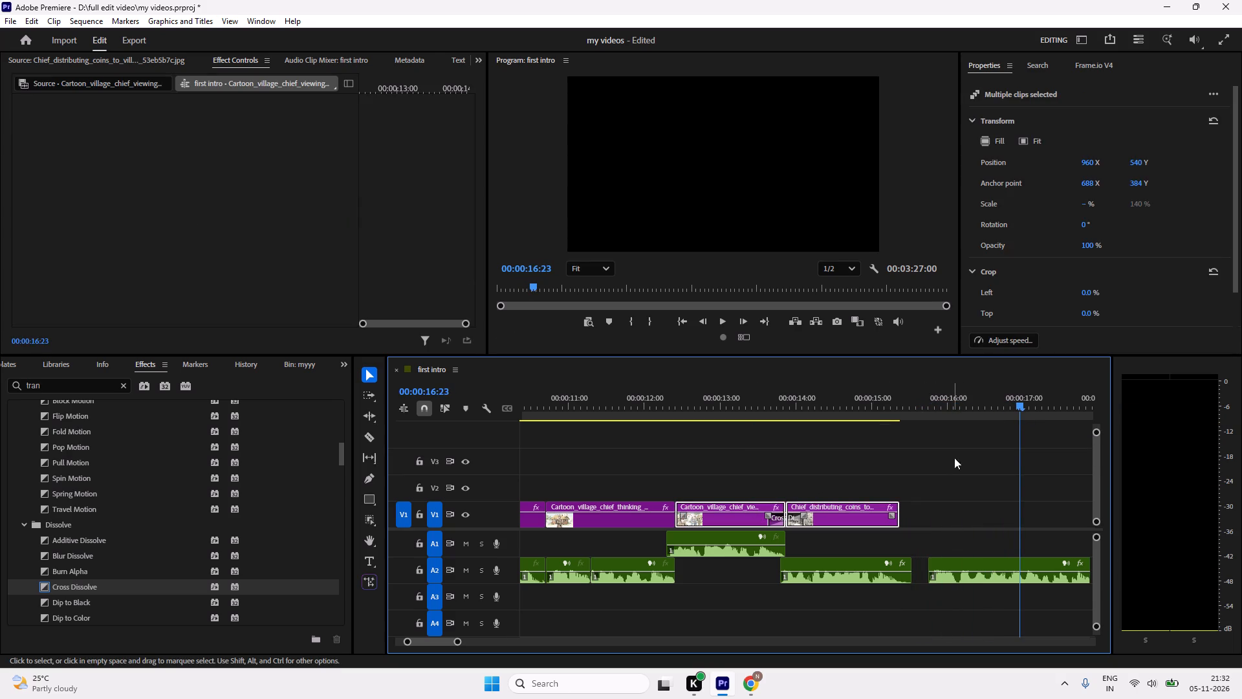
pyautogui.click(889, 472)
pyautogui.moveTo(1007, 407); pyautogui.dragTo(820, 436)
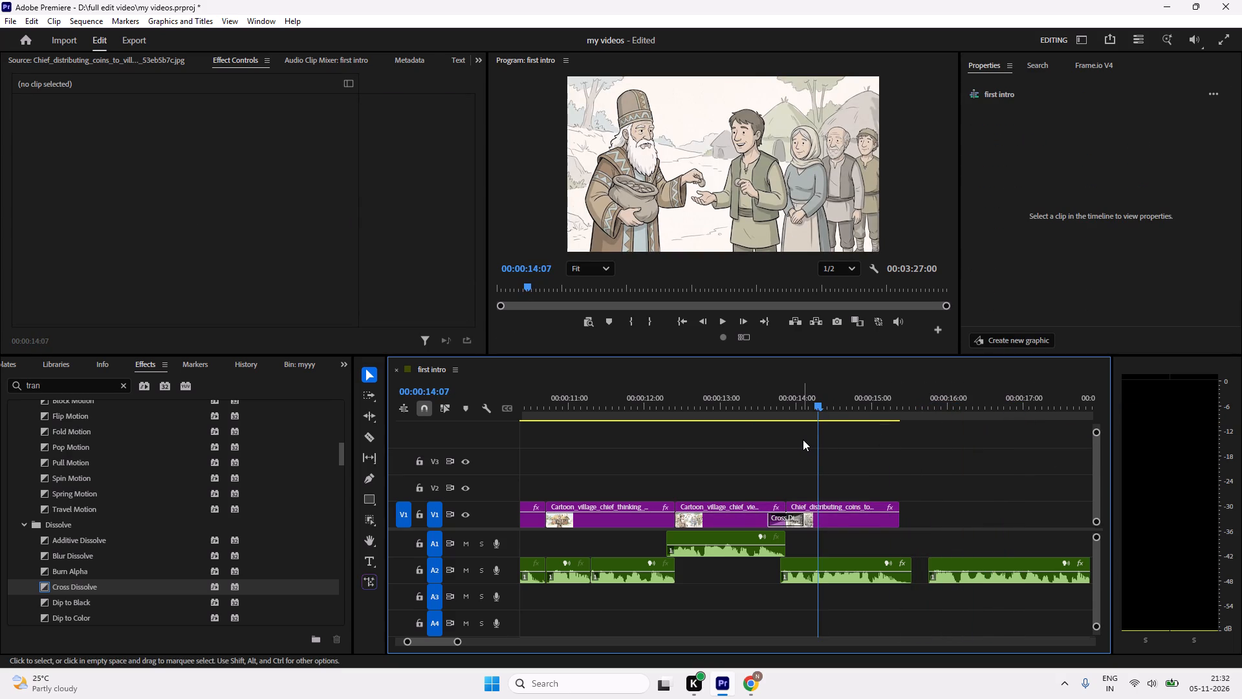
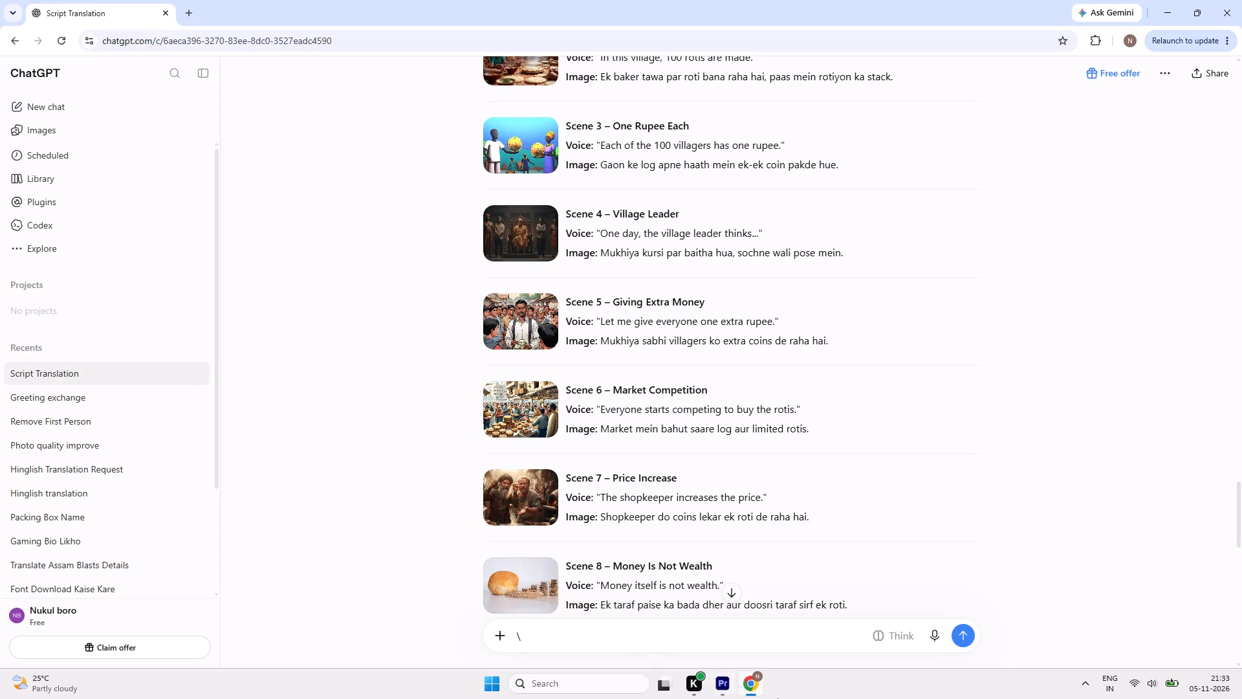
# Switch back to Premiere and move the next narration clip from A2 to A1, starting at 00:00:15:09 where the Chief_distributing_coins clip ends.
pyautogui.click(731, 682)
pyautogui.moveTo(814, 408); pyautogui.dragTo(741, 439)
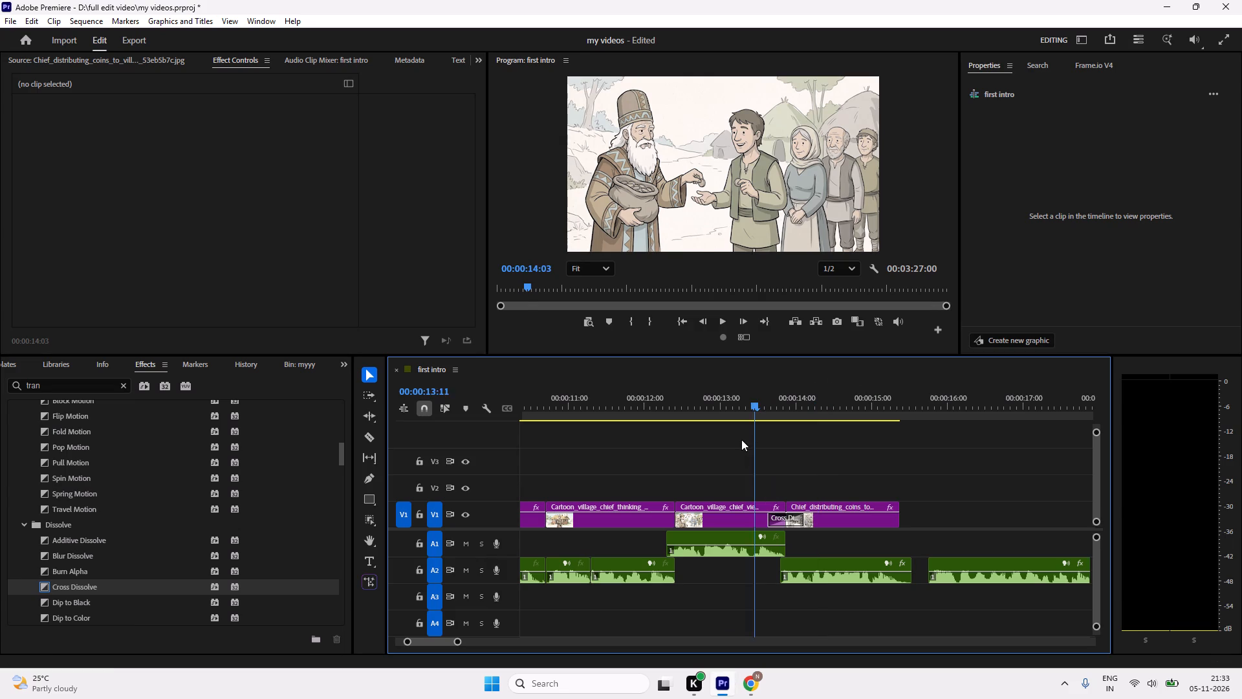
pyautogui.moveTo(741, 439); pyautogui.dragTo(739, 441)
pyautogui.press('space')
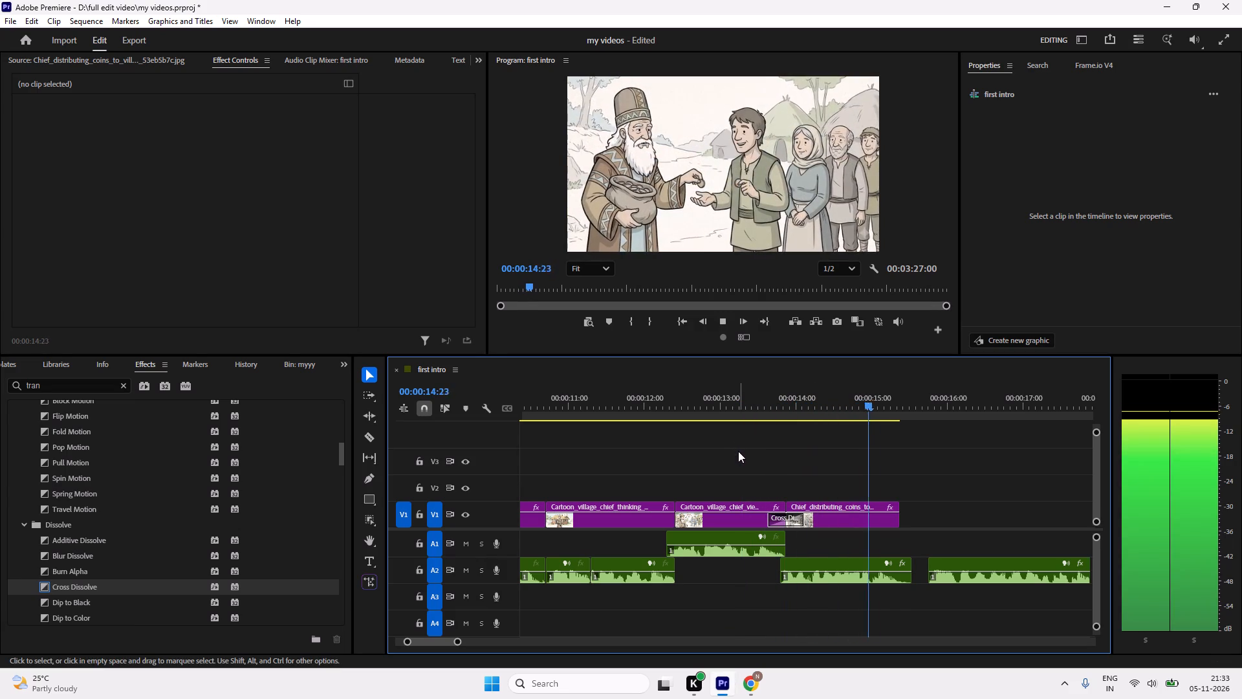
pyautogui.scroll(-2, 978, 547)
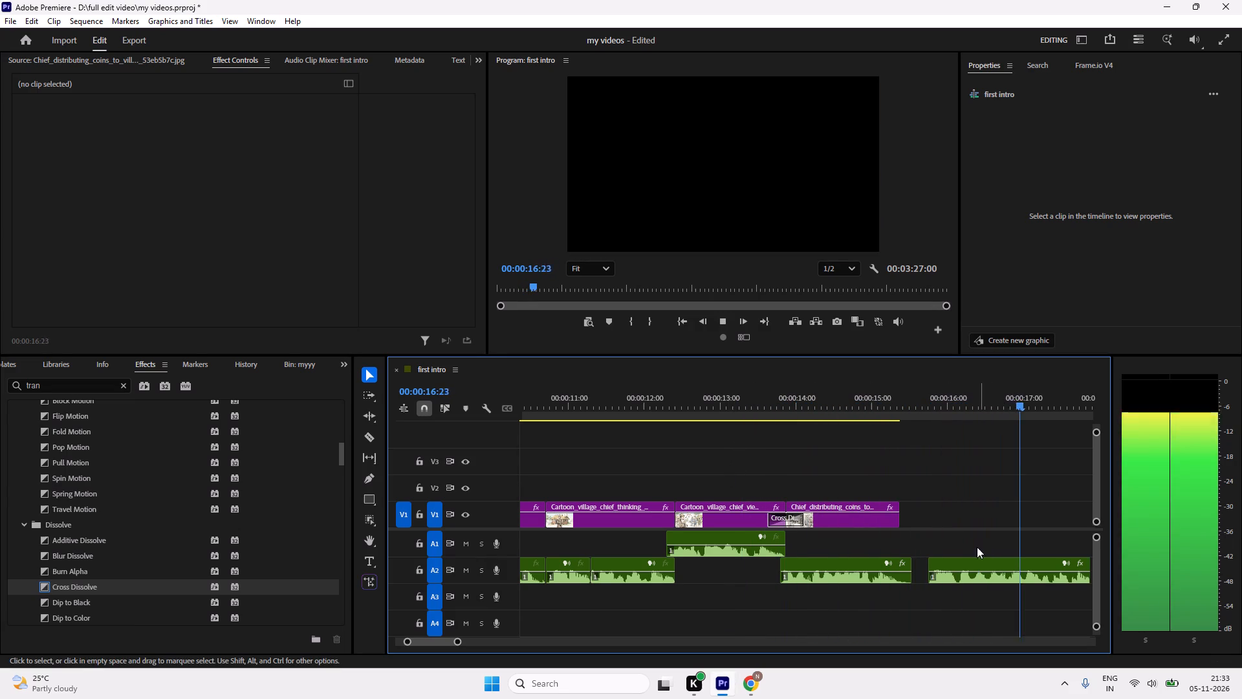
pyautogui.scroll(-2, 977, 547)
pyautogui.scroll(-4, 877, 527)
pyautogui.press('space')
pyautogui.moveTo(951, 406); pyautogui.dragTo(817, 458)
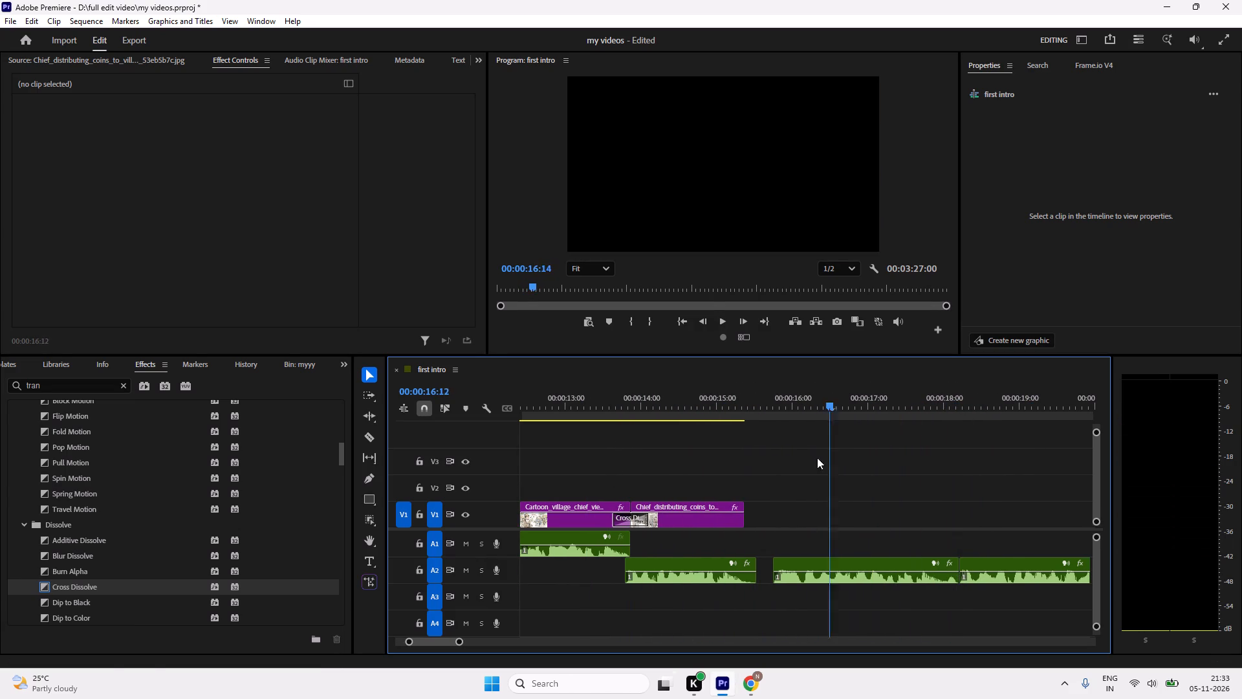
pyautogui.moveTo(817, 458); pyautogui.dragTo(779, 472)
pyautogui.moveTo(840, 567); pyautogui.dragTo(805, 549)
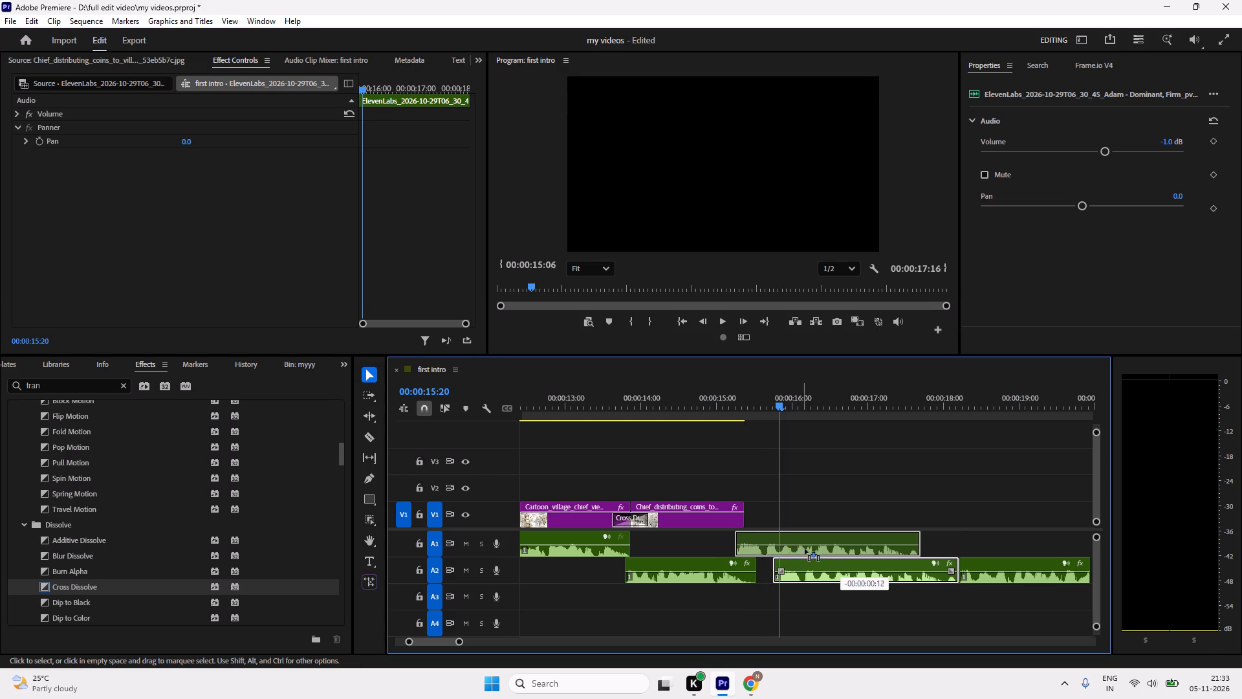
pyautogui.moveTo(805, 549); pyautogui.dragTo(805, 544)
pyautogui.click(843, 496)
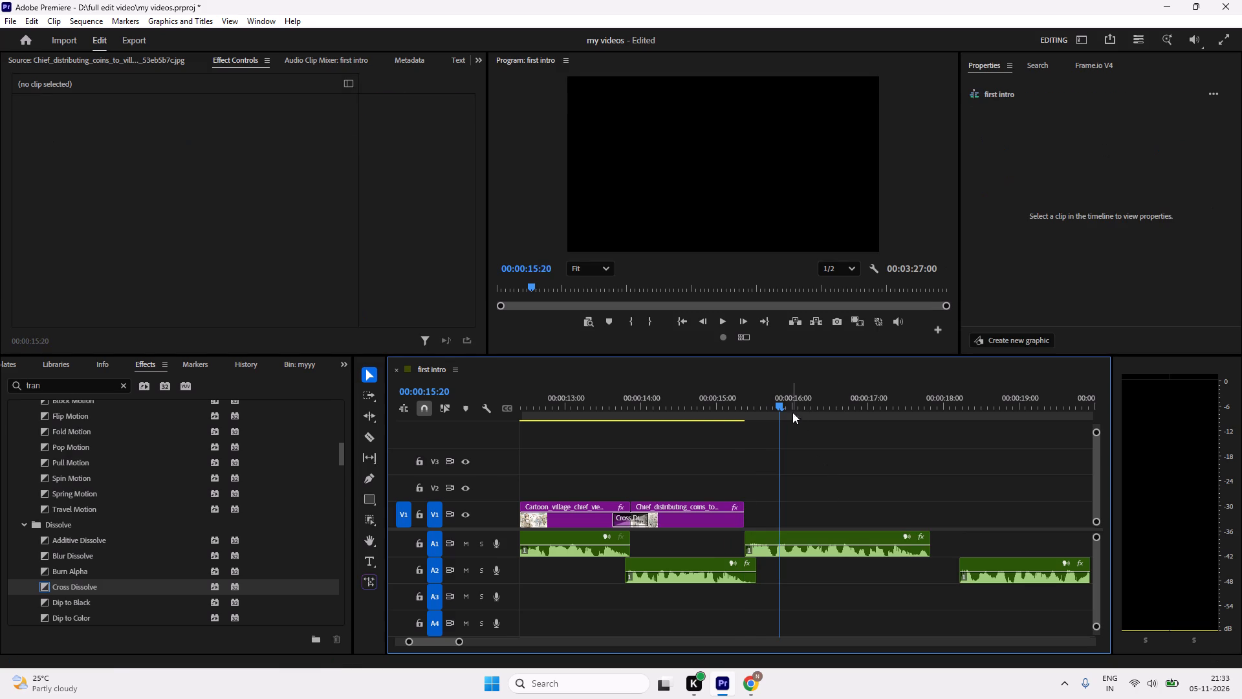
# Shift the moved A1 narration clip slightly earlier to start at about 00:00:15:07, tightening the gap after the preceding line.
pyautogui.moveTo(790, 412); pyautogui.dragTo(683, 432)
pyautogui.press('space')
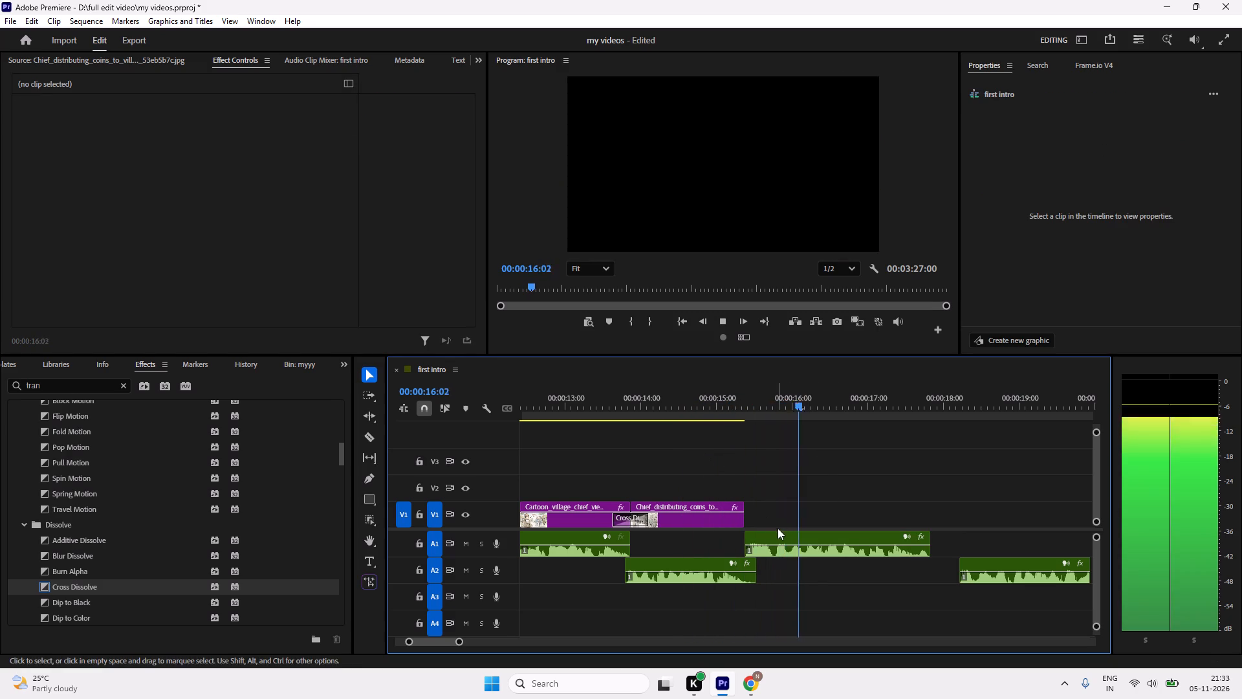
pyautogui.moveTo(778, 534); pyautogui.dragTo(772, 538)
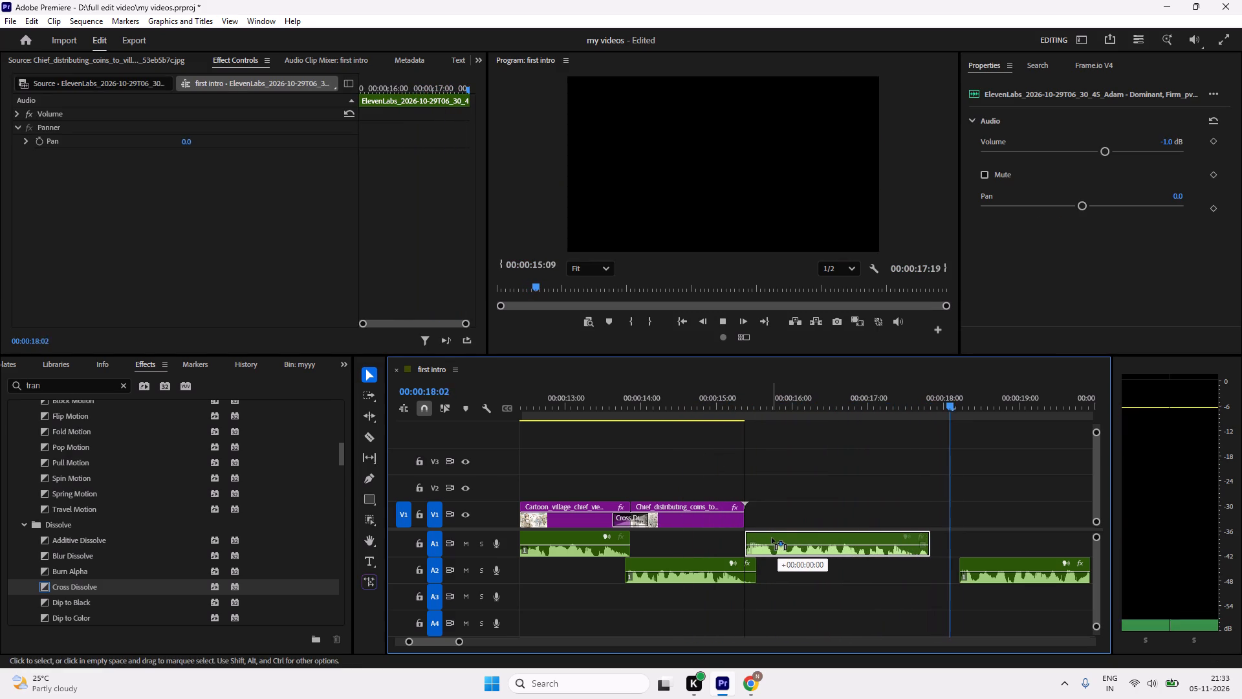
pyautogui.moveTo(772, 538); pyautogui.dragTo(770, 539)
pyautogui.press('space')
pyautogui.scroll(-5, 812, 501)
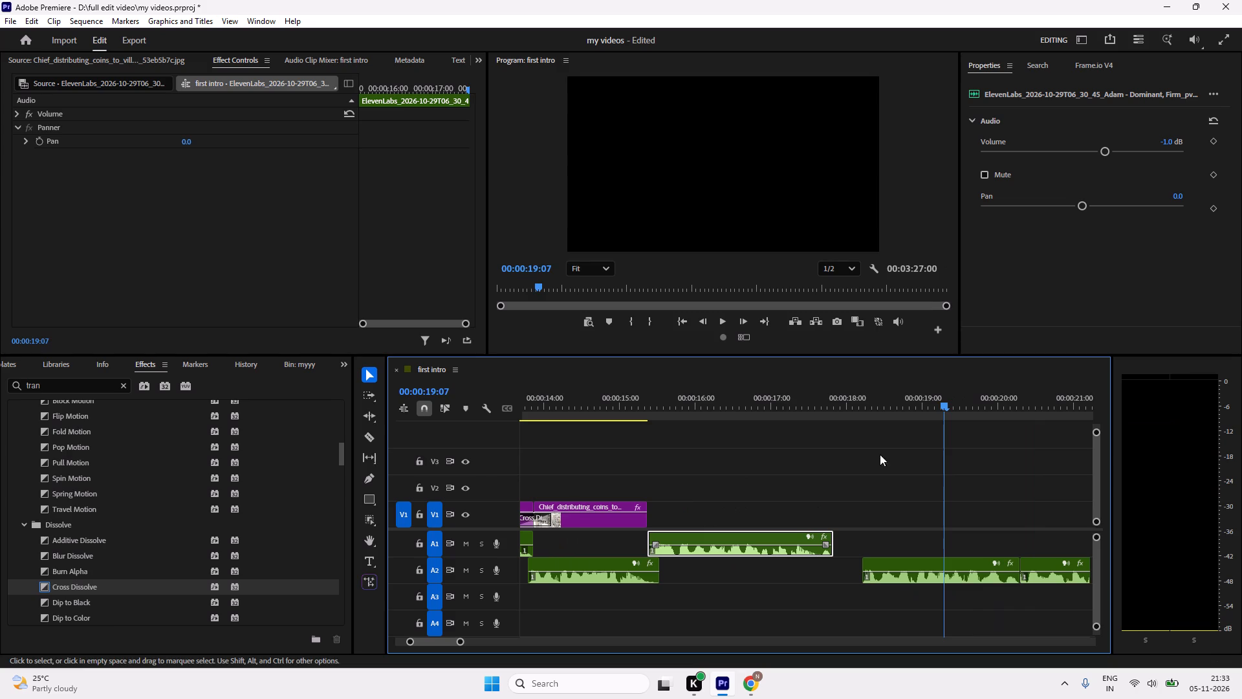
pyautogui.moveTo(1014, 395); pyautogui.dragTo(720, 453)
pyautogui.moveTo(670, 535); pyautogui.dragTo(662, 540)
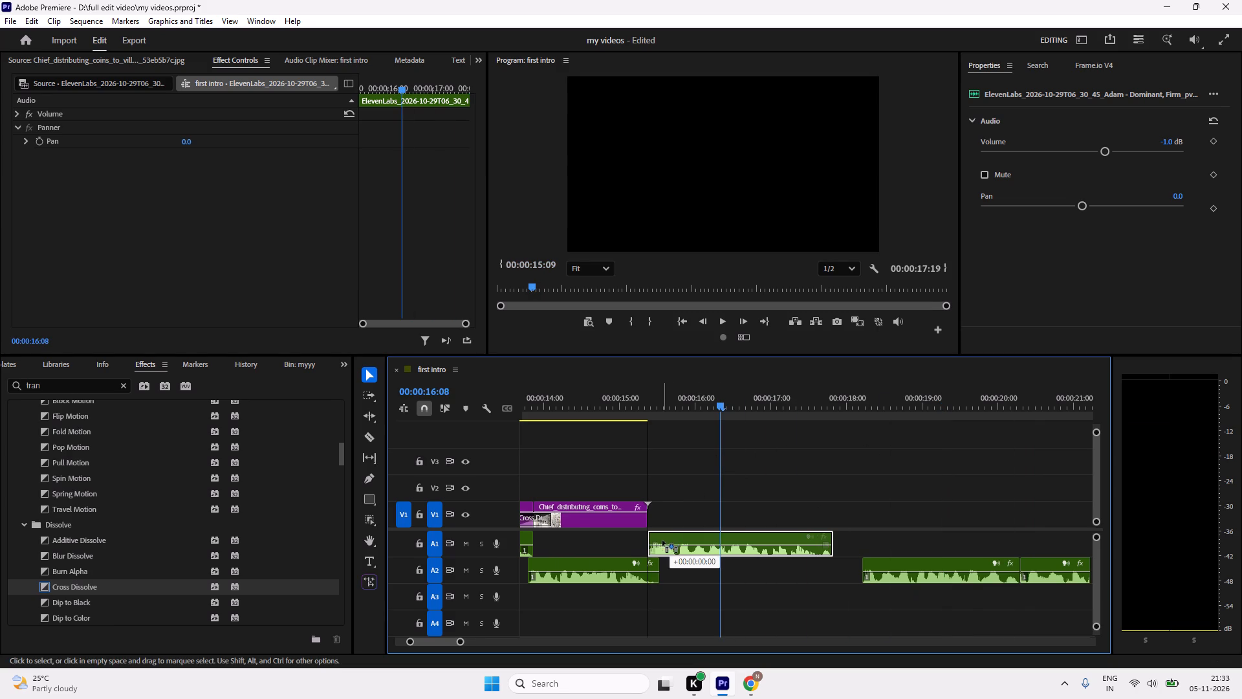
pyautogui.moveTo(662, 540); pyautogui.dragTo(660, 550)
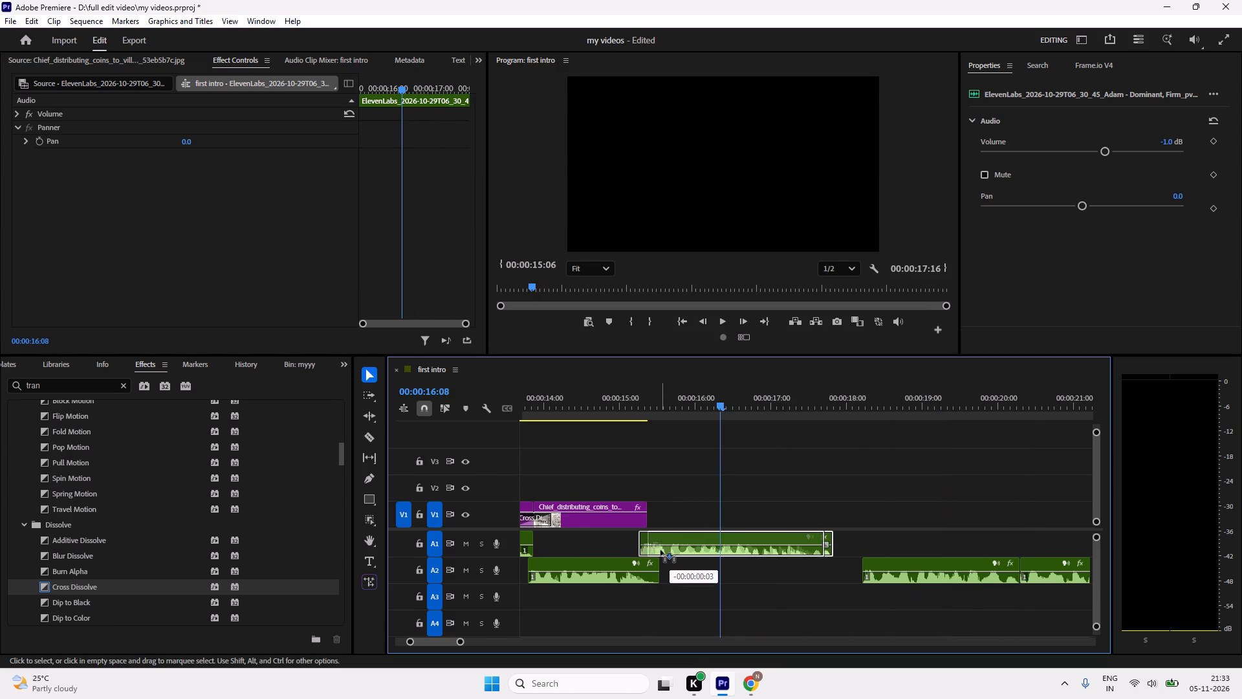
pyautogui.moveTo(660, 550); pyautogui.dragTo(662, 554)
# Play back the Chief_distributing_coins clip and the repositioned A1 narration repeatedly, checking the pacing between the two voice lines.
pyautogui.moveTo(465, 642); pyautogui.dragTo(461, 648)
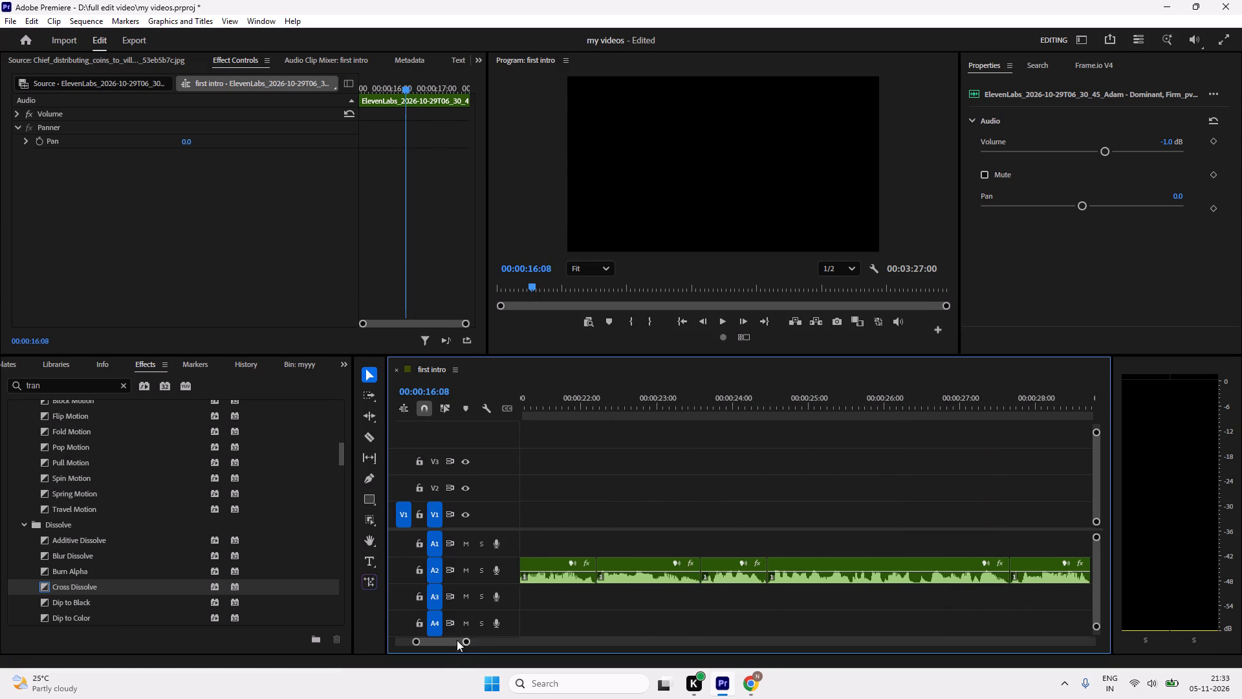
pyautogui.moveTo(441, 643); pyautogui.dragTo(398, 649)
pyautogui.moveTo(451, 639); pyautogui.dragTo(503, 641)
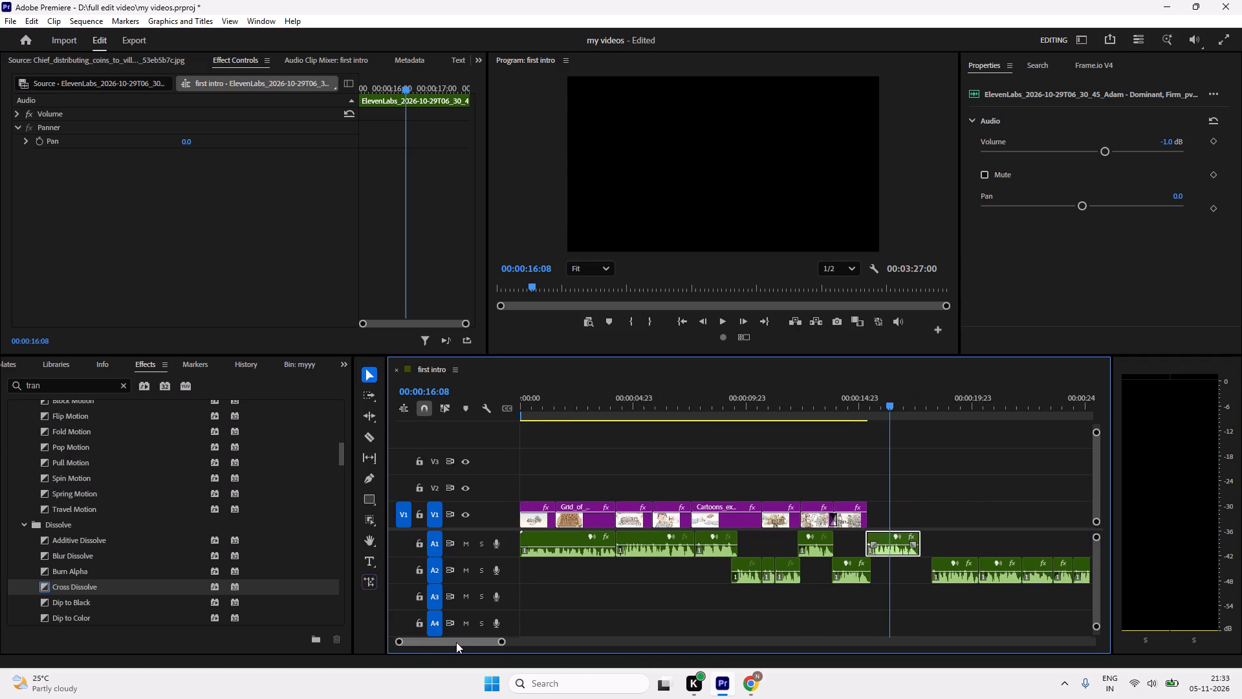
pyautogui.moveTo(470, 640); pyautogui.dragTo(483, 640)
pyautogui.moveTo(475, 641); pyautogui.dragTo(468, 641)
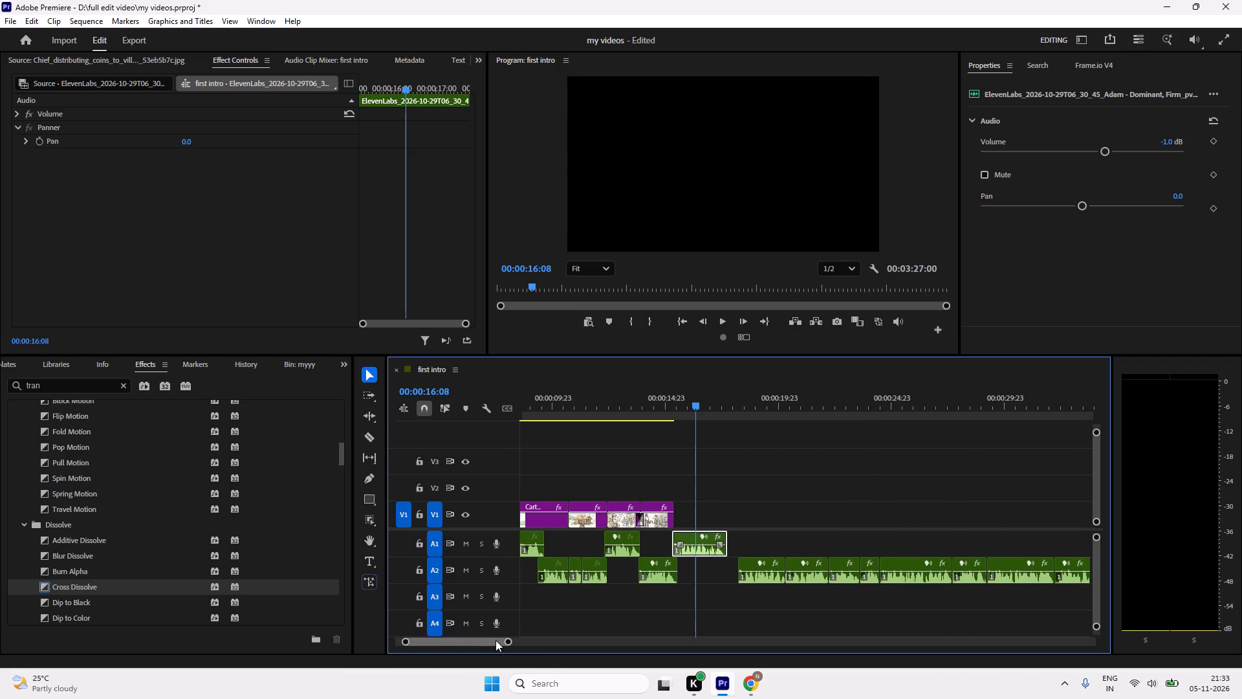
pyautogui.moveTo(507, 640); pyautogui.dragTo(431, 660)
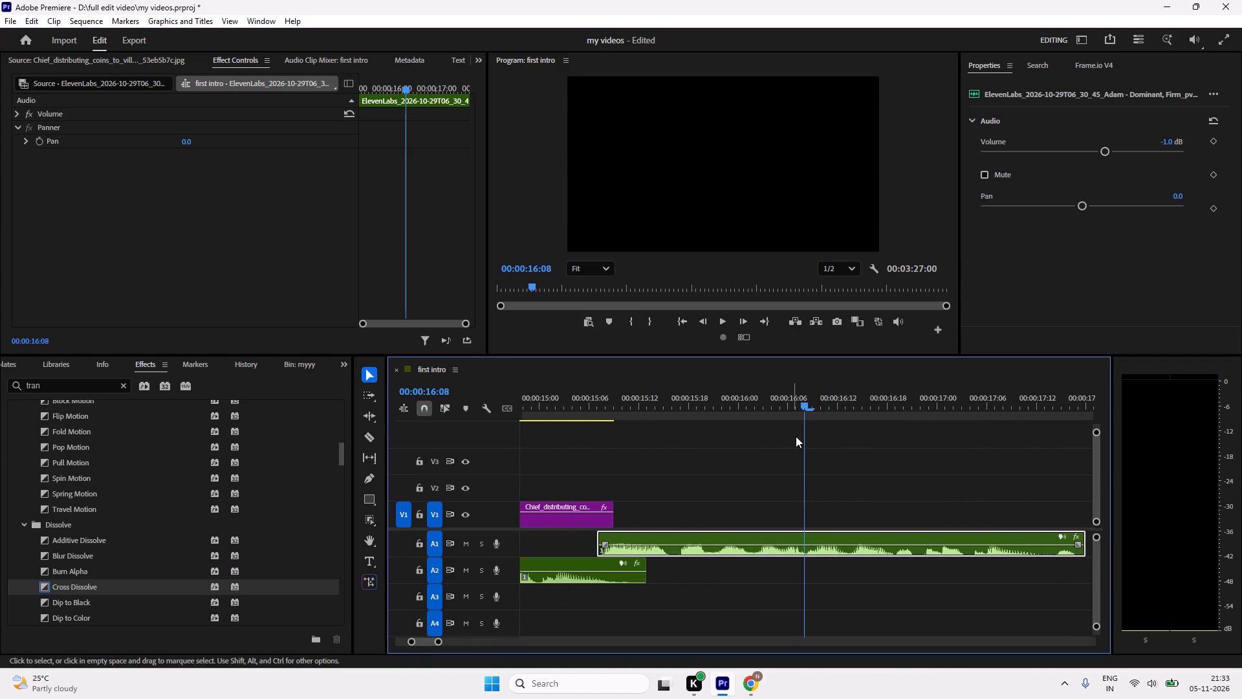
pyautogui.moveTo(803, 408); pyautogui.dragTo(459, 460)
pyautogui.press('space')
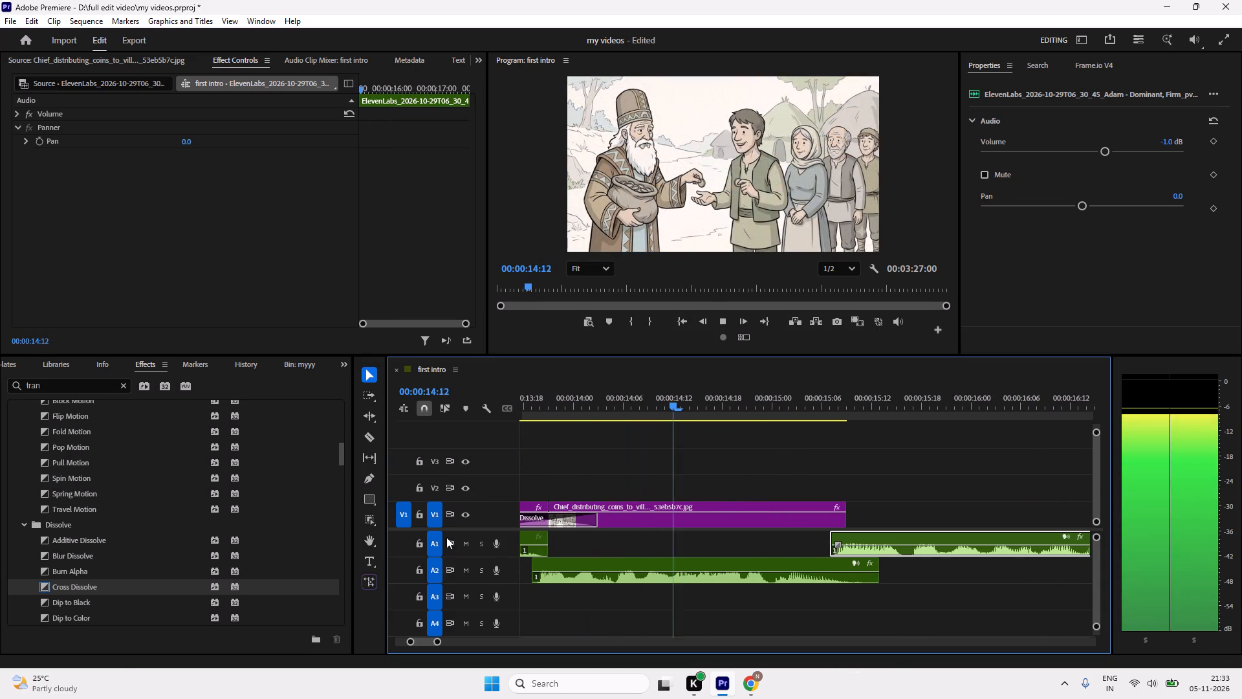
pyautogui.press('space')
pyautogui.moveTo(441, 639); pyautogui.dragTo(490, 650)
pyautogui.press('space')
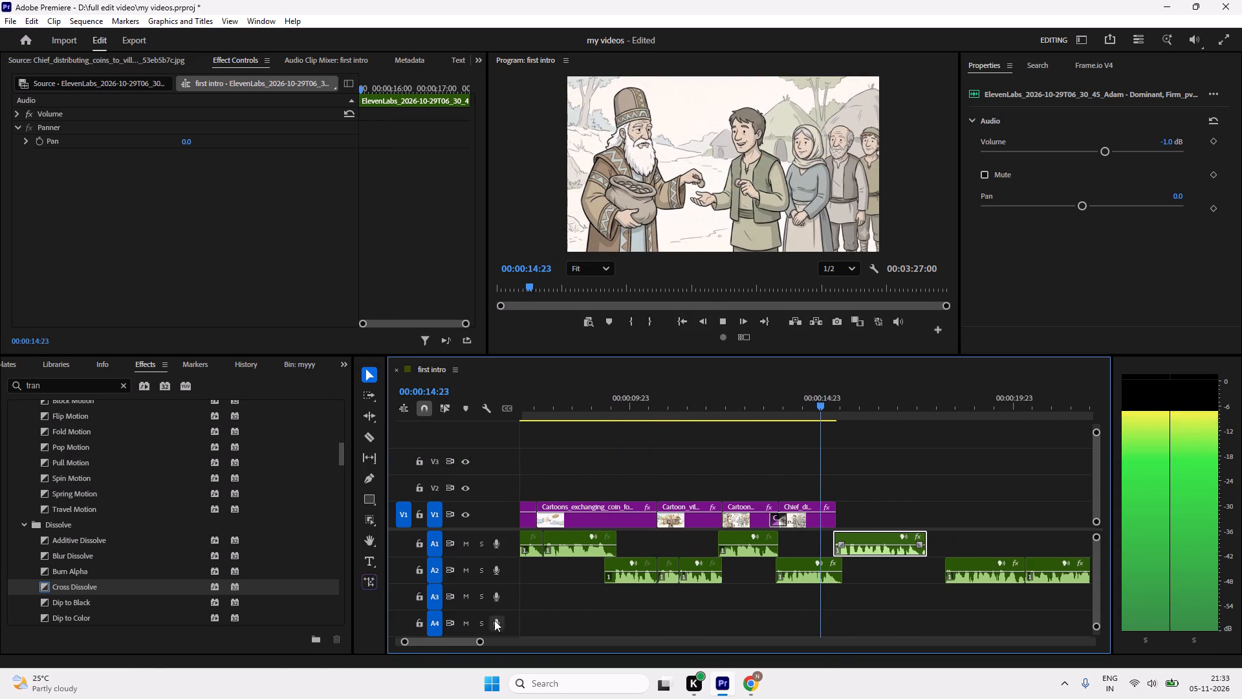
pyautogui.press('space')
pyautogui.moveTo(864, 414); pyautogui.dragTo(790, 423)
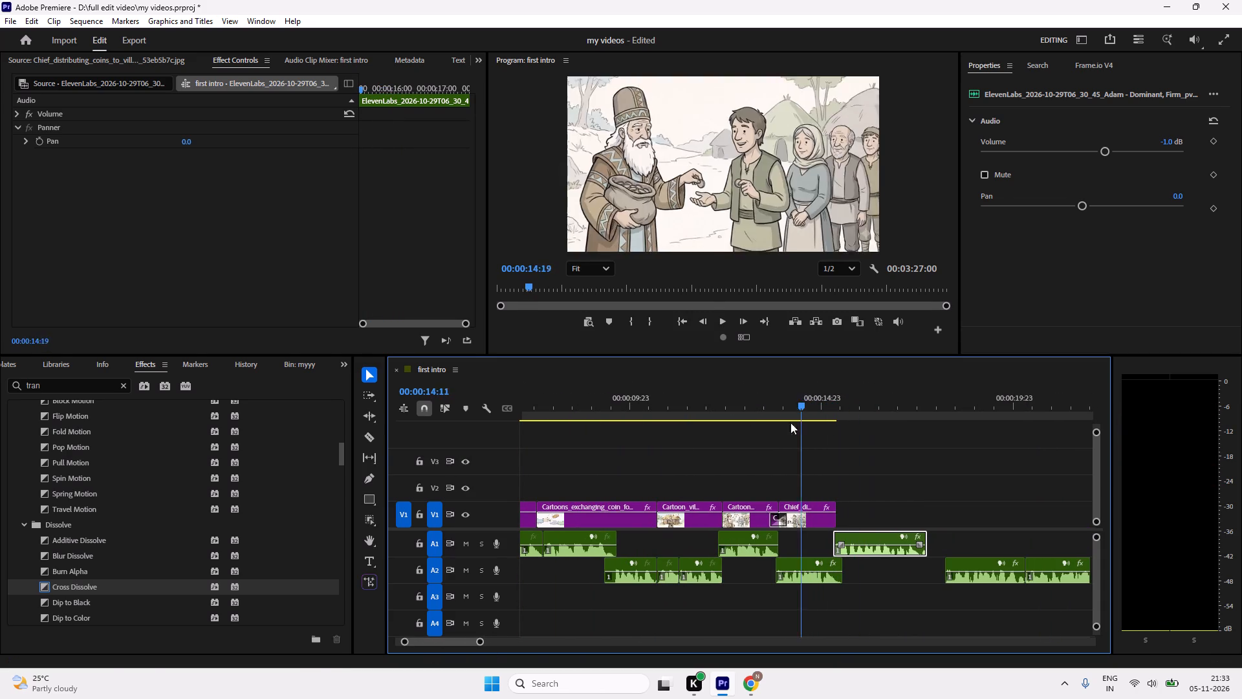
pyautogui.moveTo(790, 423); pyautogui.dragTo(787, 424)
pyautogui.press('space')
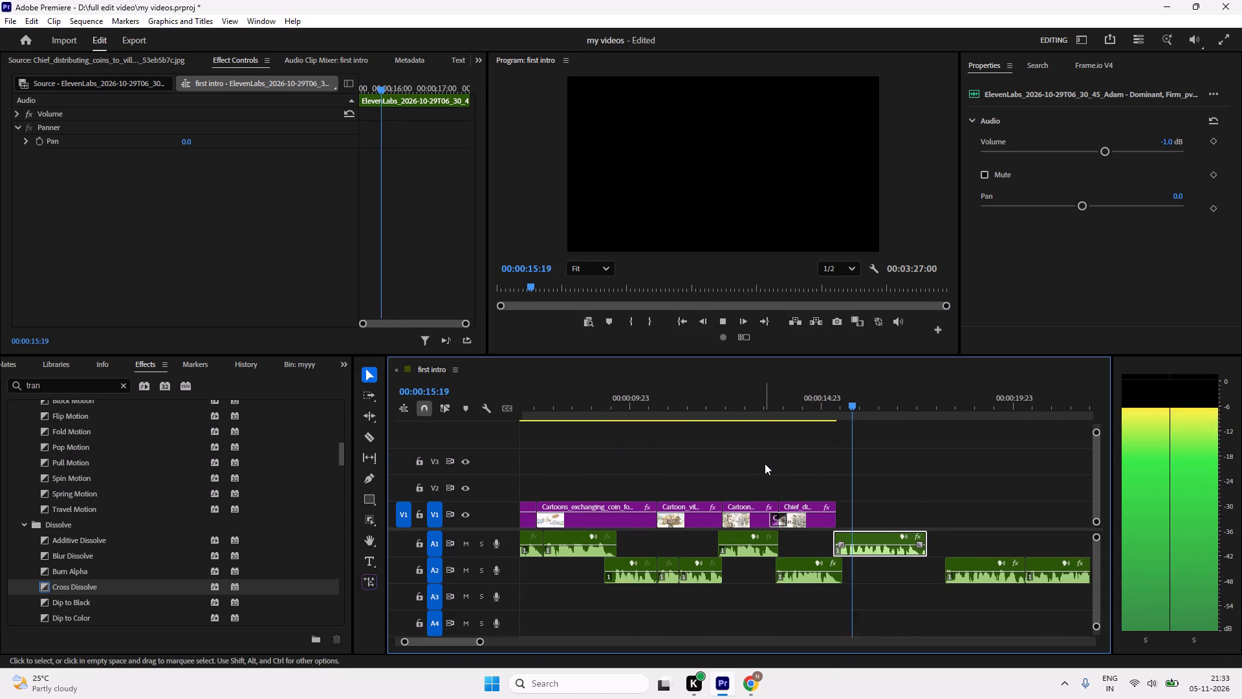
pyautogui.scroll(-3, 862, 497)
pyautogui.press('space')
pyautogui.moveTo(863, 406); pyautogui.dragTo(688, 420)
pyautogui.press('space')
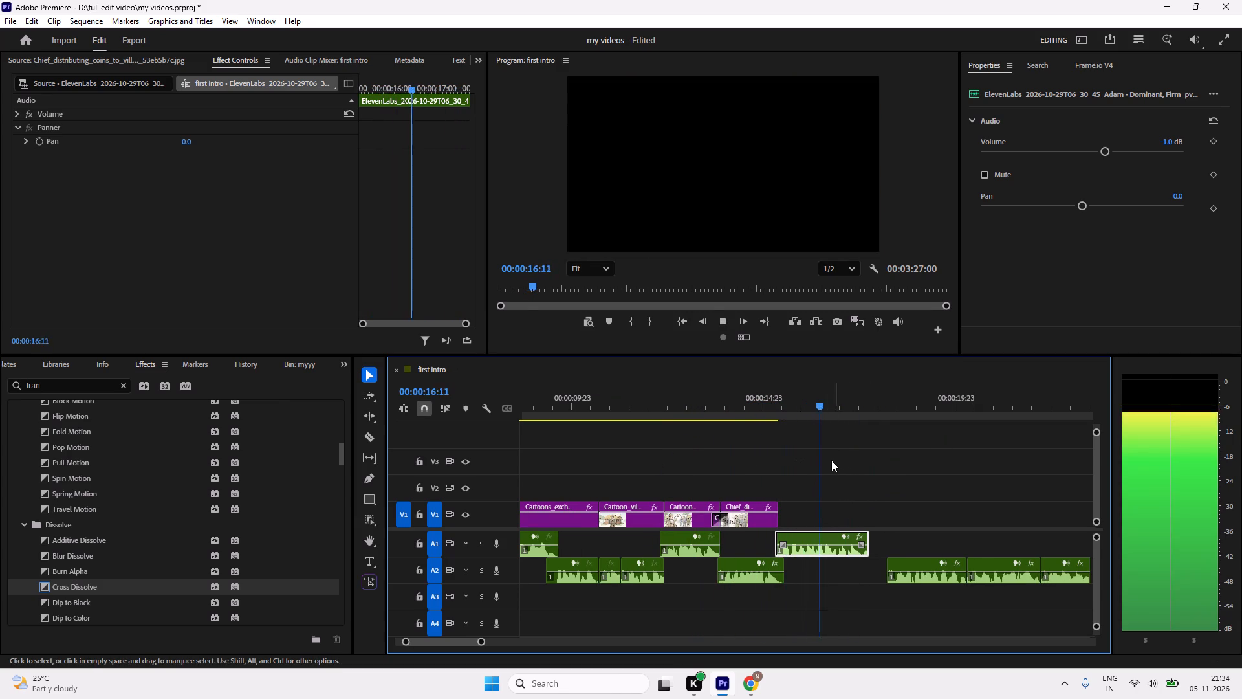
pyautogui.press('space')
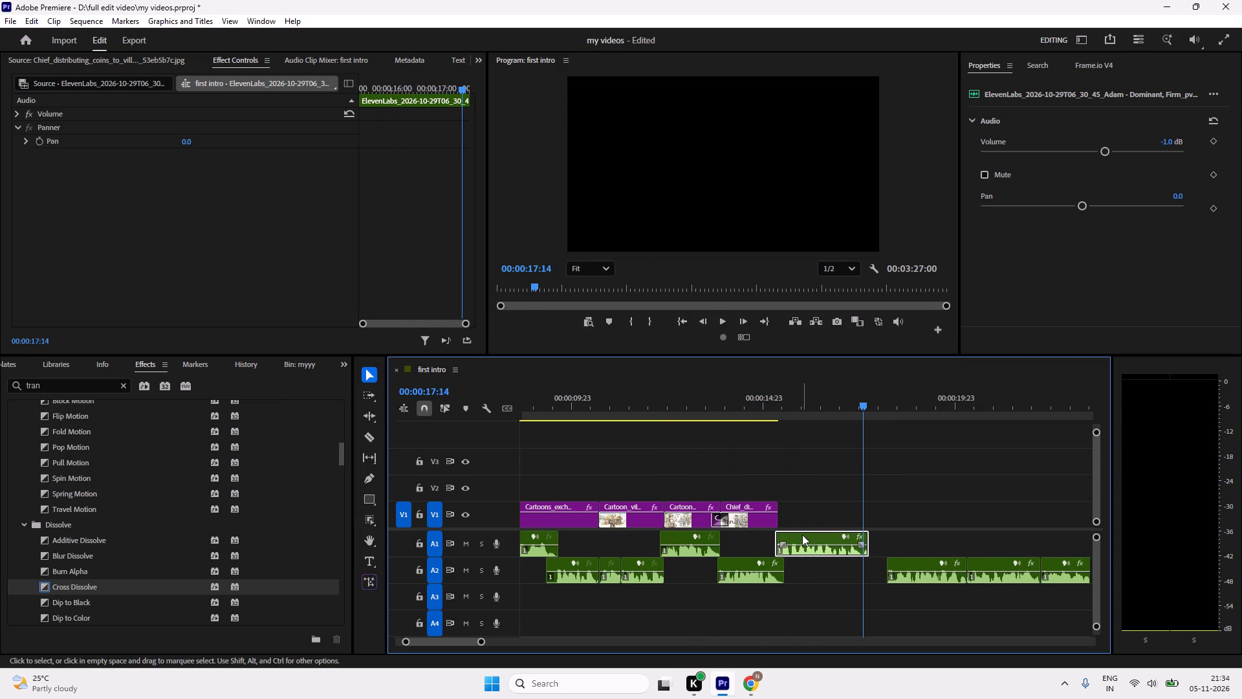
pyautogui.moveTo(865, 408); pyautogui.dragTo(660, 443)
pyautogui.press('space')
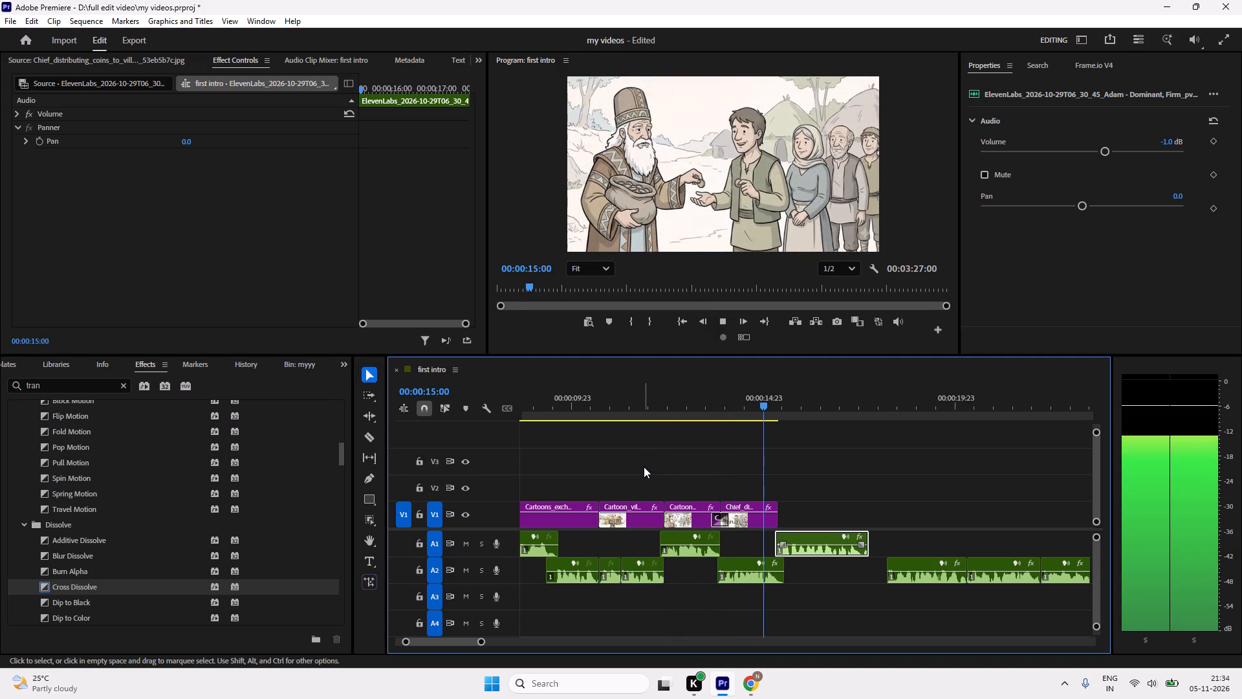
pyautogui.press('space')
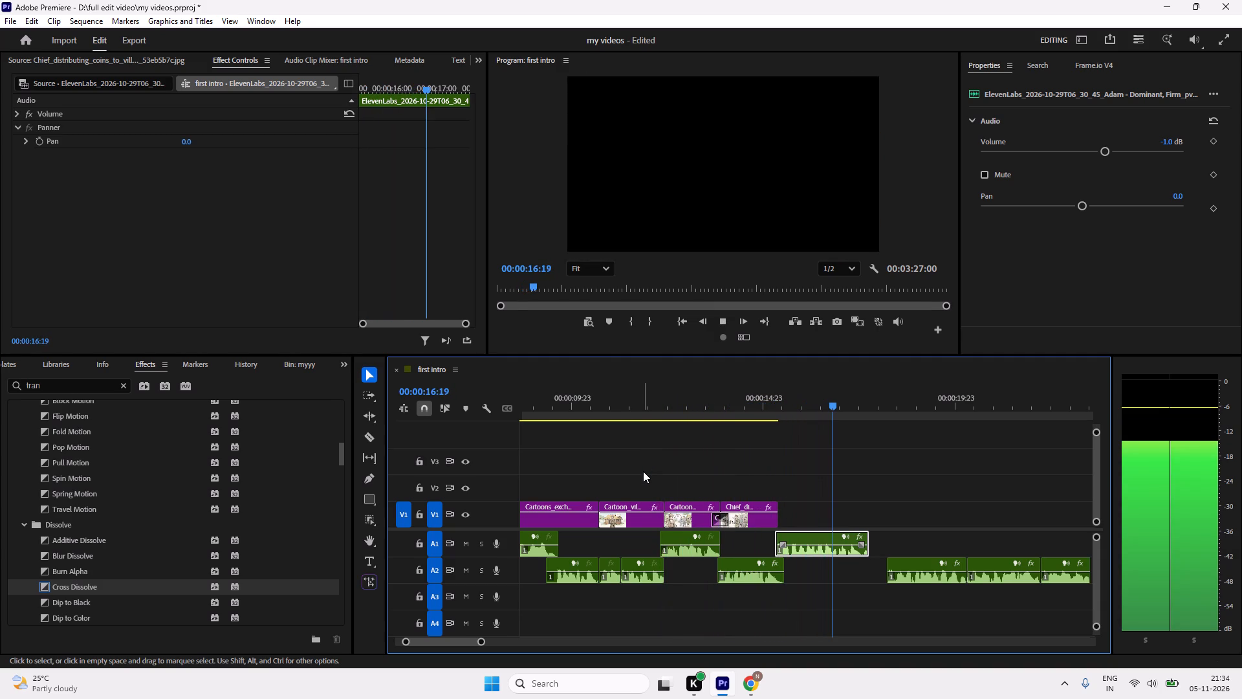
# Bring up the myyy bin and look through its cartoon images for one matching the next narration line.
pyautogui.click(25, 368)
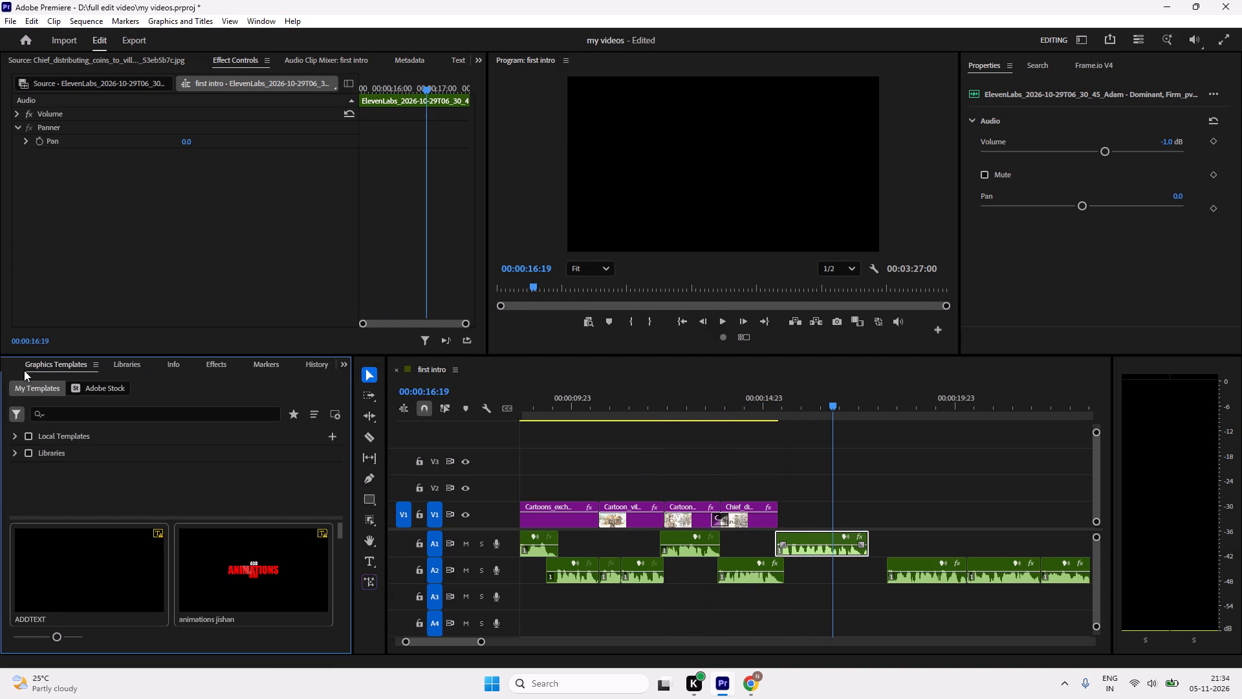
pyautogui.click(17, 364)
pyautogui.click(16, 364)
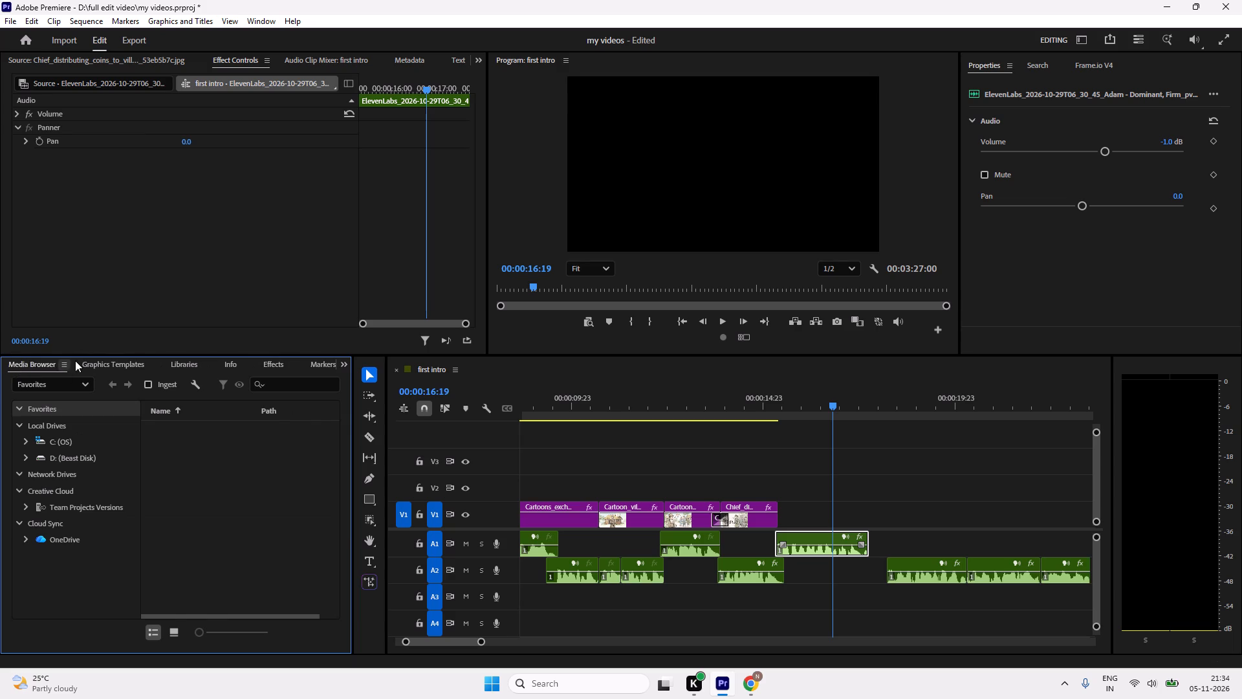
pyautogui.click(75, 361)
pyautogui.click(257, 361)
pyautogui.click(215, 365)
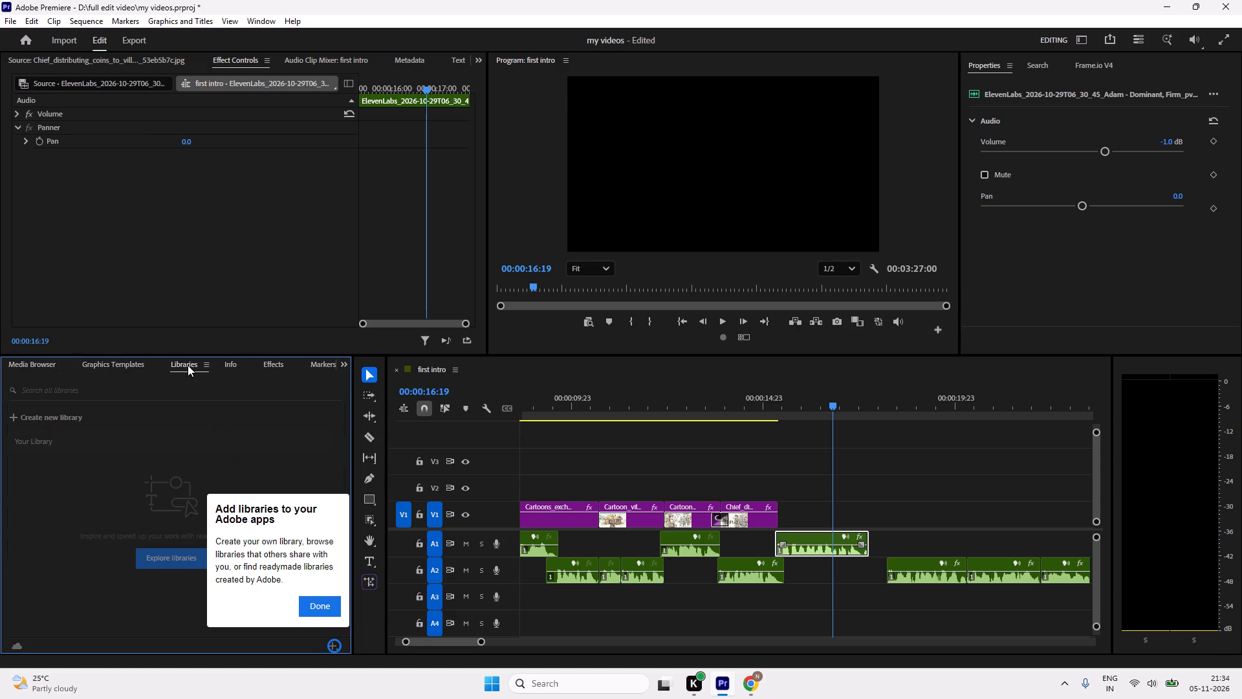
pyautogui.click(188, 365)
pyautogui.click(245, 367)
pyautogui.click(275, 362)
pyautogui.click(303, 364)
pyautogui.click(316, 365)
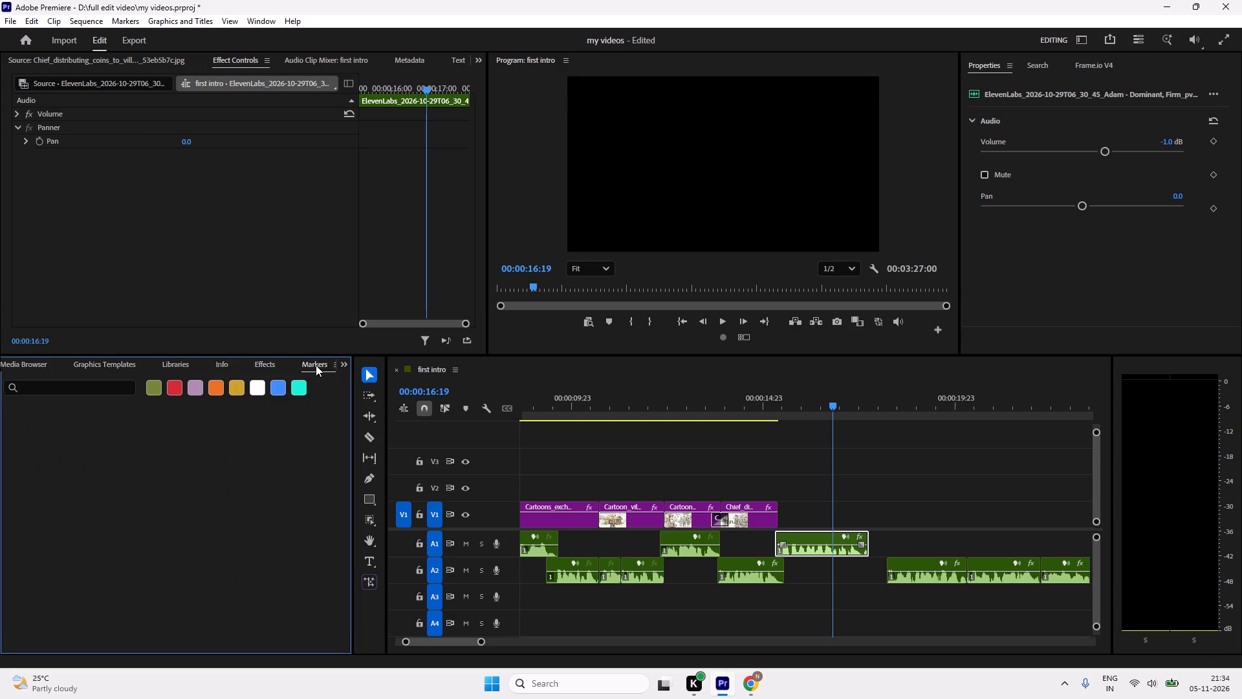
pyautogui.click(321, 365)
pyautogui.click(321, 365)
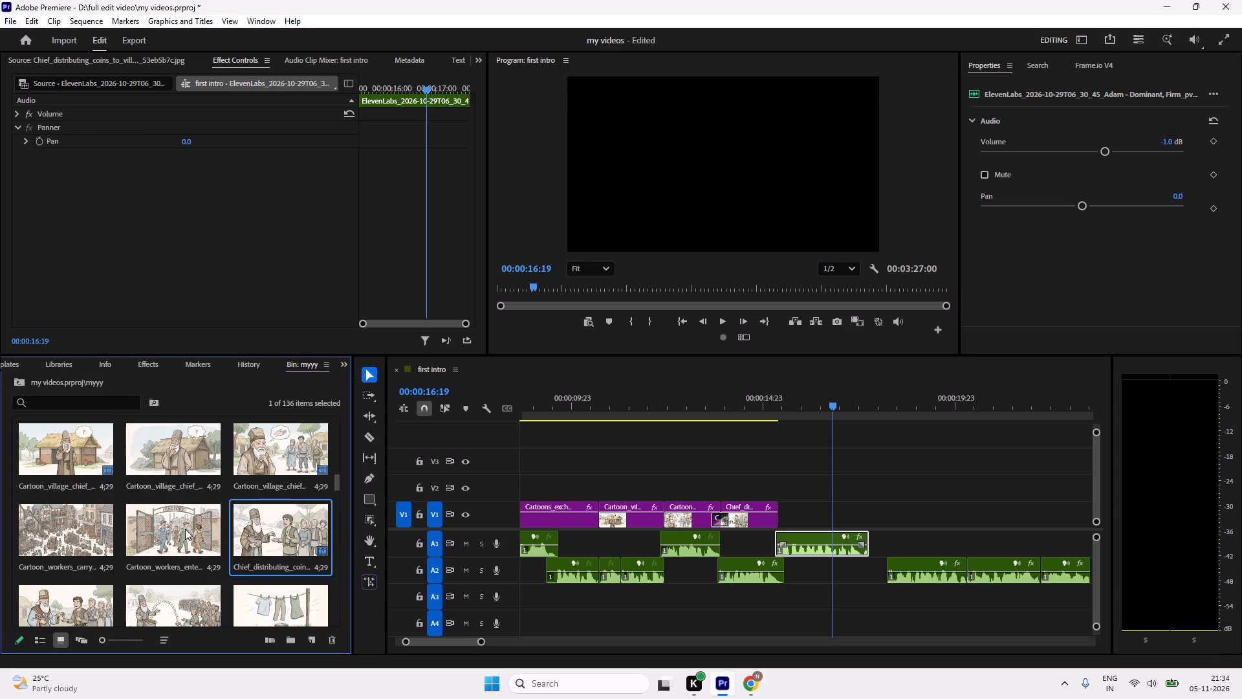
pyautogui.scroll(-1, 156, 503)
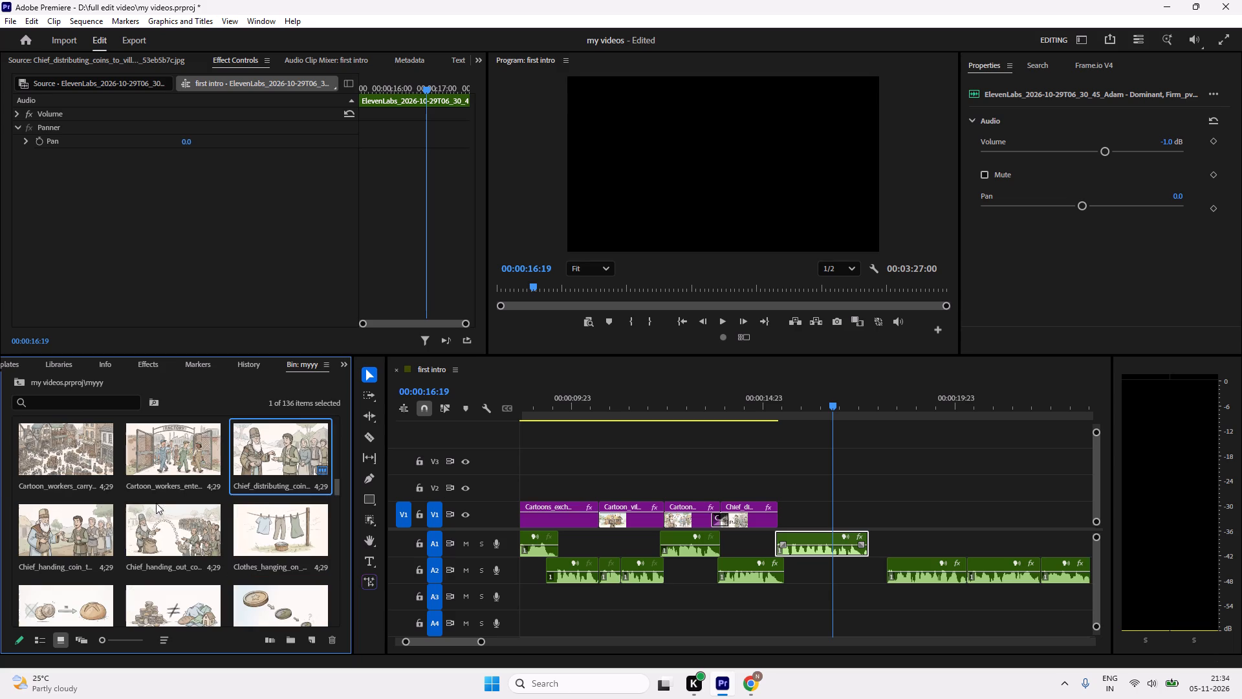
pyautogui.scroll(-1, 160, 496)
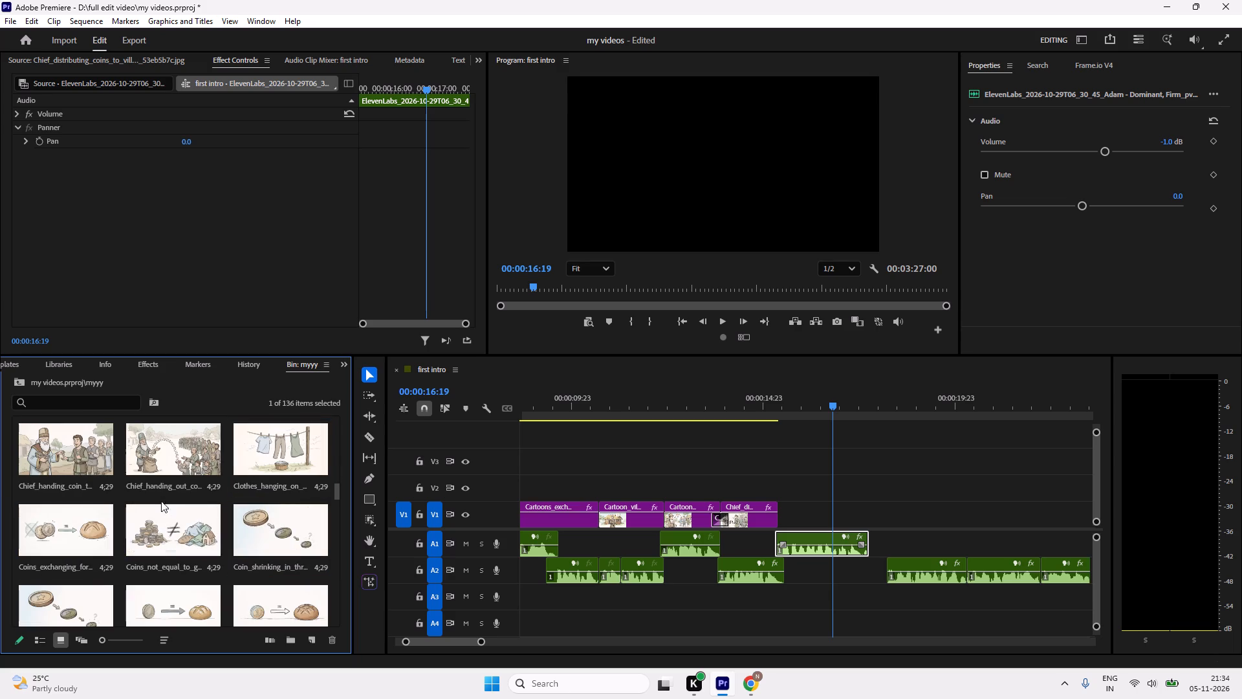
pyautogui.scroll(-2, 199, 558)
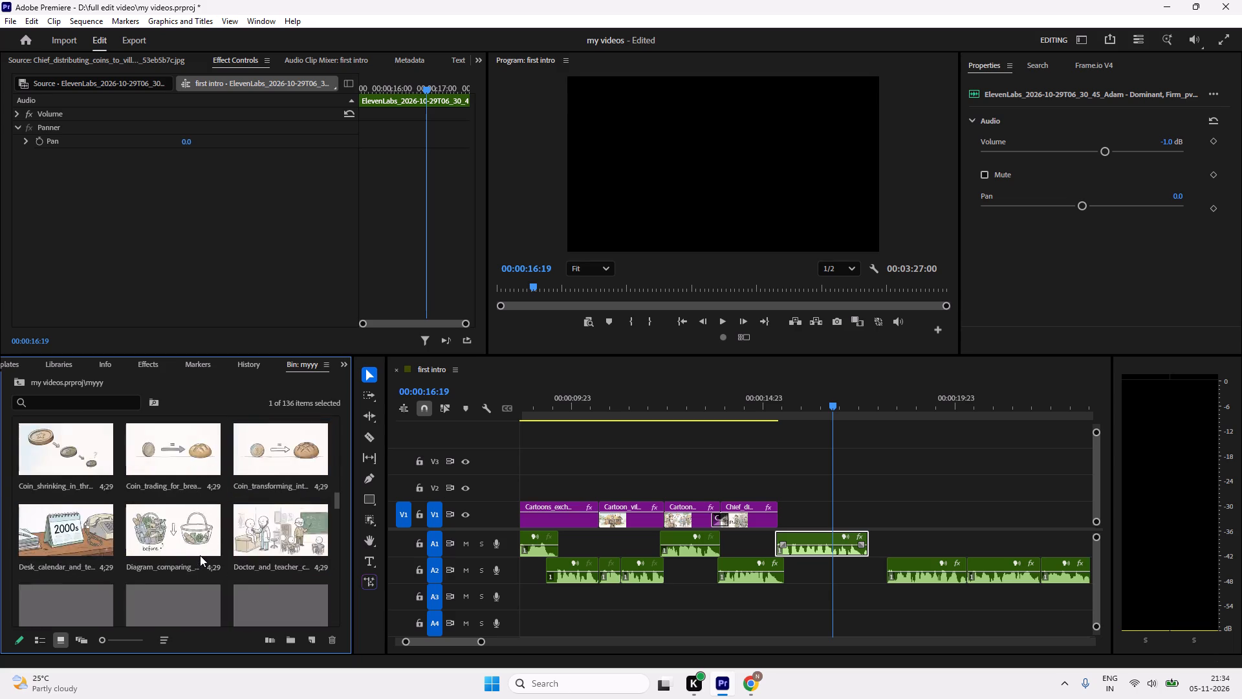
pyautogui.scroll(-6, 200, 555)
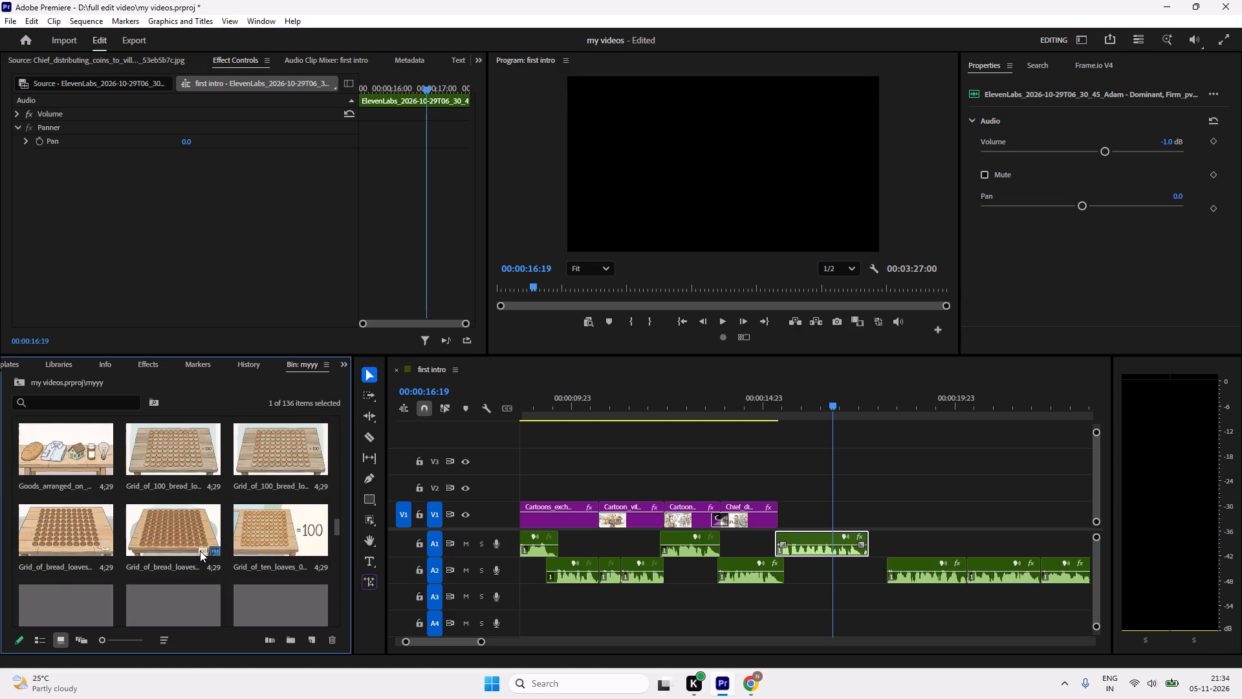
pyautogui.scroll(-3, 200, 549)
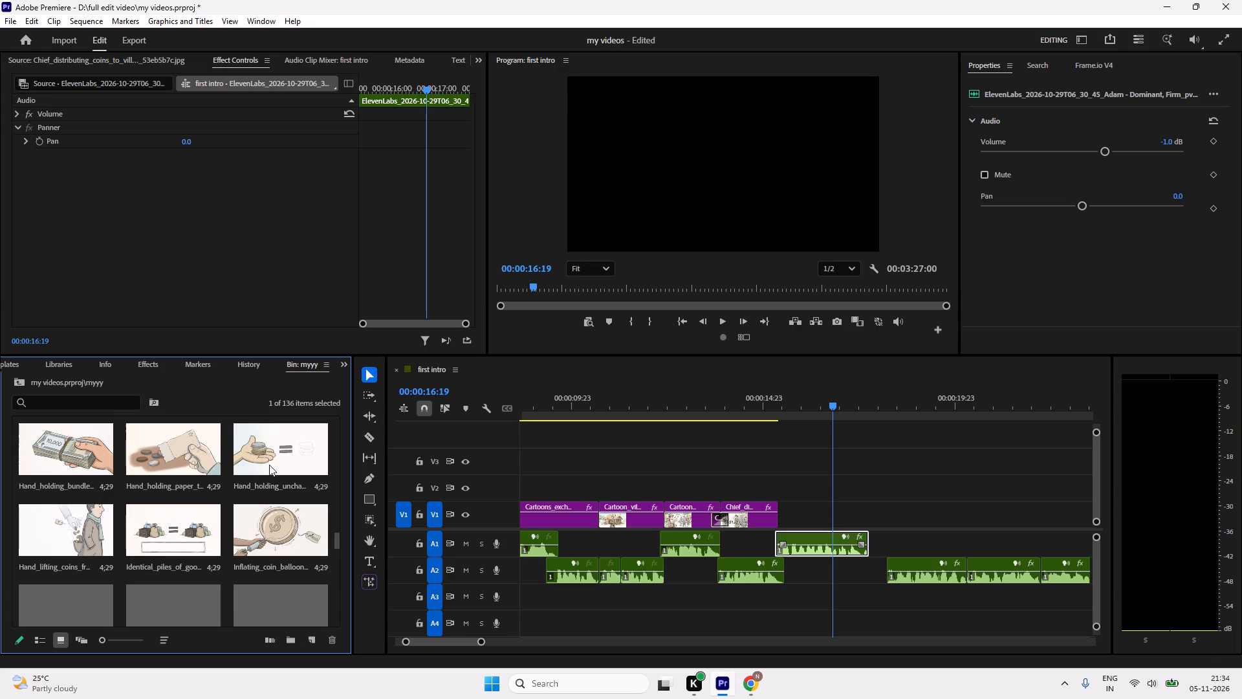
pyautogui.scroll(-3, 149, 515)
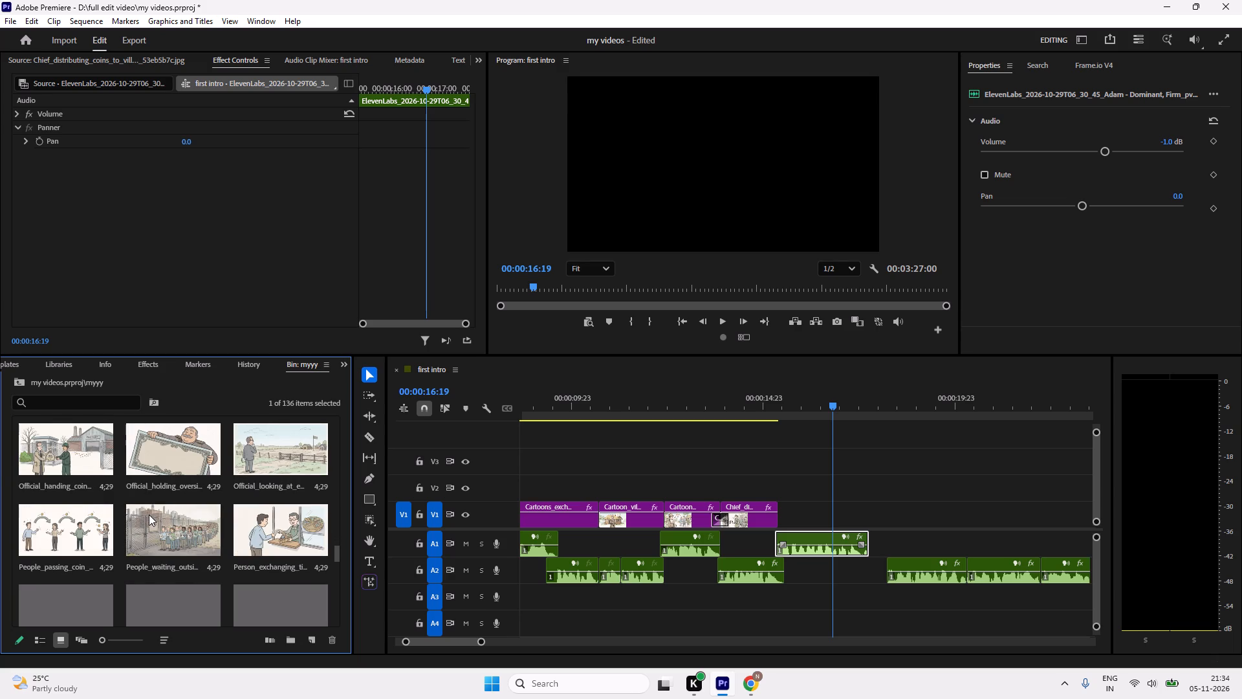
pyautogui.scroll(-3, 149, 515)
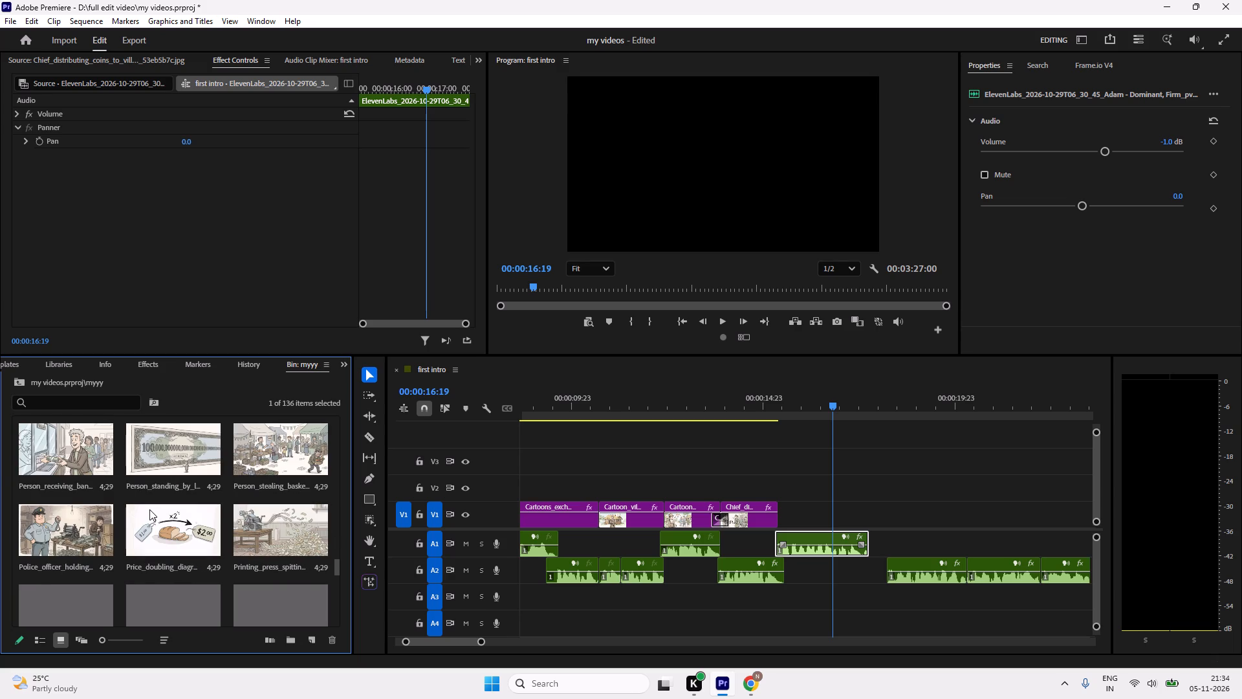
pyautogui.scroll(-3, 149, 509)
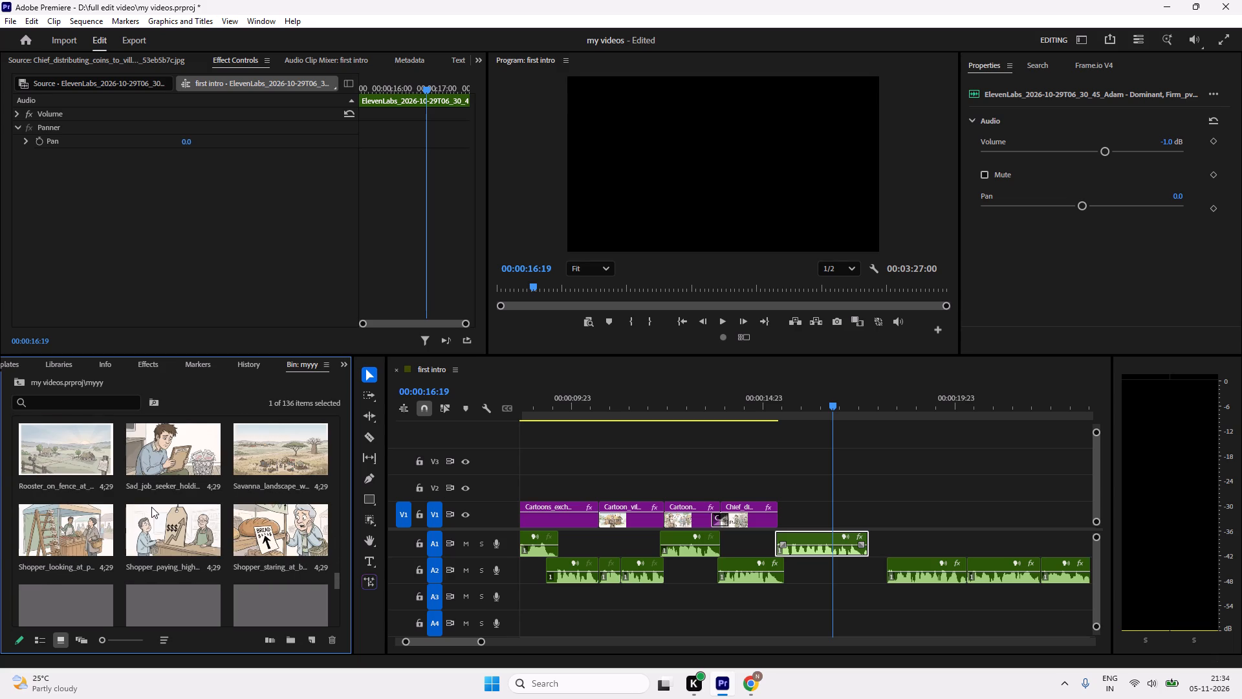
pyautogui.scroll(-4, 151, 507)
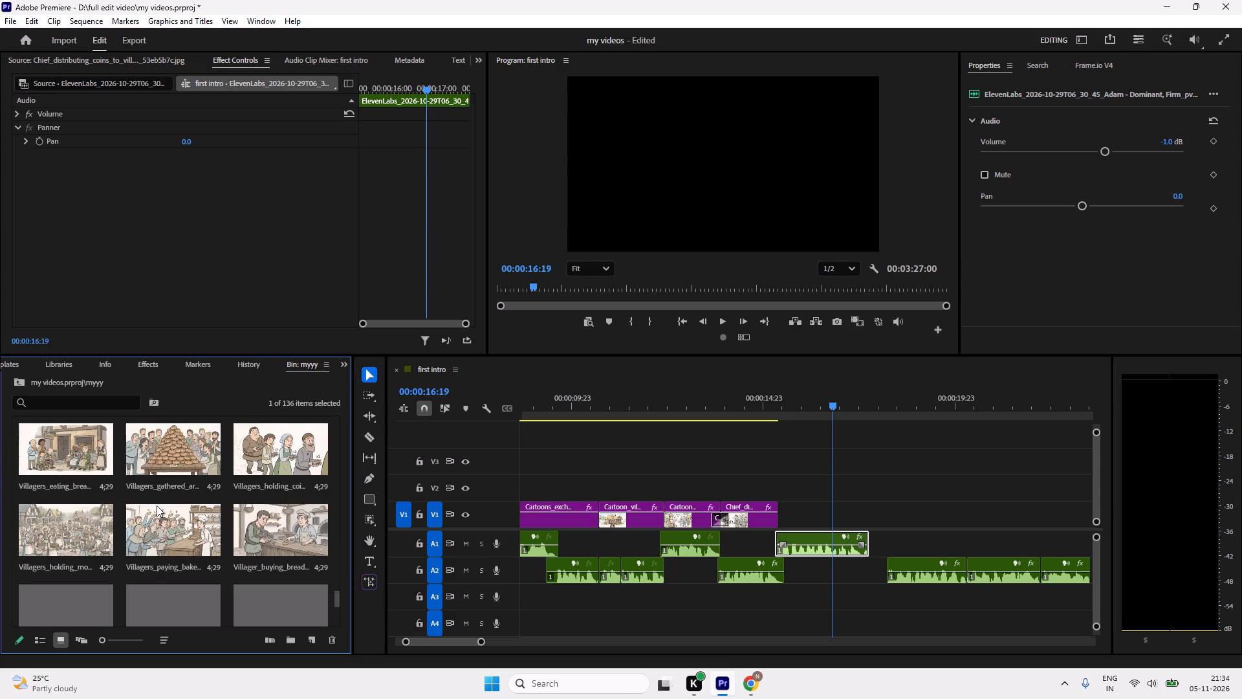
pyautogui.scroll(-5, 157, 505)
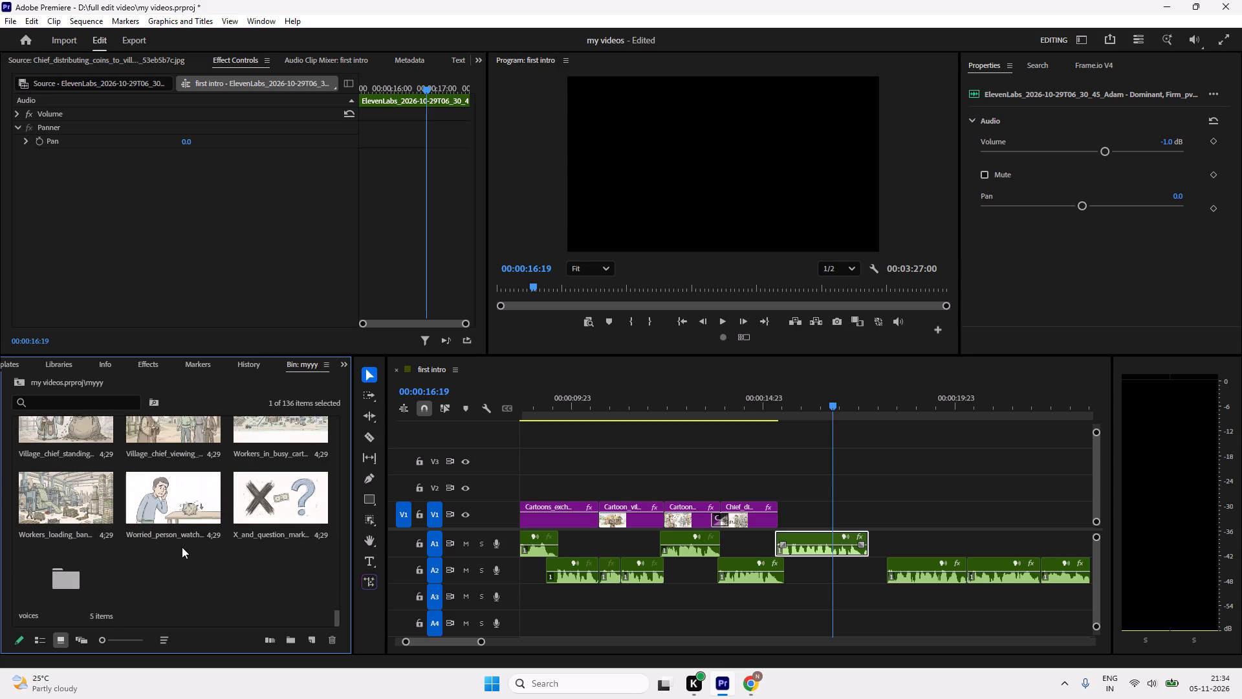
pyautogui.scroll(2, 182, 537)
pyautogui.scroll(-3, 182, 537)
pyautogui.scroll(4, 182, 537)
pyautogui.scroll(20, 182, 536)
pyautogui.scroll(2, 182, 536)
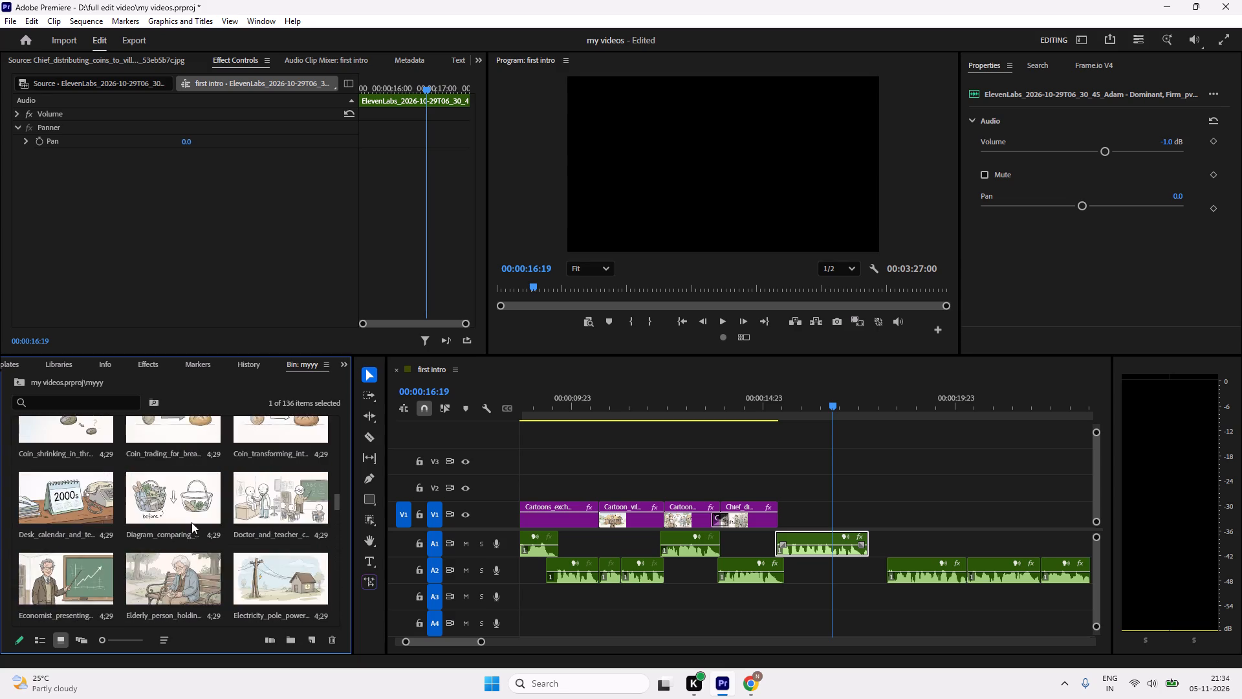
pyautogui.scroll(9, 191, 522)
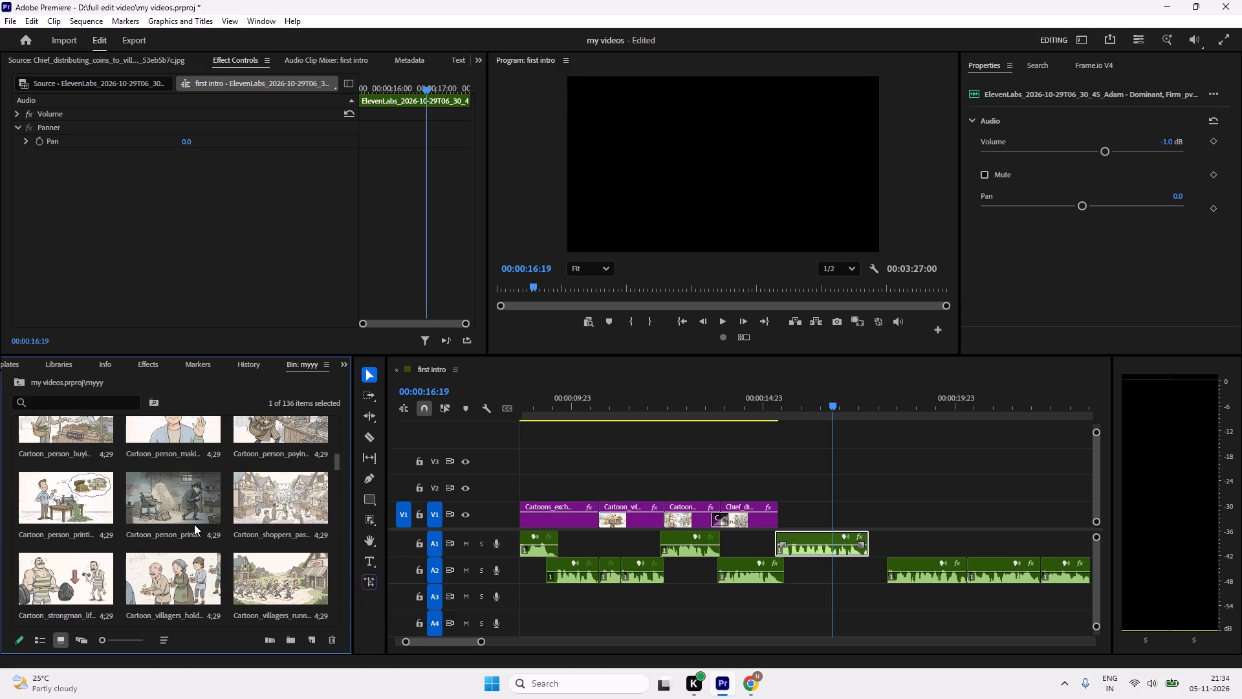
pyautogui.scroll(-3, 194, 524)
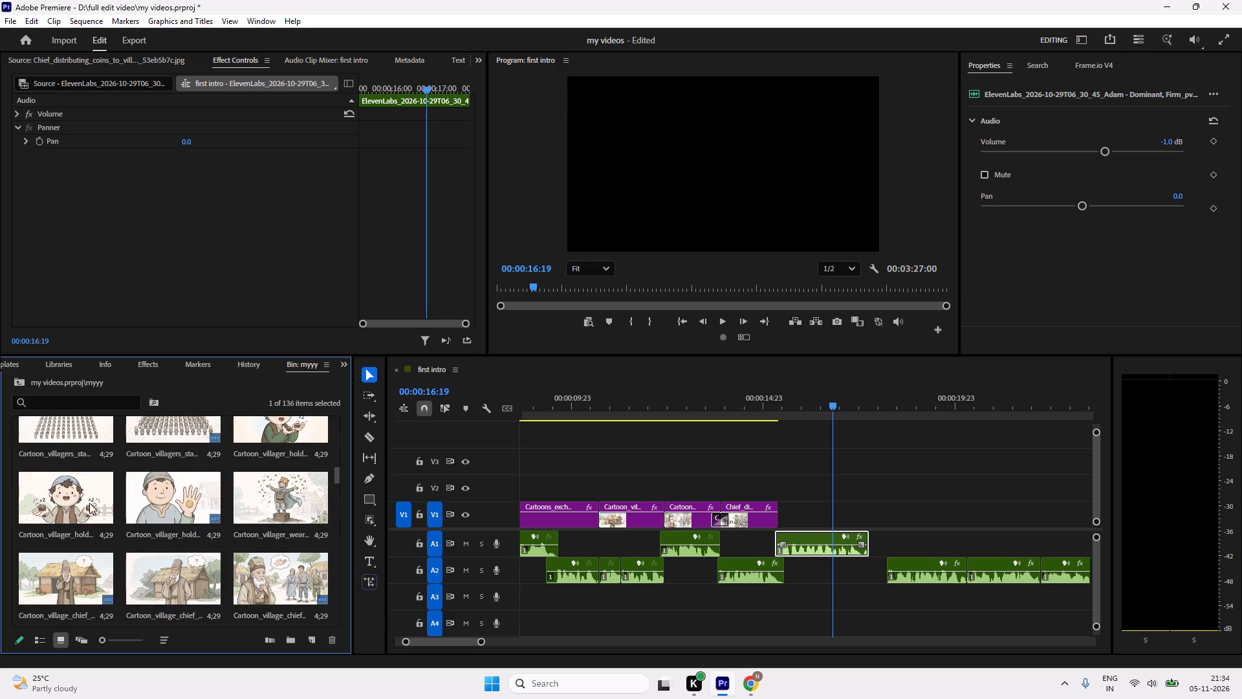
# Preview the two single-villager images with doubled coins and the Cartoon_villagers_holding_coin image in the Source Monitor.
pyautogui.click(85, 498)
pyautogui.doubleClick(85, 498)
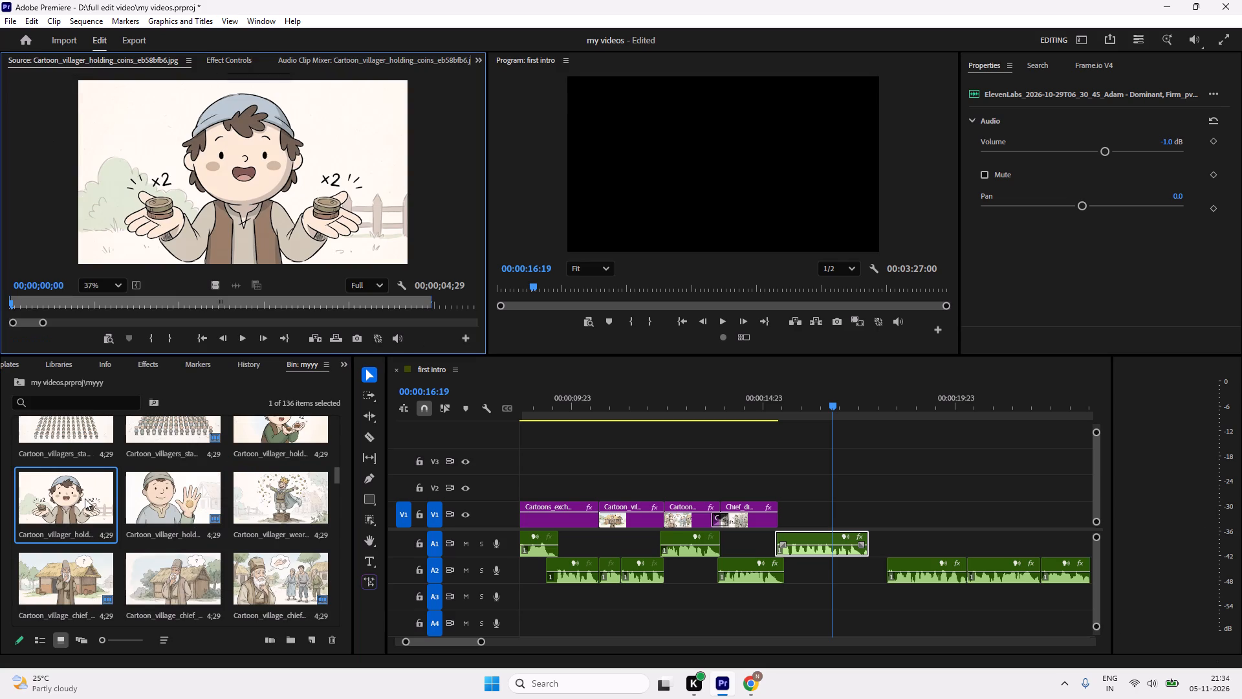
pyautogui.scroll(1, 210, 504)
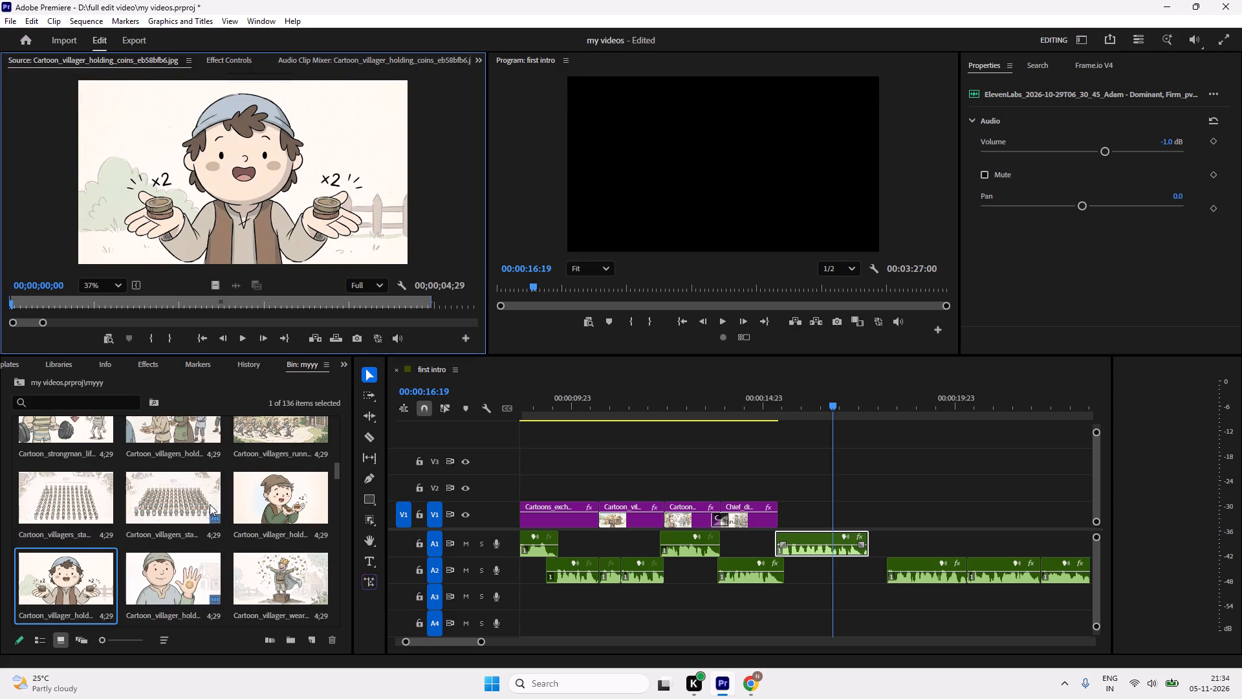
pyautogui.doubleClick(294, 504)
pyautogui.scroll(2, 268, 514)
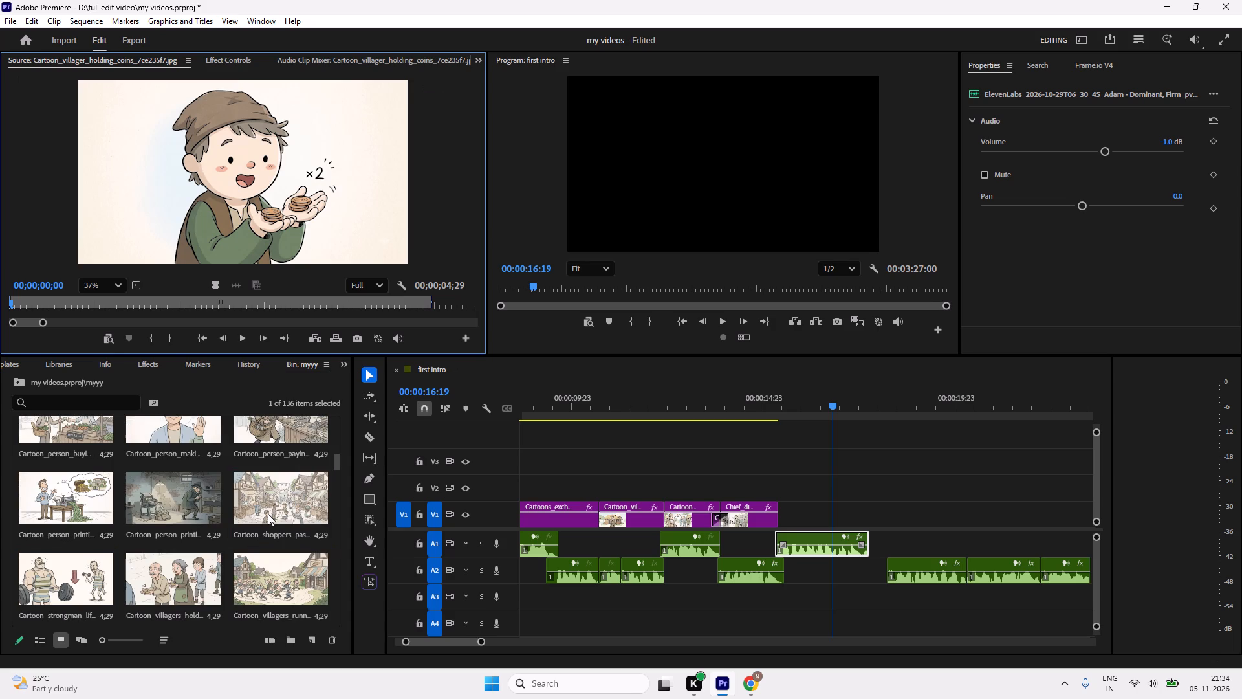
pyautogui.doubleClick(186, 581)
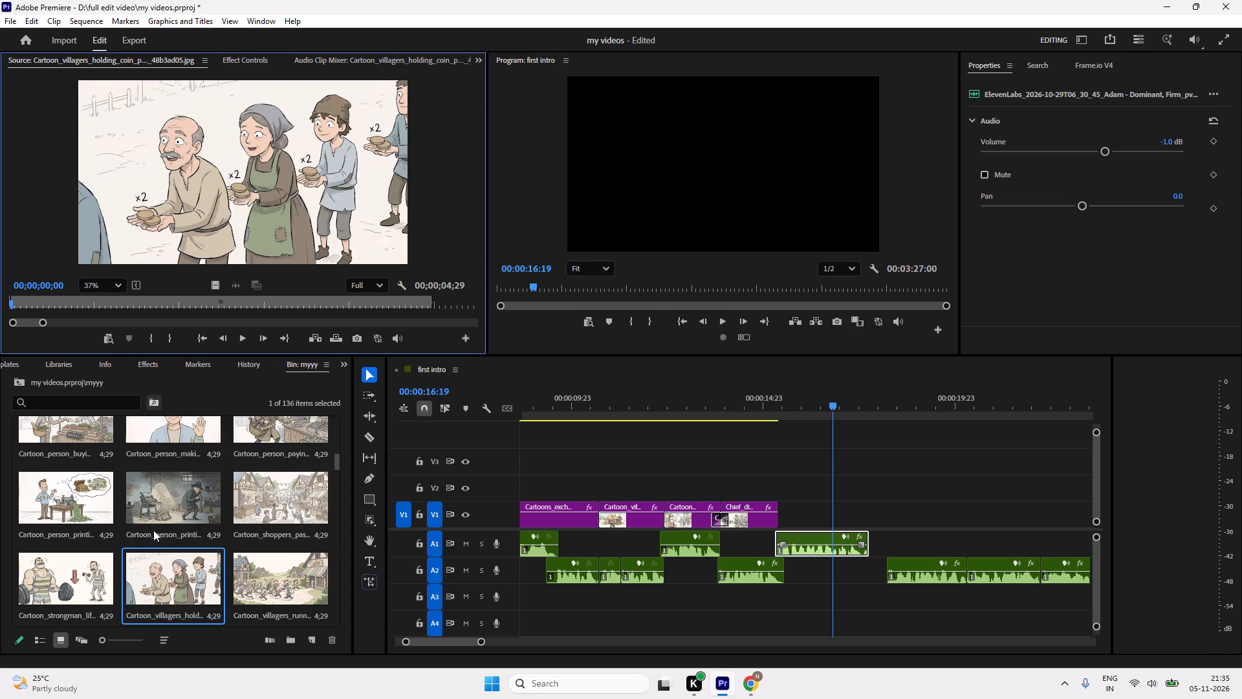
# Set the Source Monitor zoom level to Fit.
pyautogui.click(104, 282)
pyautogui.click(105, 295)
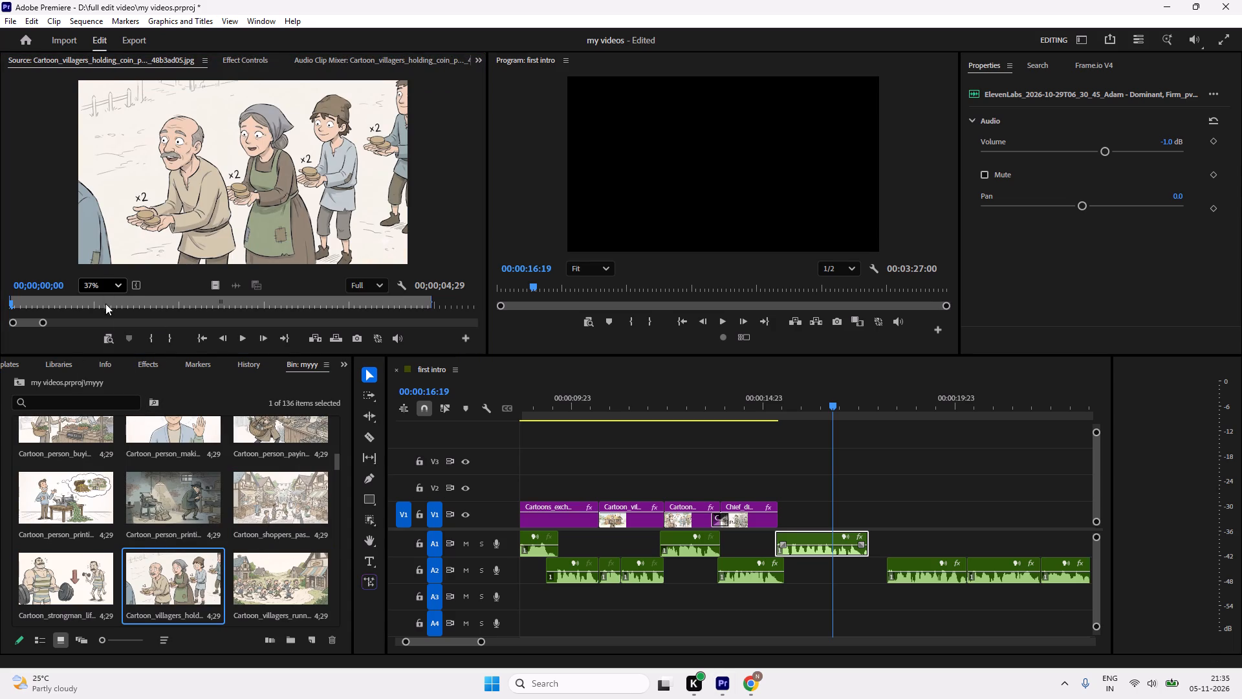
pyautogui.click(105, 287)
pyautogui.click(105, 313)
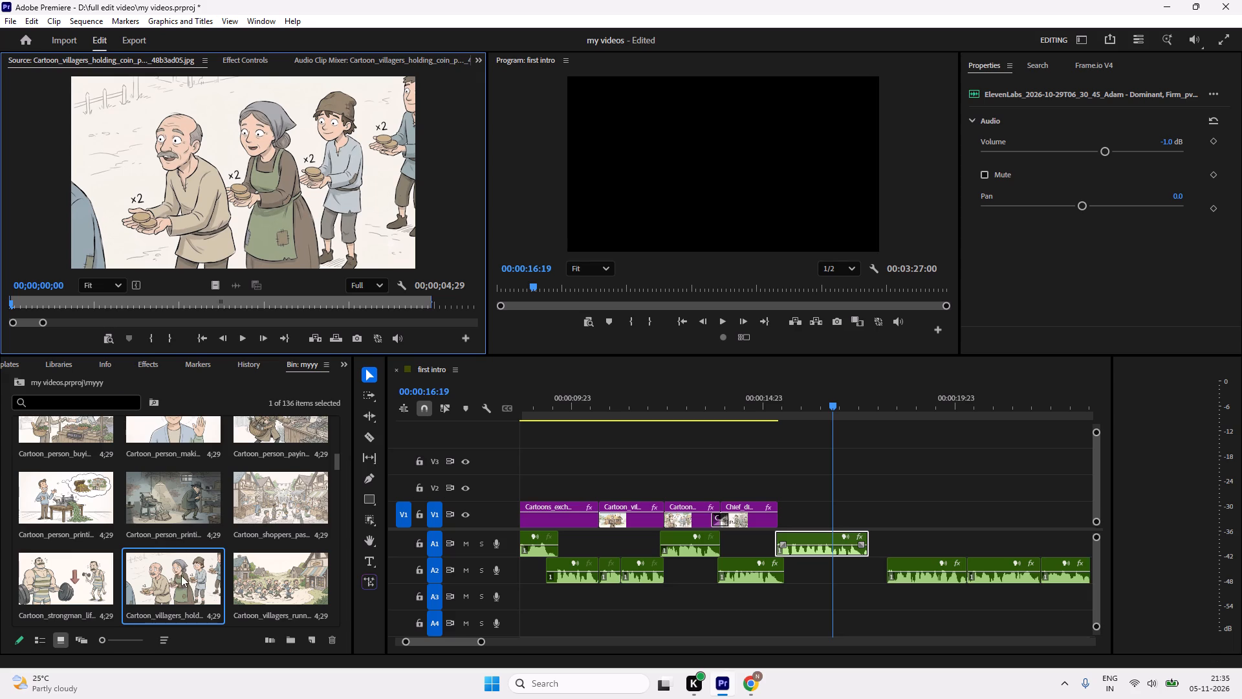
# Place the Cartoon_villagers_holding_coin image on V1 directly after the Chief_distributing_coins clip and play back the join.
pyautogui.moveTo(165, 568); pyautogui.dragTo(785, 509)
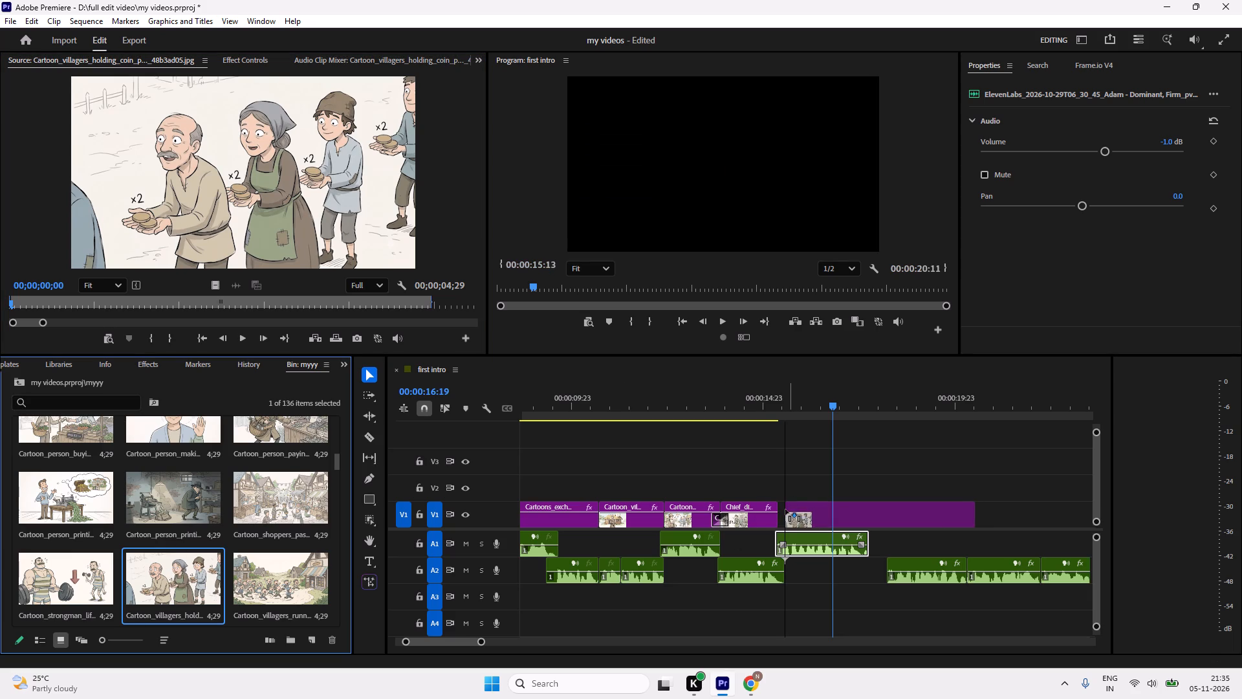
pyautogui.moveTo(785, 509); pyautogui.dragTo(779, 509)
pyautogui.click(834, 474)
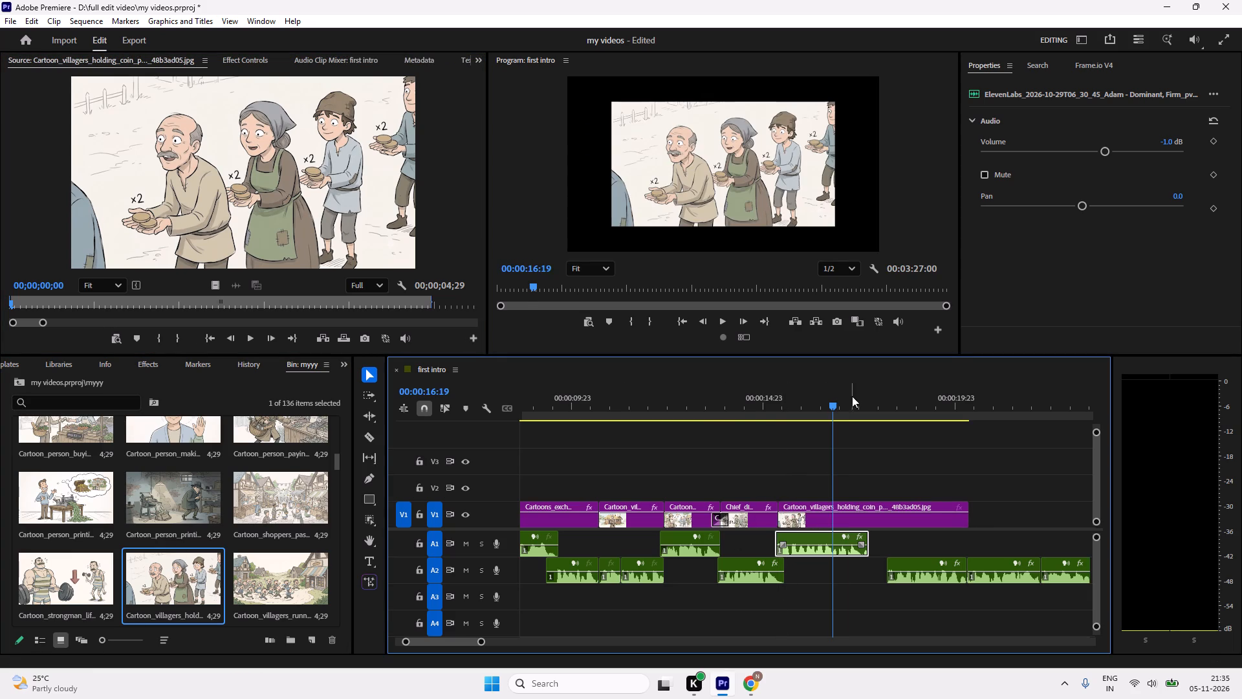
pyautogui.moveTo(851, 394); pyautogui.dragTo(700, 408)
pyautogui.press('space')
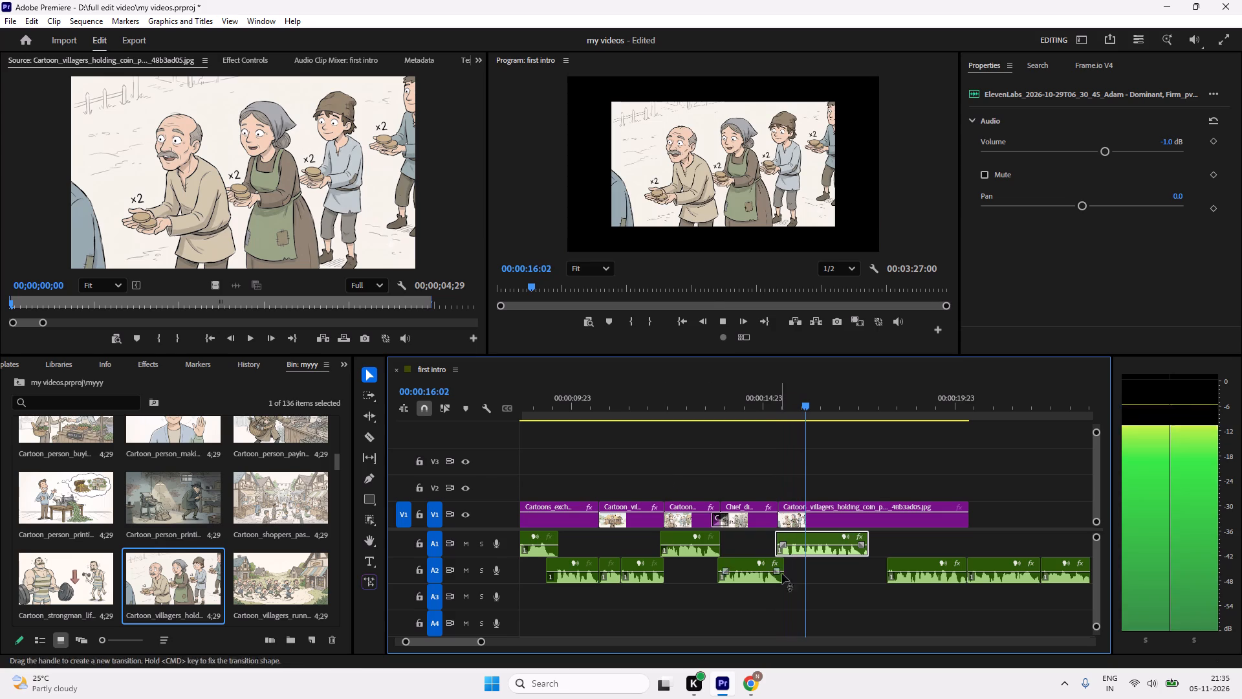
pyautogui.press('space')
# Scale the Cartoon_villagers_holding_coin clip on V1 with Fit so it matches the frame.
pyautogui.click(845, 518)
pyautogui.click(1026, 142)
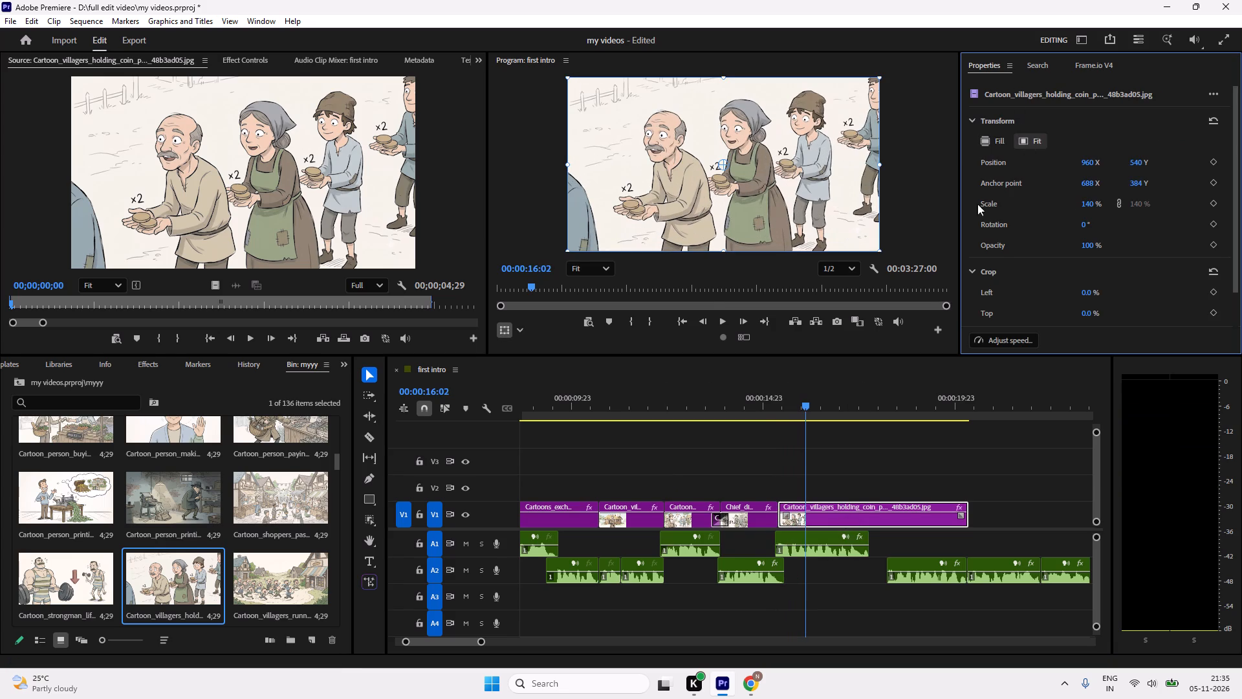
# Play back the narration and trim the end of the Cartoon_villagers_holding_coin clip to the A1 voice line's end, about 00:00:17:17.
pyautogui.moveTo(797, 401); pyautogui.dragTo(705, 432)
pyautogui.press('space')
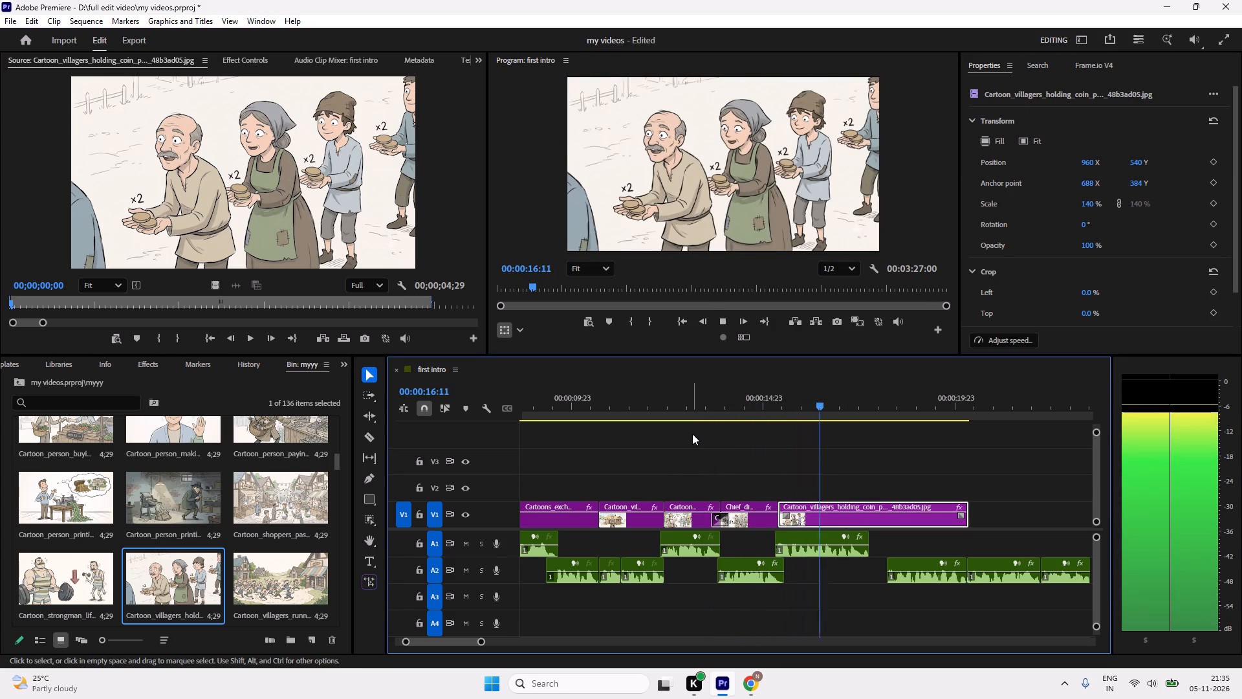
pyautogui.press('space')
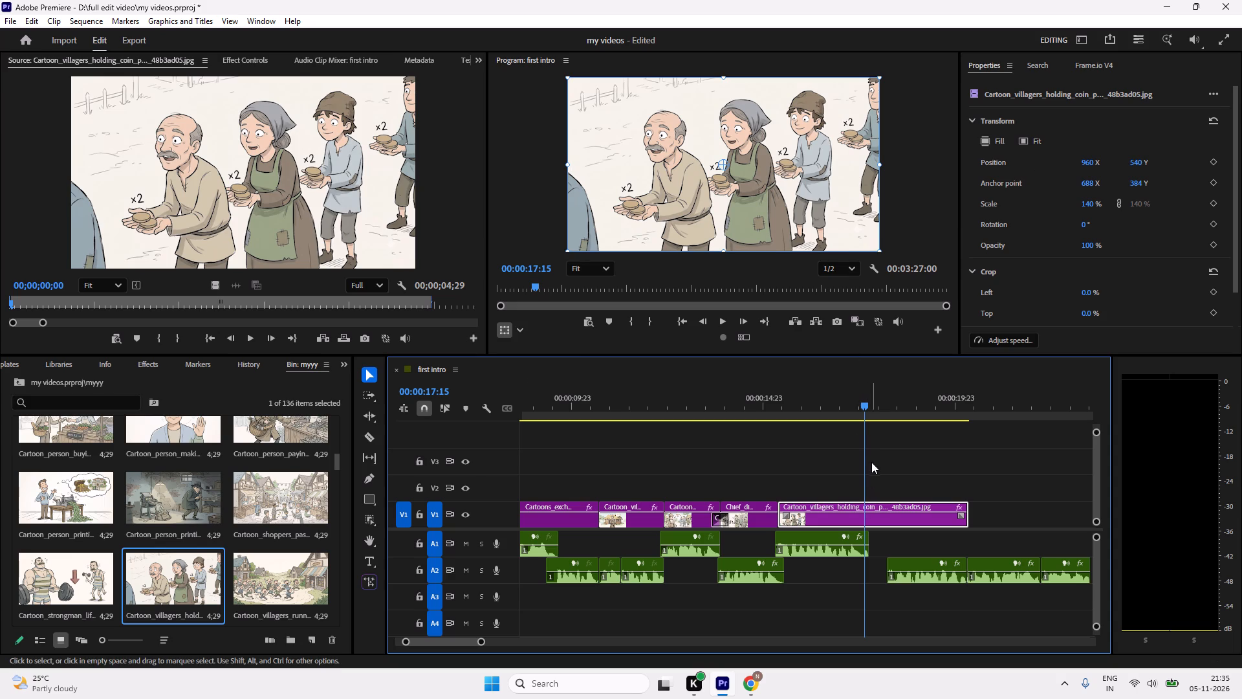
pyautogui.moveTo(857, 407); pyautogui.dragTo(714, 450)
pyautogui.press('space')
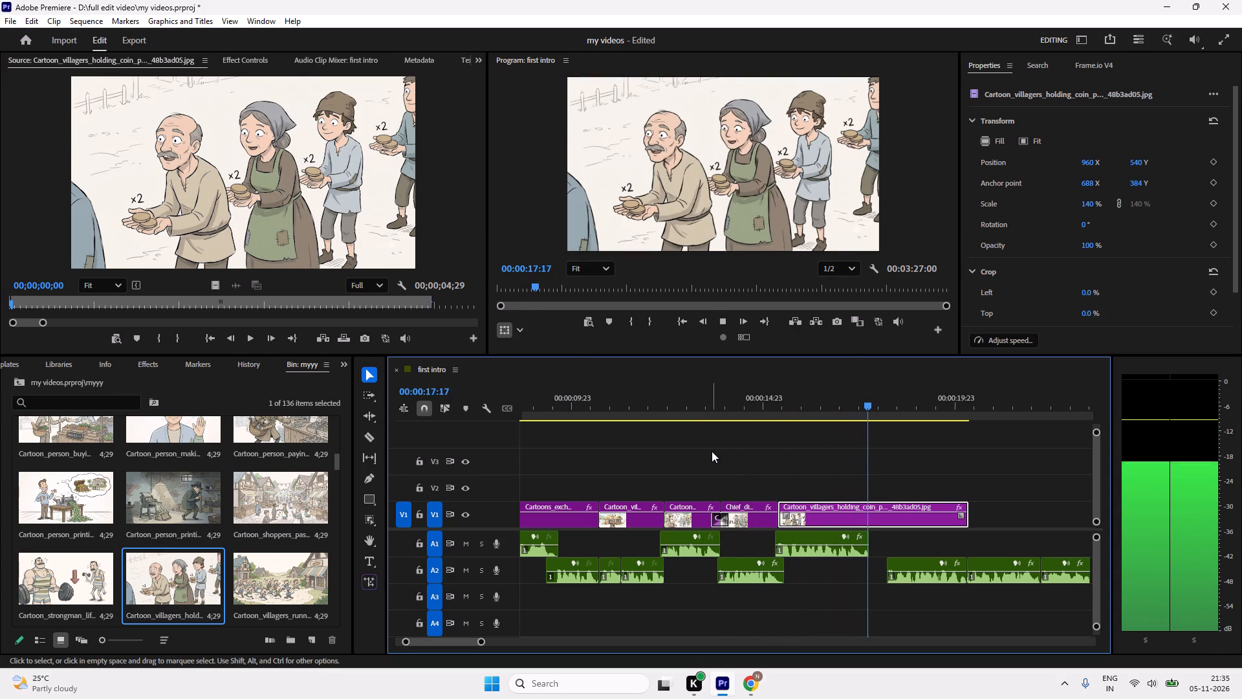
pyautogui.press('space')
pyautogui.moveTo(966, 506); pyautogui.dragTo(872, 524)
pyautogui.moveTo(855, 417); pyautogui.dragTo(816, 432)
pyautogui.press('space')
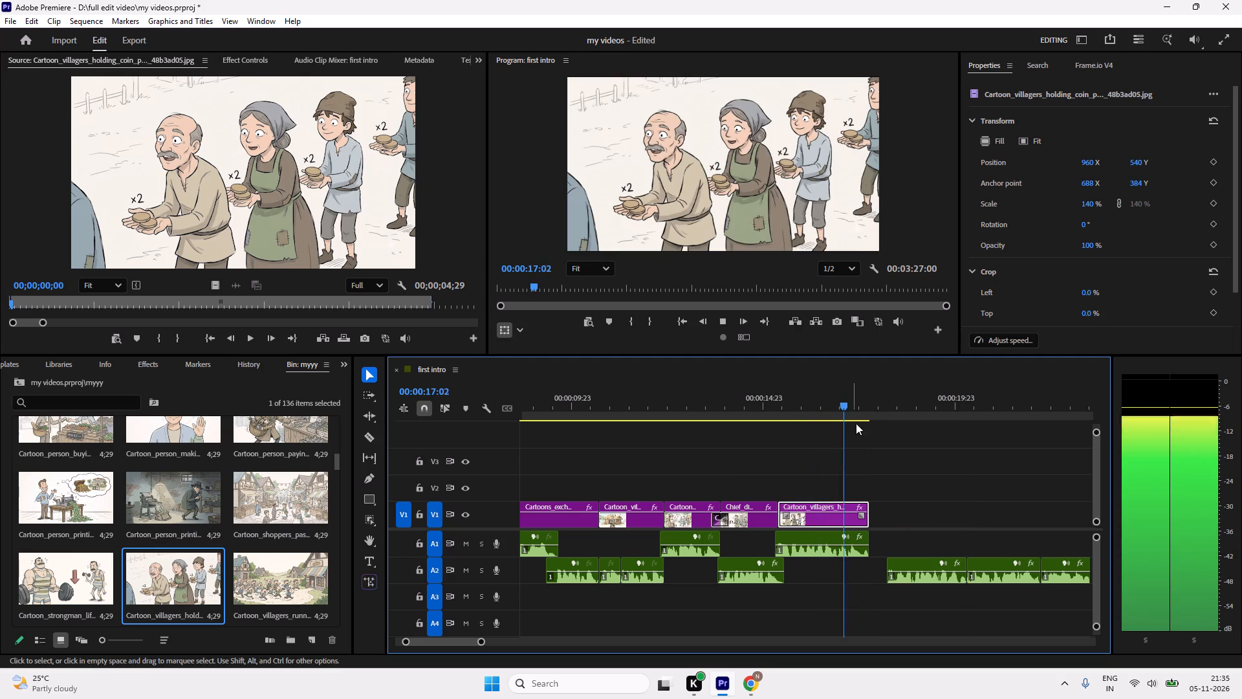
# Play back the first intro sequence from the start through the end of the Cartoon_villagers_holding_coin clip and recheck its last joins.
pyautogui.moveTo(841, 427); pyautogui.dragTo(691, 452)
pyautogui.moveTo(911, 393); pyautogui.dragTo(206, 438)
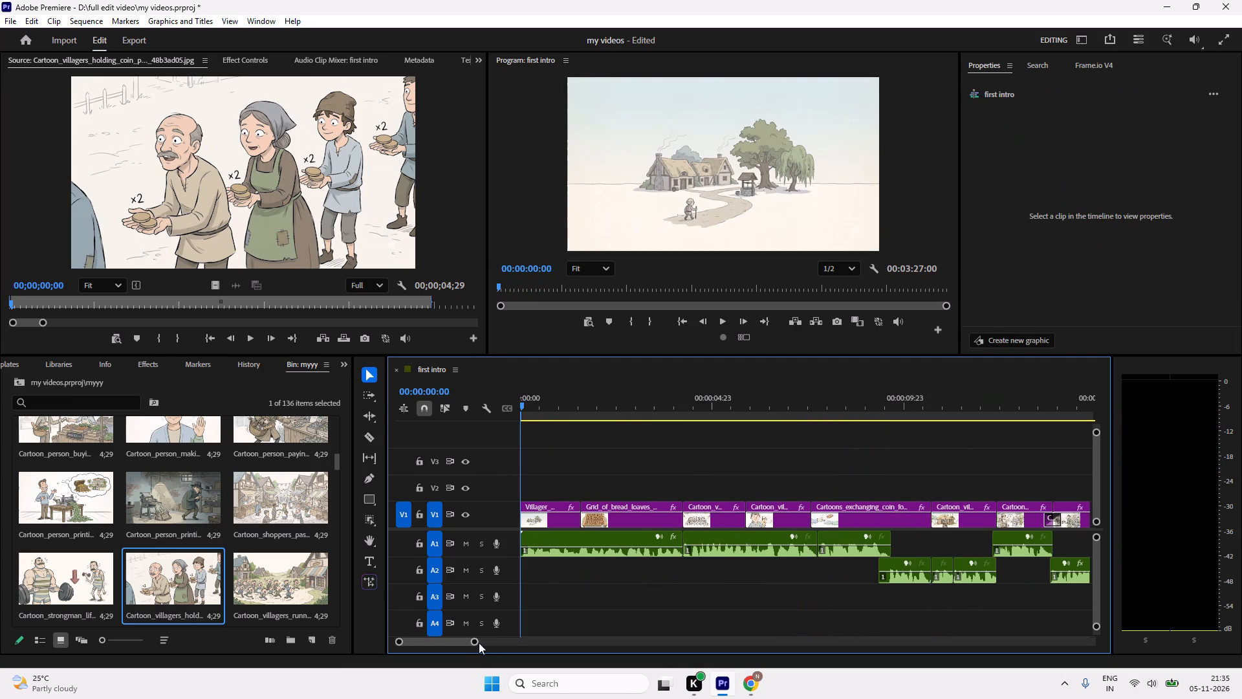
pyautogui.moveTo(479, 643); pyautogui.dragTo(485, 644)
pyautogui.moveTo(461, 638); pyautogui.dragTo(354, 645)
pyautogui.click(467, 642)
pyautogui.moveTo(476, 641); pyautogui.dragTo(777, 654)
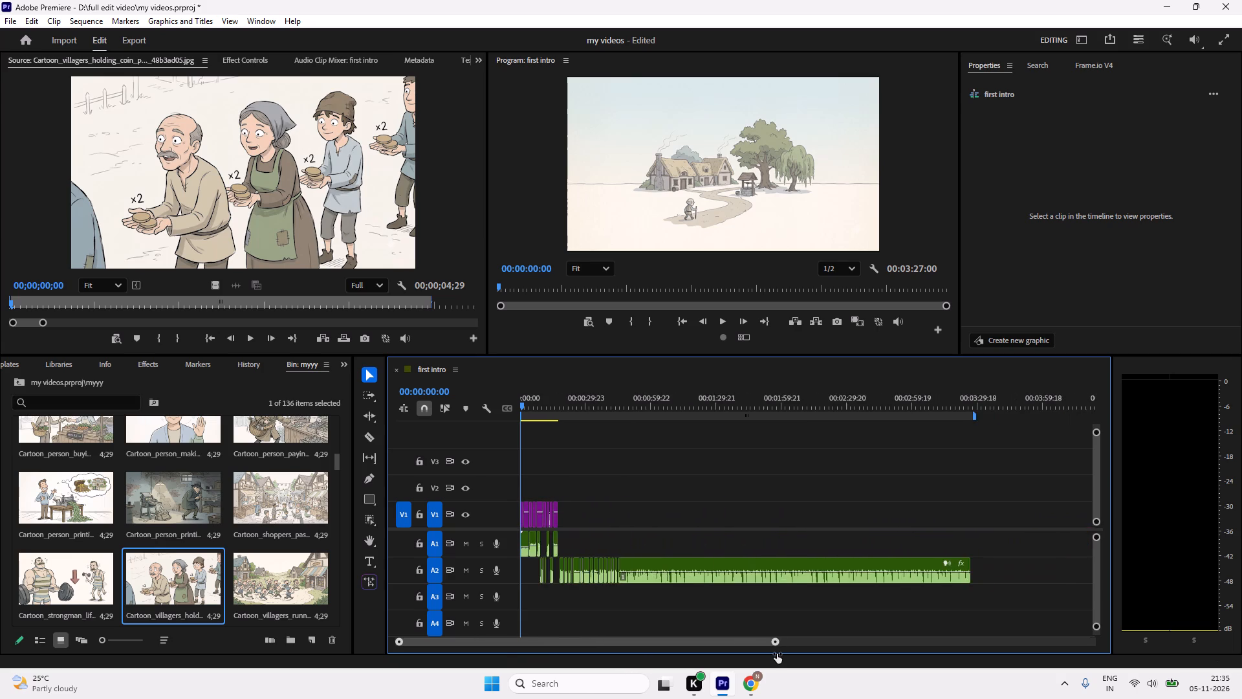
pyautogui.moveTo(777, 654); pyautogui.dragTo(589, 687)
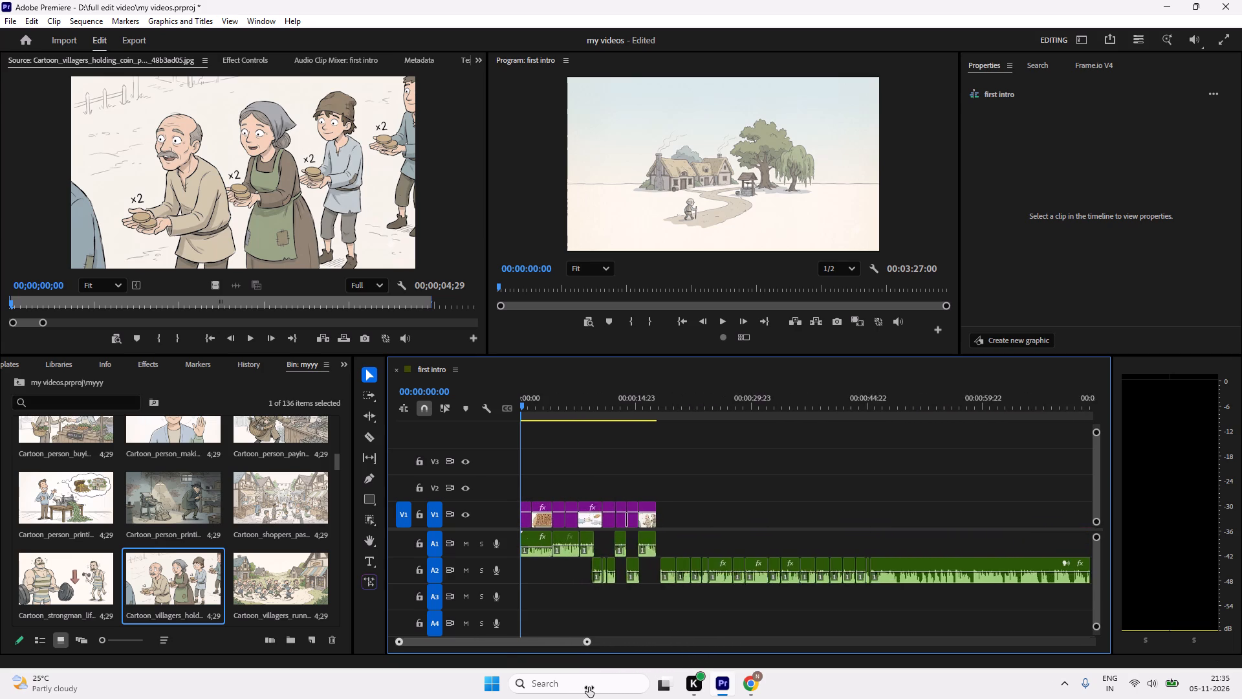
pyautogui.moveTo(589, 687); pyautogui.dragTo(548, 691)
pyautogui.press('space')
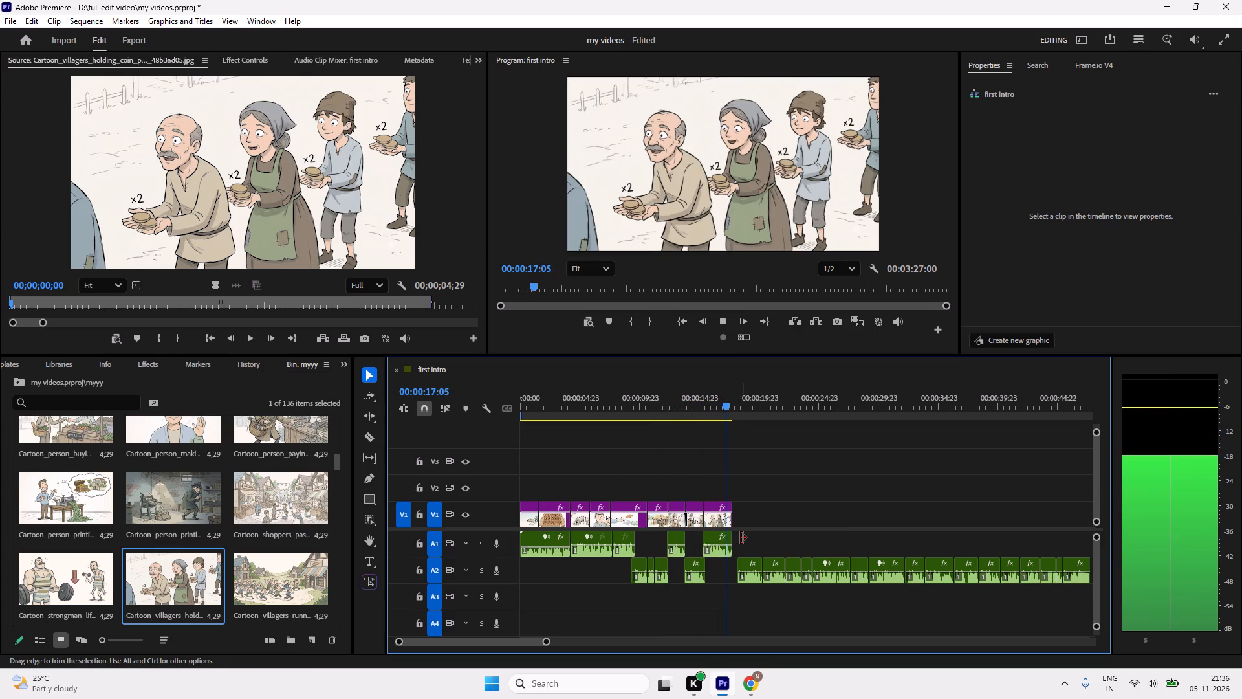
pyautogui.press('space')
pyautogui.press('space')
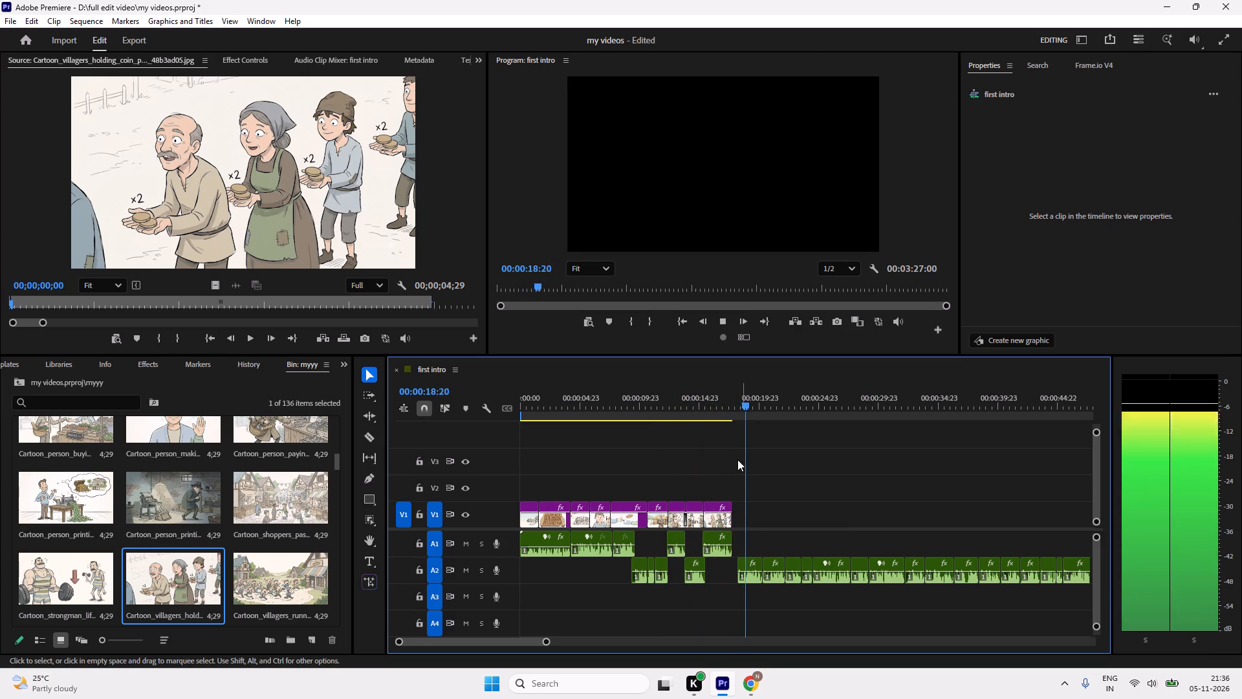
pyautogui.press('space')
pyautogui.moveTo(750, 403); pyautogui.dragTo(668, 414)
pyautogui.press('space')
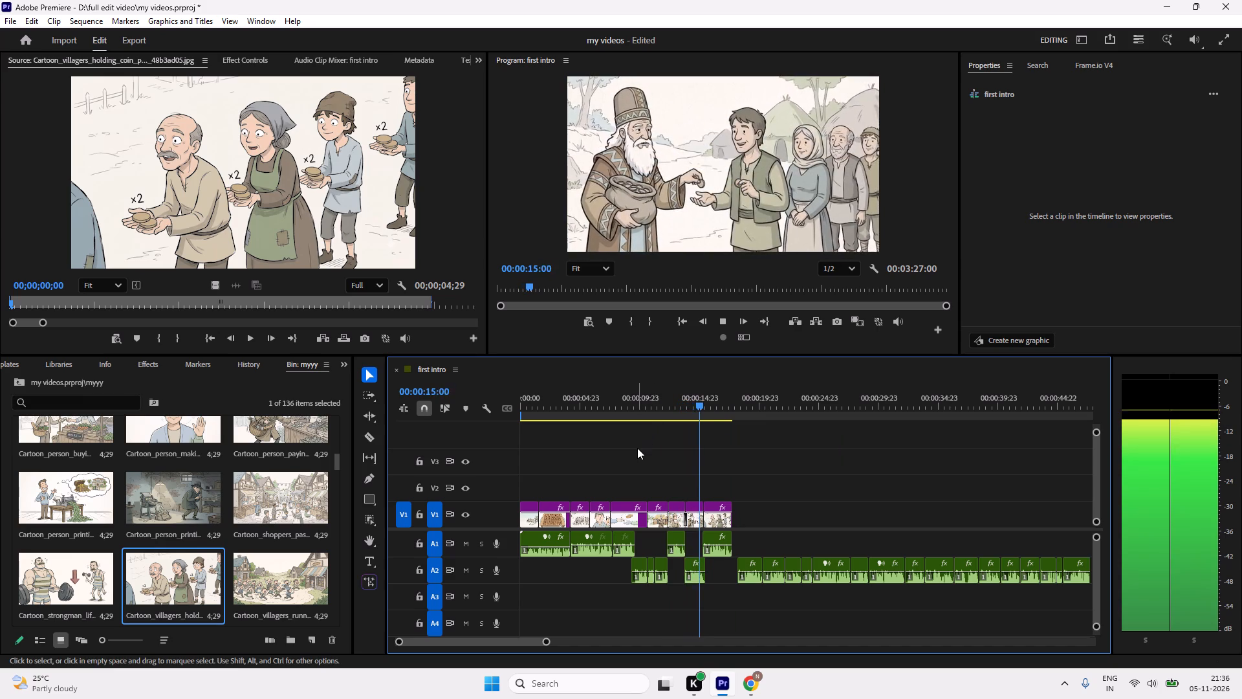
pyautogui.press('space')
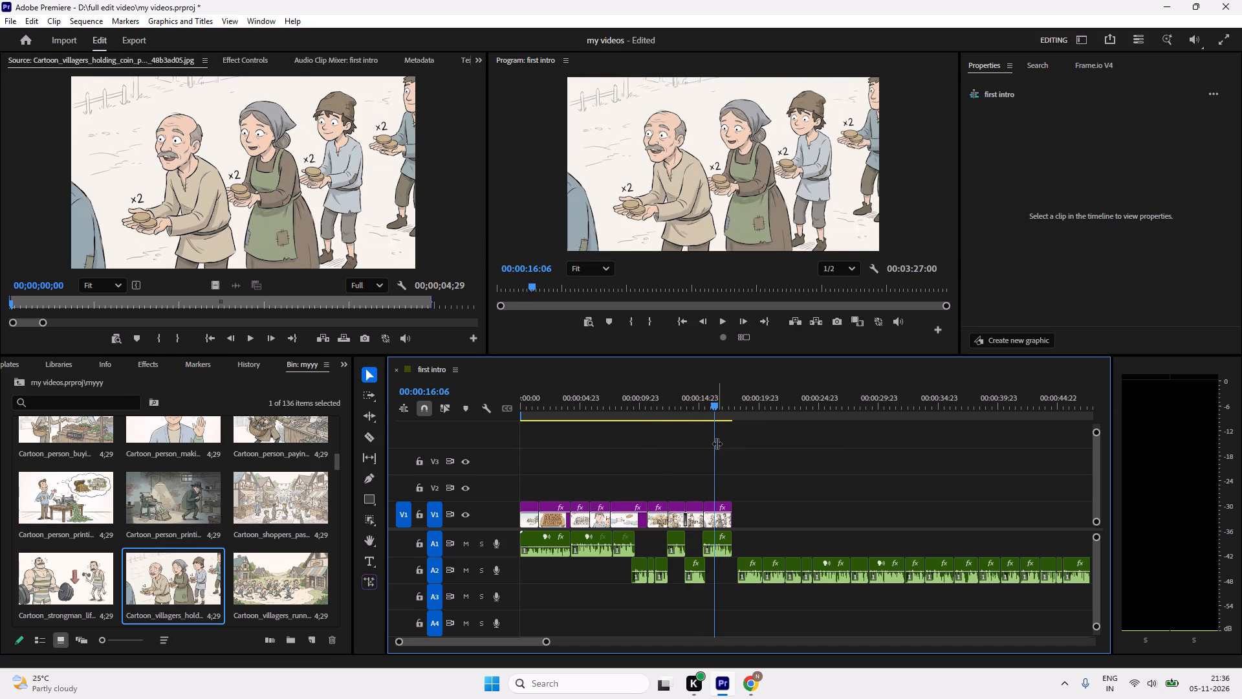
pyautogui.press('space')
pyautogui.press('space')
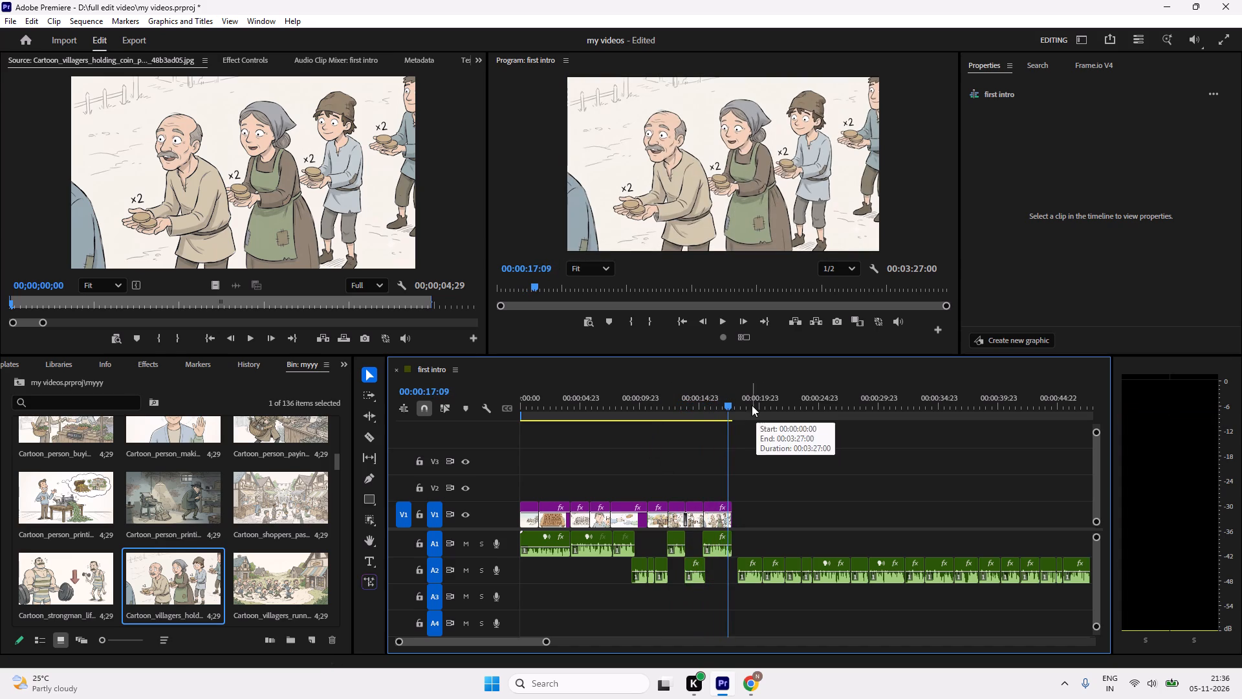
# Turn on Position keyframing for the Cartoon_villagers_holding_coin clip at its start, 00:00:15:09.
pyautogui.moveTo(737, 410); pyautogui.dragTo(708, 435)
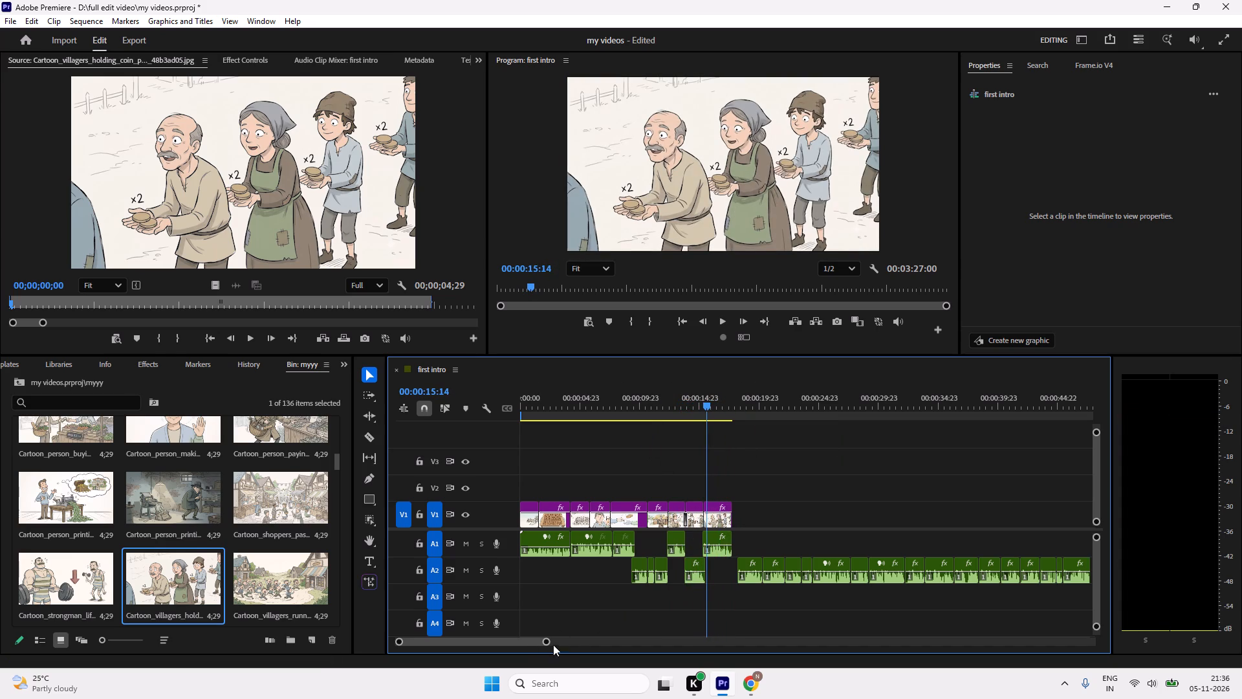
pyautogui.moveTo(552, 643); pyautogui.dragTo(539, 649)
pyautogui.moveTo(536, 643); pyautogui.dragTo(463, 649)
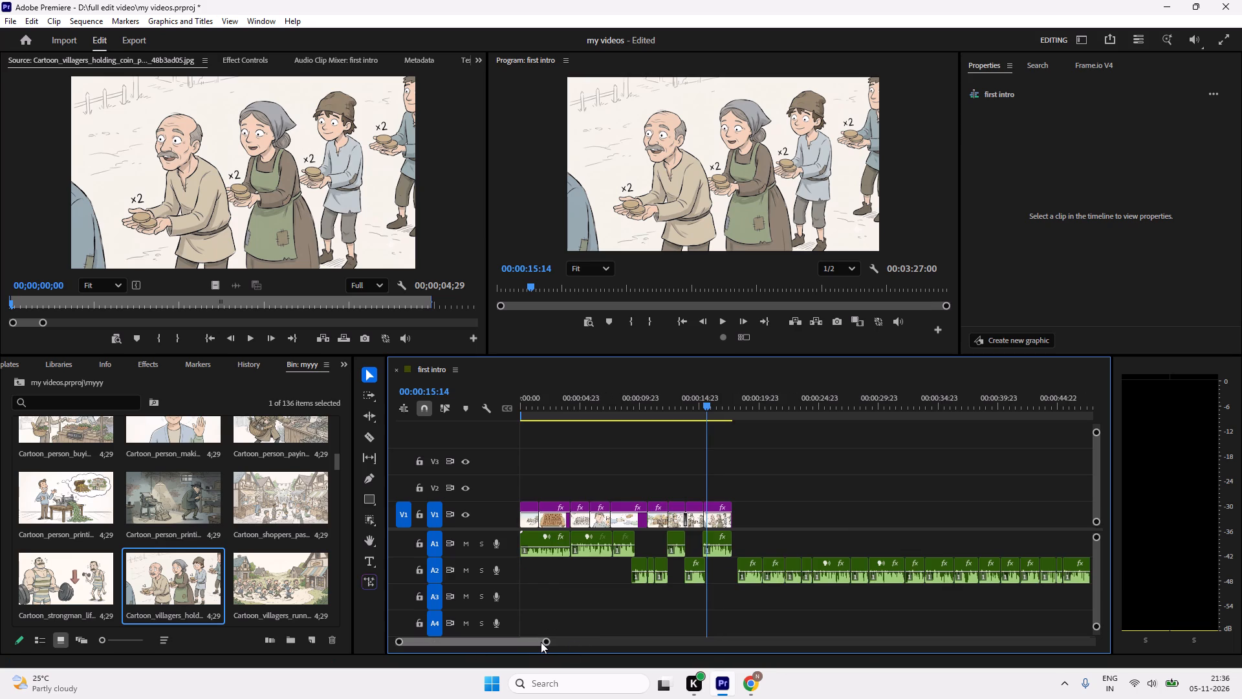
pyautogui.moveTo(542, 641); pyautogui.dragTo(509, 641)
pyautogui.moveTo(545, 640); pyautogui.dragTo(466, 649)
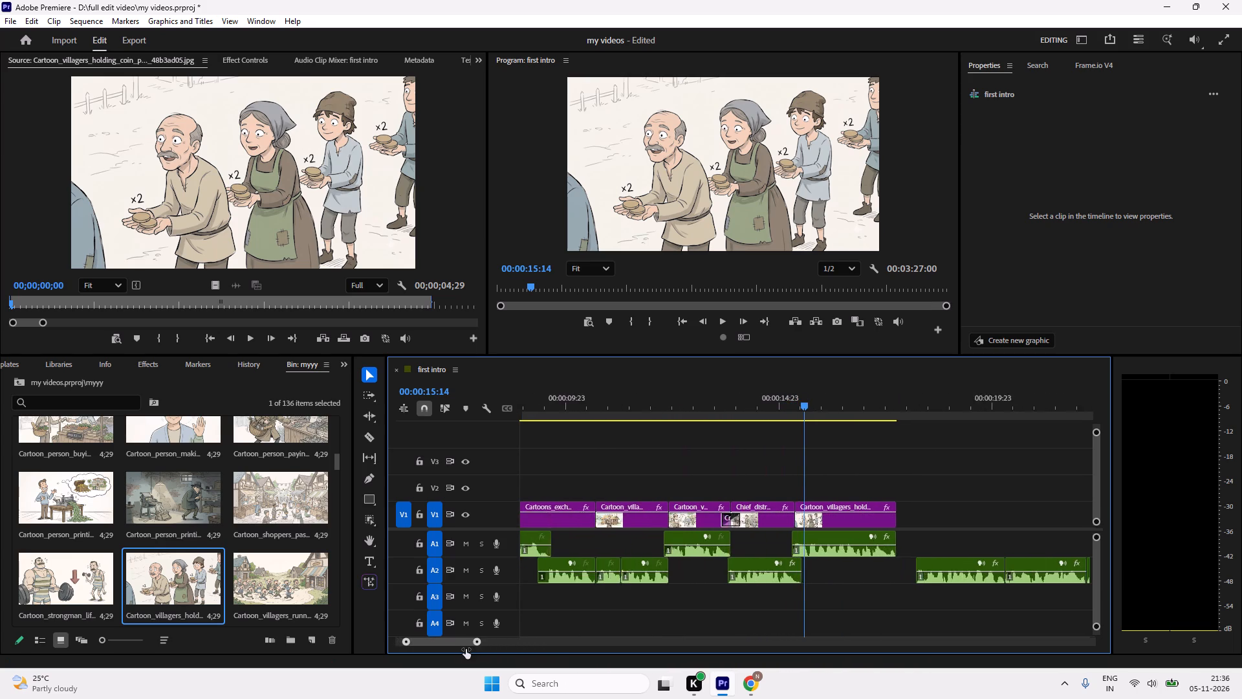
pyautogui.moveTo(466, 649); pyautogui.dragTo(446, 649)
pyautogui.moveTo(793, 414); pyautogui.dragTo(790, 420)
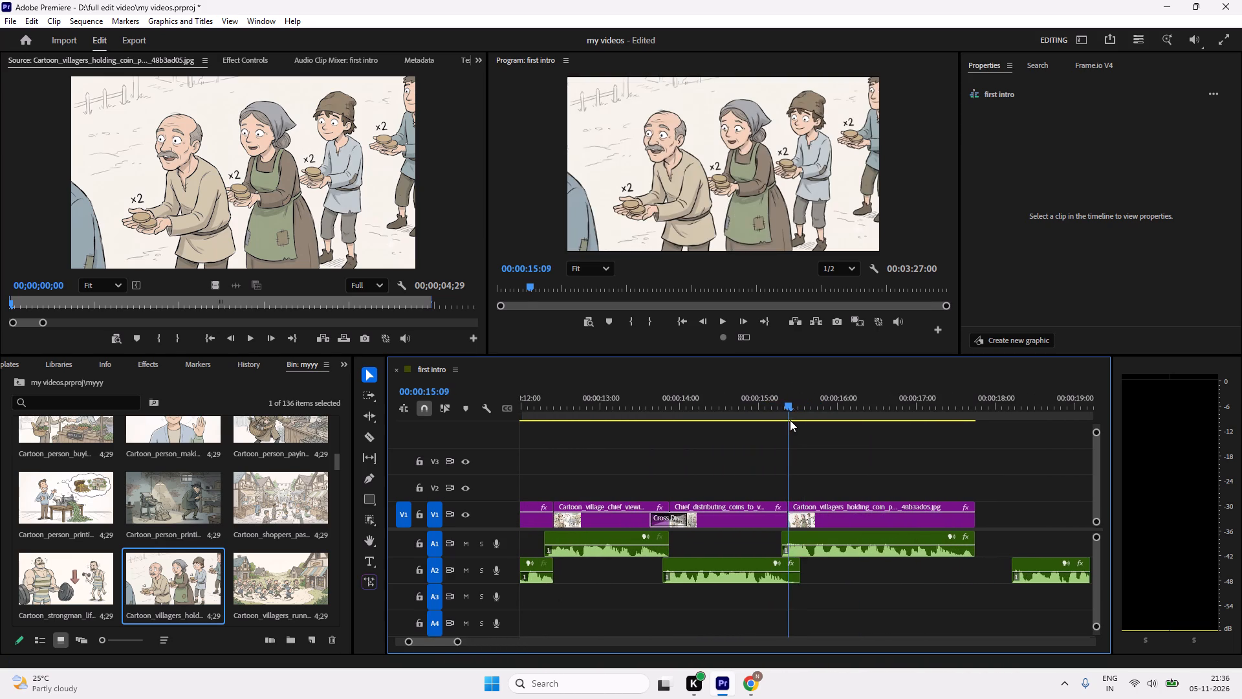
pyautogui.moveTo(790, 420); pyautogui.dragTo(790, 422)
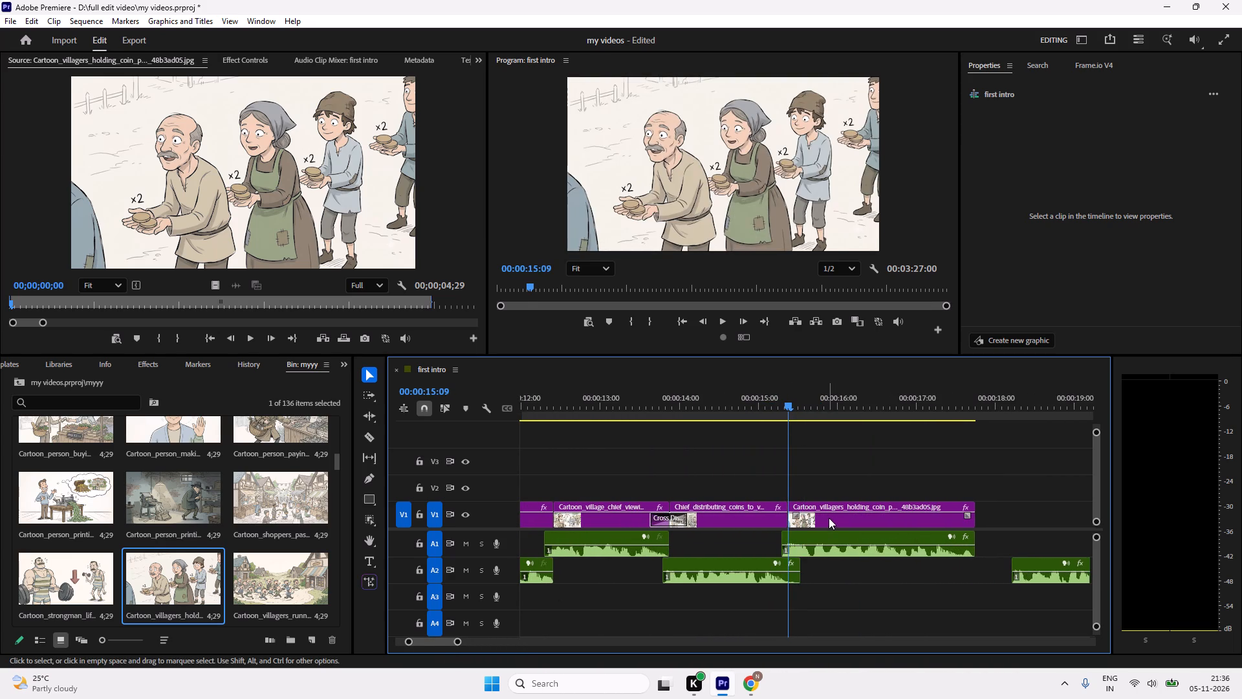
pyautogui.press('Left')
pyautogui.press('Down')
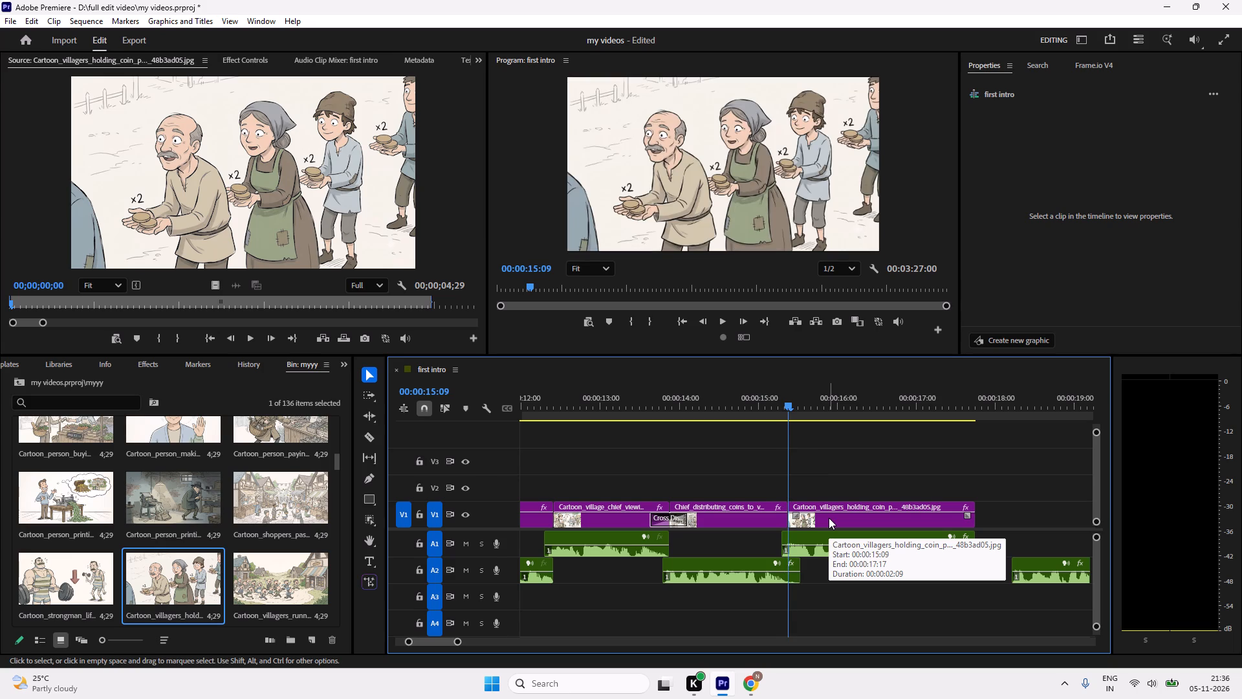
pyautogui.click(827, 516)
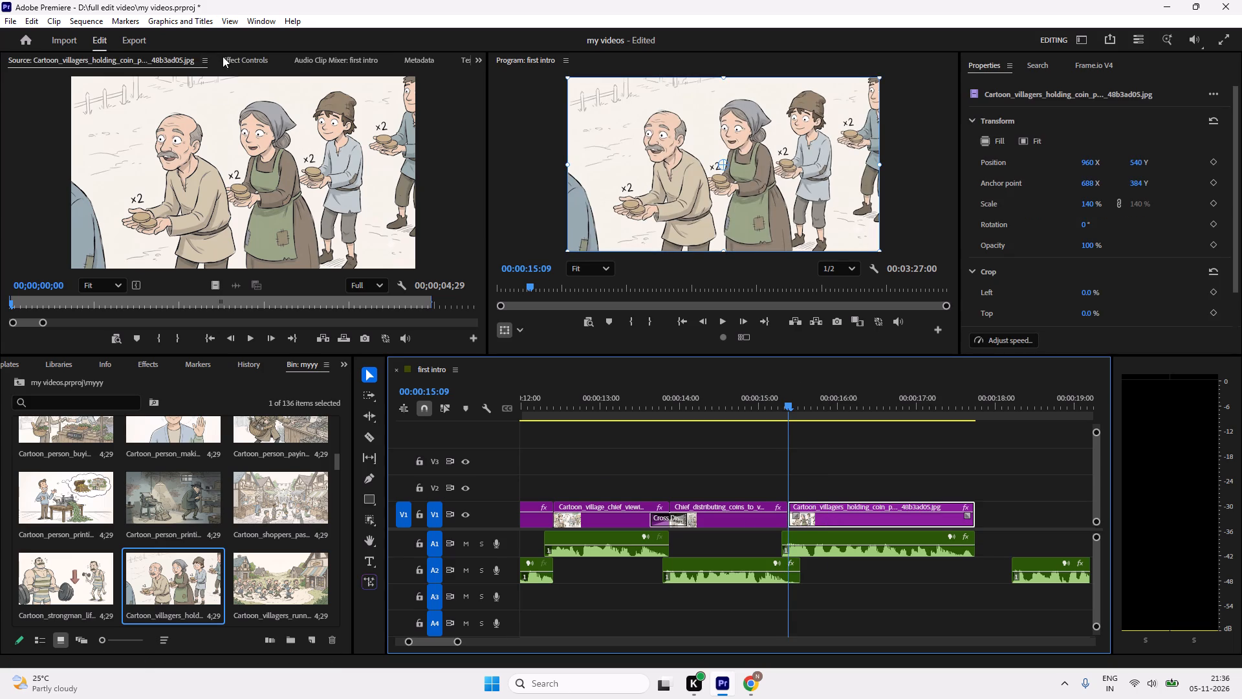
pyautogui.click(226, 58)
pyautogui.click(37, 139)
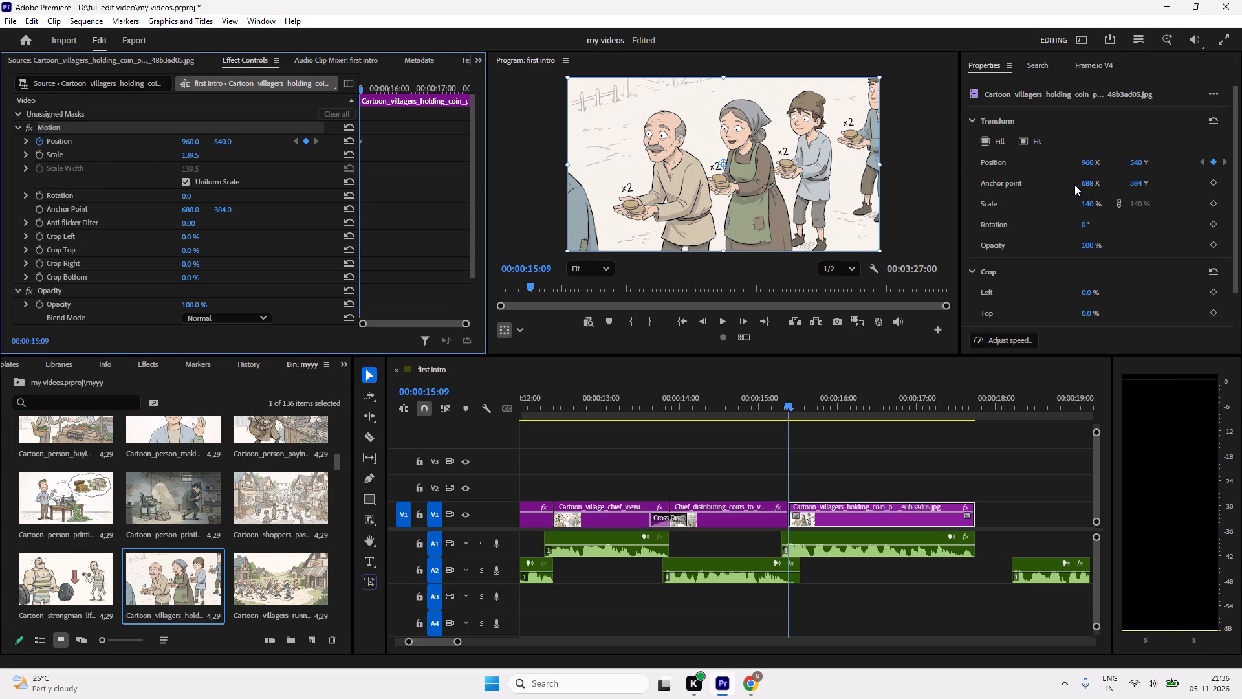
# Enlarge the Cartoon_villagers_holding_coin clip to 170% scale and set its starting Position keyframe to X 1151.
pyautogui.moveTo(1089, 205); pyautogui.dragTo(1096, 206)
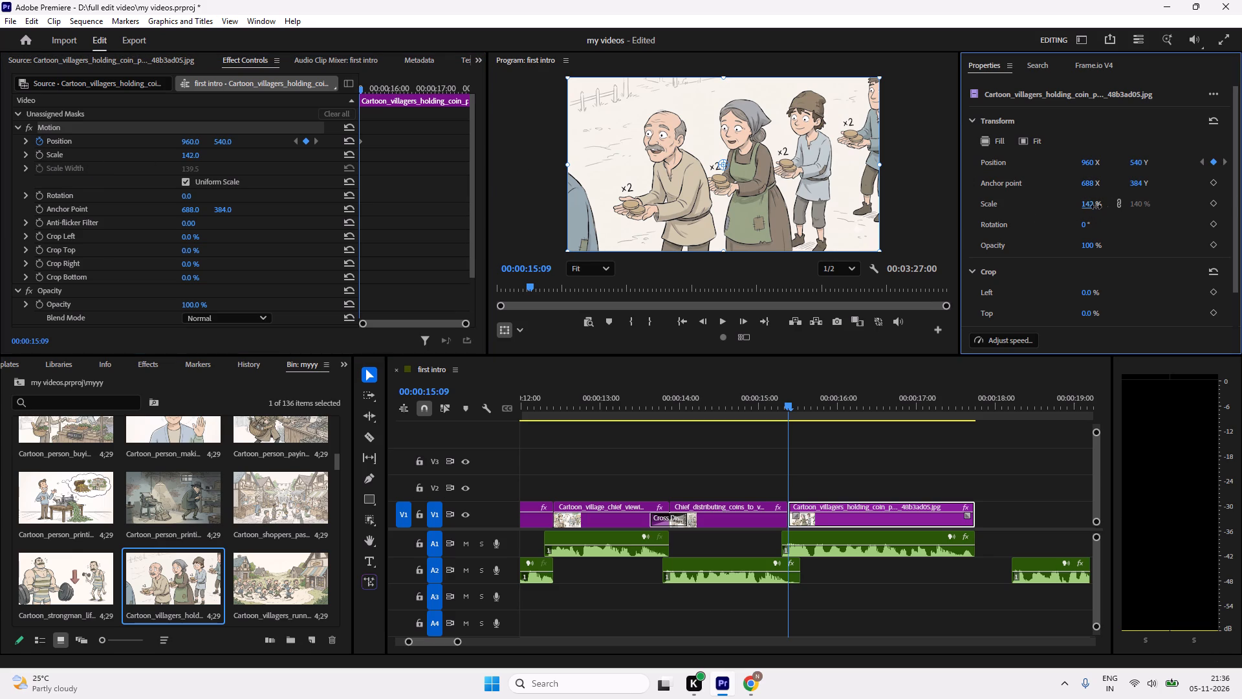
pyautogui.moveTo(1096, 206); pyautogui.dragTo(1106, 206)
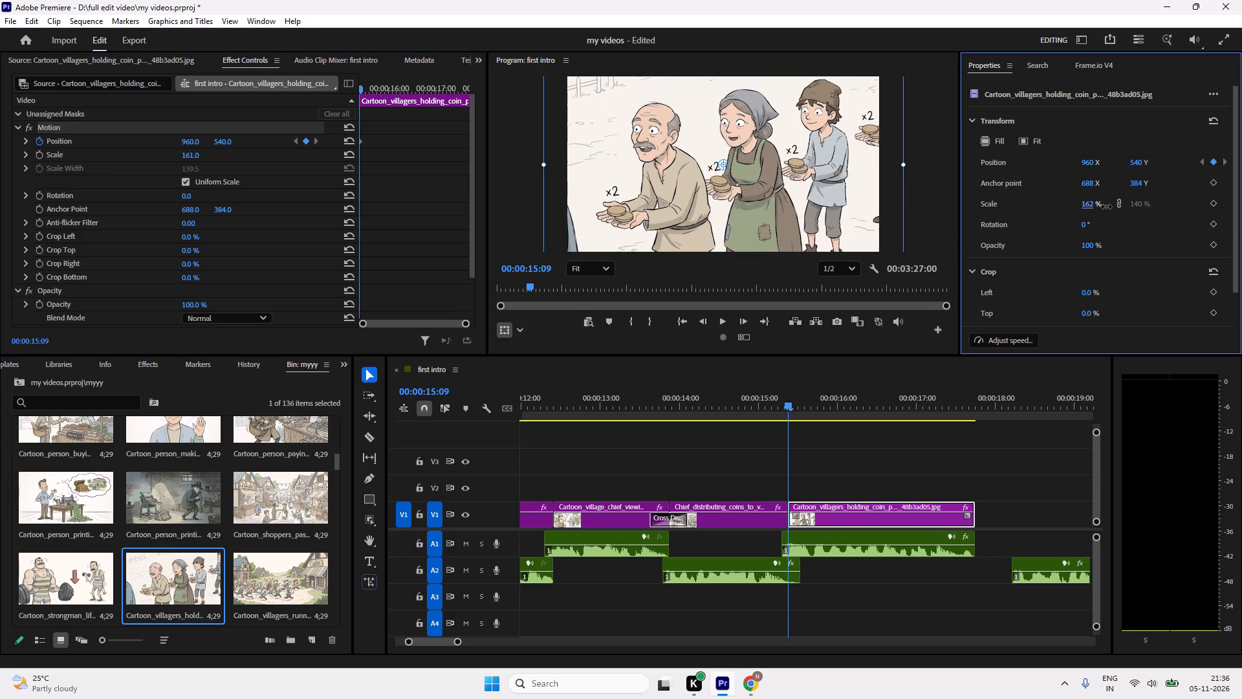
pyautogui.moveTo(1106, 206); pyautogui.dragTo(1114, 208)
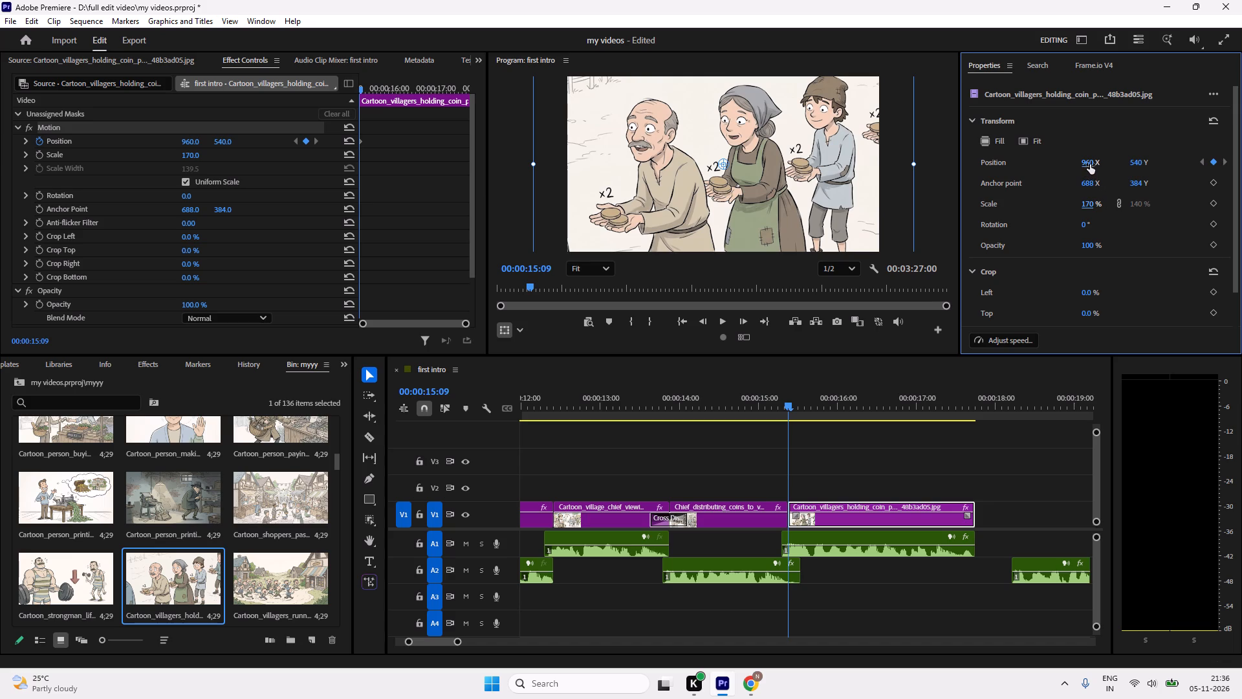
pyautogui.moveTo(1090, 164); pyautogui.dragTo(1240, 165)
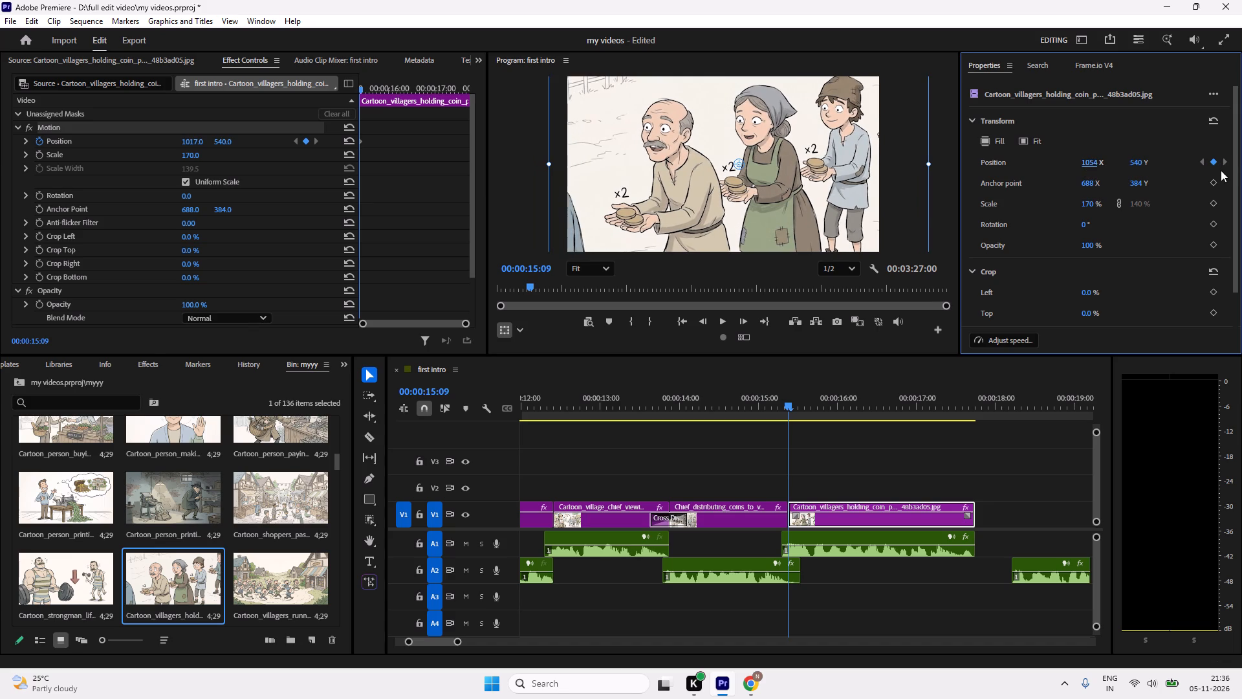
pyautogui.moveTo(1091, 164); pyautogui.dragTo(1155, 164)
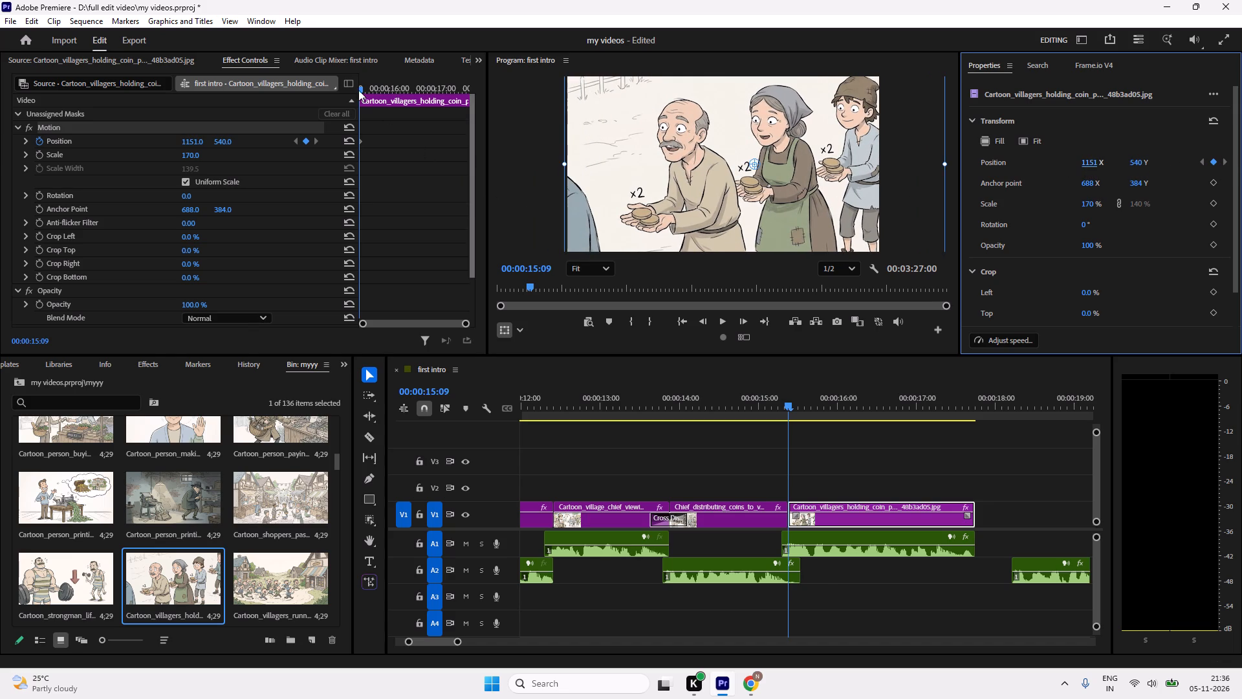
# Add a second Position keyframe with X 930 at the Cartoon_villagers_holding_coin clip's end, 00:00:17:17.
pyautogui.moveTo(365, 87); pyautogui.dragTo(528, 98)
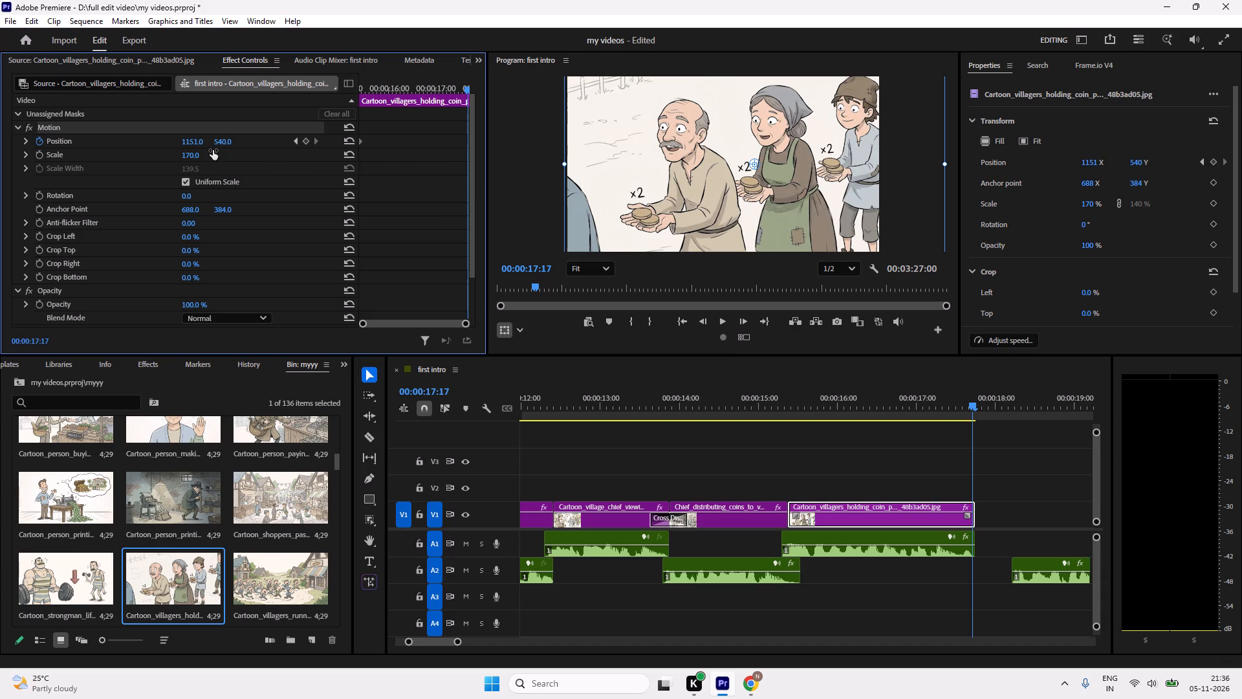
pyautogui.moveTo(188, 144); pyautogui.dragTo(156, 144)
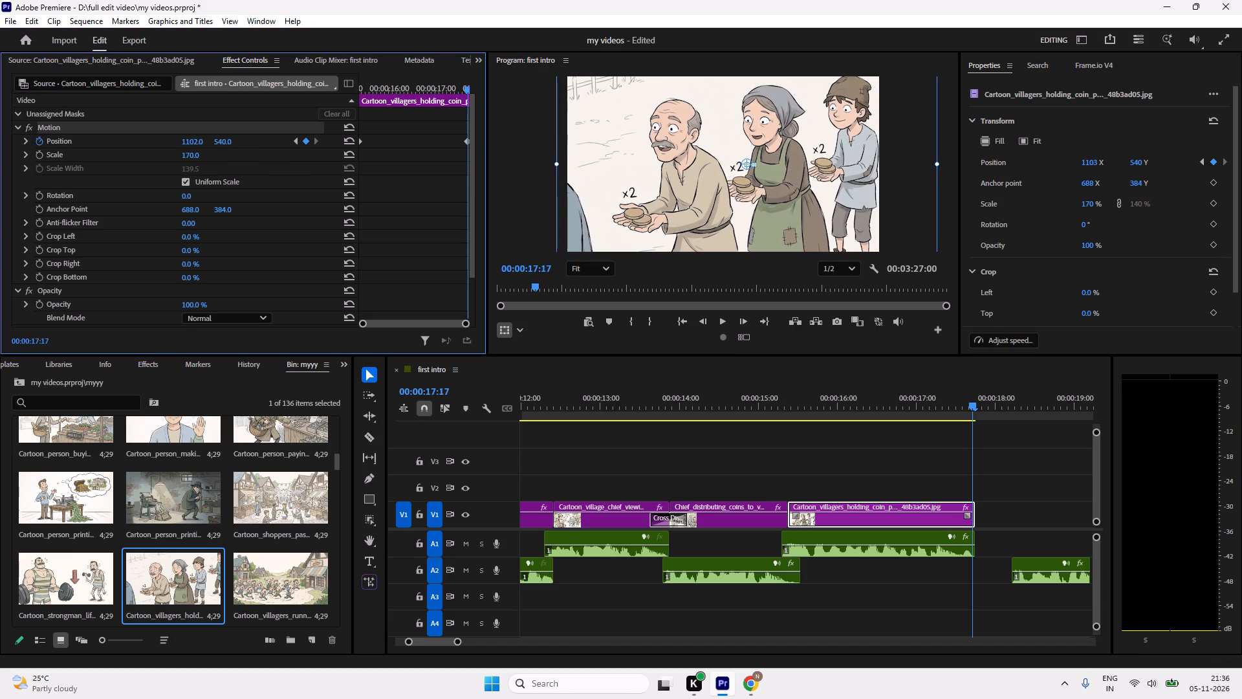
pyautogui.moveTo(156, 144); pyautogui.dragTo(49, 156)
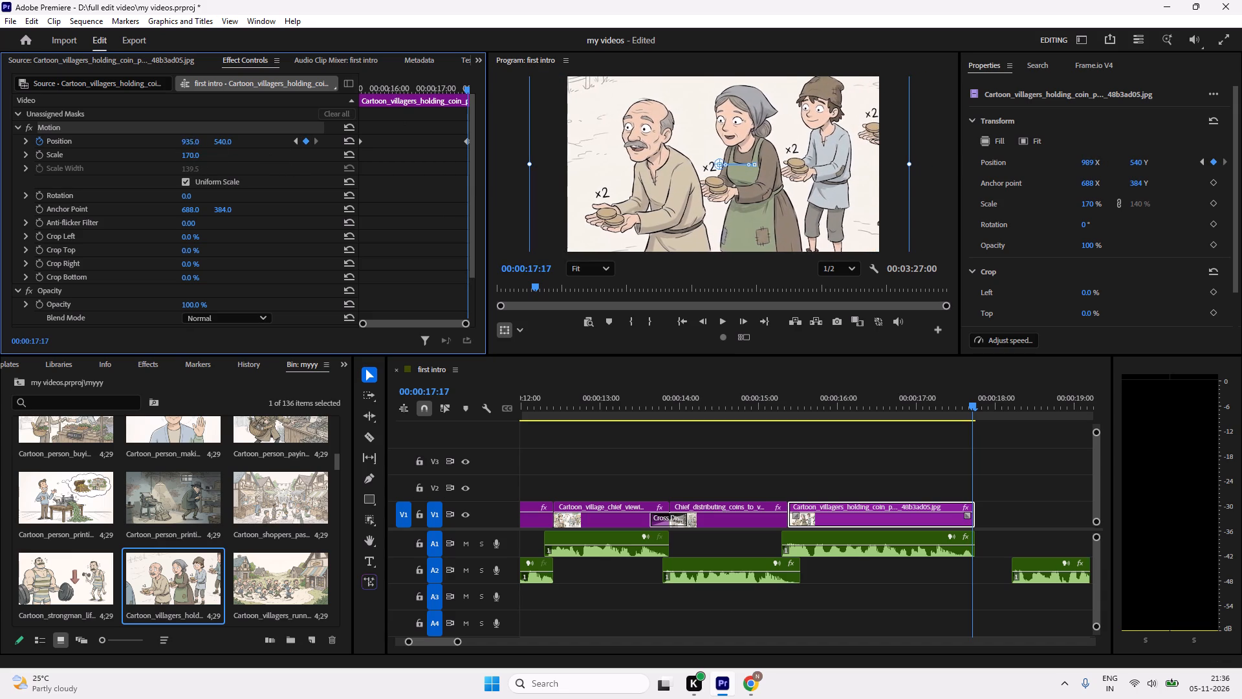
pyautogui.moveTo(49, 156); pyautogui.dragTo(47, 157)
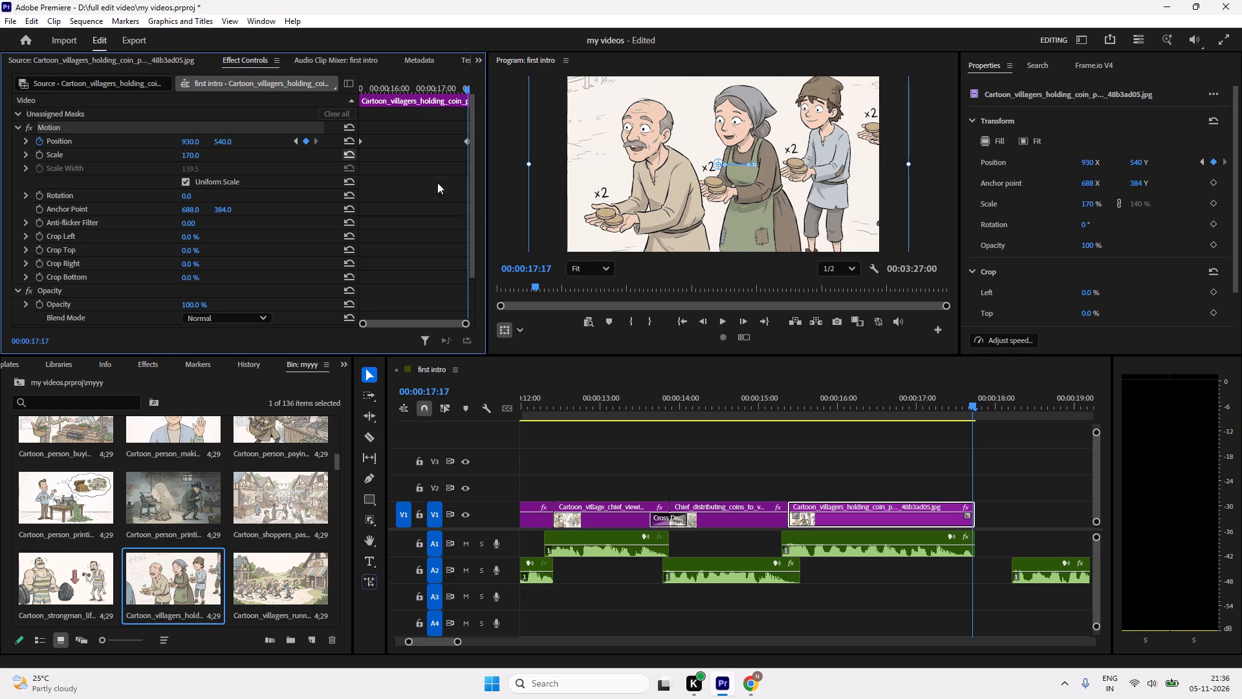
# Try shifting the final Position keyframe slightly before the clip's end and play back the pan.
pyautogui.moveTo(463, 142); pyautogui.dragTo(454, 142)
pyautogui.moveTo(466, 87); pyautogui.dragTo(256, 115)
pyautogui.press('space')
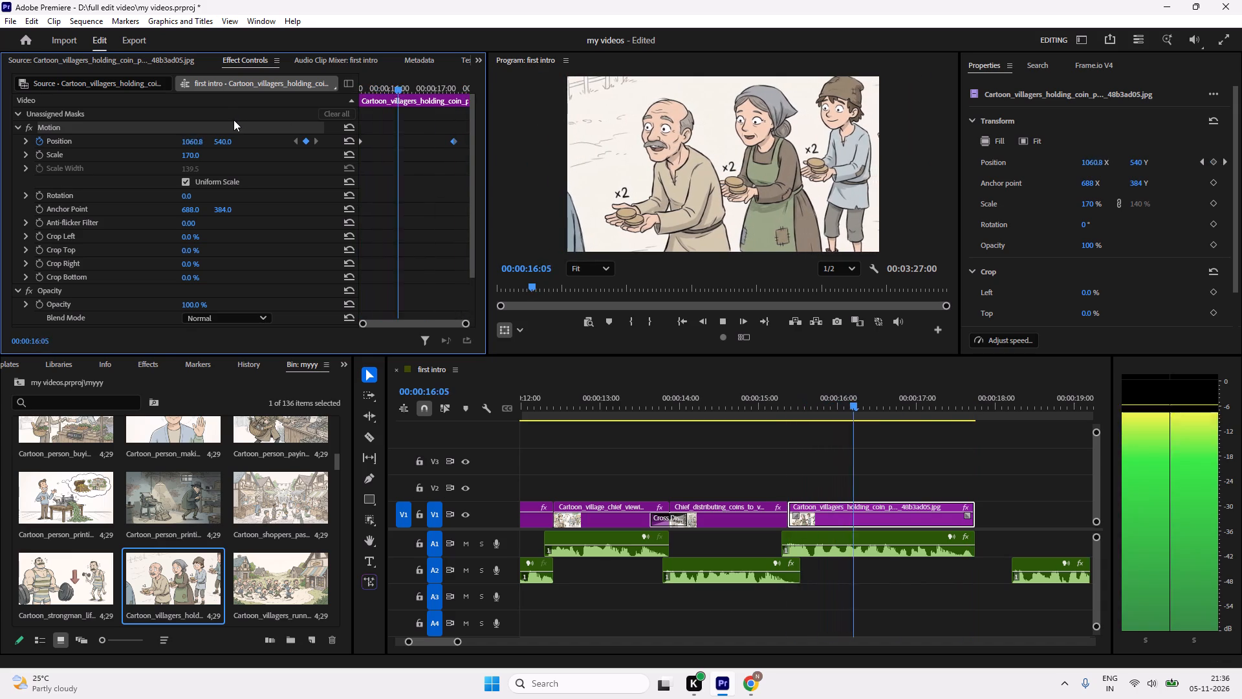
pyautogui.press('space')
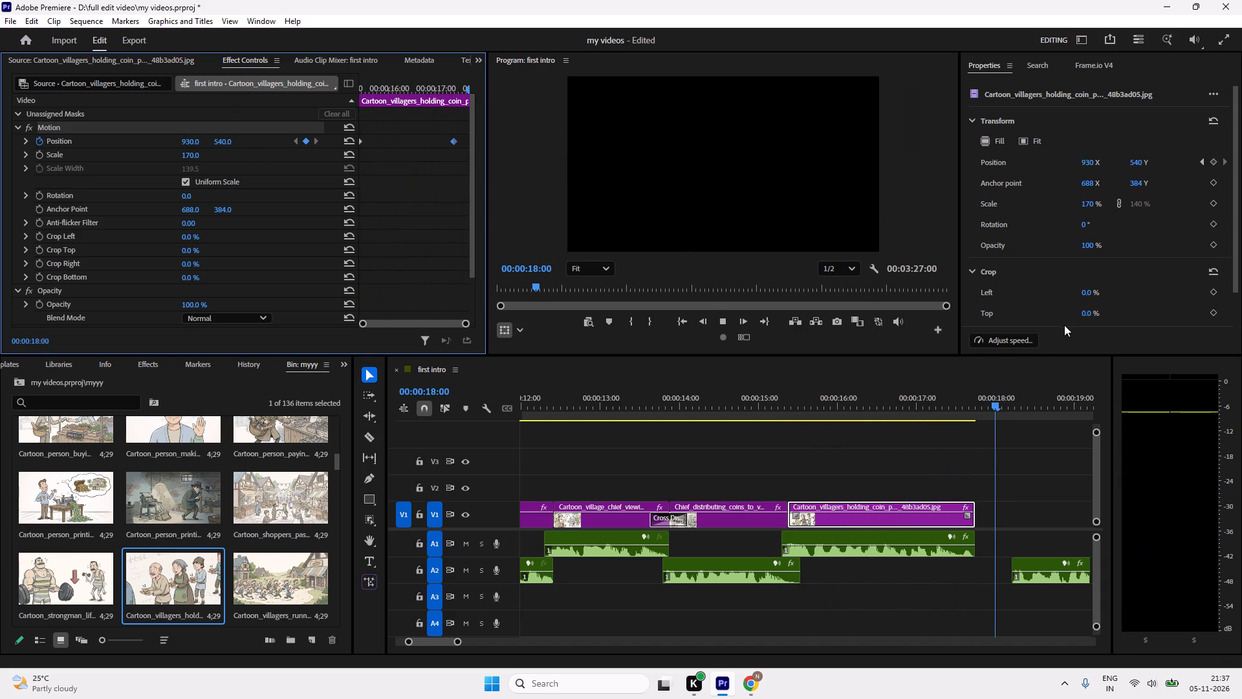
# Move the final Position keyframe to the very end of the Cartoon_villagers_holding_coin clip and play back the pan with the preceding clip.
pyautogui.moveTo(454, 142); pyautogui.dragTo(533, 158)
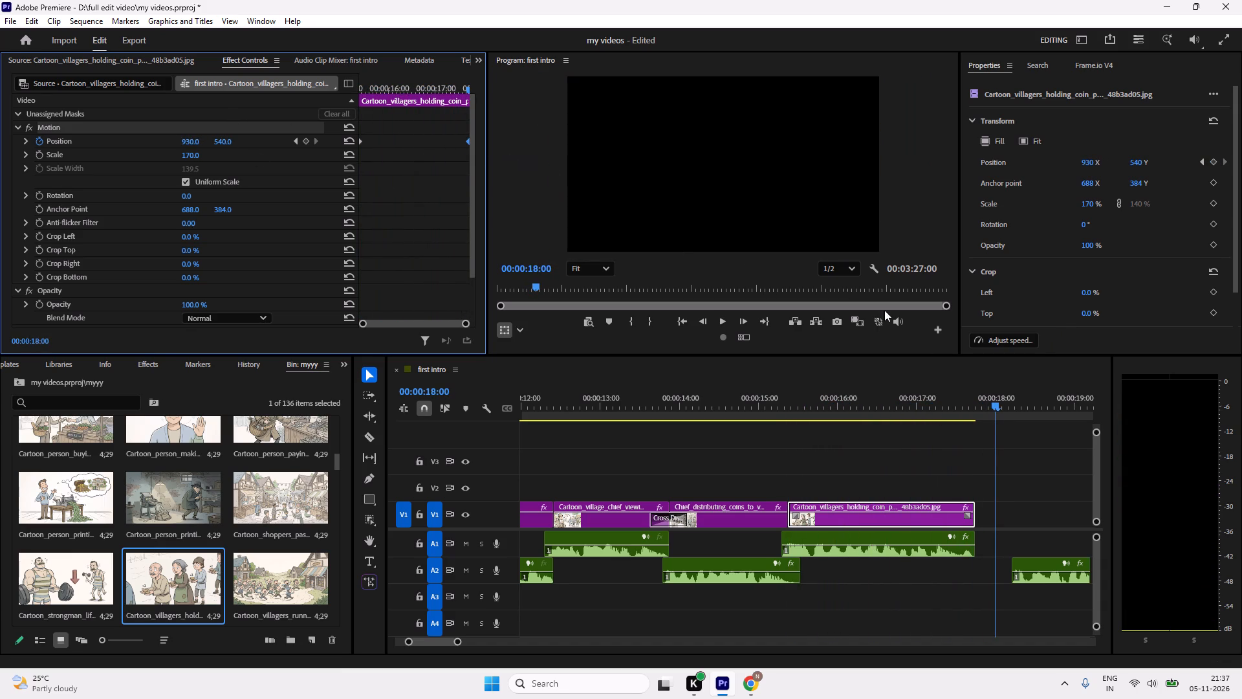
pyautogui.moveTo(1003, 414); pyautogui.dragTo(653, 417)
pyautogui.press('space')
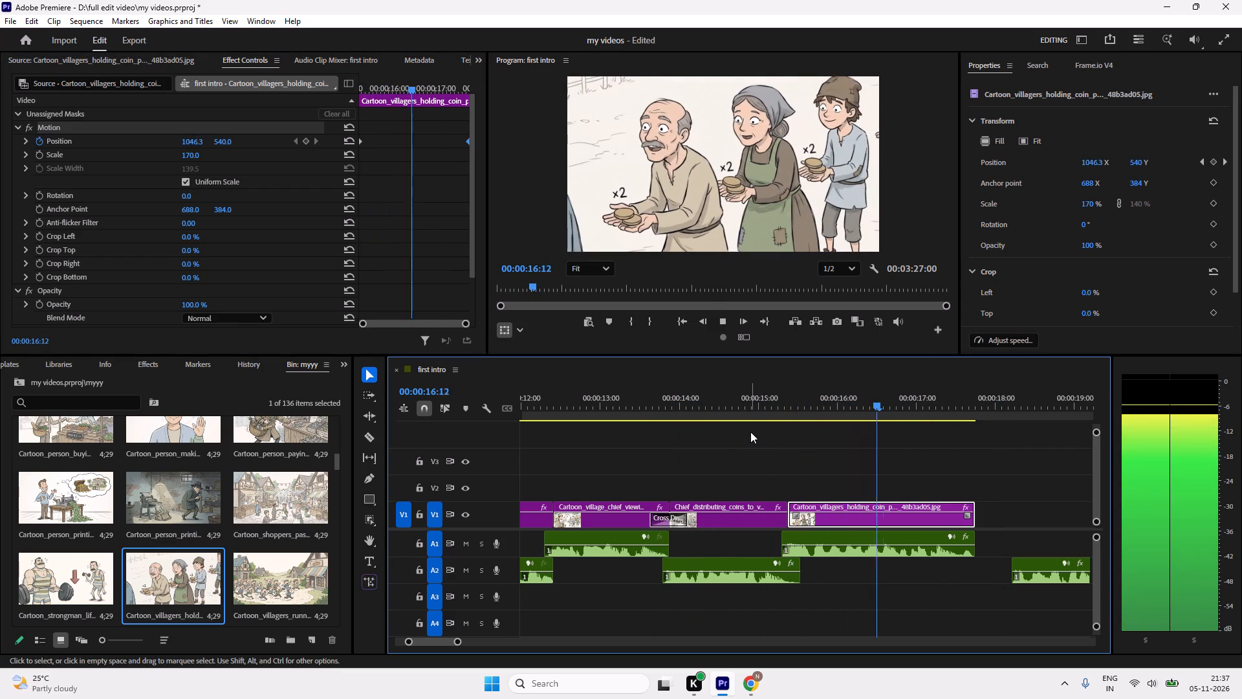
pyautogui.press('space')
pyautogui.moveTo(877, 407); pyautogui.dragTo(713, 441)
pyautogui.press('space')
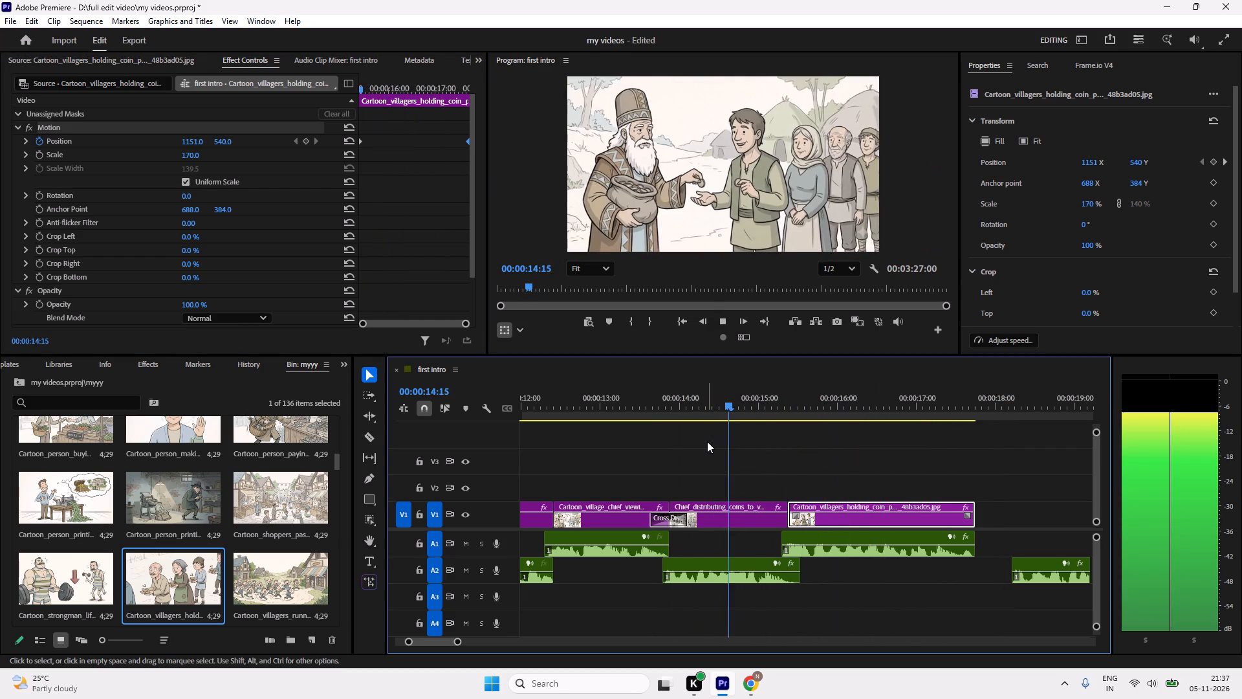
pyautogui.press('space')
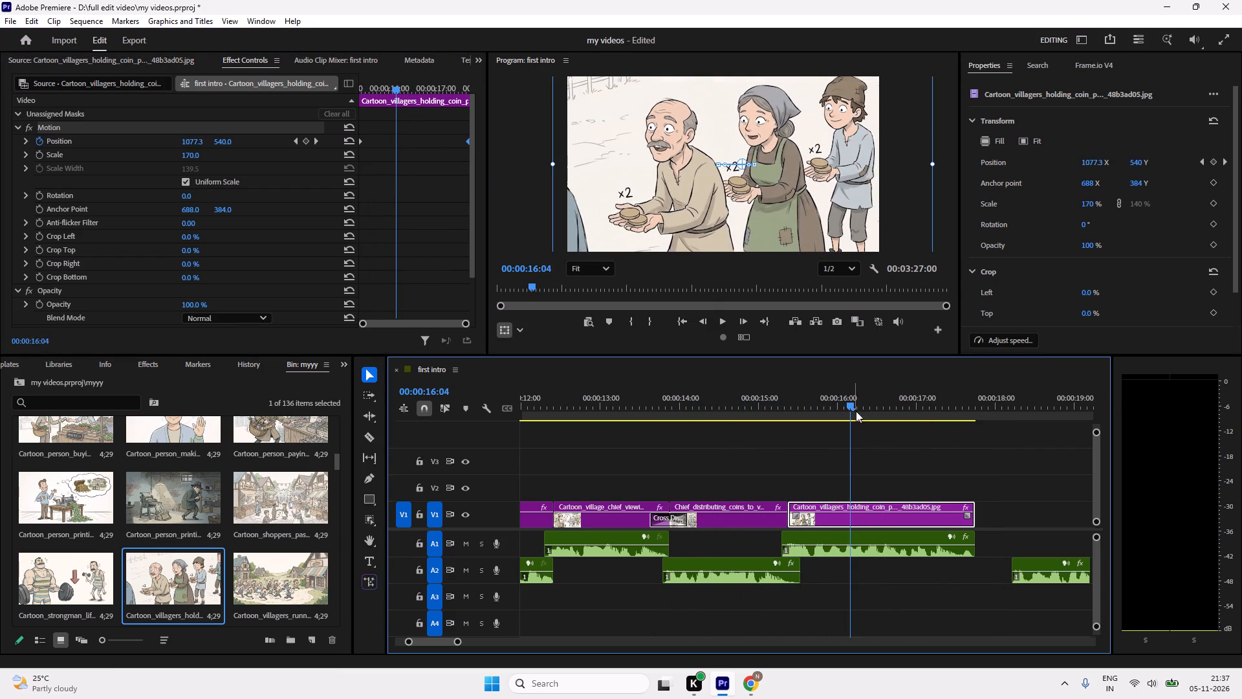
# Play back the join and trim the end of the Chief_distributing_coins clip on V1 to 00:00:15:05.
pyautogui.moveTo(848, 411); pyautogui.dragTo(724, 430)
pyautogui.press('space')
pyautogui.press('space')
pyautogui.click(756, 517)
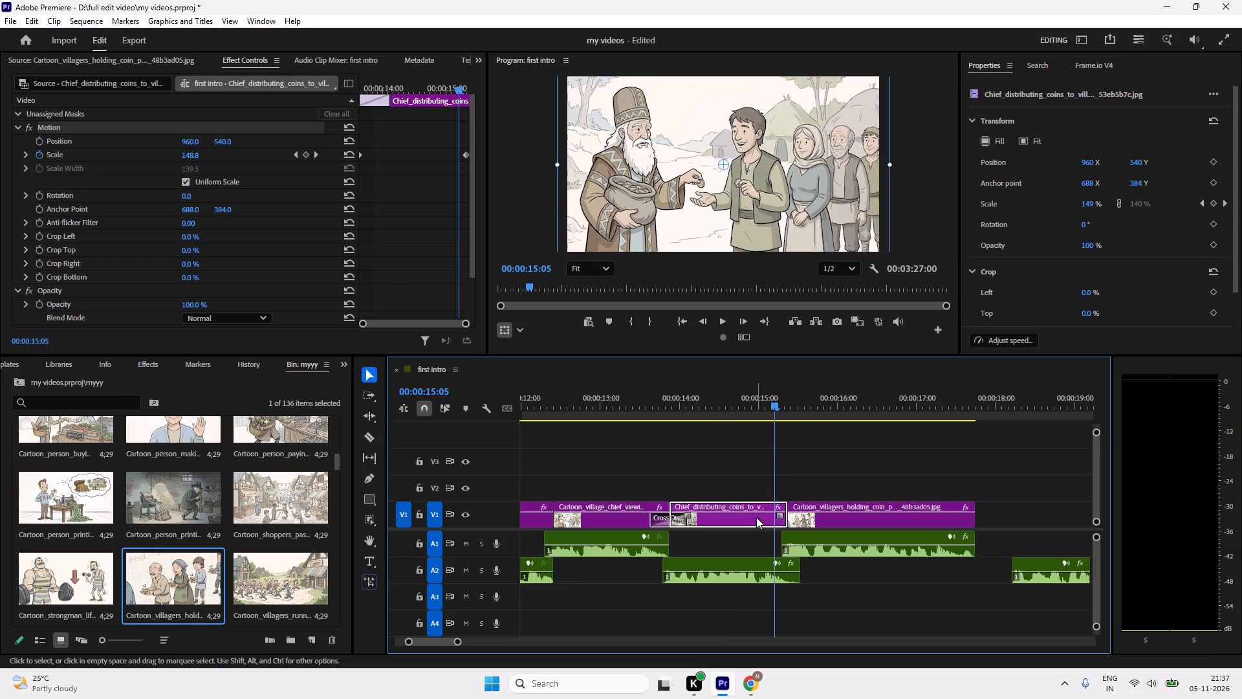
pyautogui.moveTo(787, 504); pyautogui.dragTo(774, 505)
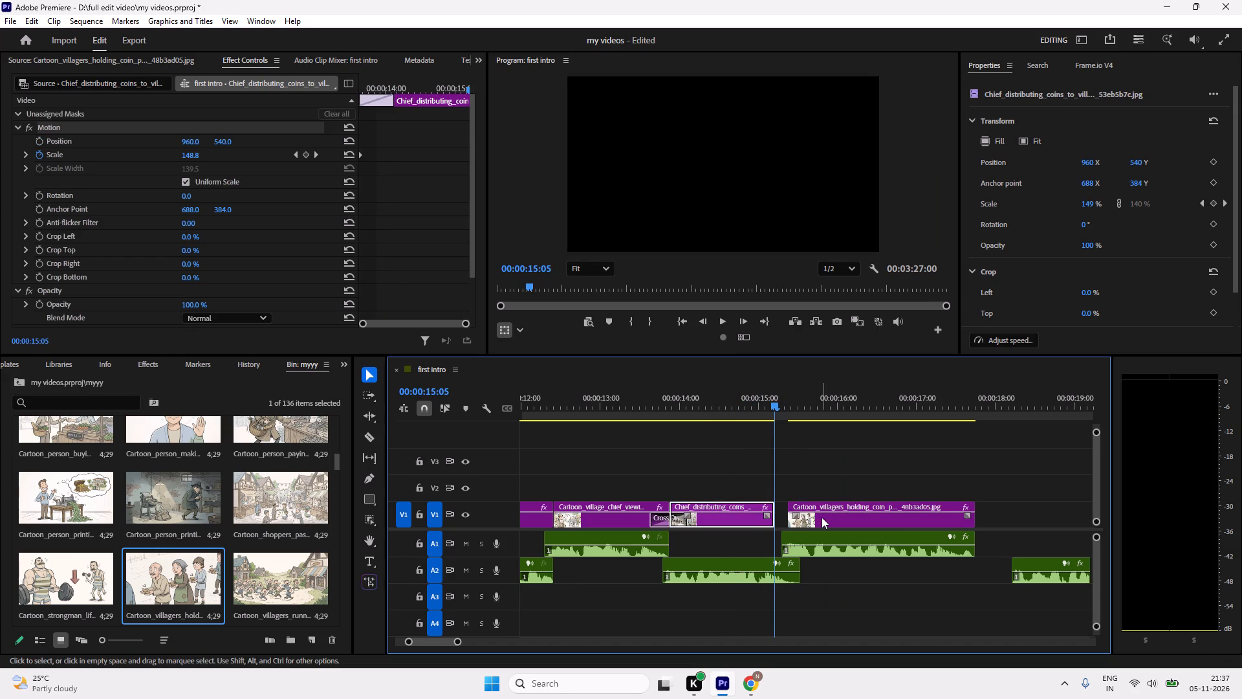
# Extend the start of the Cartoon_villagers_holding_coin clip back to 00:00:15:05 and move its first Position keyframe to the new start.
pyautogui.click(822, 517)
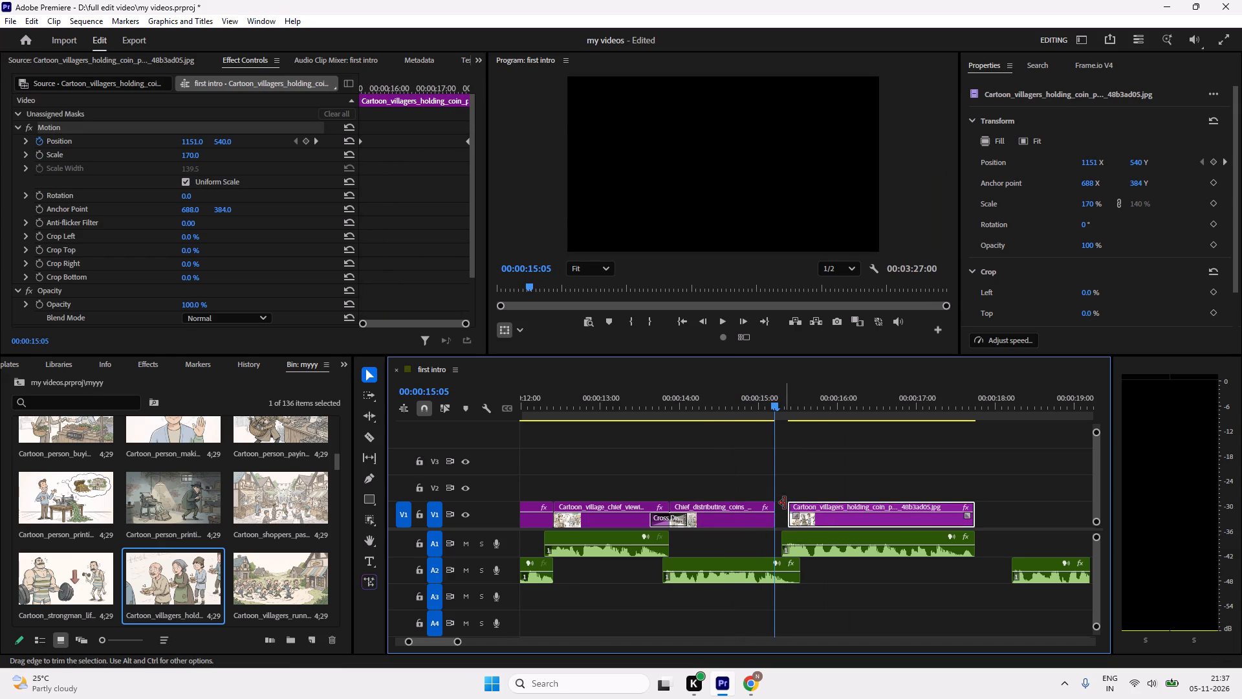
pyautogui.moveTo(785, 503); pyautogui.dragTo(770, 507)
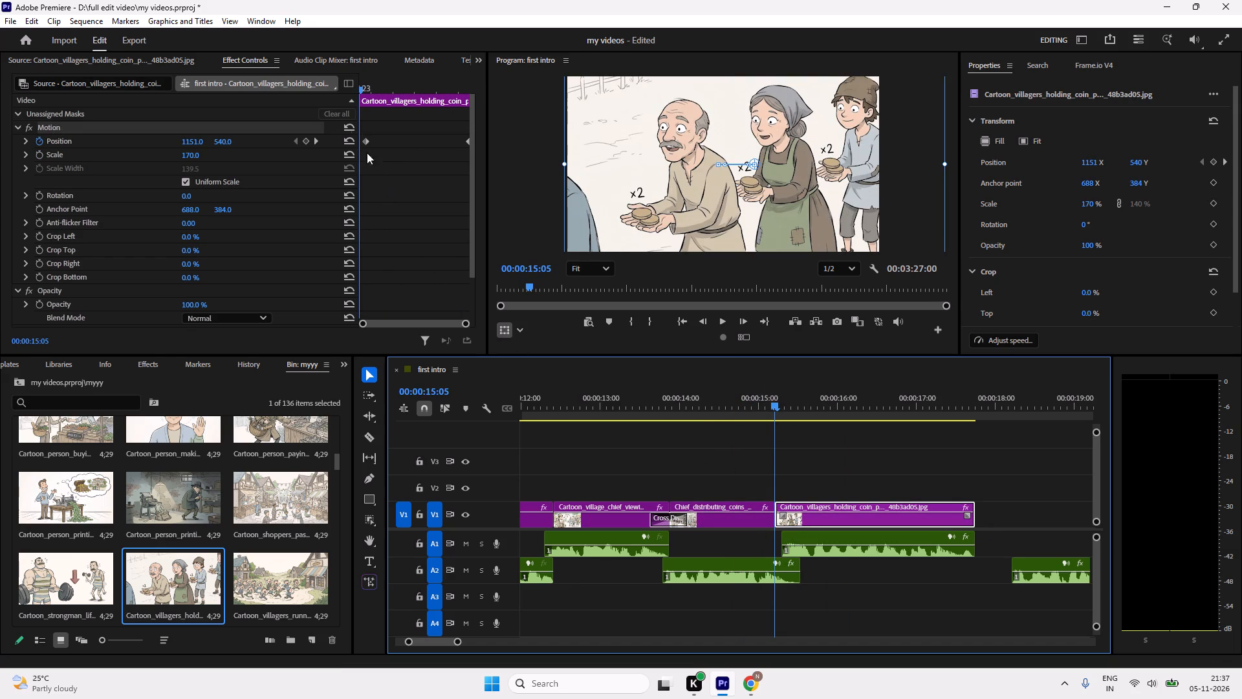
pyautogui.moveTo(364, 140); pyautogui.dragTo(353, 146)
# Play back the join into the Cartoon_villagers_holding_coin clip, and review the whole illustrated part of the sequence from its beginning.
pyautogui.moveTo(760, 406); pyautogui.dragTo(680, 406)
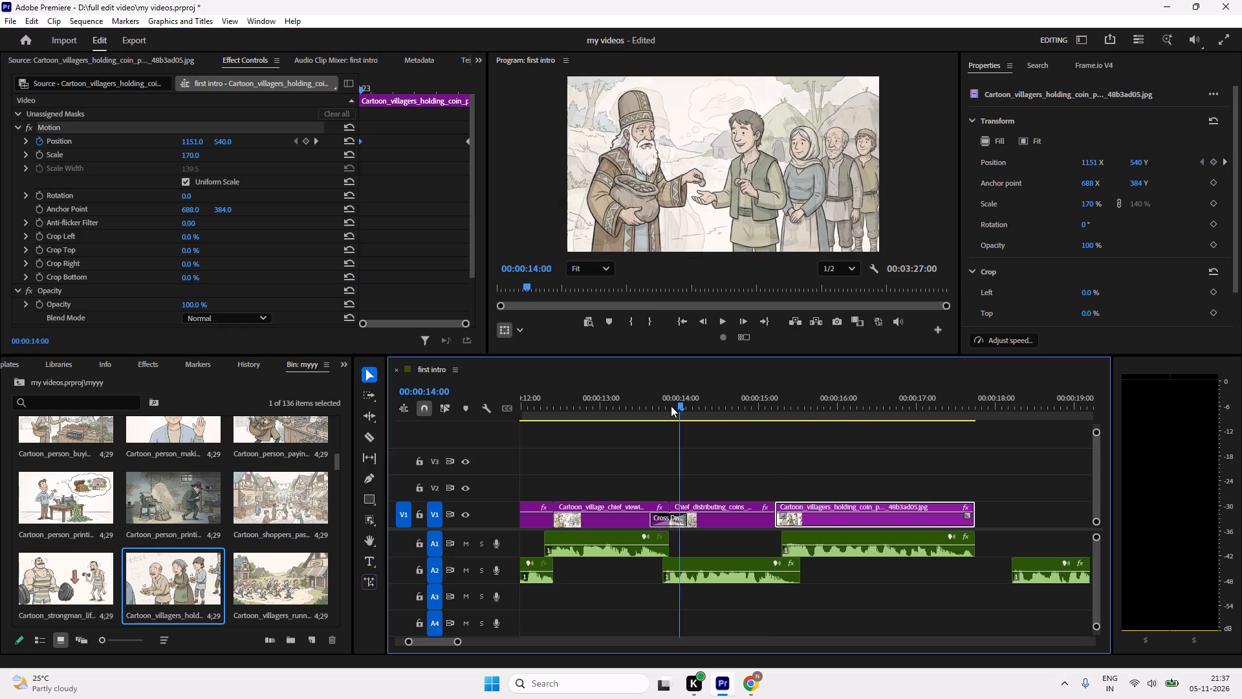
pyautogui.press('space')
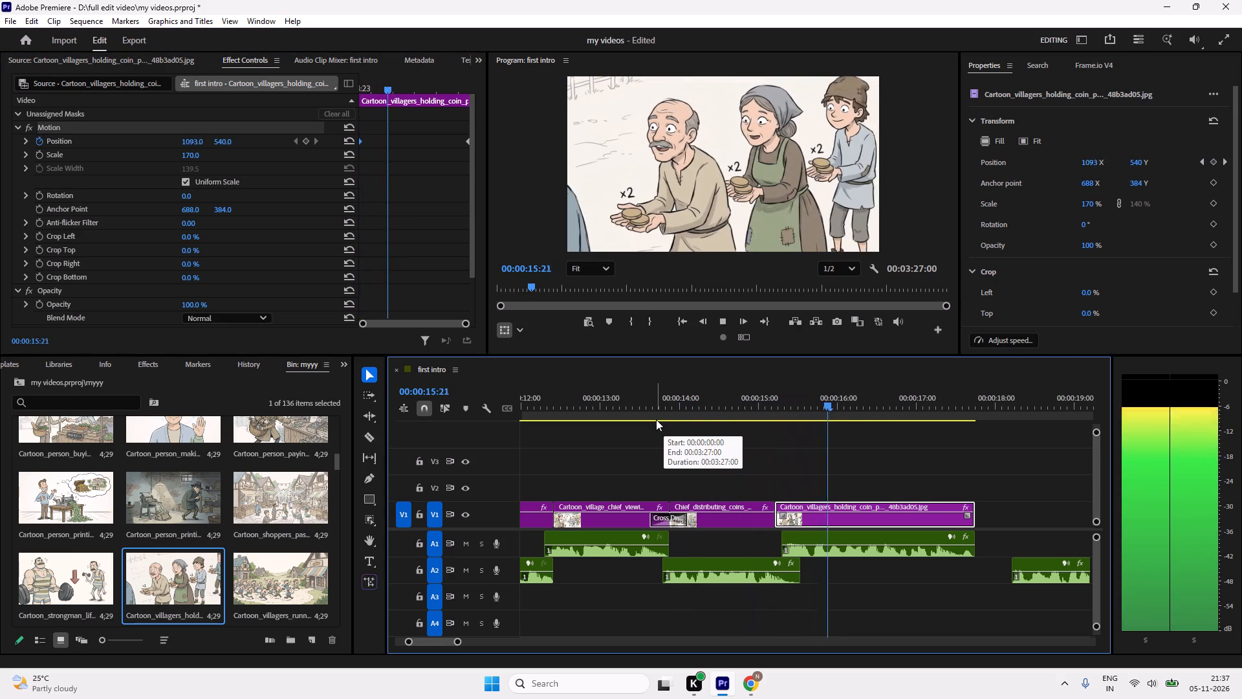
pyautogui.press('space')
pyautogui.moveTo(932, 415); pyautogui.dragTo(631, 447)
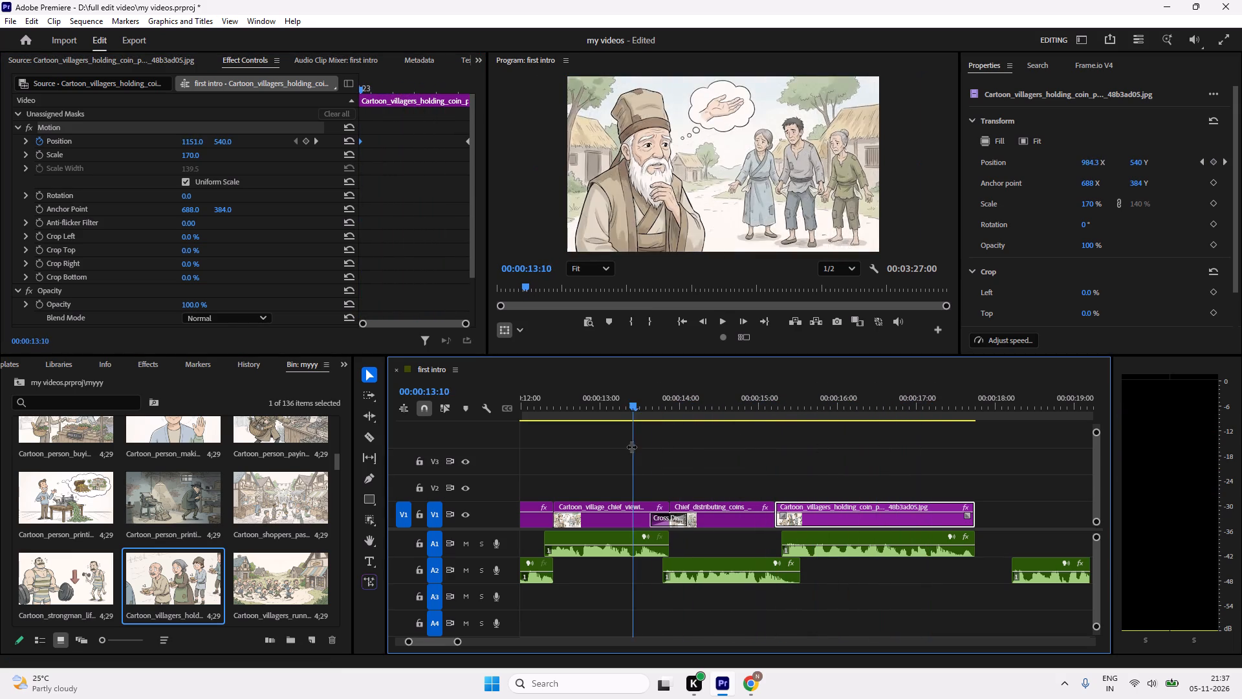
pyautogui.moveTo(631, 447); pyautogui.dragTo(636, 449)
pyautogui.press('space')
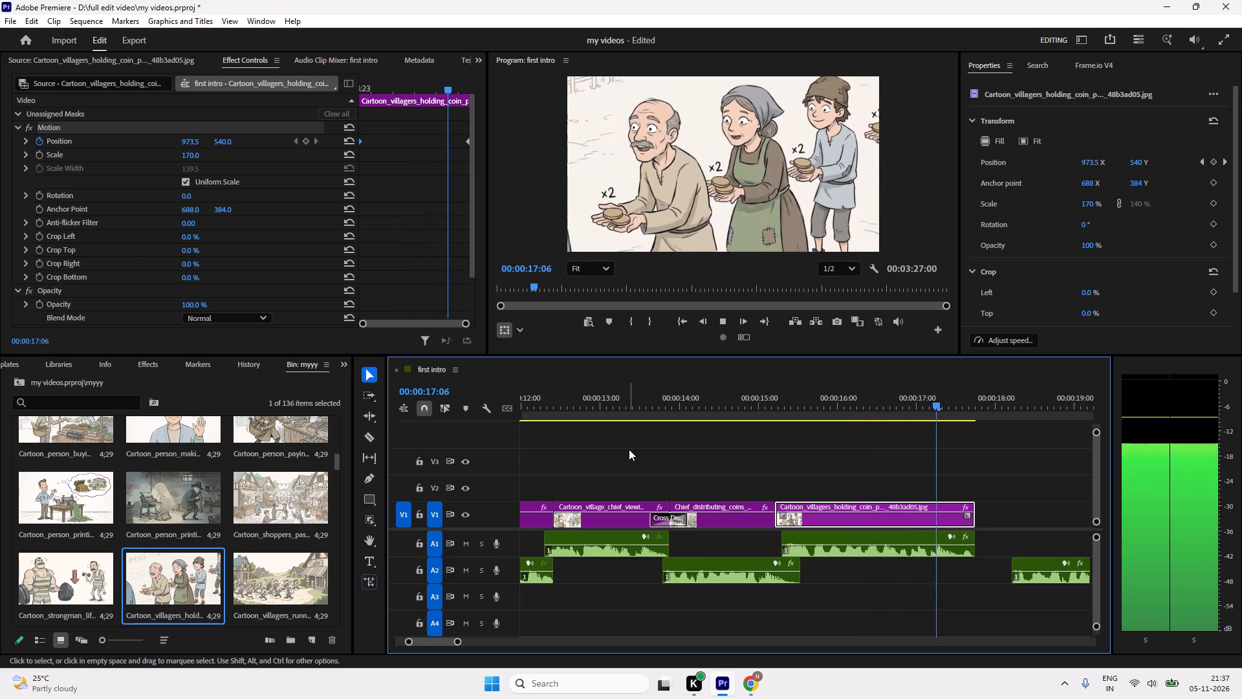
pyautogui.press('space')
pyautogui.scroll(-4, 951, 476)
pyautogui.scroll(3, 951, 473)
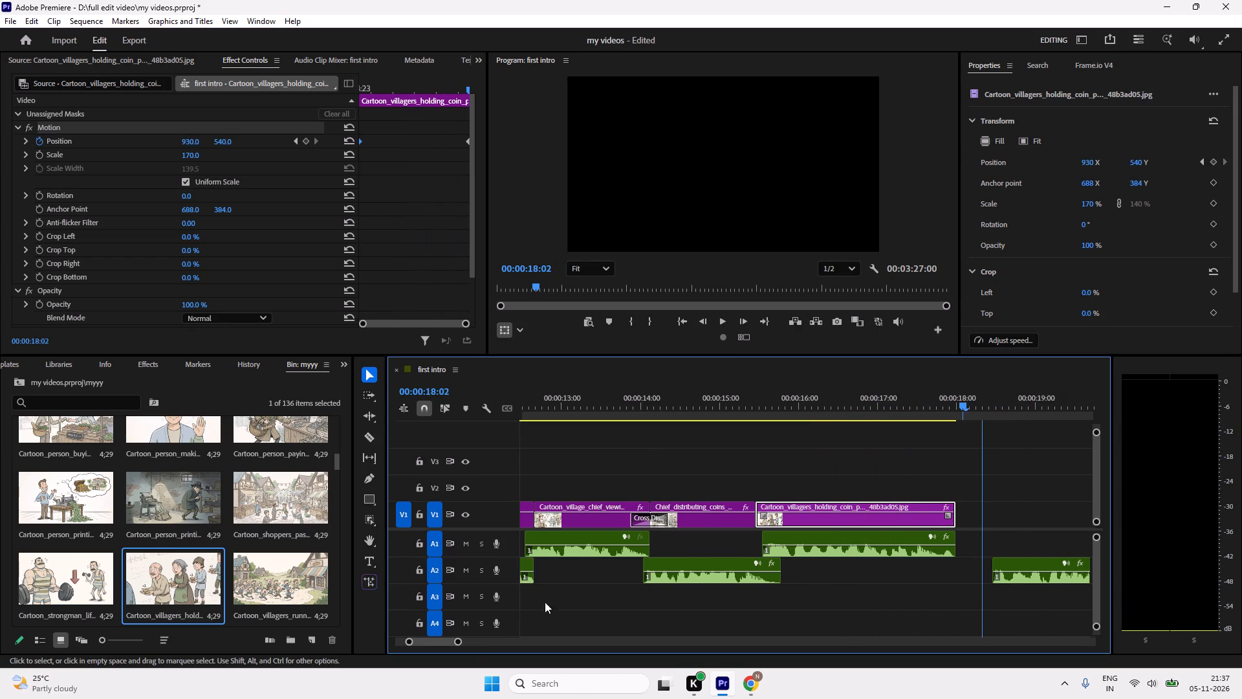
pyautogui.moveTo(461, 640); pyautogui.dragTo(488, 641)
pyautogui.moveTo(441, 639); pyautogui.dragTo(351, 637)
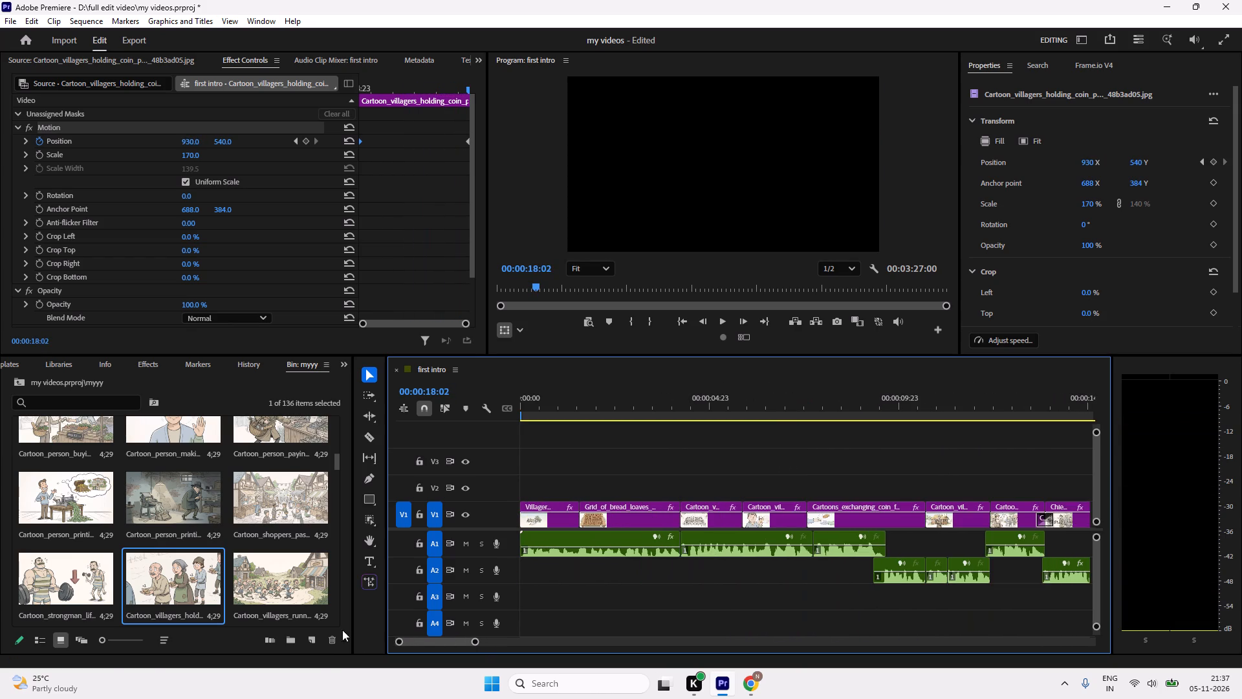
pyautogui.moveTo(473, 642); pyautogui.dragTo(573, 643)
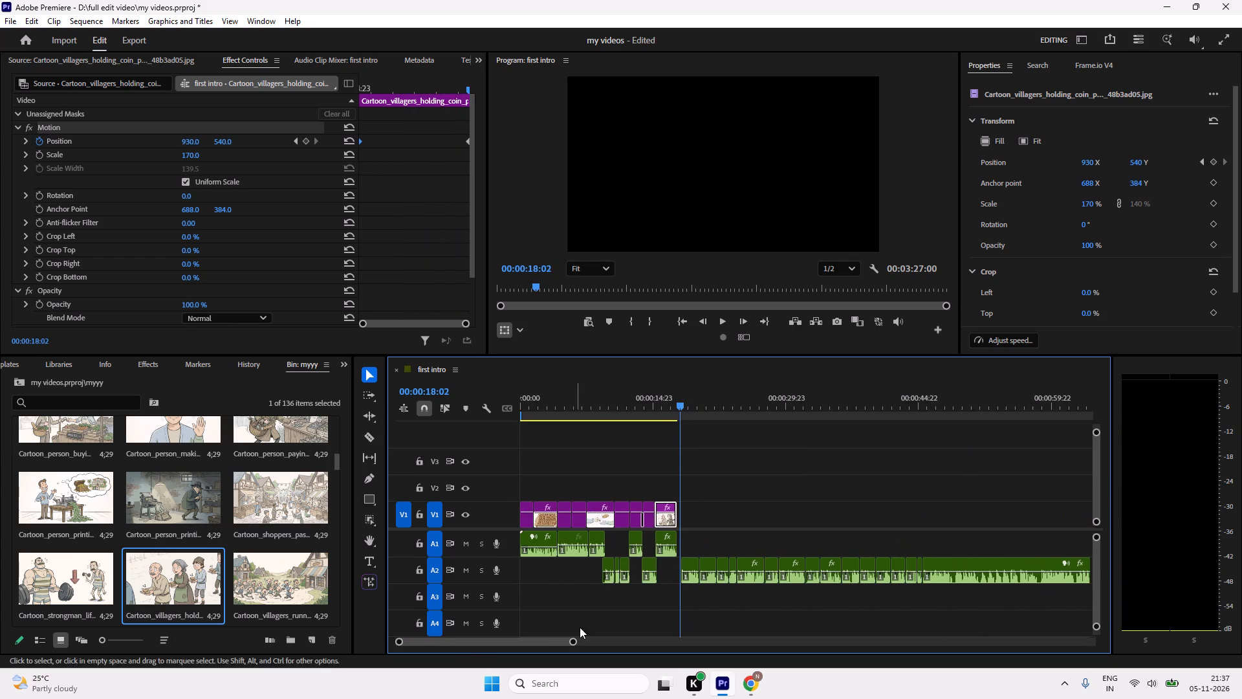
pyautogui.moveTo(677, 414); pyautogui.dragTo(398, 457)
pyautogui.press('space')
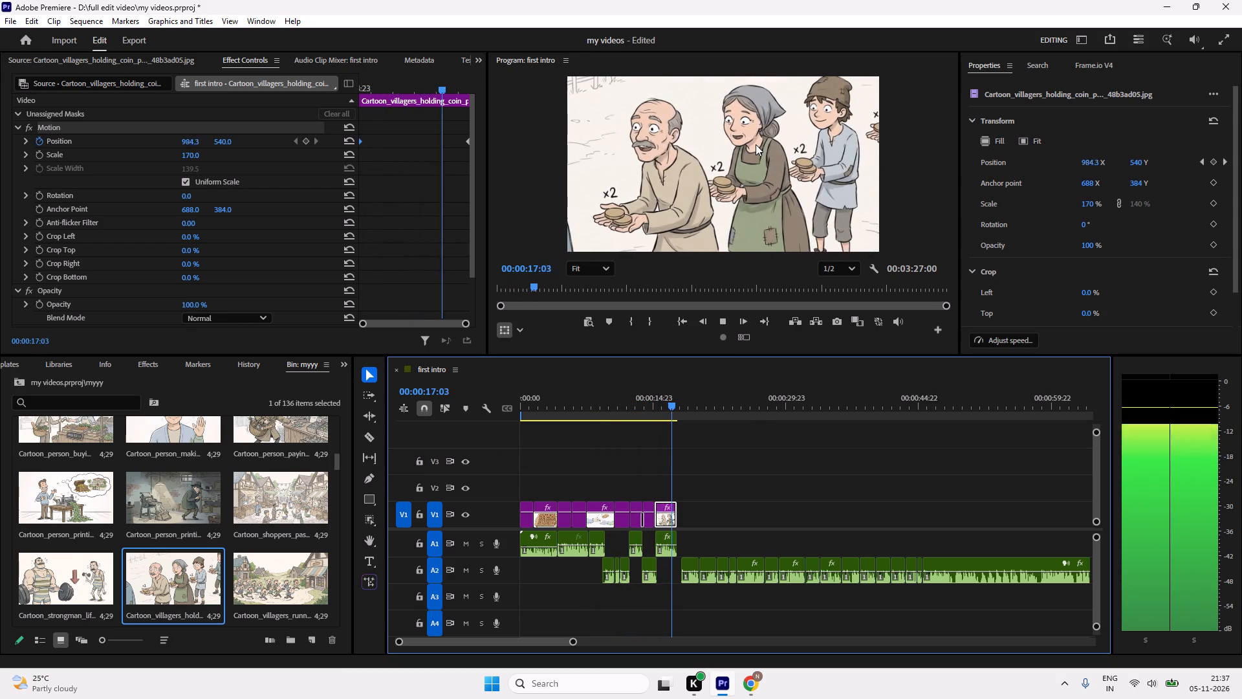
pyautogui.press('space')
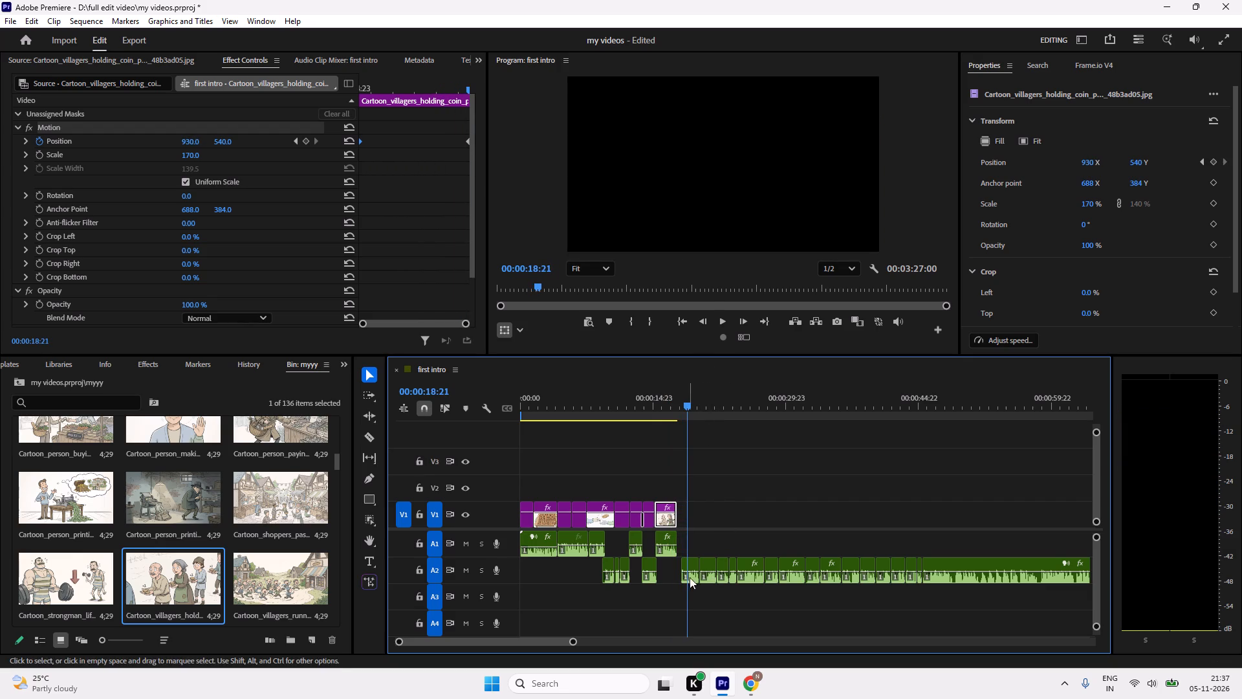
# Shift all remaining narration clips on A2 earlier to start at the end of the last V1 image, and play back the join.
pyautogui.moveTo(692, 550); pyautogui.dragTo(834, 591)
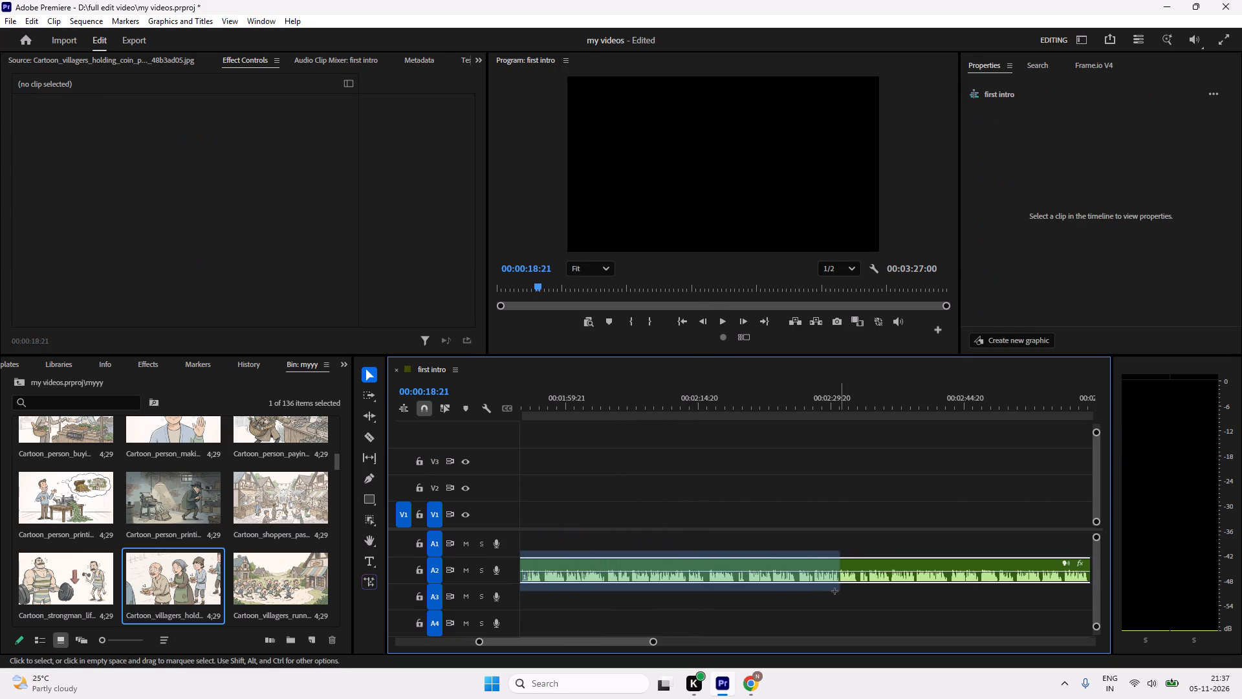
pyautogui.moveTo(834, 591); pyautogui.dragTo(836, 592)
pyautogui.scroll(-4, 762, 580)
pyautogui.moveTo(659, 644); pyautogui.dragTo(754, 666)
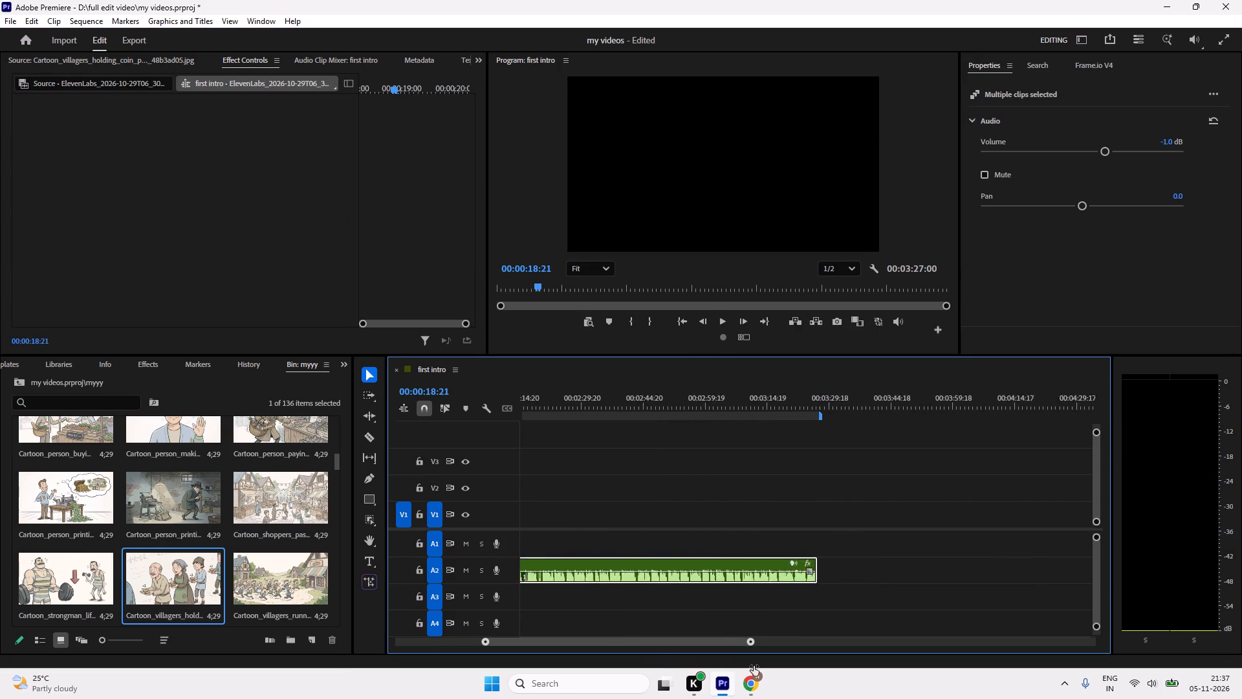
pyautogui.moveTo(754, 666); pyautogui.dragTo(772, 666)
pyautogui.moveTo(640, 641); pyautogui.dragTo(472, 616)
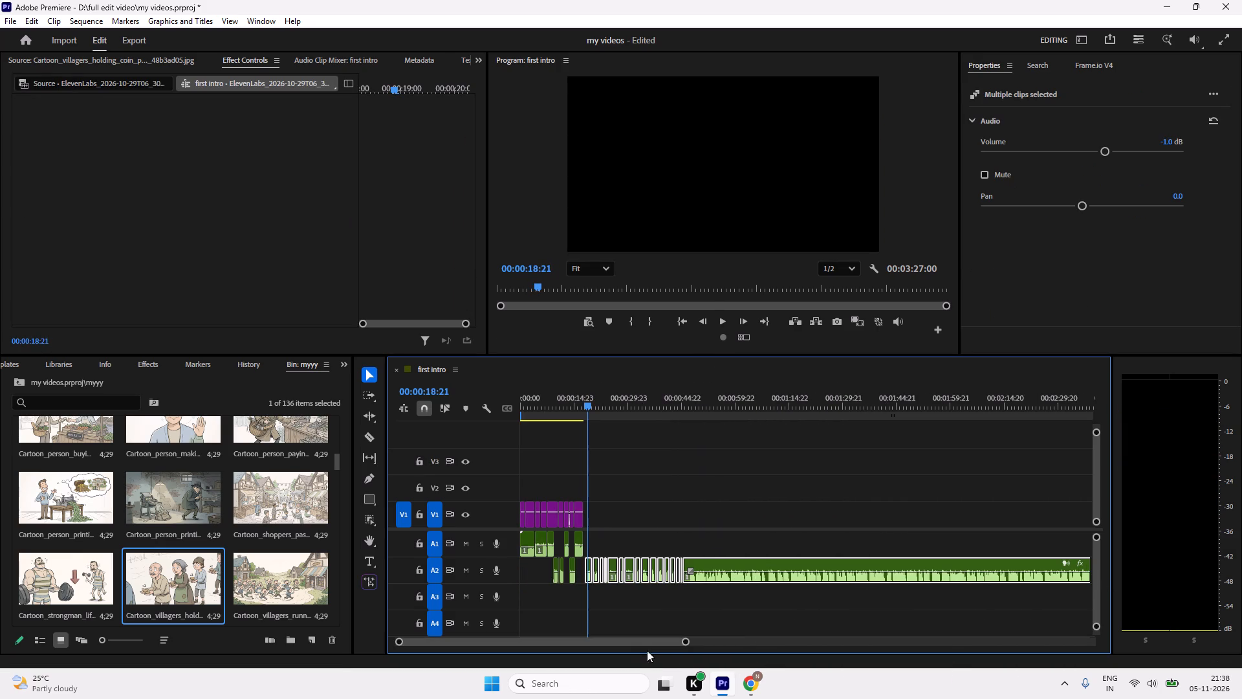
pyautogui.moveTo(683, 641); pyautogui.dragTo(776, 645)
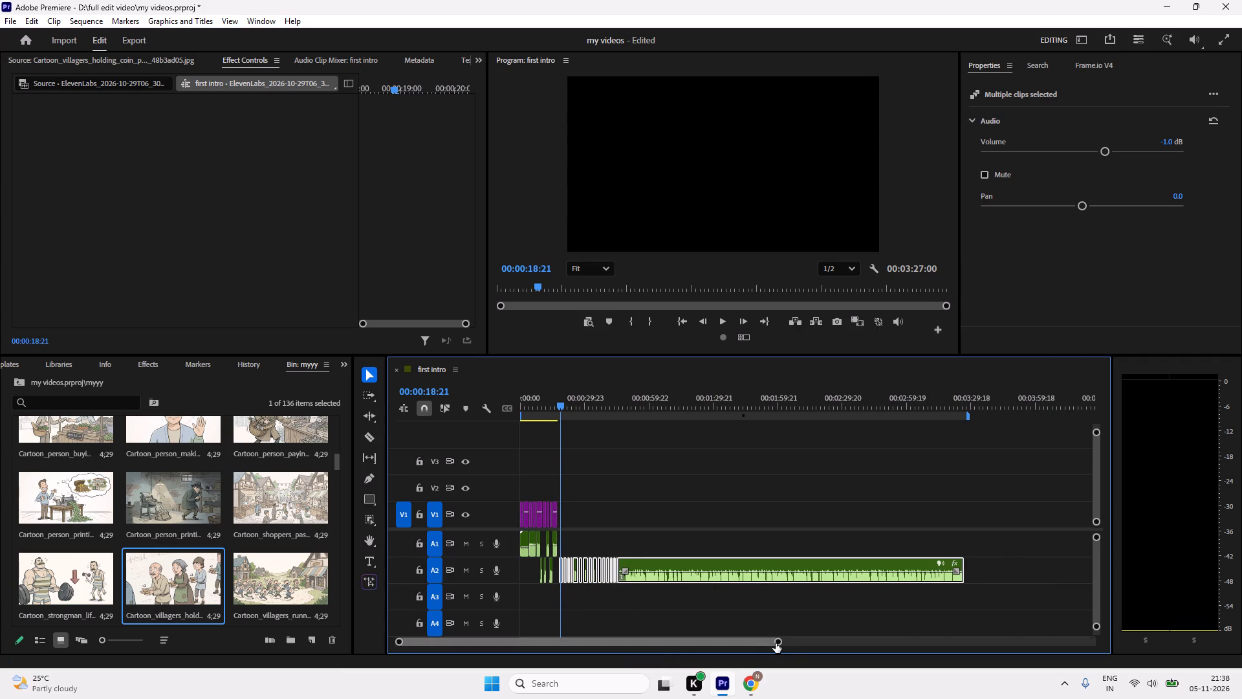
pyautogui.moveTo(777, 641); pyautogui.dragTo(530, 621)
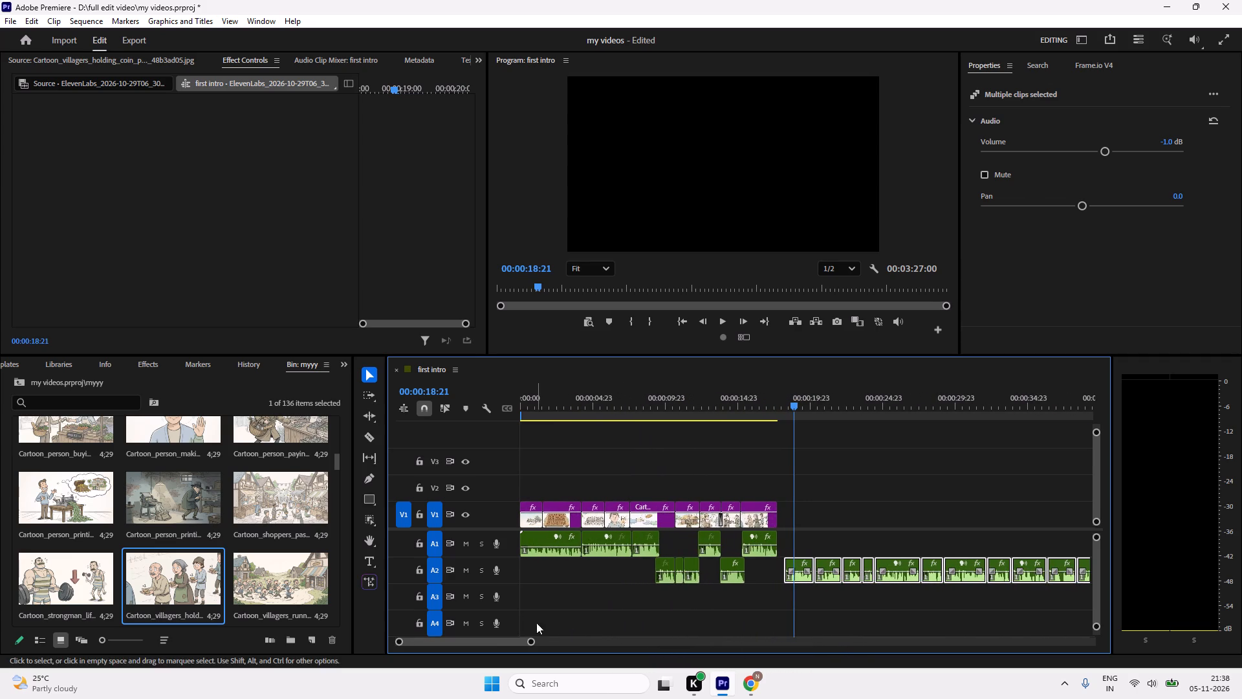
pyautogui.moveTo(796, 579); pyautogui.dragTo(792, 579)
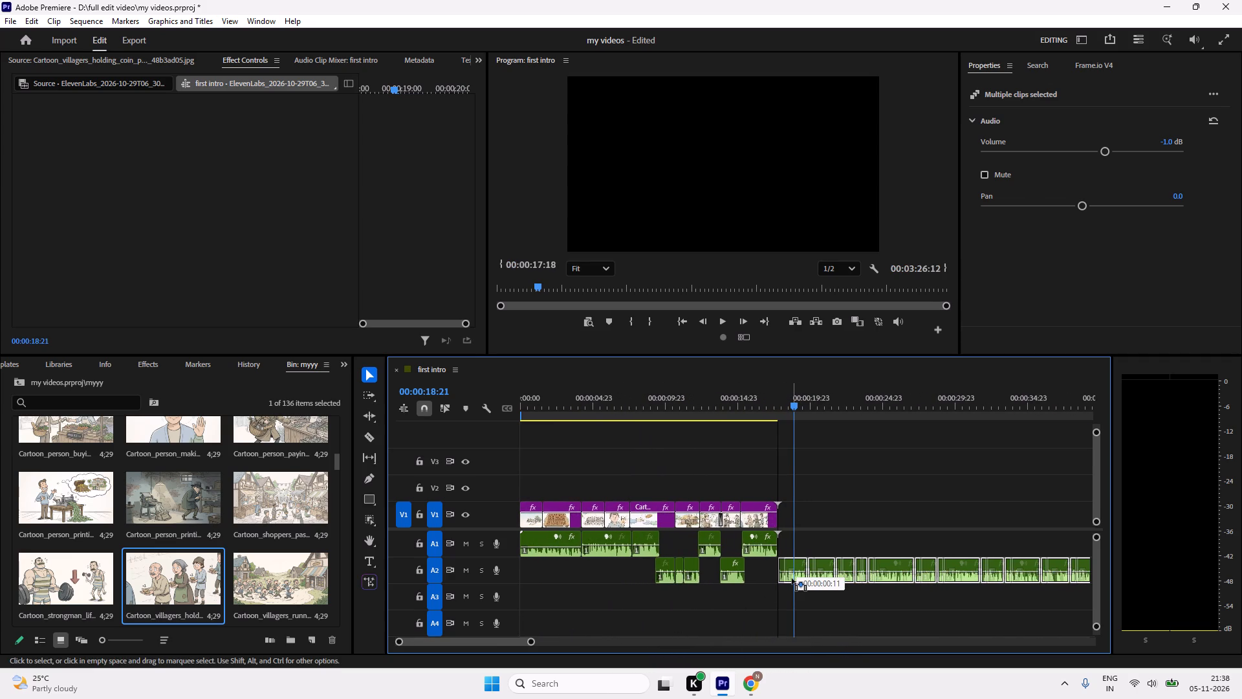
pyautogui.moveTo(792, 579); pyautogui.dragTo(786, 580)
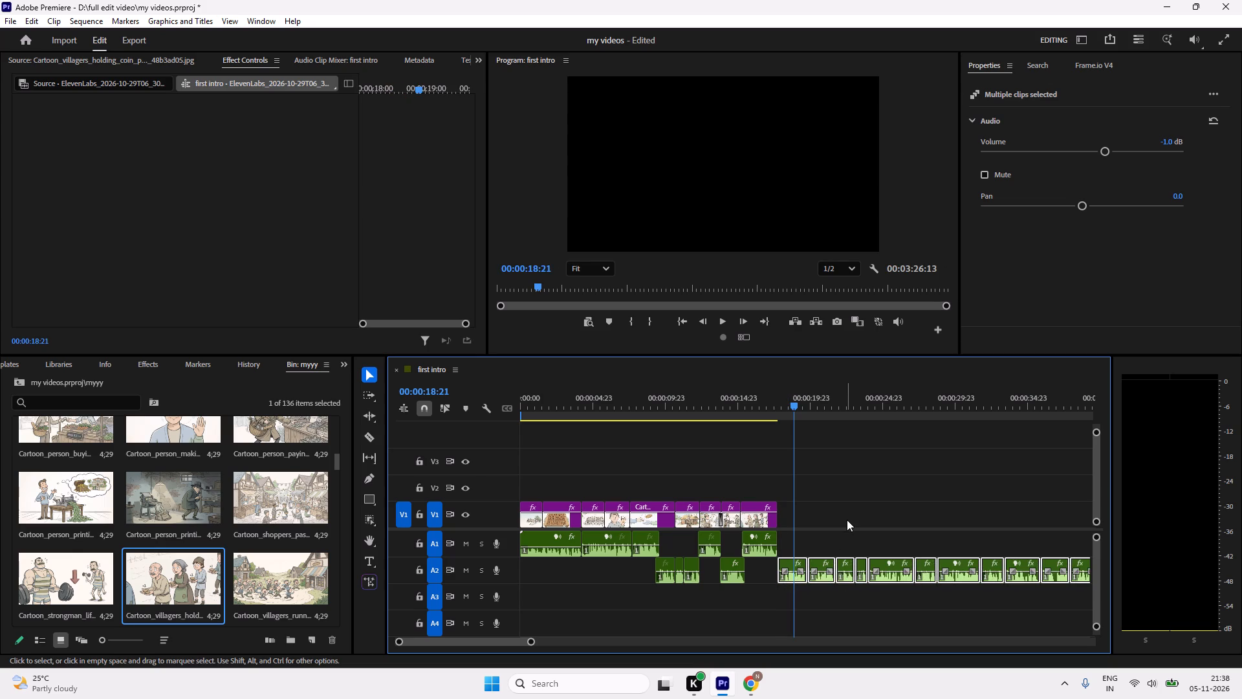
pyautogui.click(847, 519)
pyautogui.moveTo(800, 393); pyautogui.dragTo(737, 393)
pyautogui.press('space')
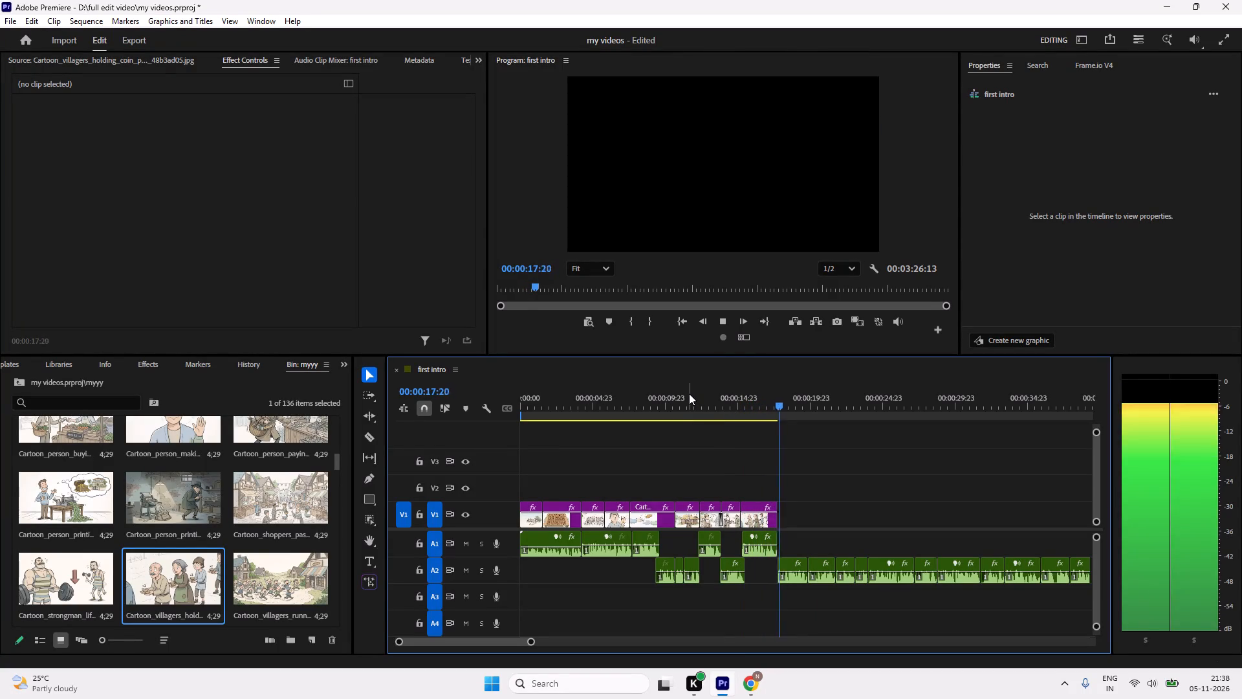
pyautogui.press('space')
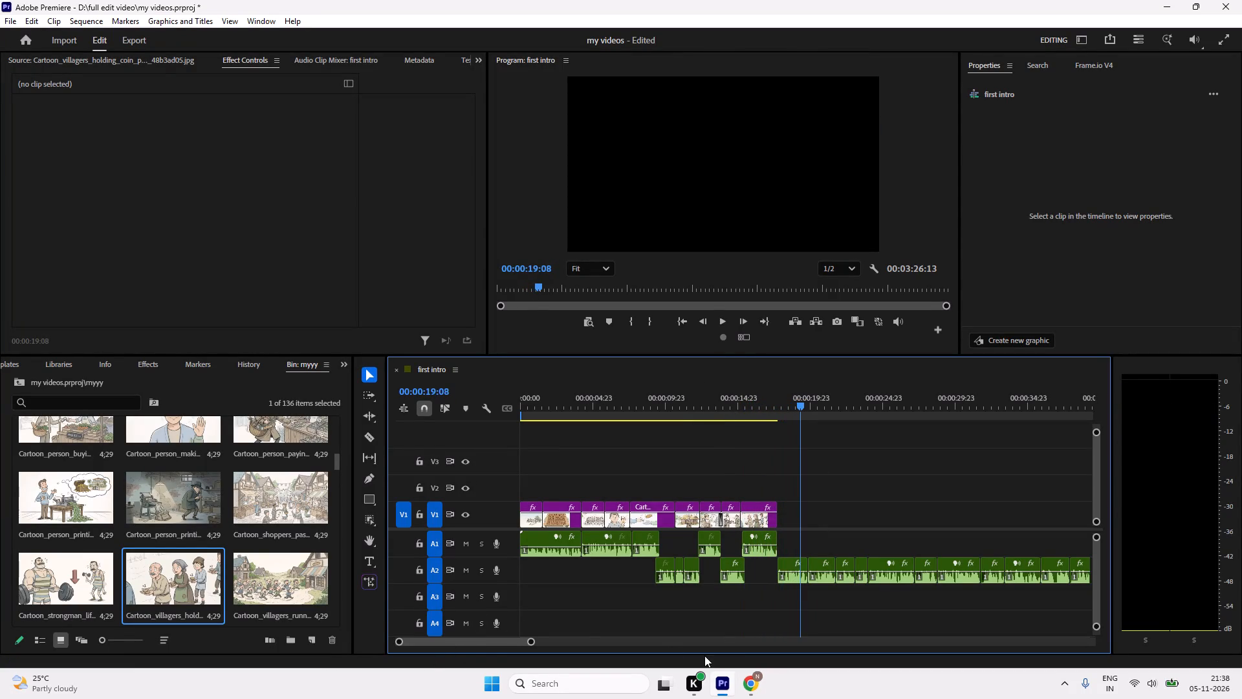
# Check the scene script on the ChatGPT page in Chrome, and replay the narration following the last image in Premiere.
pyautogui.click(751, 680)
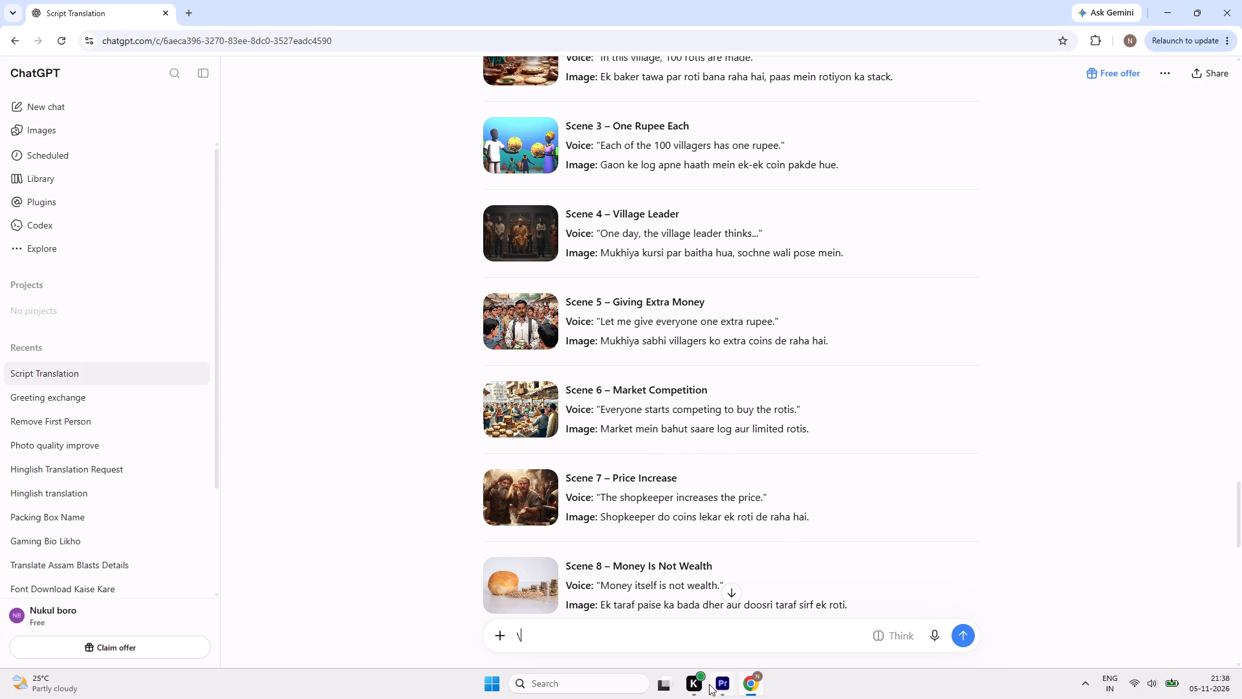
pyautogui.click(728, 690)
pyautogui.moveTo(809, 400); pyautogui.dragTo(717, 414)
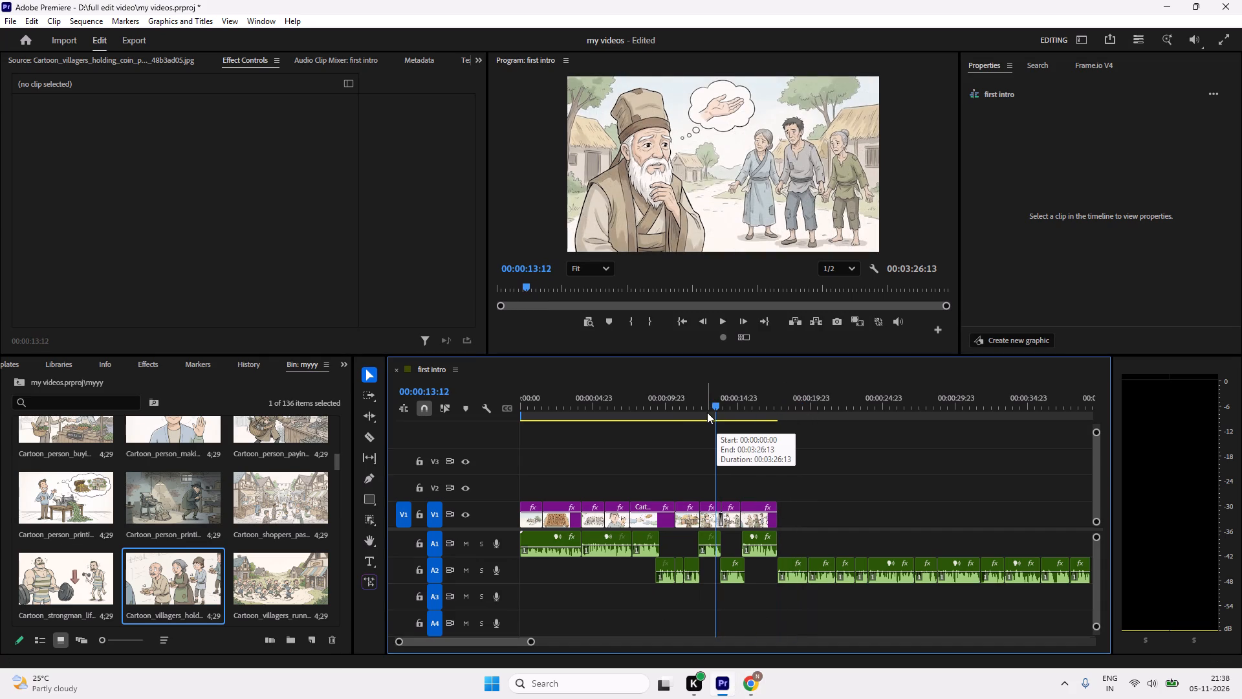
pyautogui.press('space')
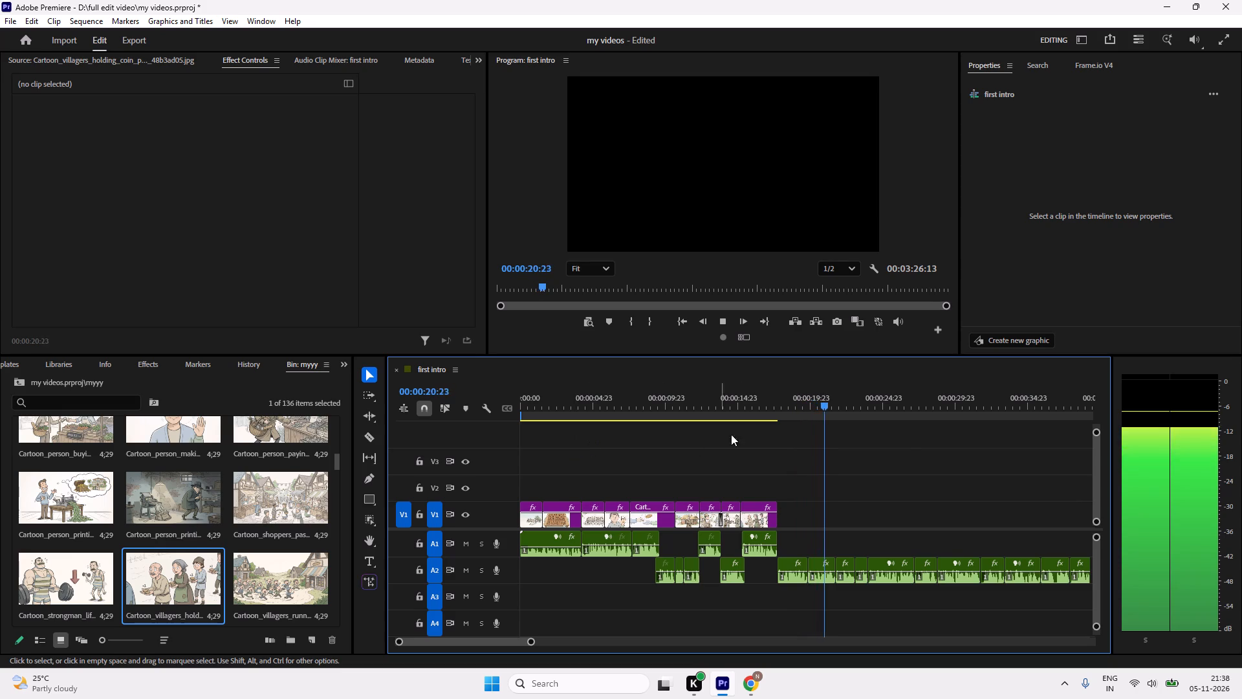
pyautogui.moveTo(837, 406); pyautogui.dragTo(767, 415)
pyautogui.press('space')
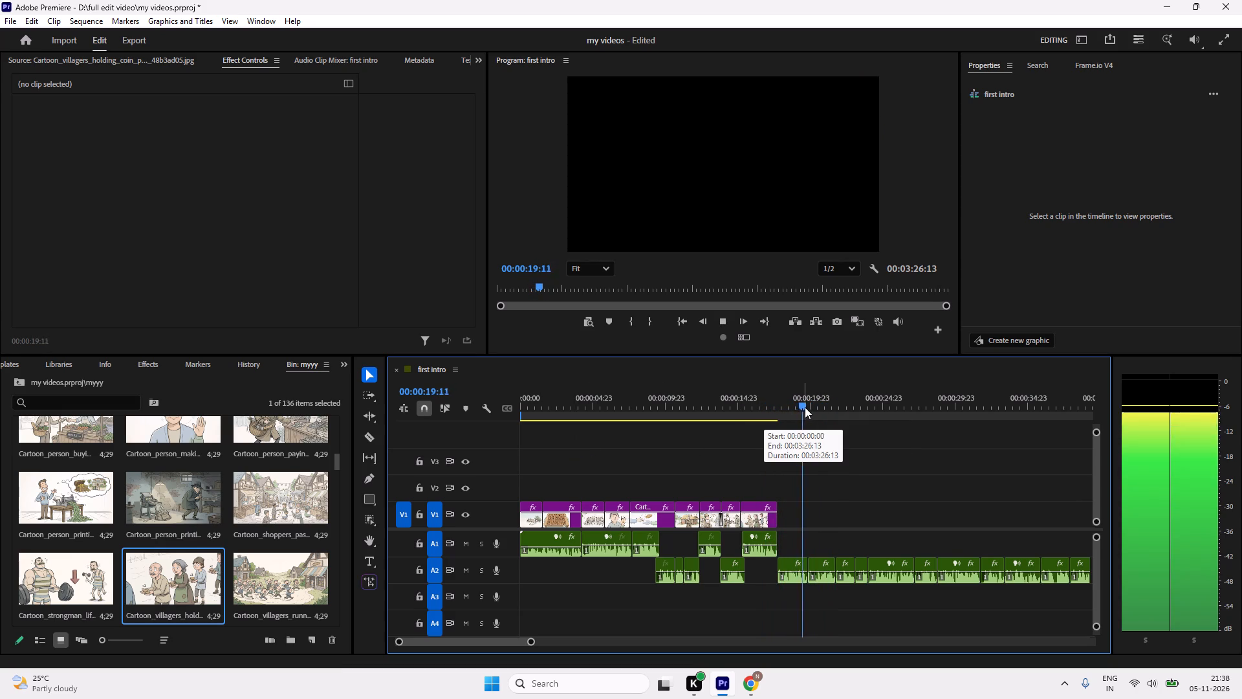
pyautogui.moveTo(803, 406); pyautogui.dragTo(776, 419)
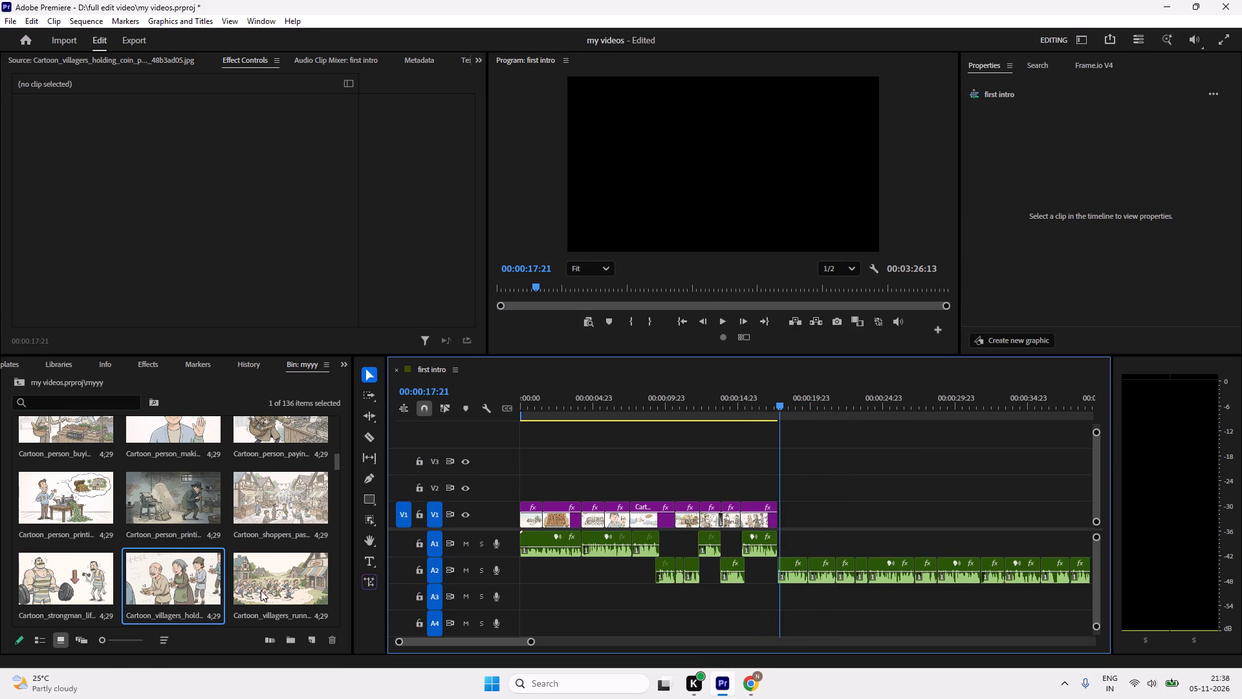
# Look through the myyy bin back to its beginning for the next image, previewing Cartoon_people_holding_uneven_coins and Cartoon_character_holding_trophy.
pyautogui.click(276, 572)
pyautogui.scroll(1, 201, 548)
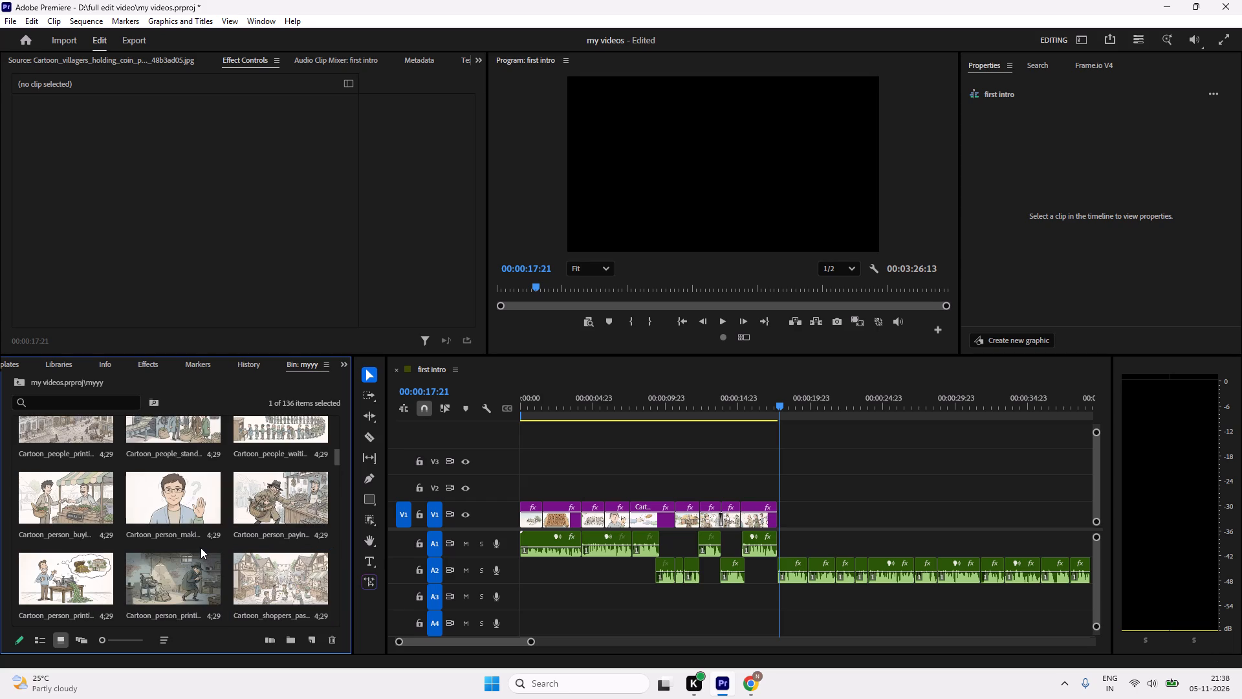
pyautogui.scroll(1, 263, 527)
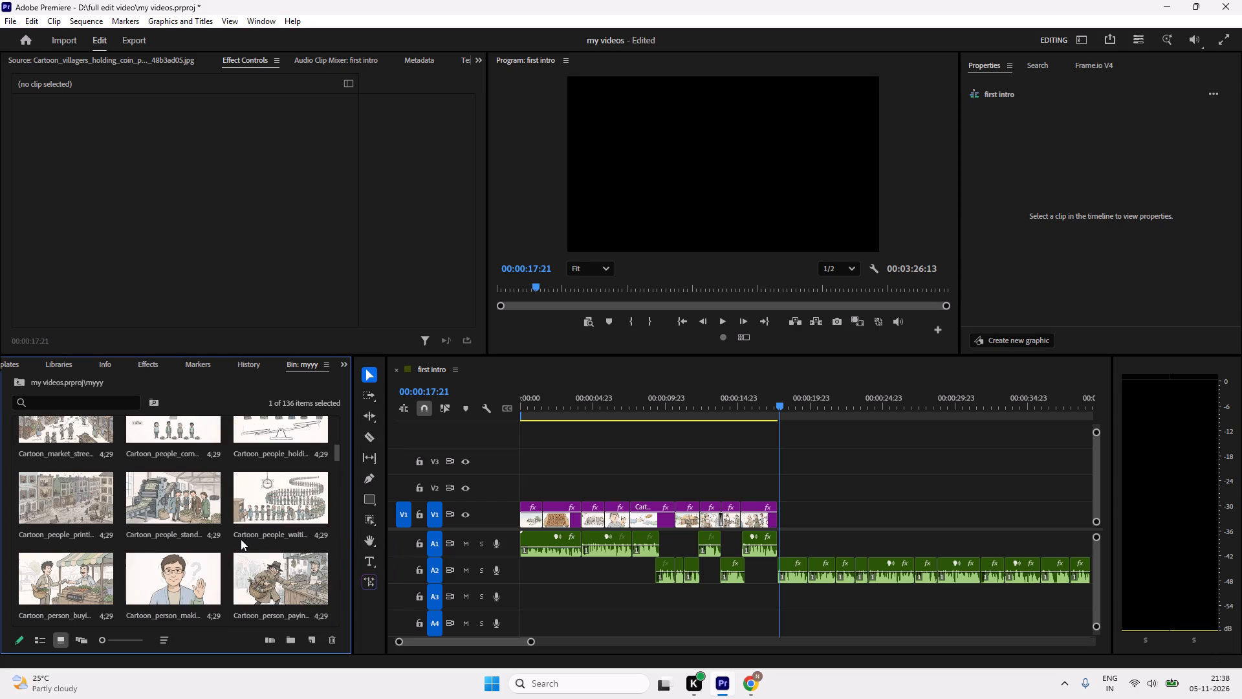
pyautogui.scroll(2, 272, 513)
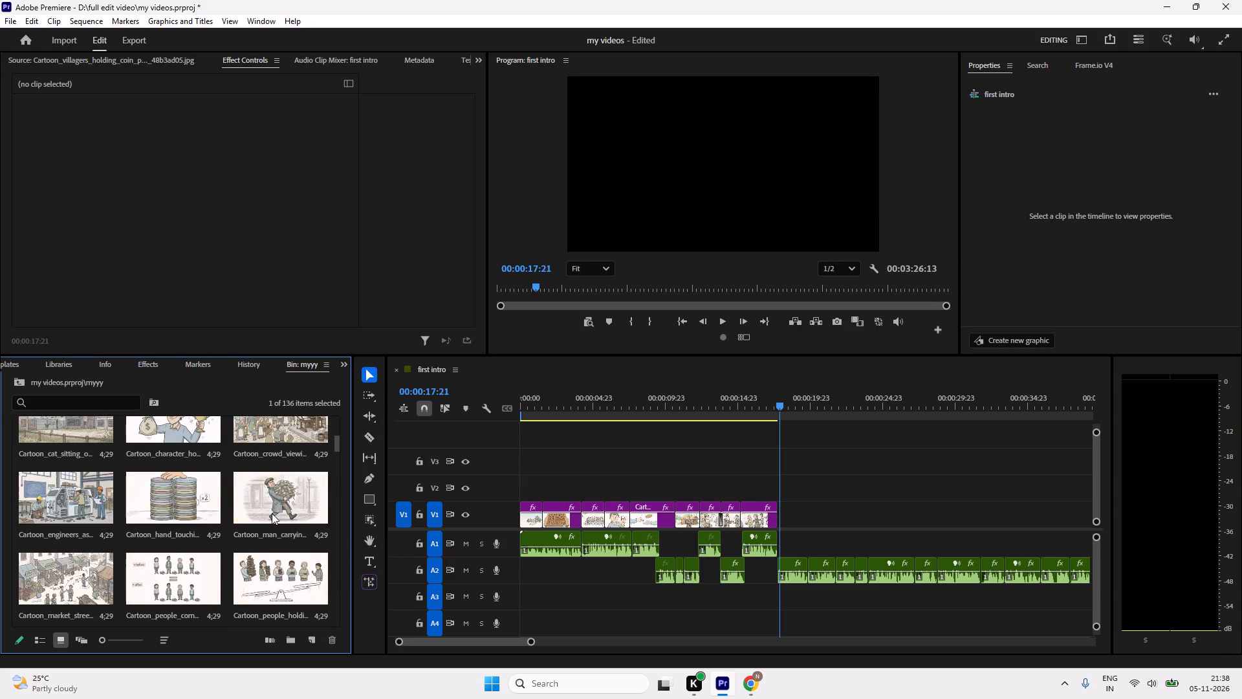
pyautogui.doubleClick(274, 575)
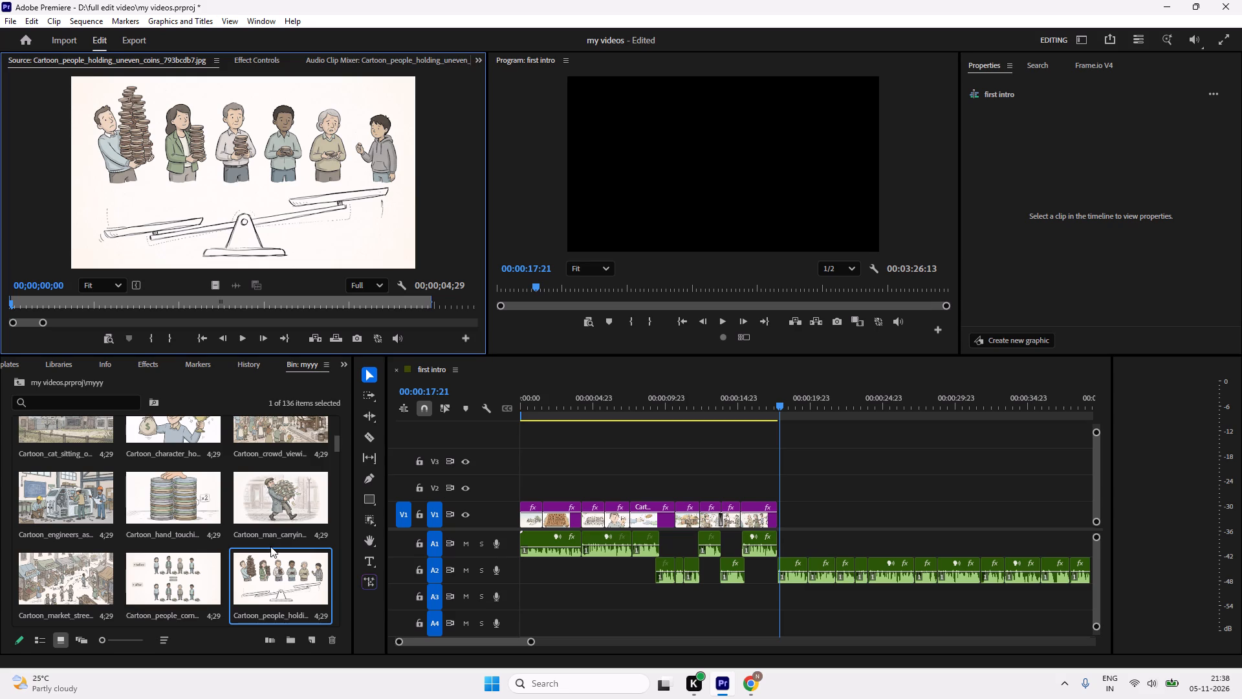
pyautogui.click(272, 502)
pyautogui.scroll(1, 263, 500)
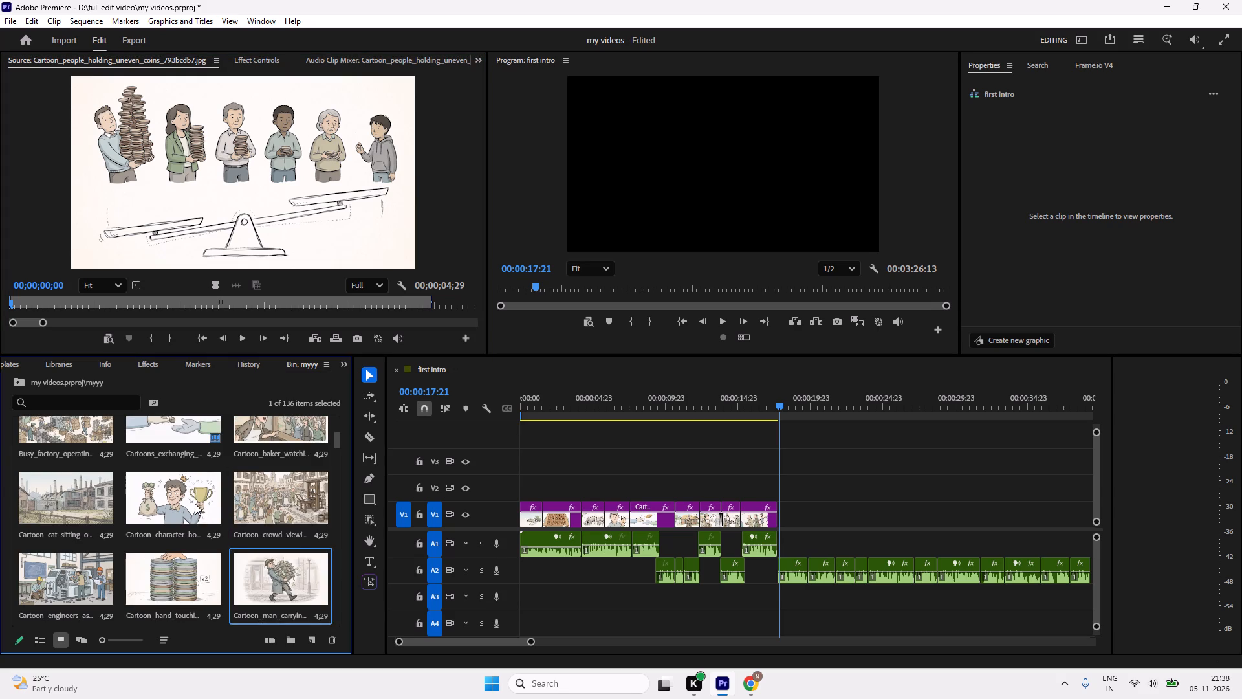
pyautogui.doubleClick(195, 504)
pyautogui.scroll(2, 195, 504)
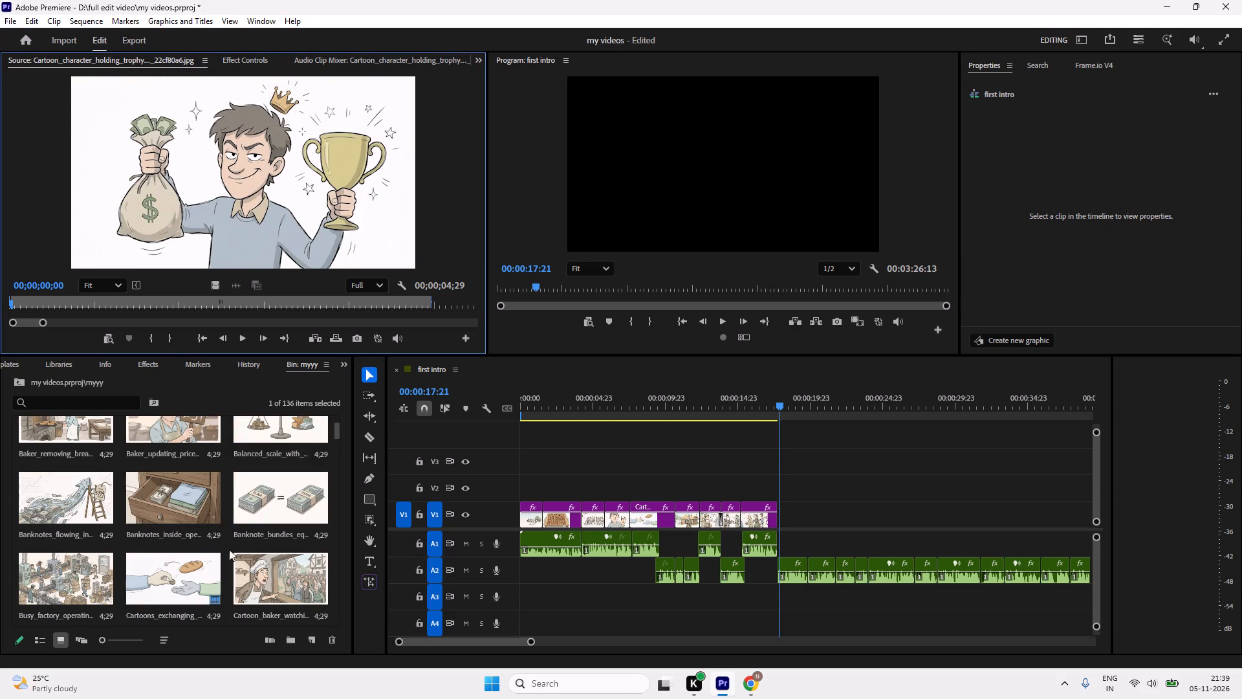
pyautogui.click(286, 566)
pyautogui.scroll(1, 277, 541)
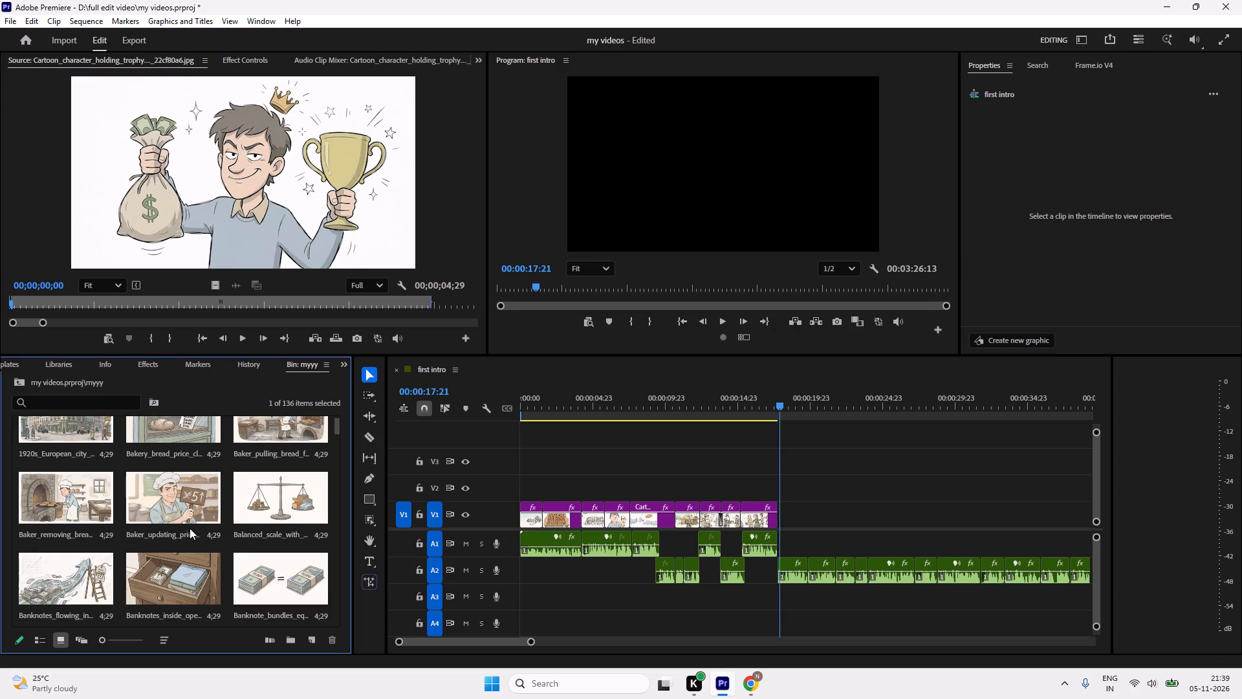
pyautogui.scroll(5, 190, 528)
# Compare candidate images in the Source monitor, including Busy_factory_operating_at_capacity, Cartoon_people_comparing_money, Cartoon_people_holding_uneven_coins and Cartoon_person_buying_at_market.
pyautogui.scroll(-2, 190, 528)
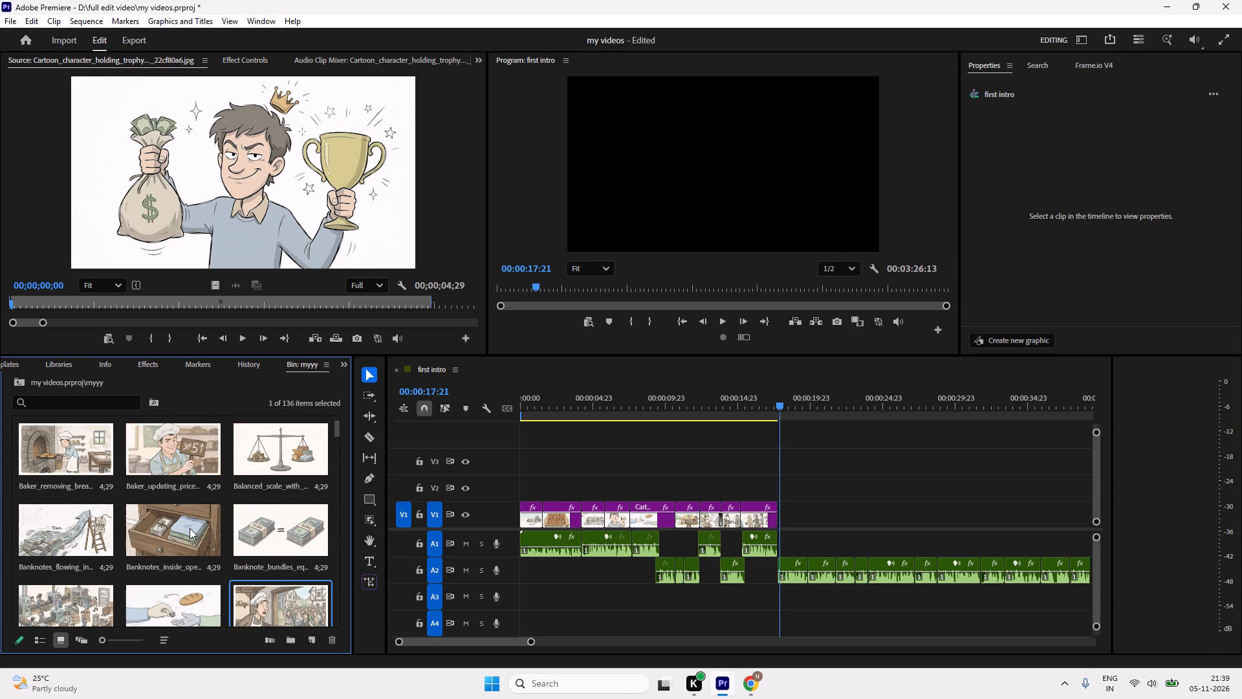
pyautogui.scroll(2, 190, 528)
pyautogui.scroll(-2, 190, 528)
pyautogui.doubleClick(76, 536)
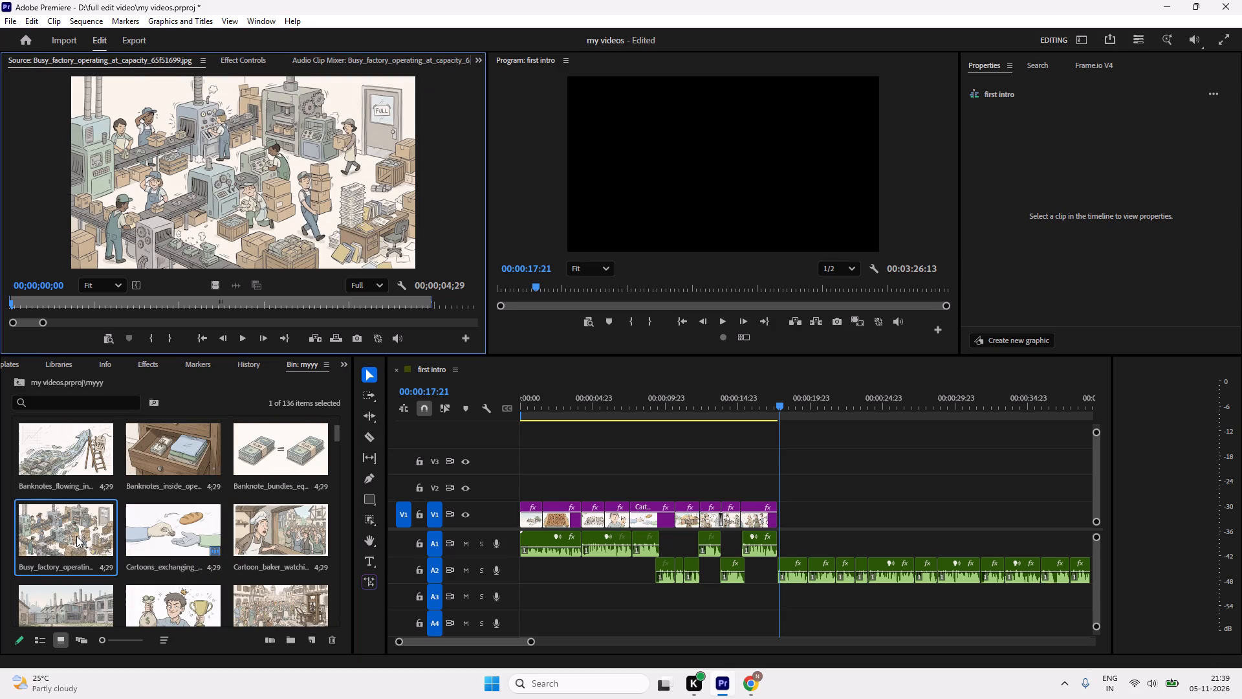
pyautogui.scroll(-2, 172, 530)
pyautogui.doubleClick(278, 459)
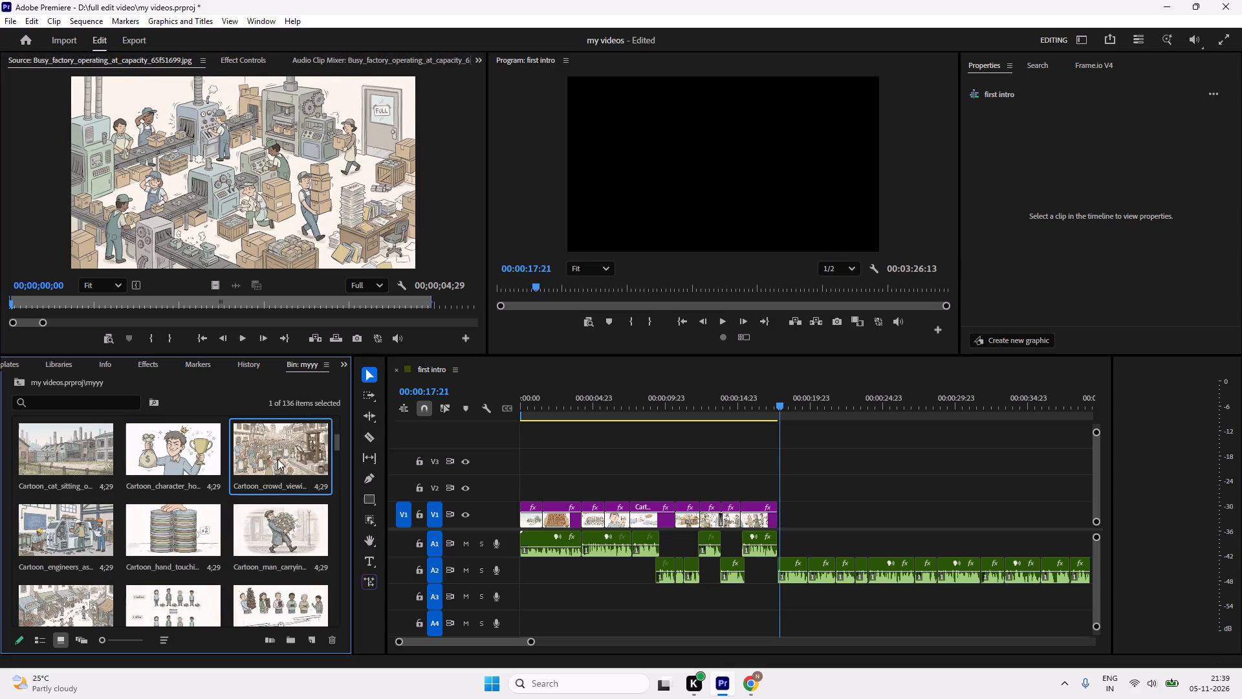
pyautogui.scroll(-1, 269, 525)
pyautogui.doubleClick(265, 519)
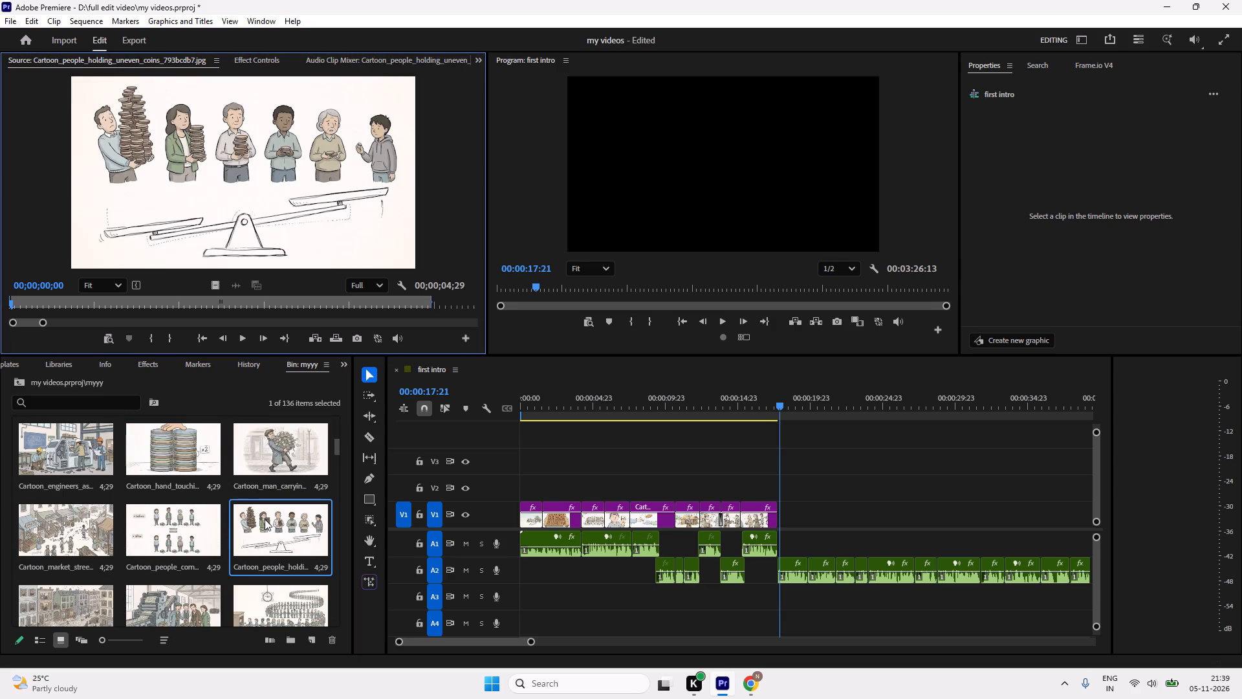
pyautogui.doubleClick(184, 531)
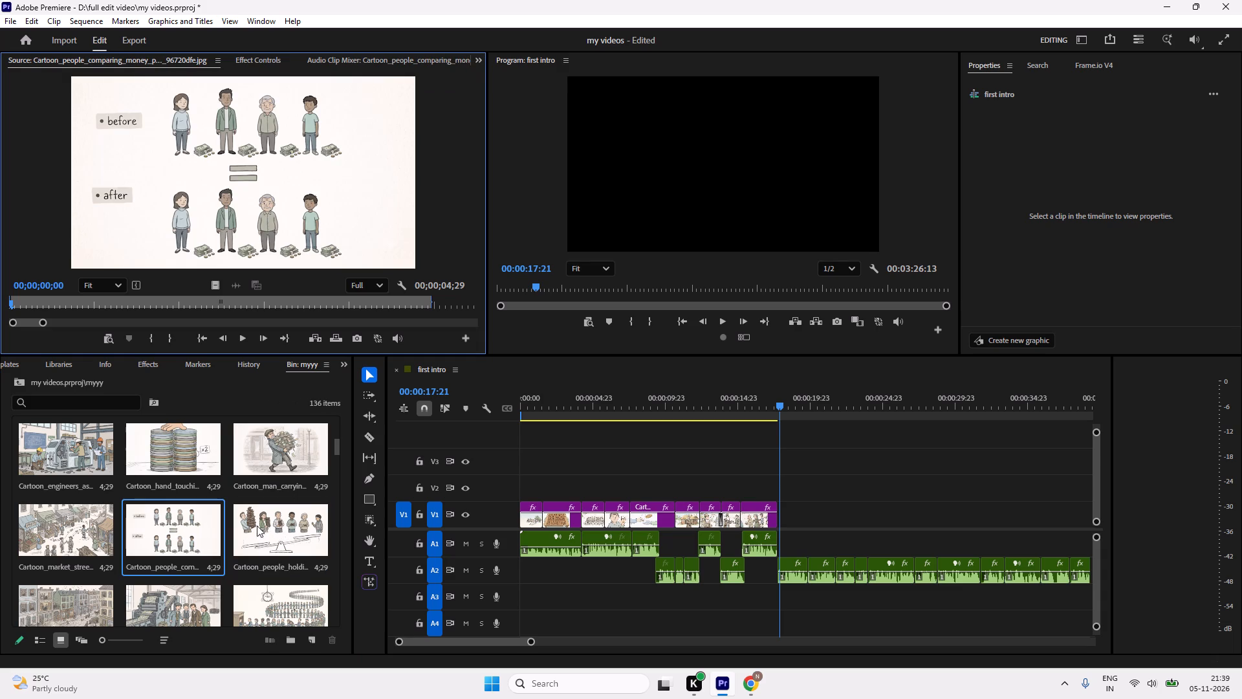
pyautogui.doubleClick(267, 526)
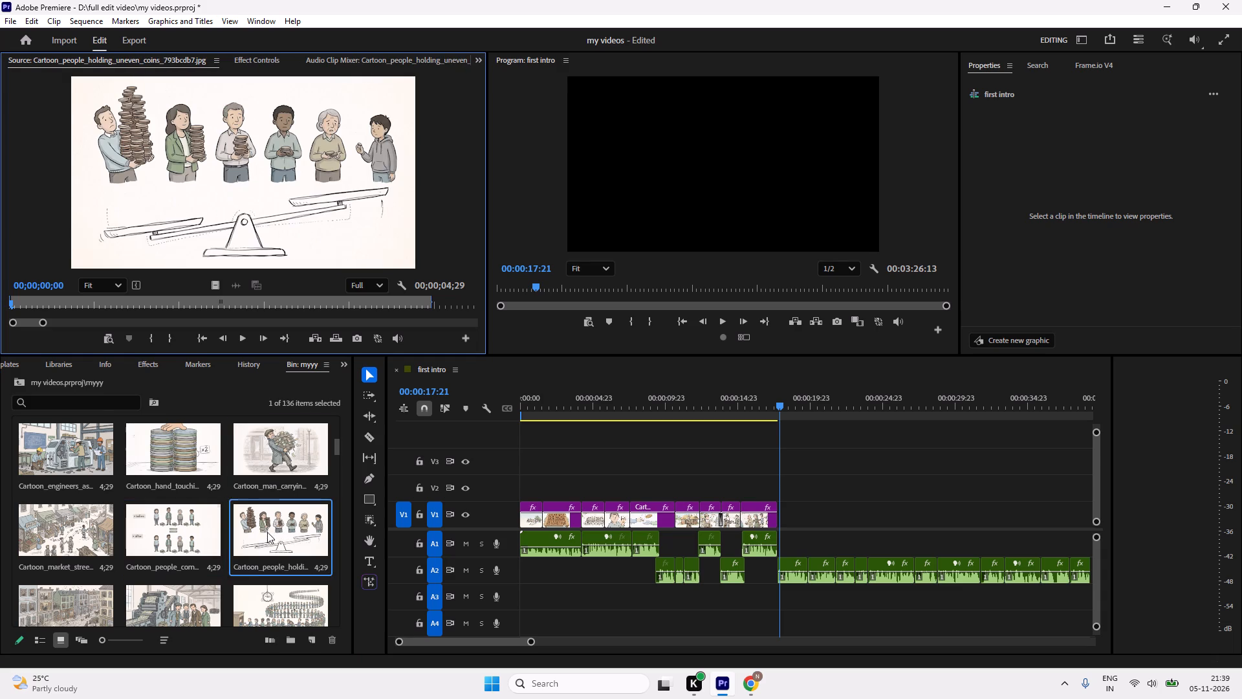
pyautogui.scroll(-2, 267, 532)
pyautogui.click(269, 464)
pyautogui.click(169, 456)
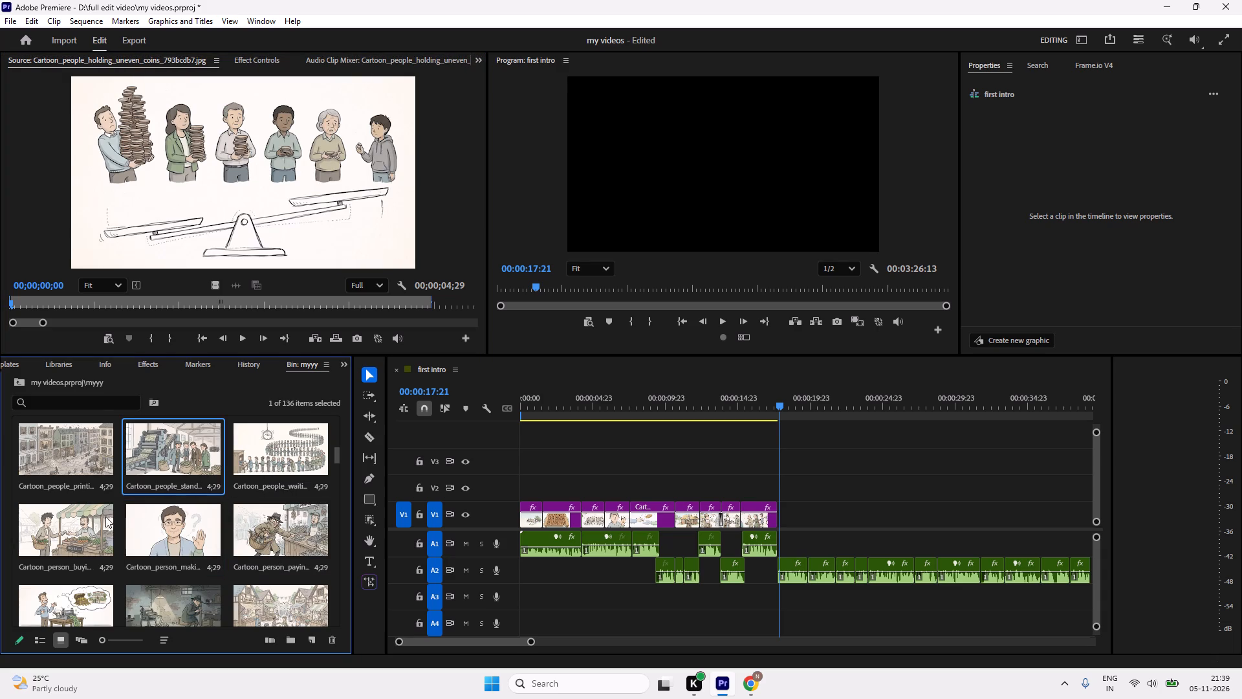
pyautogui.doubleClick(50, 449)
pyautogui.click(54, 527)
pyautogui.scroll(-3, 153, 527)
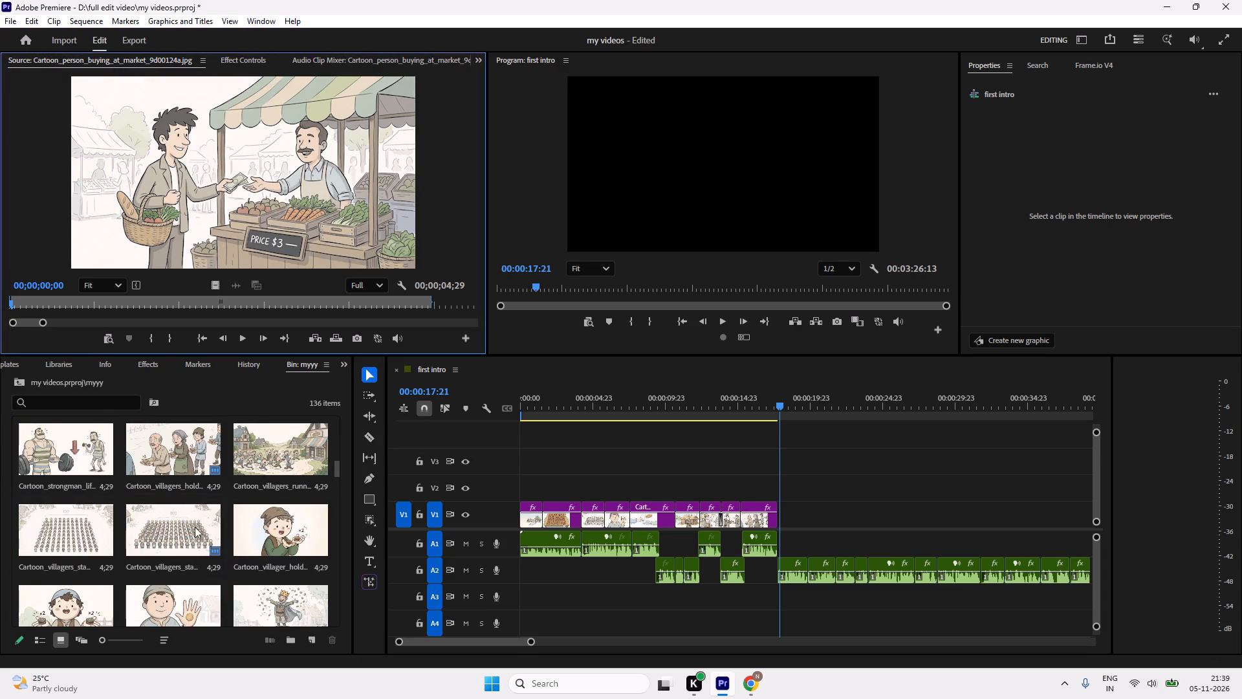
# Look through the rest of the myyy bin, down to the Villagers images, for a picture matching the next narration.
pyautogui.click(276, 537)
pyautogui.scroll(-1, 190, 595)
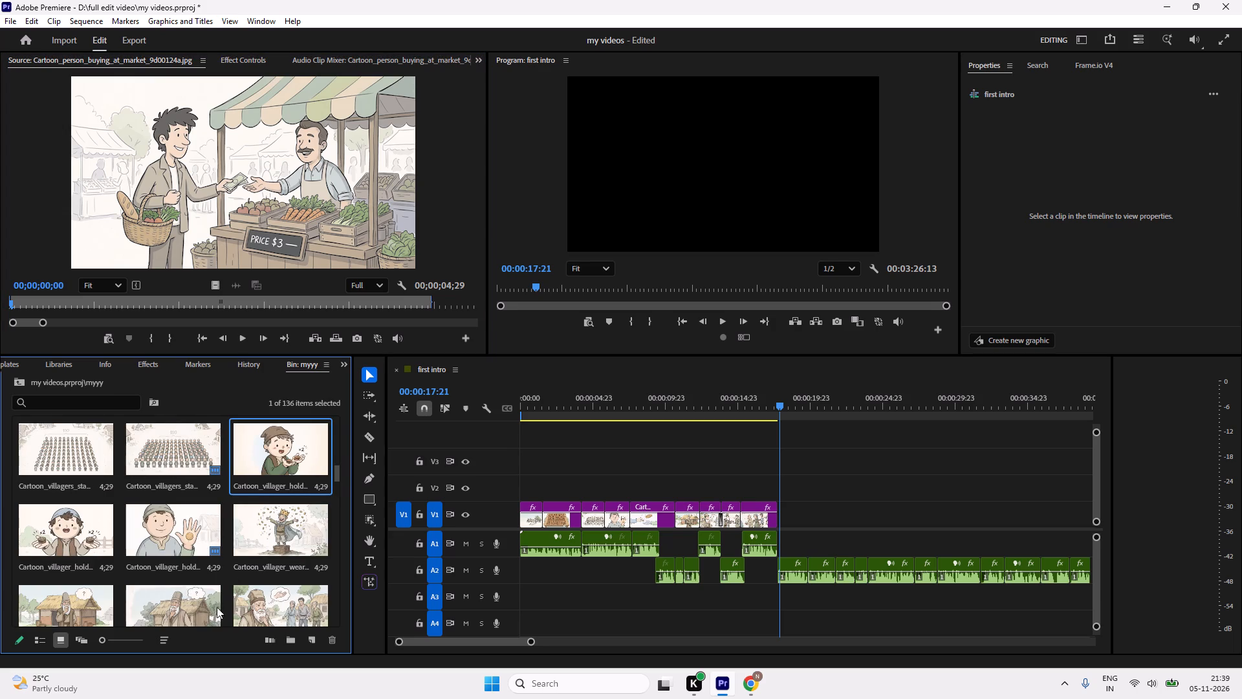
pyautogui.scroll(-1, 292, 608)
pyautogui.scroll(-2, 171, 588)
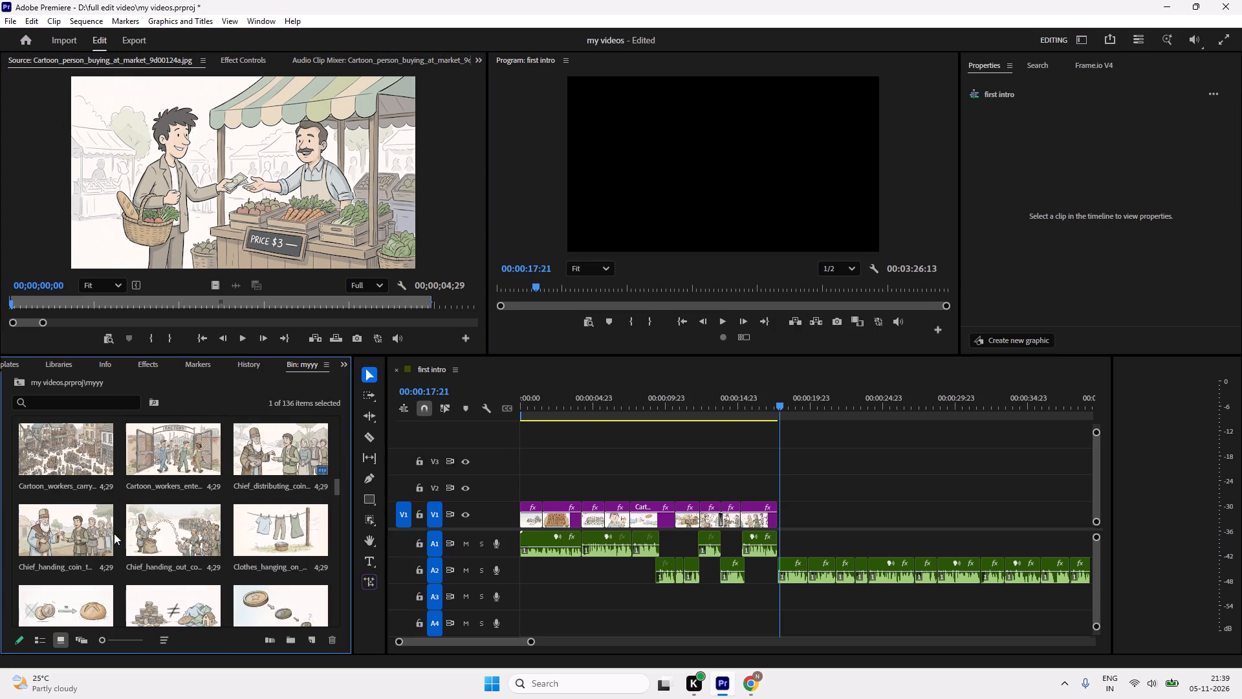
pyautogui.scroll(-1, 61, 593)
pyautogui.scroll(-5, 116, 578)
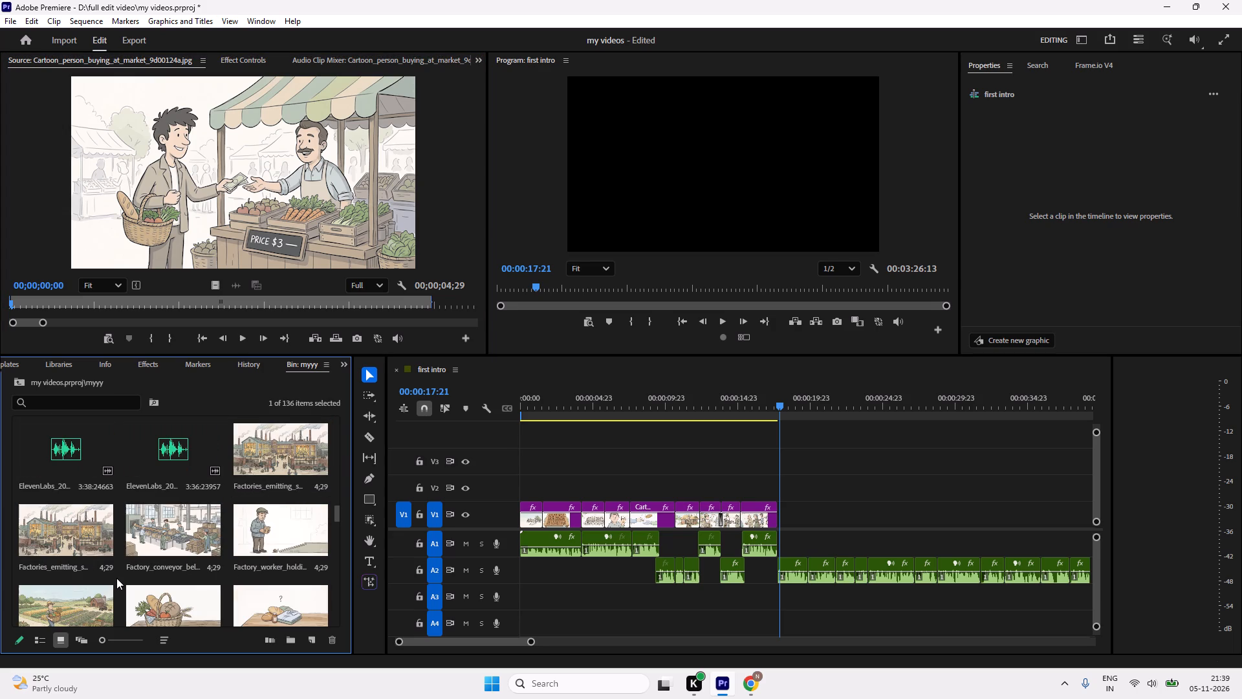
pyautogui.scroll(-4, 208, 520)
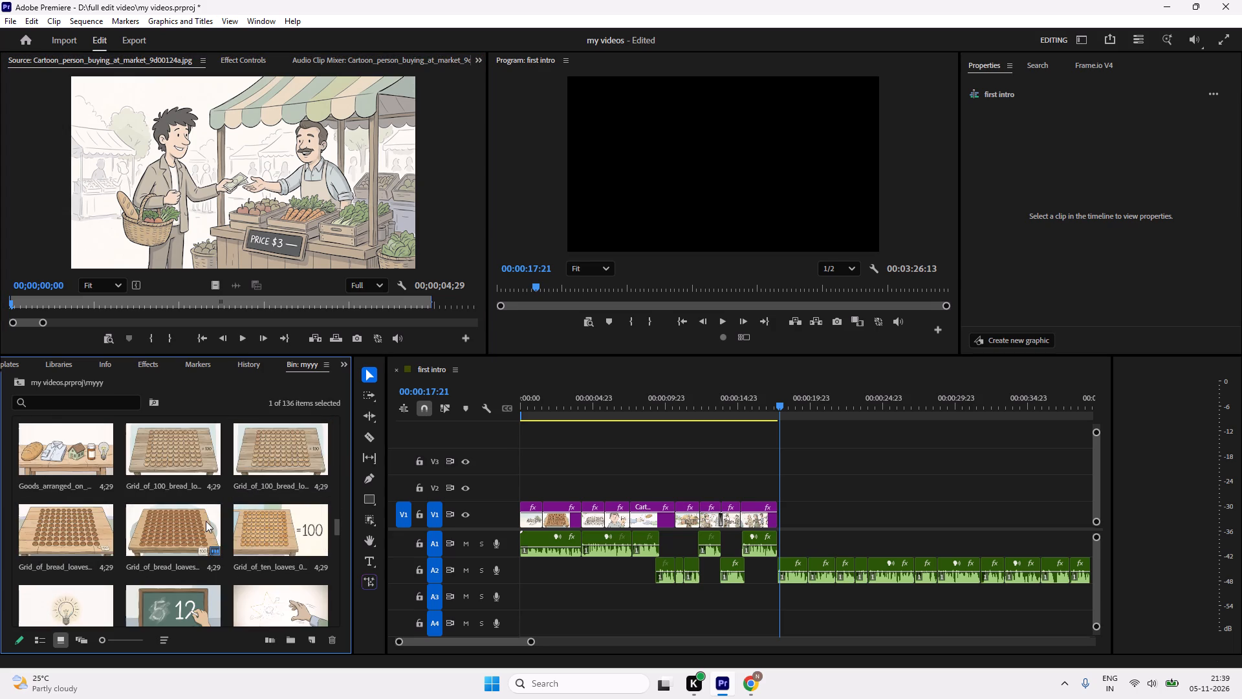
pyautogui.scroll(-5, 206, 521)
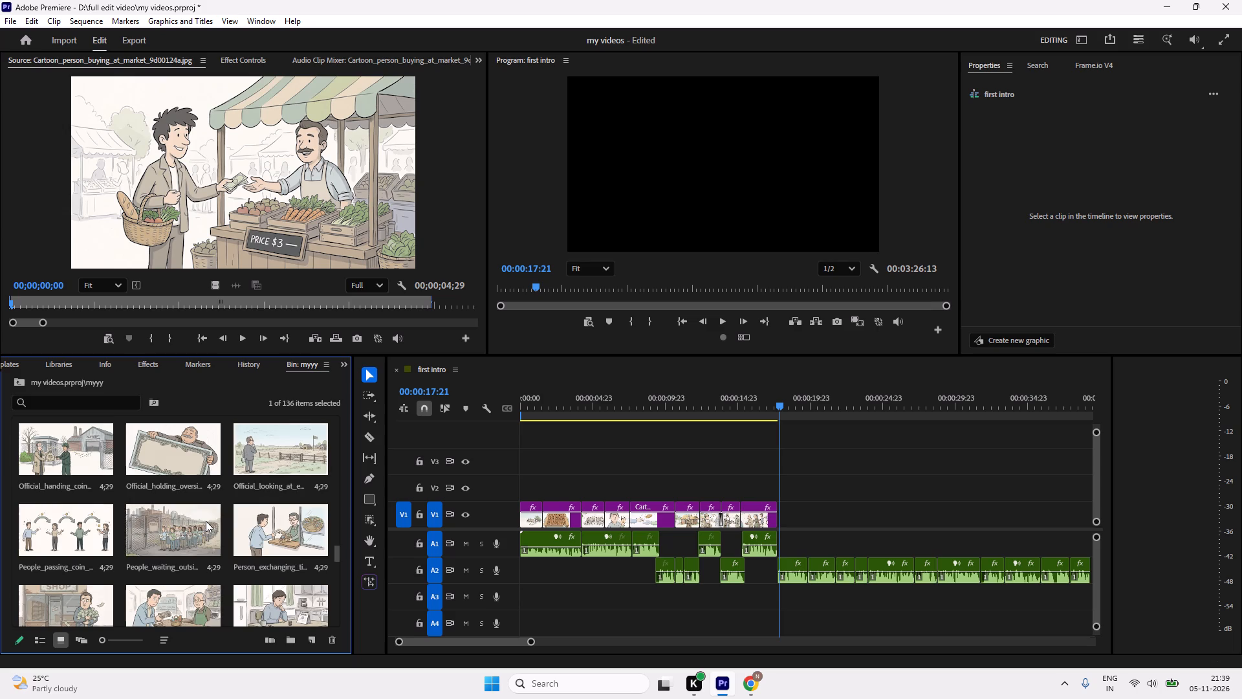
pyautogui.scroll(-3, 206, 521)
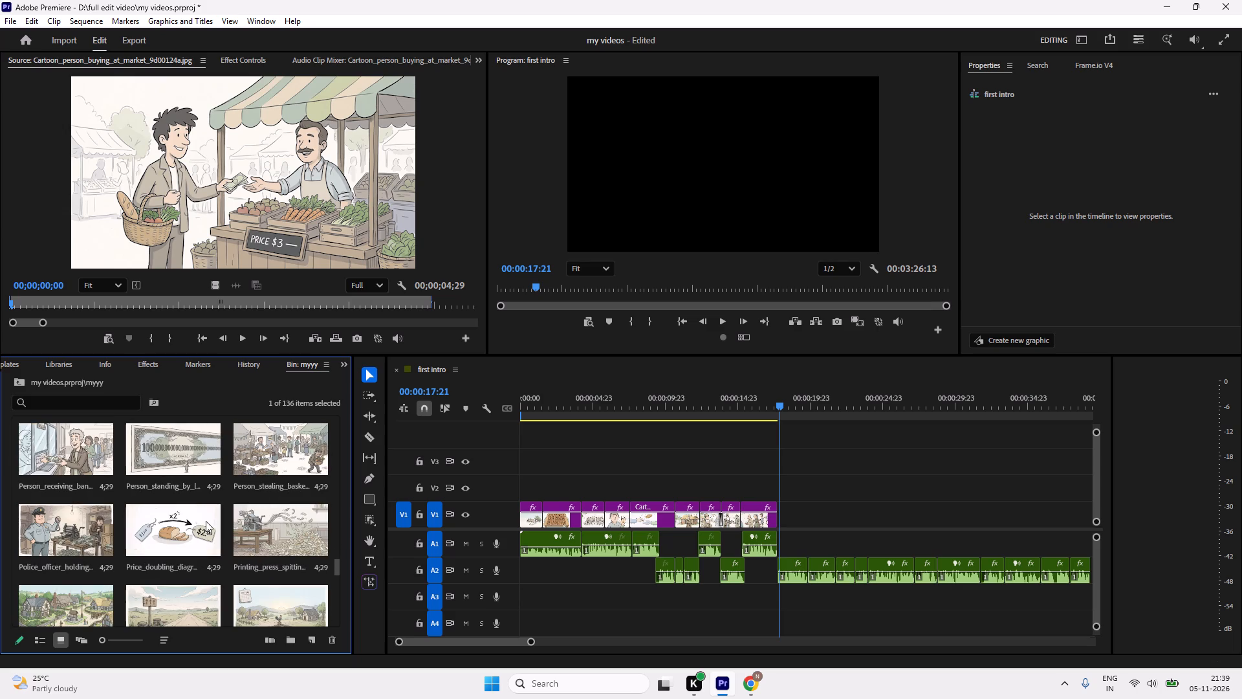
pyautogui.scroll(-1, 206, 521)
pyautogui.scroll(1, 206, 521)
pyautogui.scroll(-3, 206, 521)
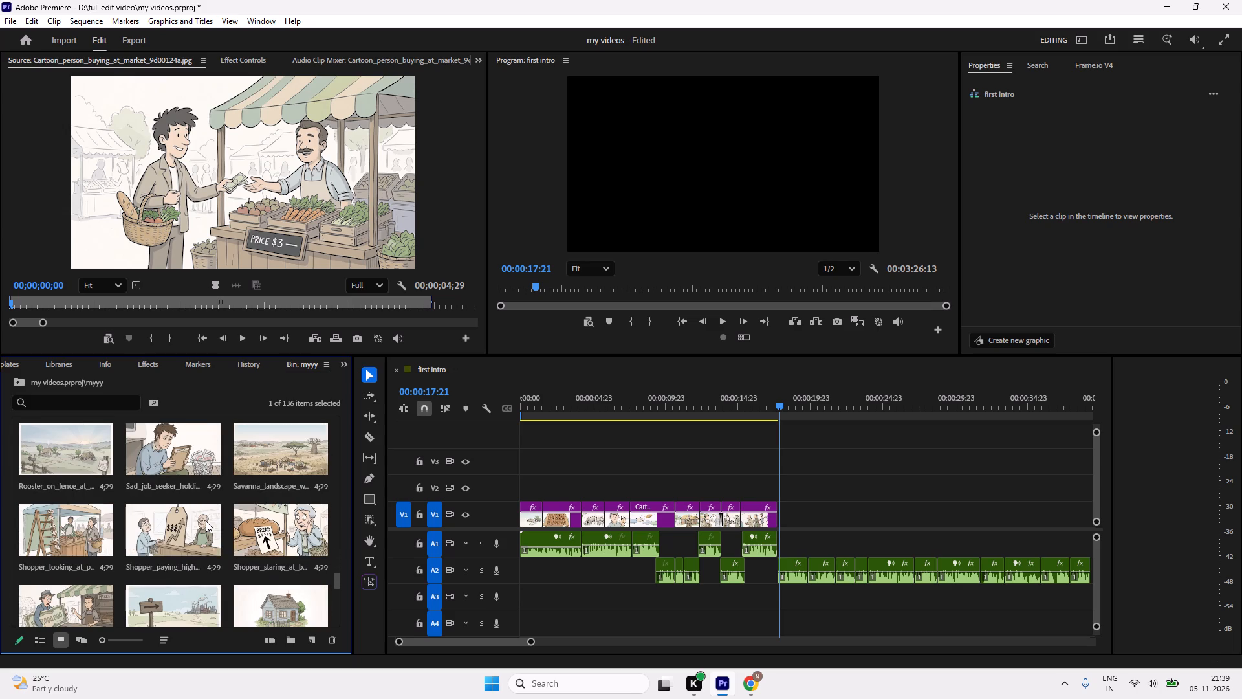
pyautogui.scroll(-3, 206, 521)
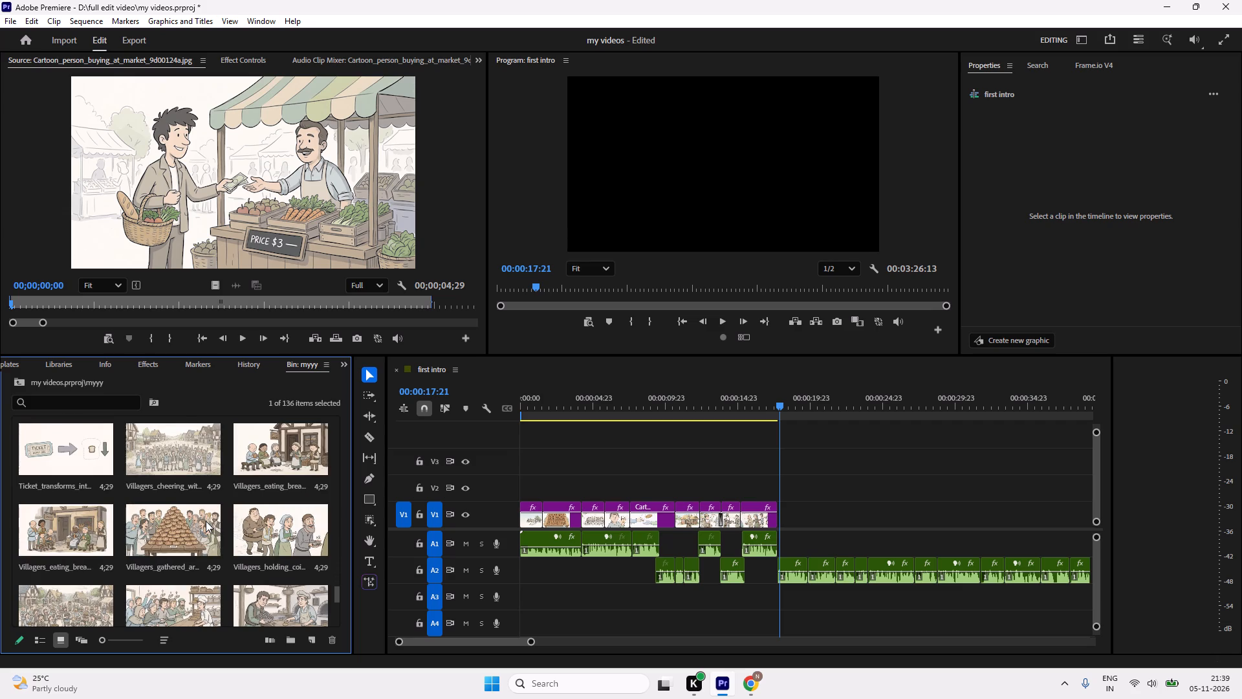
# Preview the Villagers_holding_coin_piles, Villagers_holding_money_in_square and Villagers_cheering_with_coins images in the Source monitor.
pyautogui.click(270, 546)
pyautogui.click(270, 546)
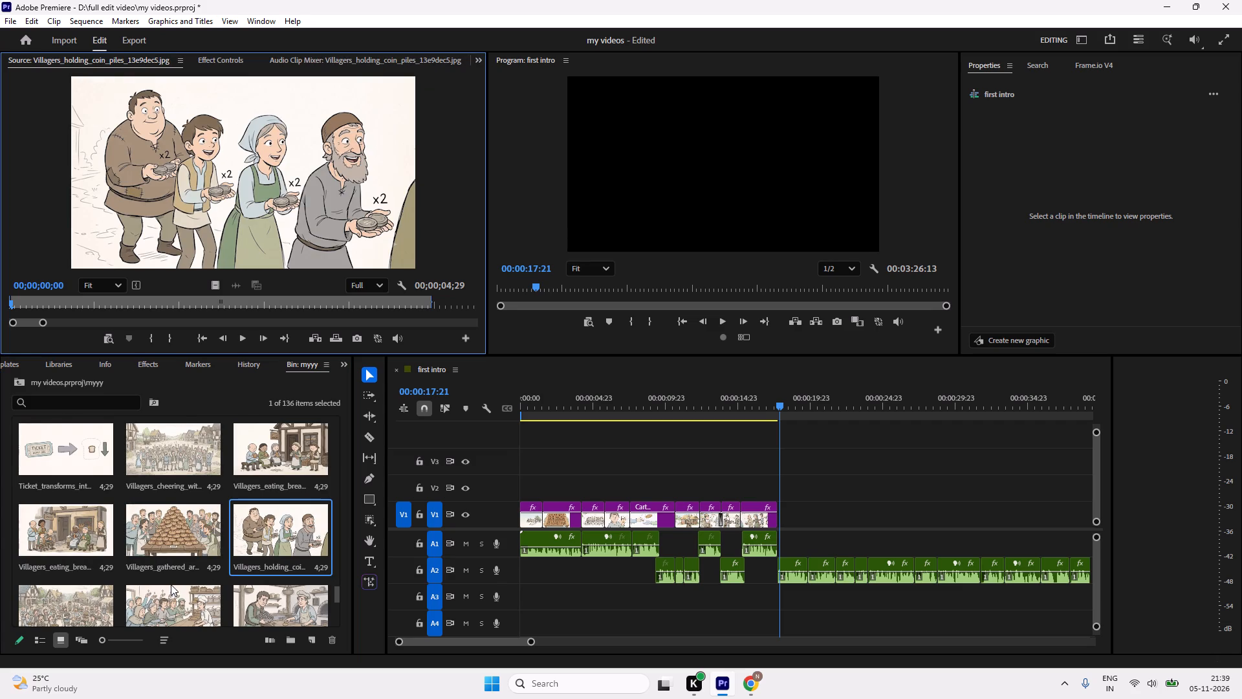
pyautogui.click(82, 595)
pyautogui.click(82, 595)
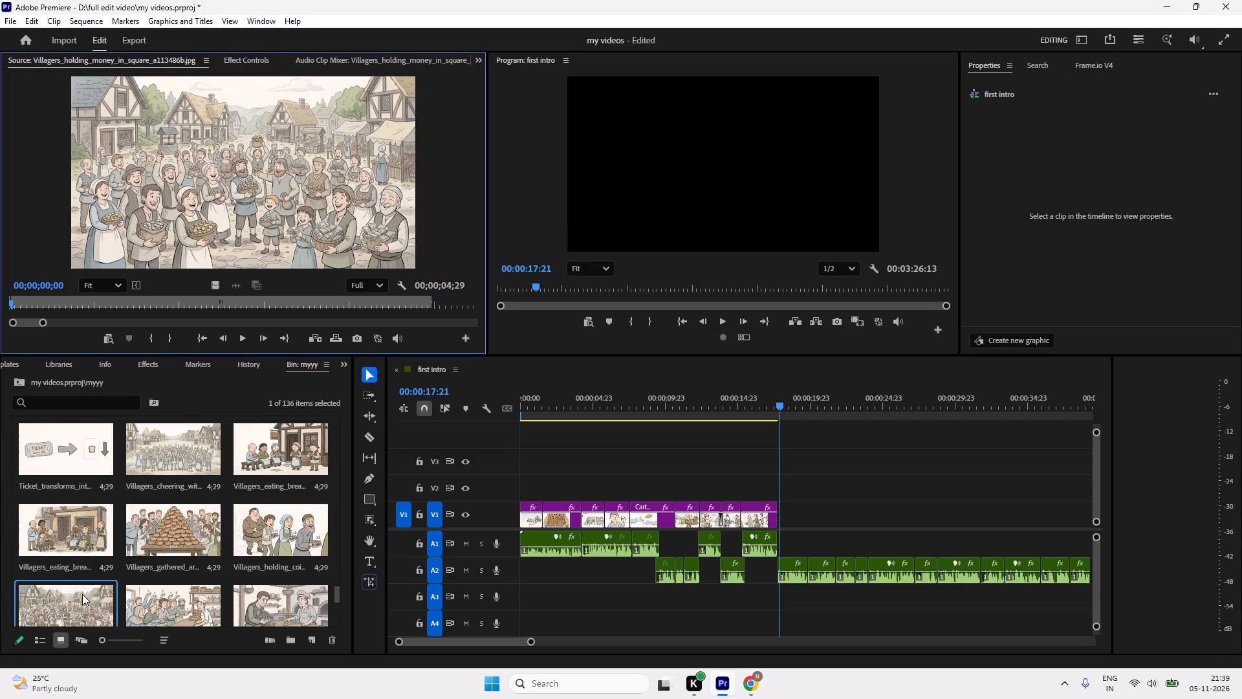
pyautogui.moveTo(195, 189); pyautogui.dragTo(250, 188)
pyautogui.moveTo(250, 188); pyautogui.dragTo(271, 228)
pyautogui.click(85, 538)
pyautogui.doubleClick(182, 440)
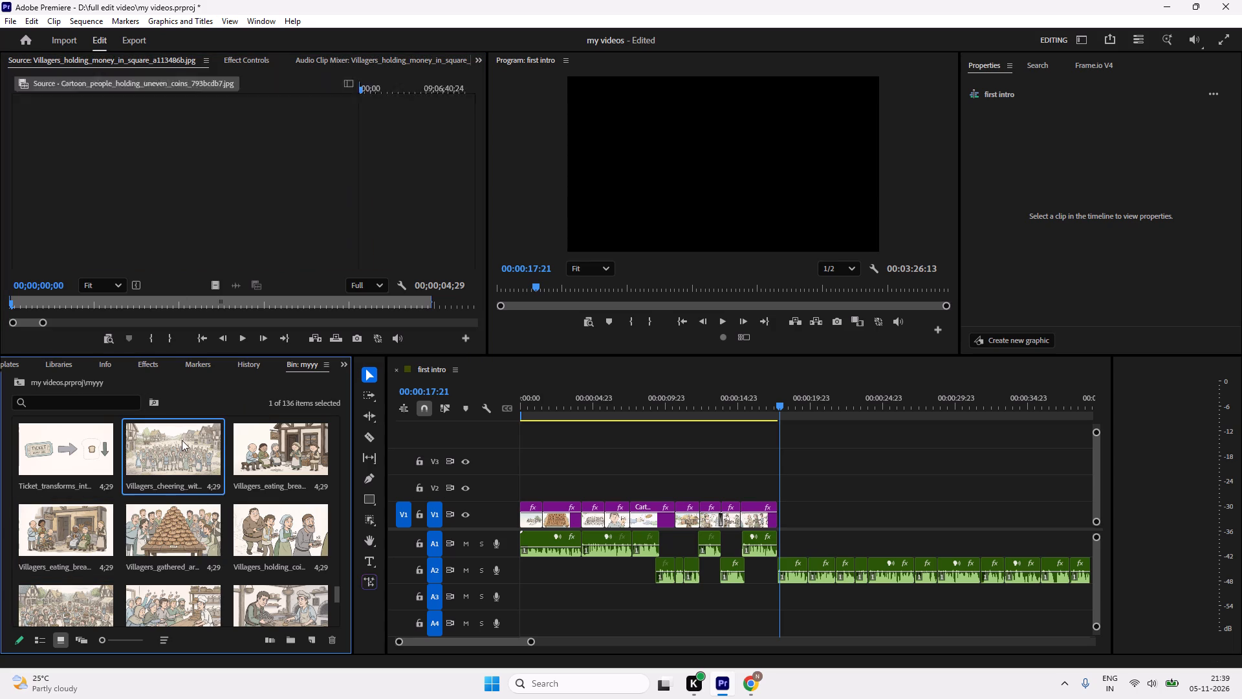
# Place Villagers_cheering_with_coins on V1 at 00:00:17:21, directly after the last image, and fit it to the frame.
pyautogui.scroll(1, 153, 449)
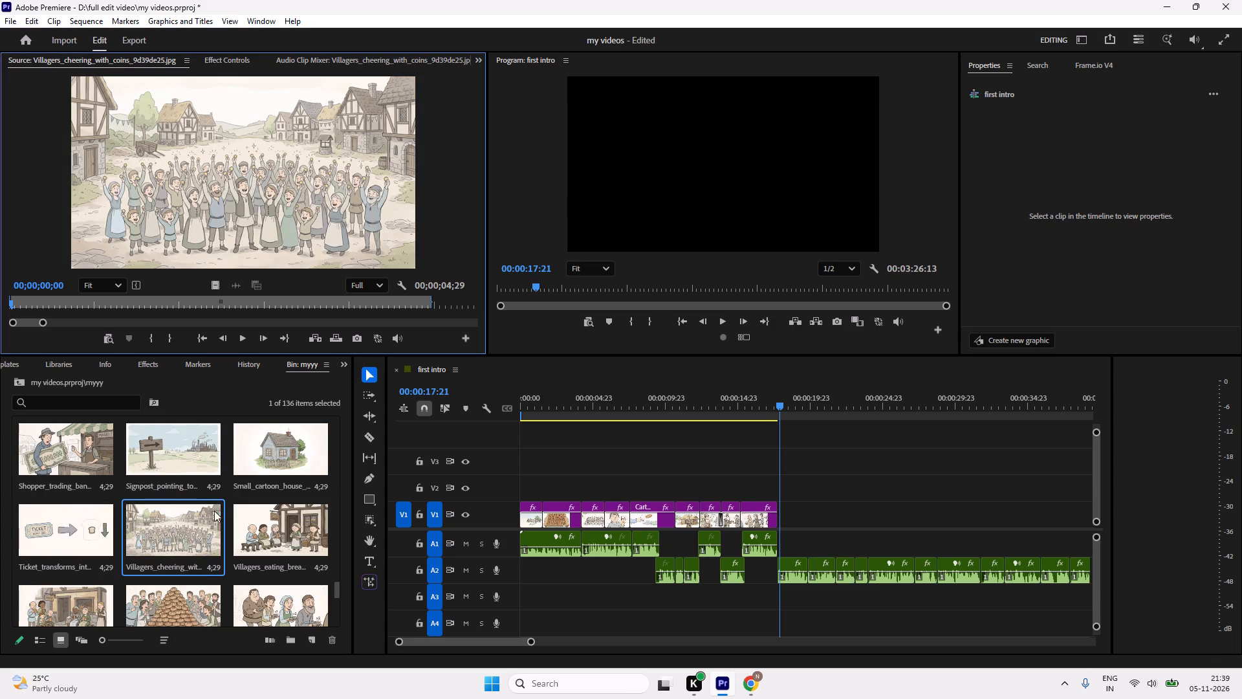
pyautogui.moveTo(171, 525); pyautogui.dragTo(769, 533)
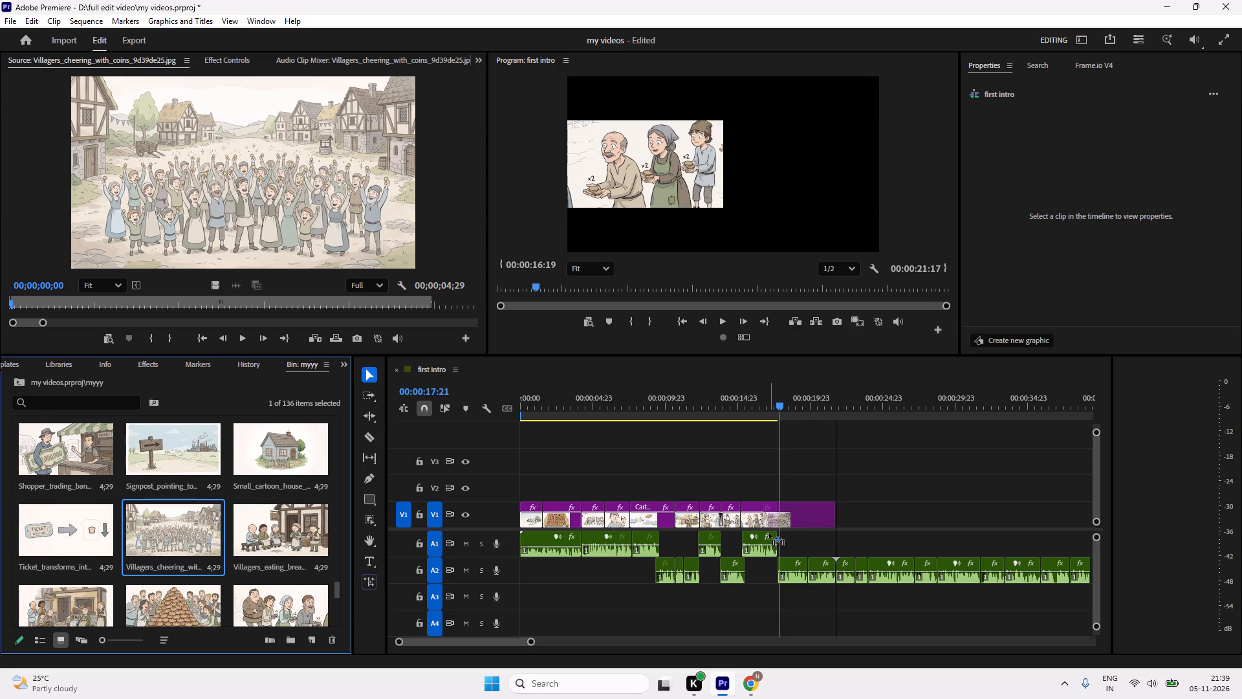
pyautogui.moveTo(769, 533); pyautogui.dragTo(778, 534)
pyautogui.click(860, 502)
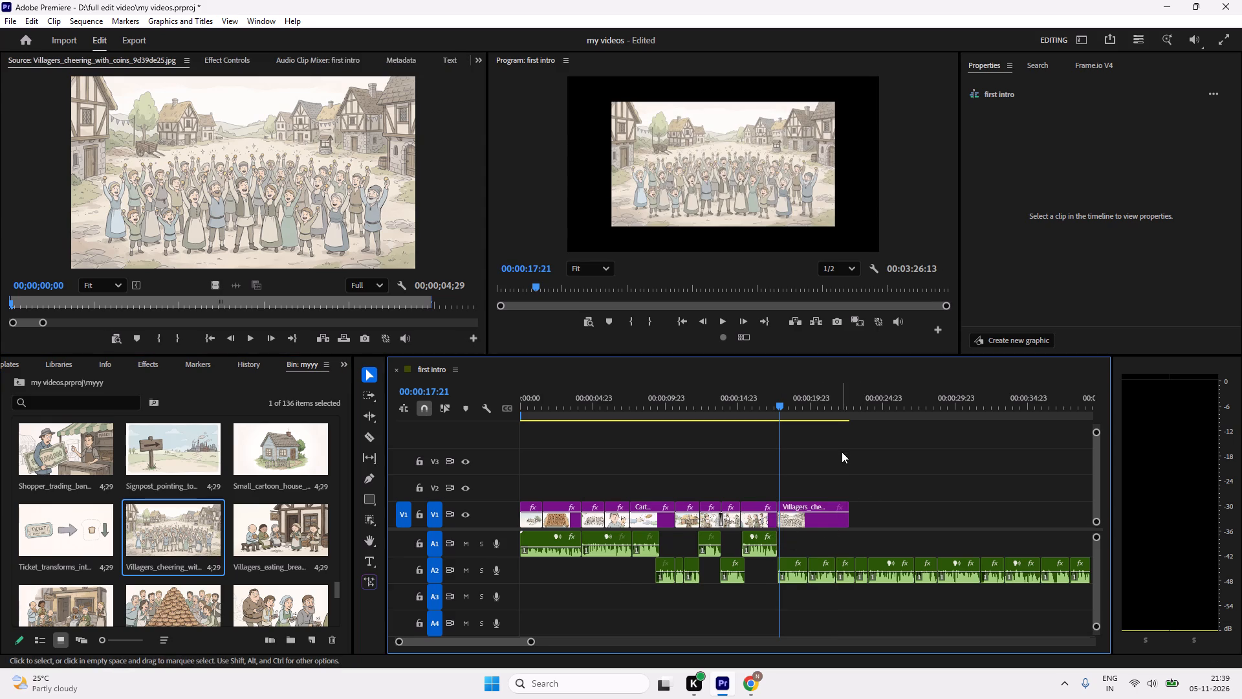
pyautogui.scroll(-3, 841, 452)
pyautogui.click(756, 520)
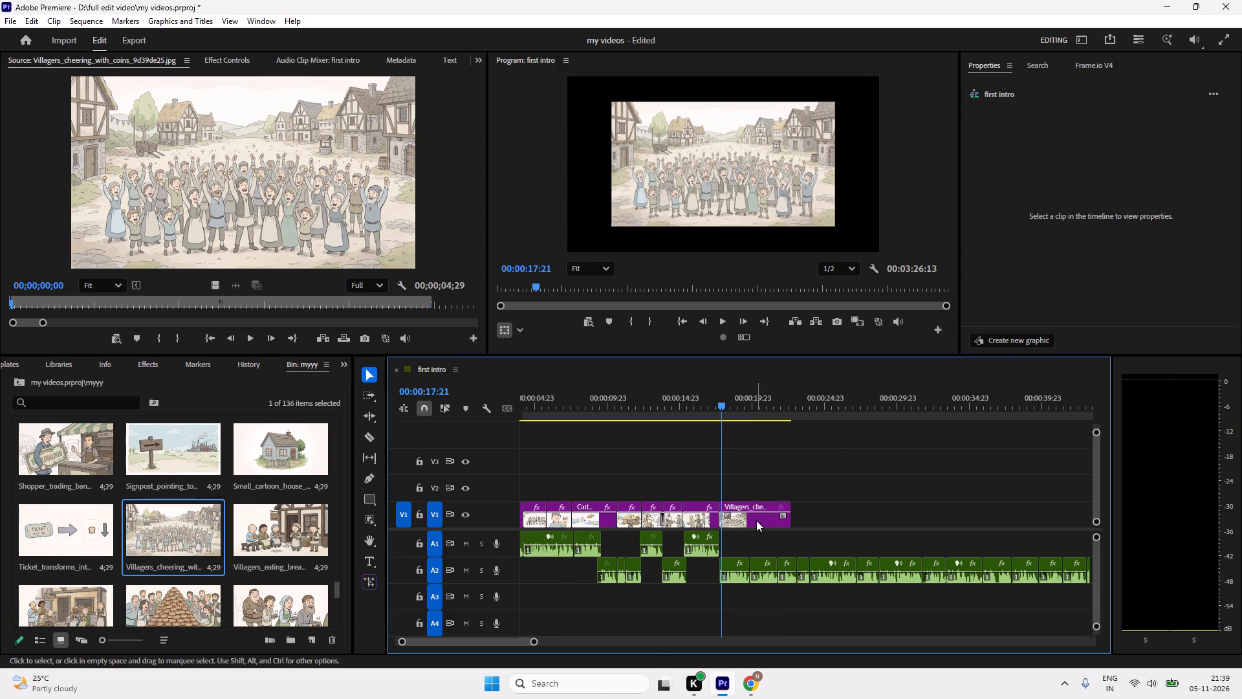
pyautogui.click(1030, 147)
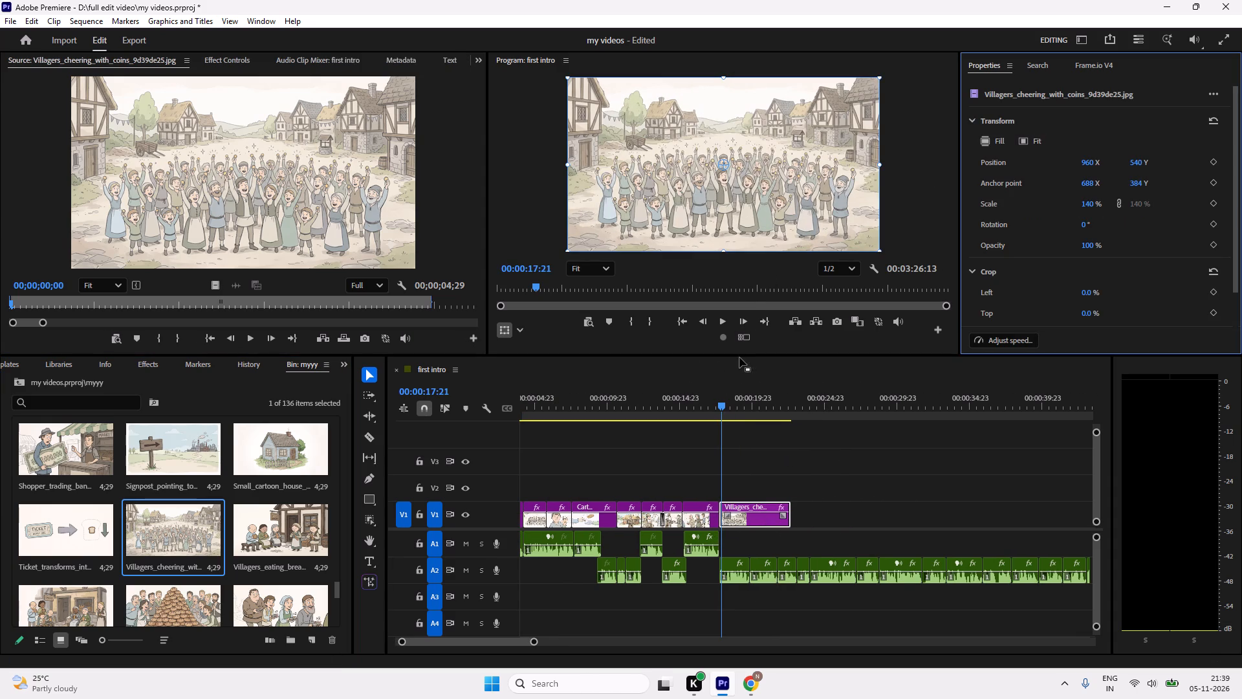
# Play the Villagers_cheering_with_coins clip against the narration, split it at 00:00:19:20 and delete the remainder after the cut.
pyautogui.moveTo(735, 426); pyautogui.dragTo(648, 438)
pyautogui.moveTo(734, 416); pyautogui.dragTo(609, 435)
pyautogui.press('space')
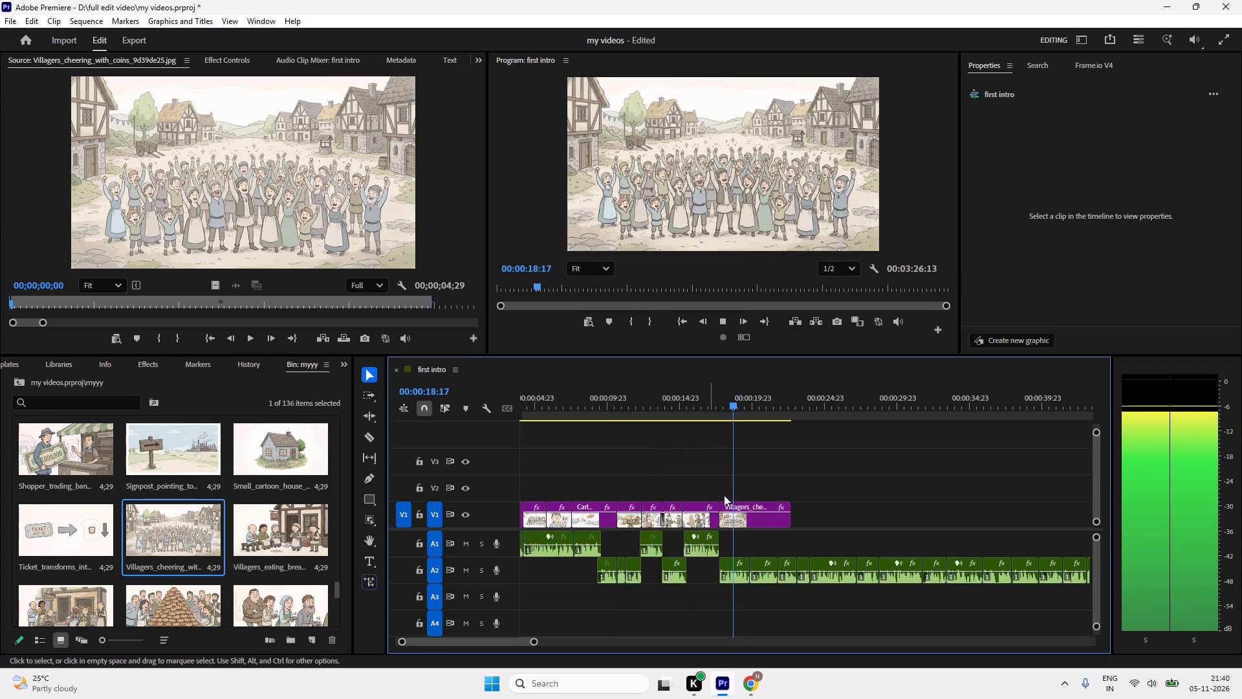
pyautogui.press('space')
pyautogui.click(754, 516)
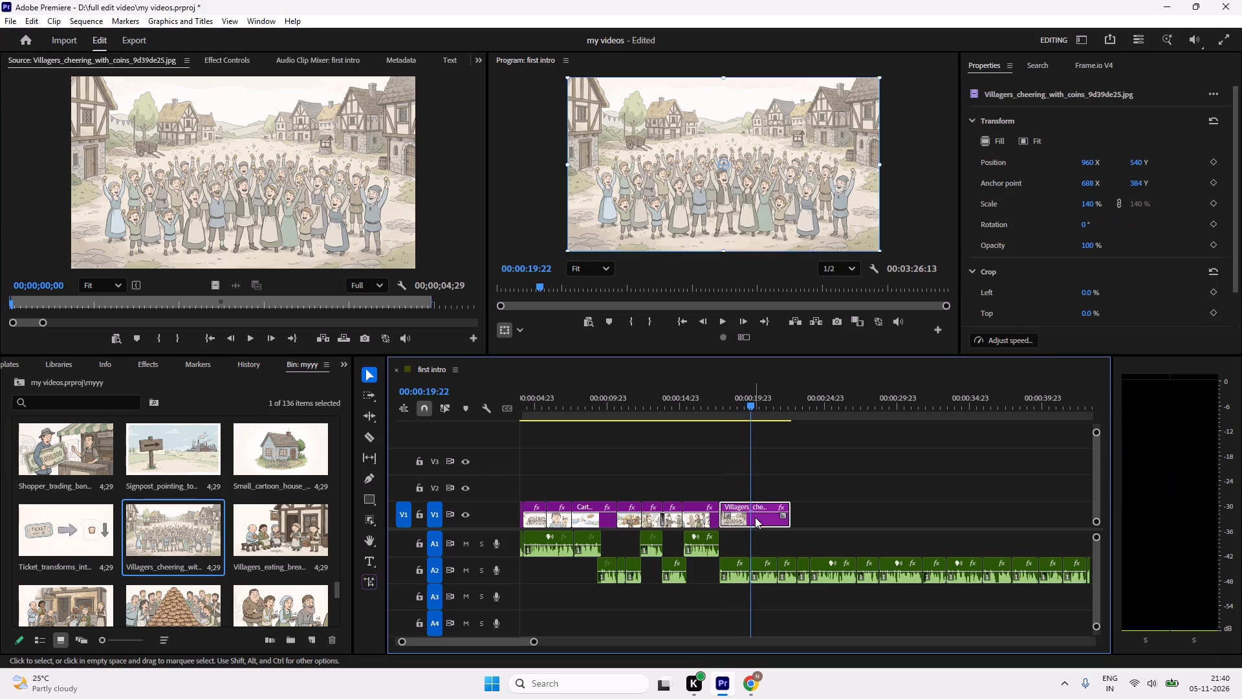
pyautogui.moveTo(754, 405); pyautogui.dragTo(745, 406)
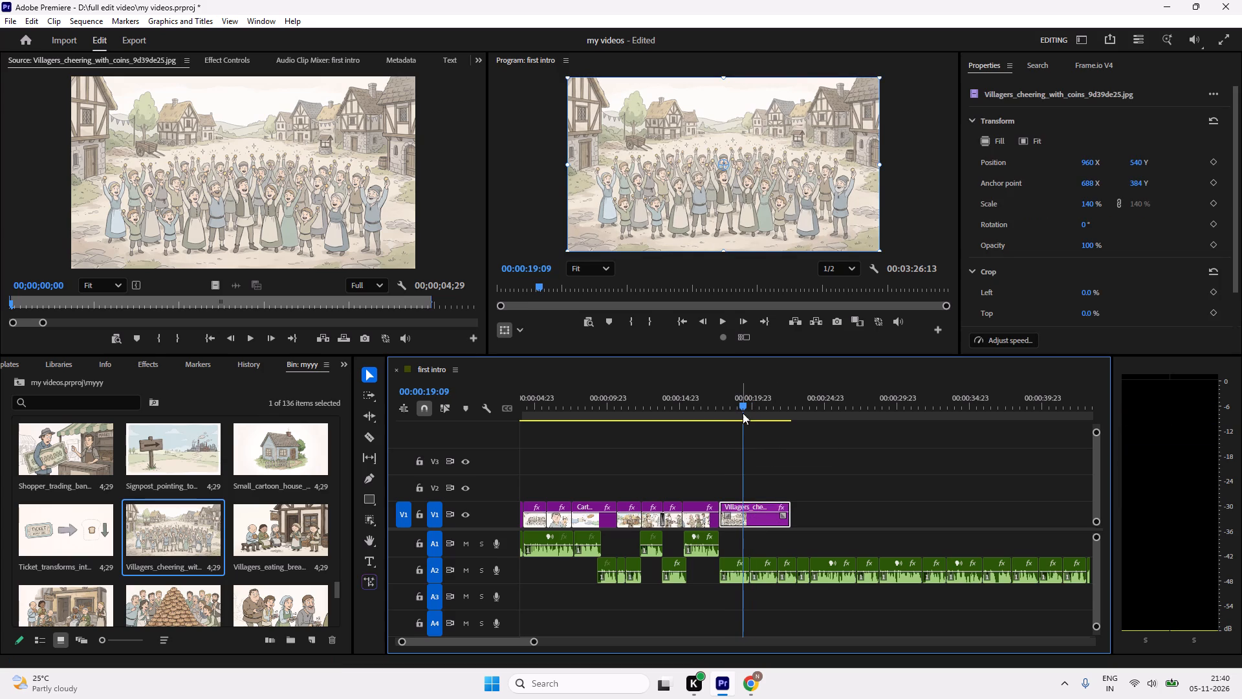
pyautogui.moveTo(527, 645); pyautogui.dragTo(517, 647)
pyautogui.scroll(2, 550, 634)
pyautogui.scroll(5, 915, 496)
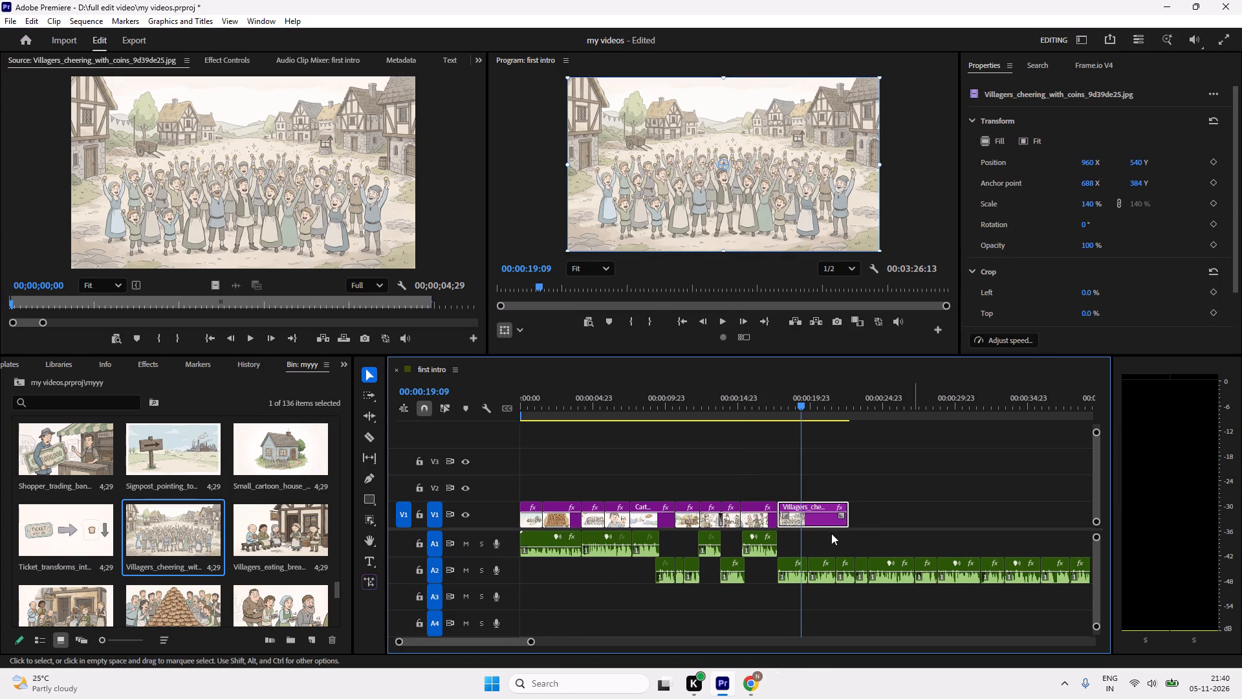
pyautogui.moveTo(533, 639); pyautogui.dragTo(469, 651)
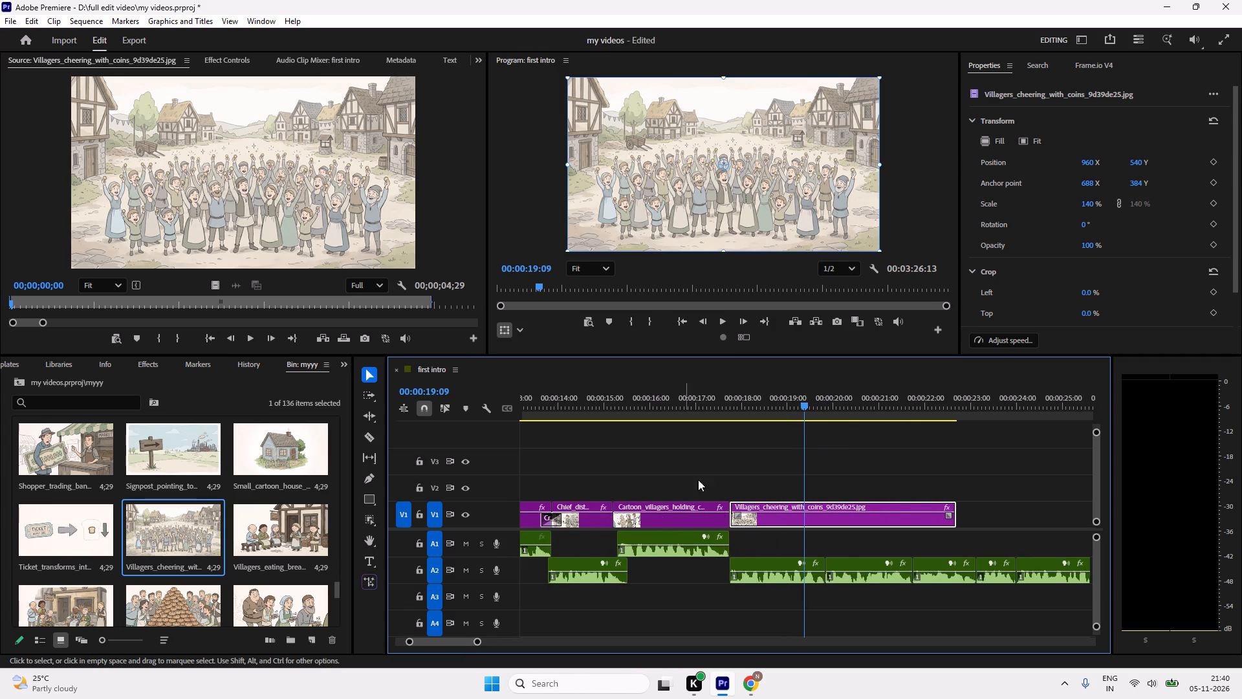
pyautogui.scroll(2, 835, 438)
pyautogui.scroll(-9, 820, 442)
pyautogui.moveTo(668, 405); pyautogui.dragTo(714, 421)
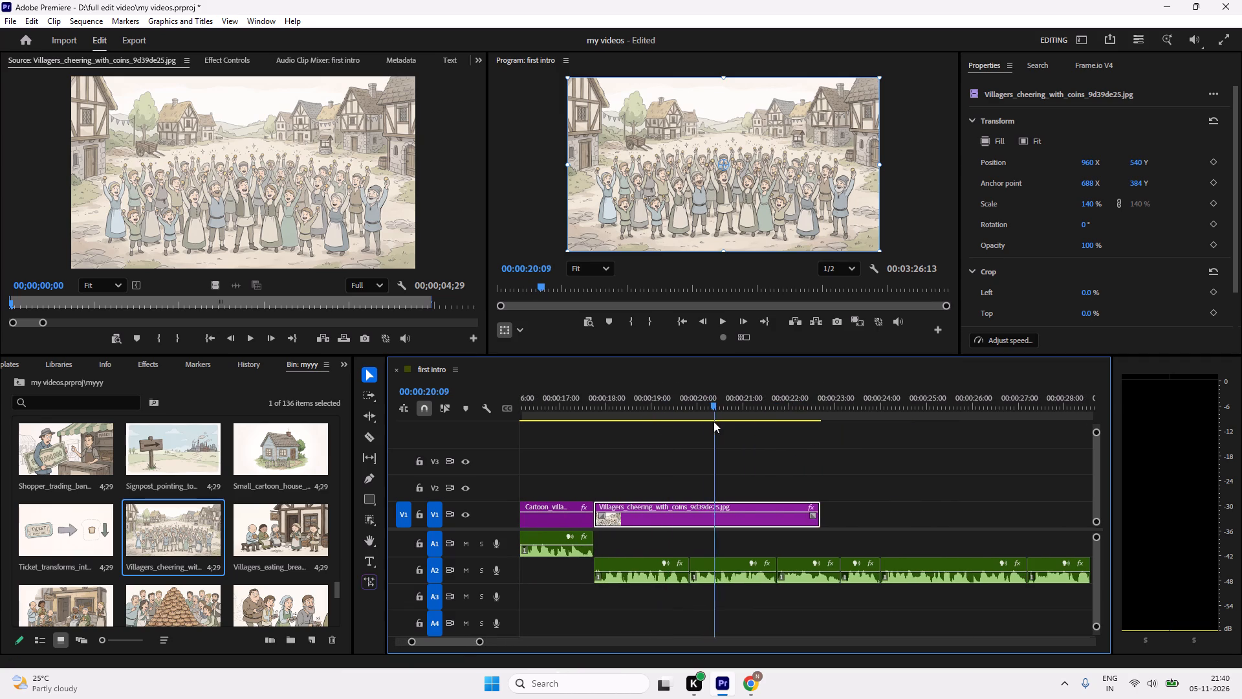
pyautogui.moveTo(714, 421); pyautogui.dragTo(688, 426)
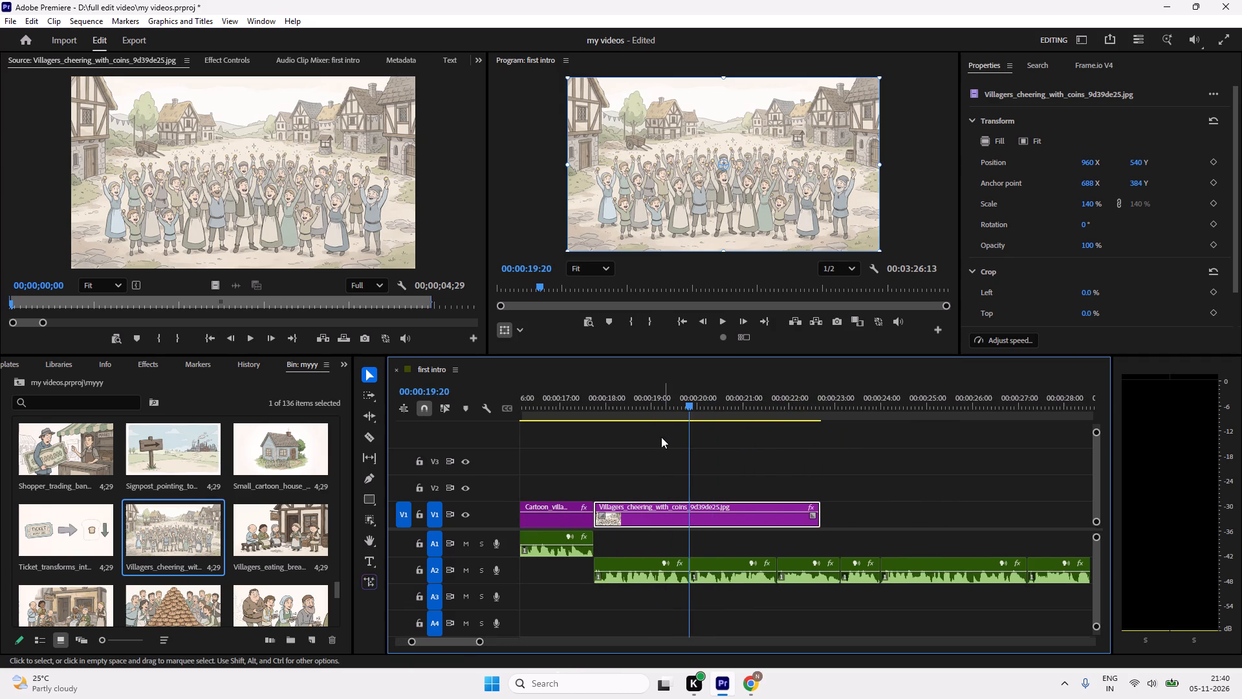
pyautogui.click(691, 518)
pyautogui.hotkey('ctrl', 'k')
pyautogui.click(722, 518)
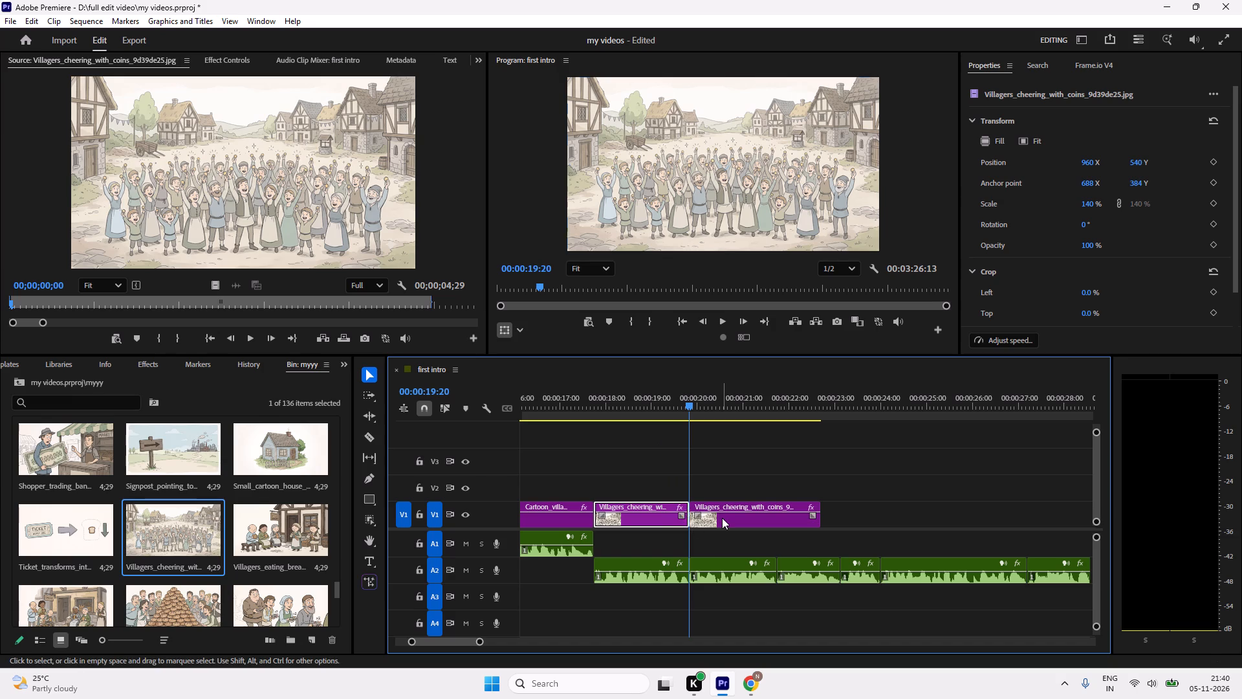
pyautogui.press('Delete')
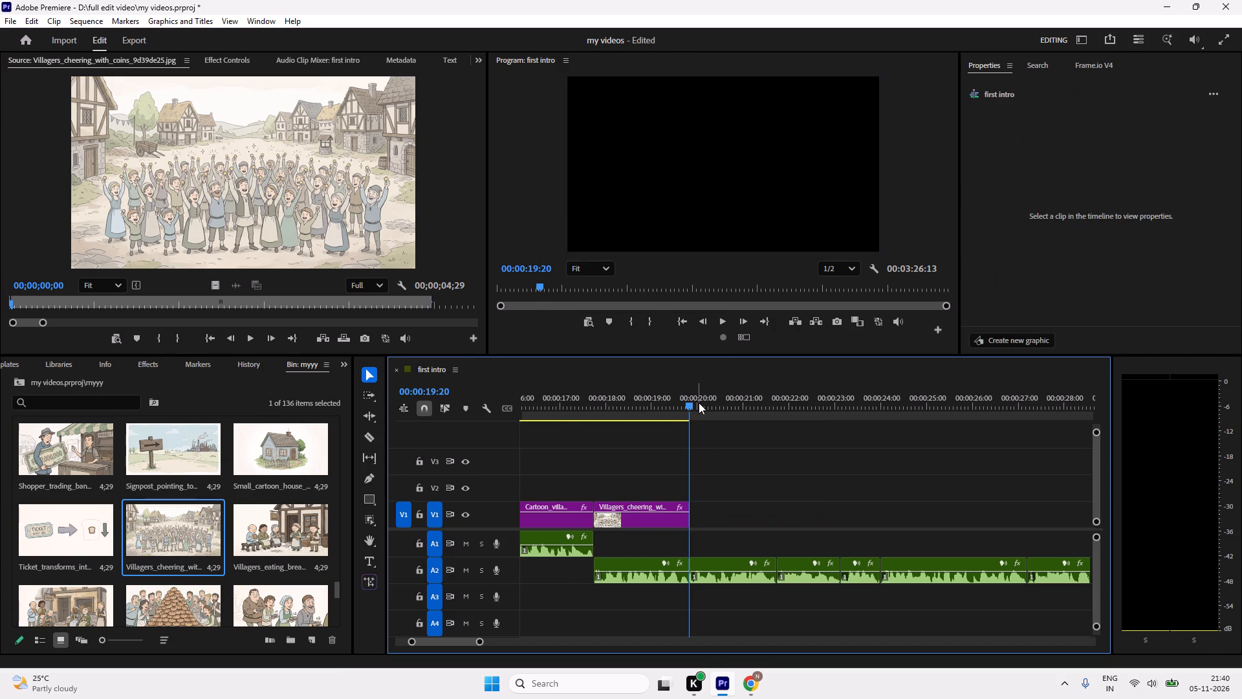
# Animate the Villagers_cheering_with_coins clip's scale with keyframes from 139.5 at 00:00:17:18 to 148.5 near its end, and play it back.
pyautogui.moveTo(697, 403); pyautogui.dragTo(572, 435)
pyautogui.press('space')
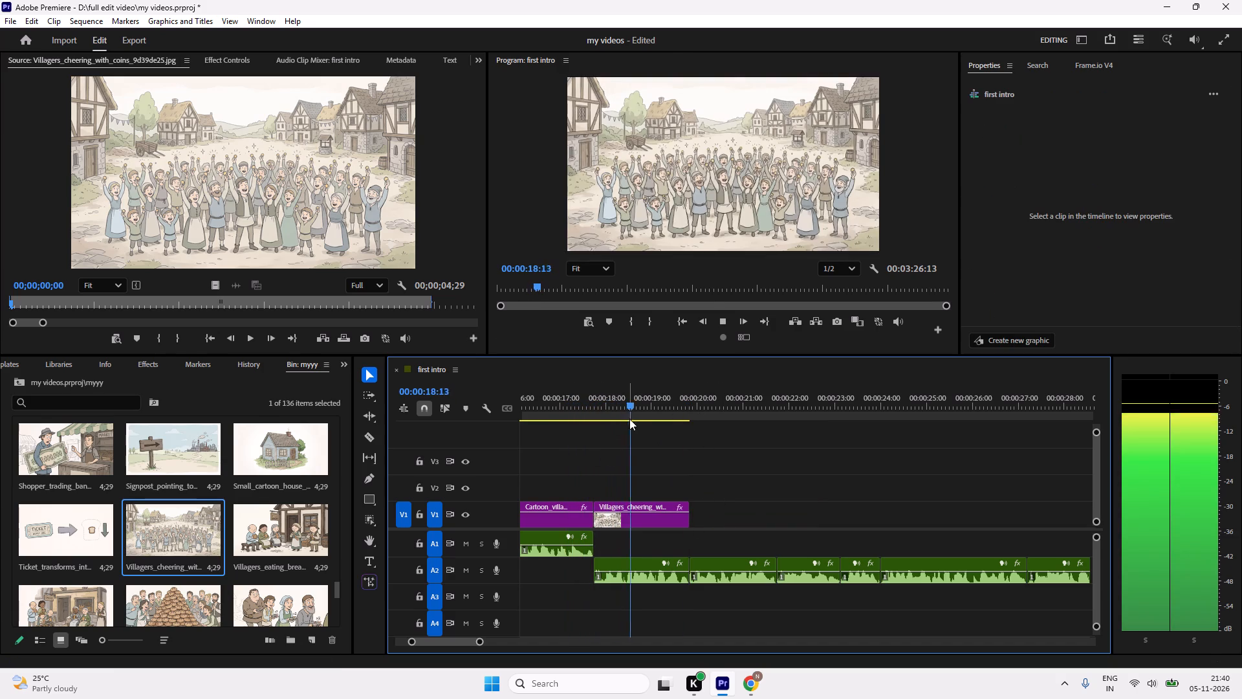
pyautogui.press('space')
pyautogui.moveTo(637, 403); pyautogui.dragTo(595, 410)
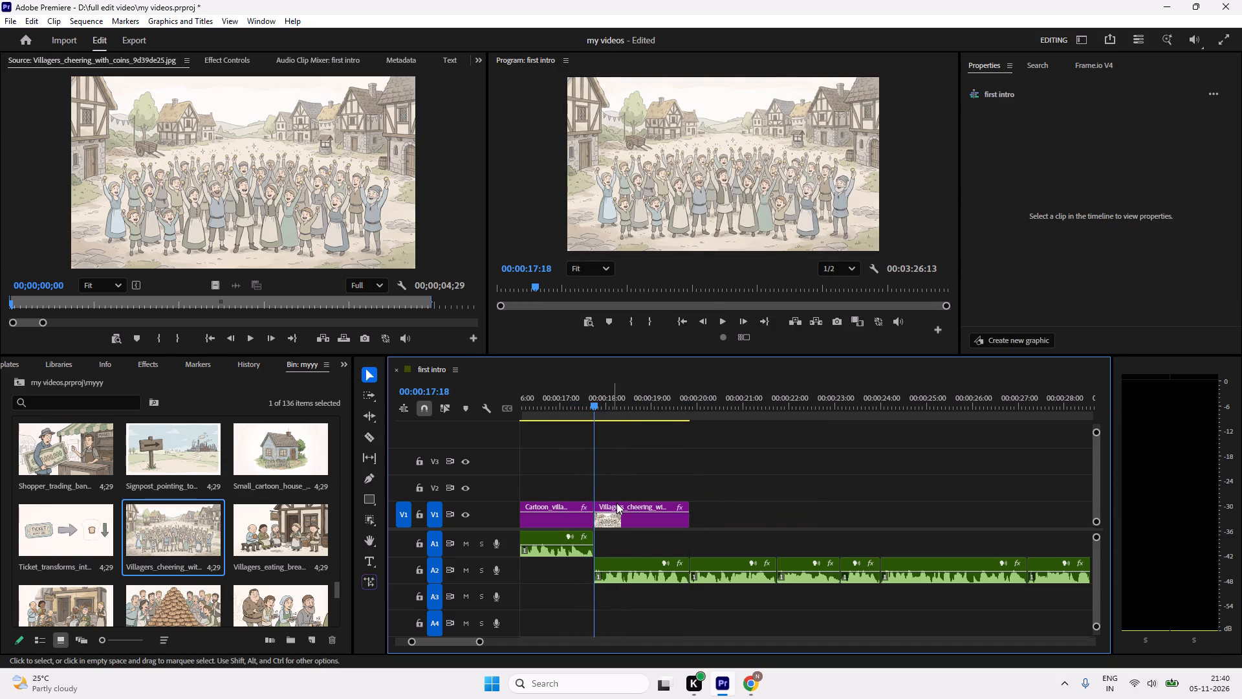
pyautogui.press('Left')
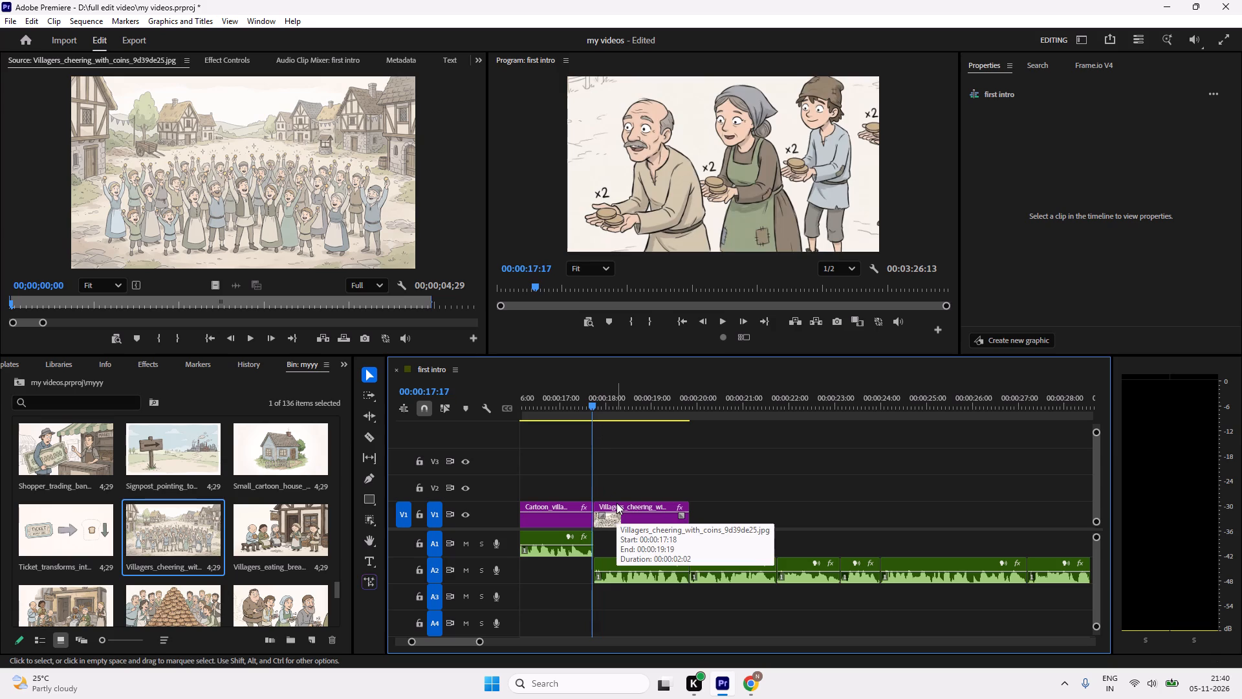
pyautogui.press('Right')
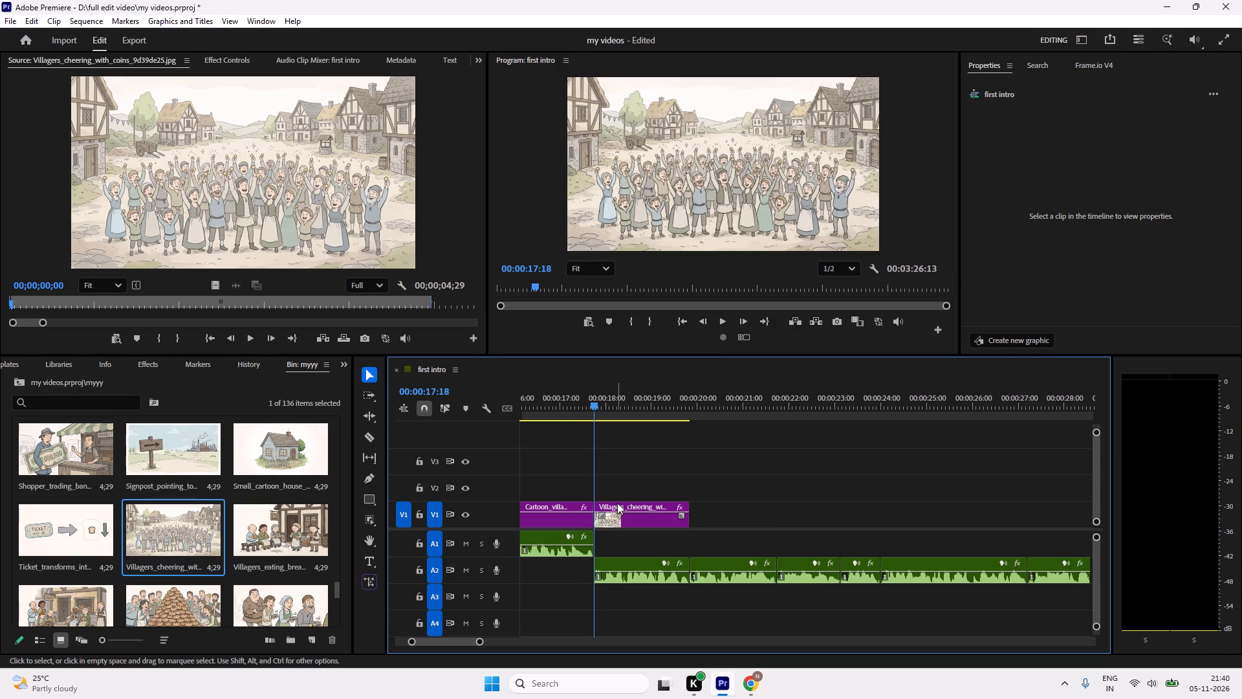
pyautogui.click(213, 58)
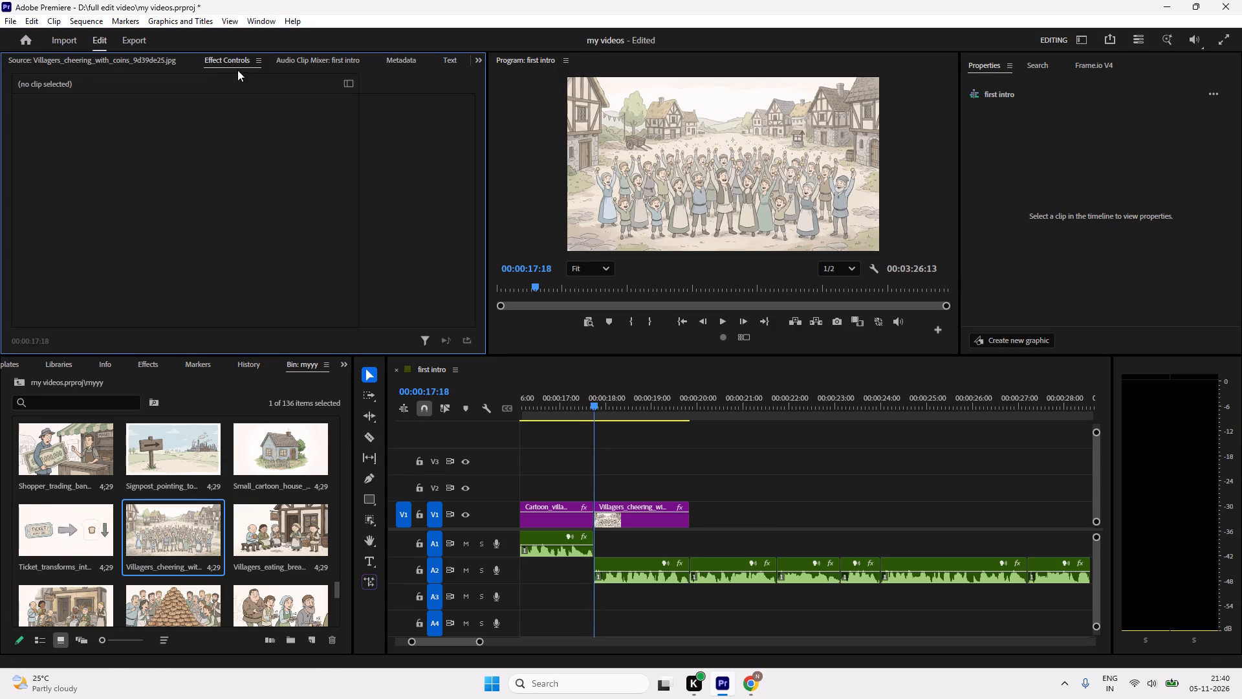
pyautogui.click(646, 514)
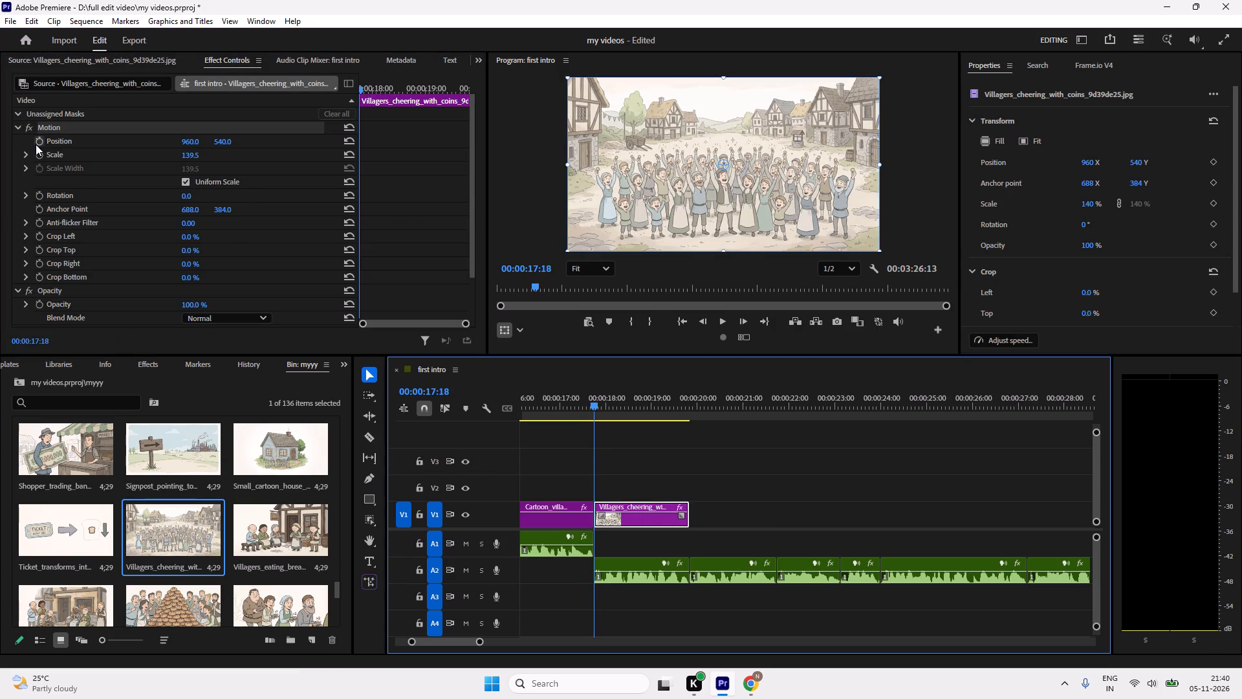
pyautogui.click(39, 156)
pyautogui.moveTo(361, 92); pyautogui.dragTo(543, 104)
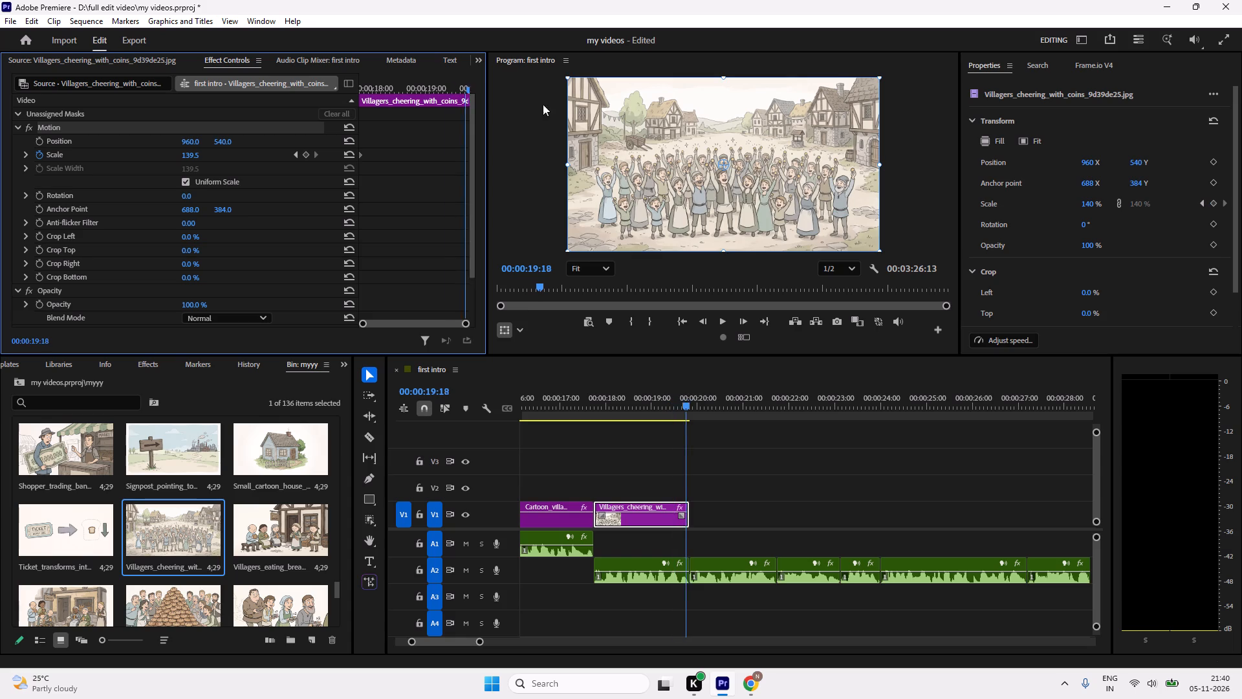
pyautogui.moveTo(543, 104); pyautogui.dragTo(545, 104)
pyautogui.moveTo(196, 153); pyautogui.dragTo(202, 153)
pyautogui.moveTo(686, 408); pyautogui.dragTo(589, 415)
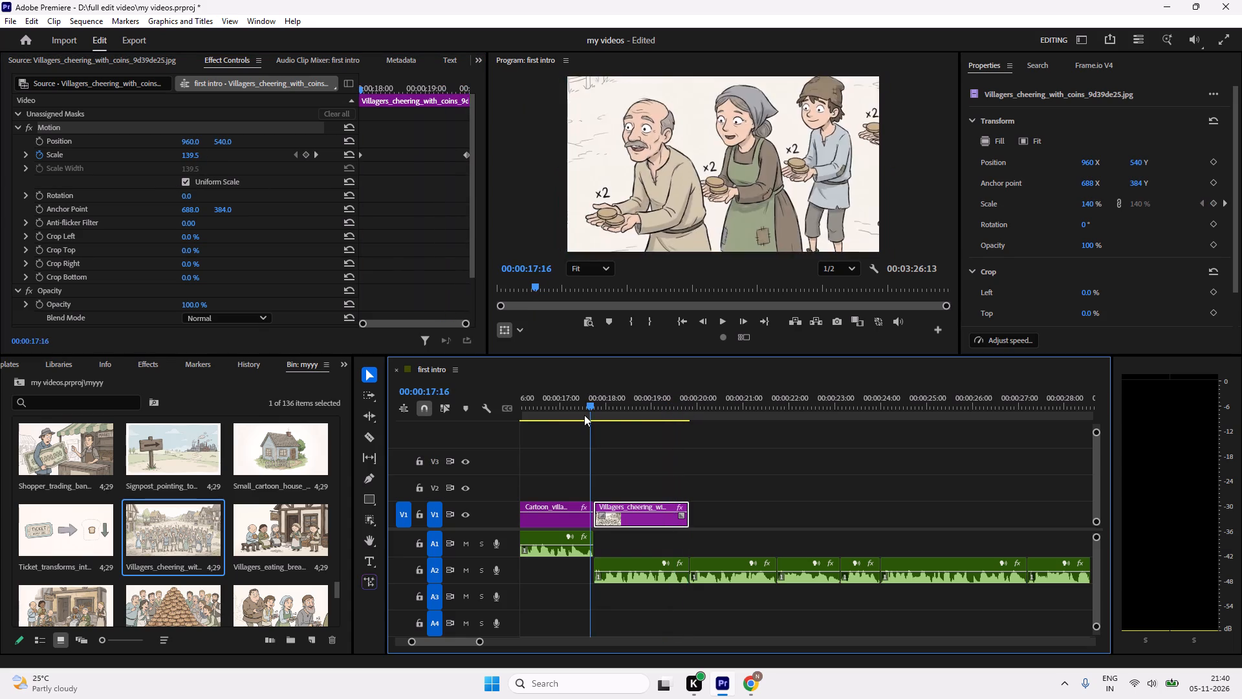
pyautogui.press('space')
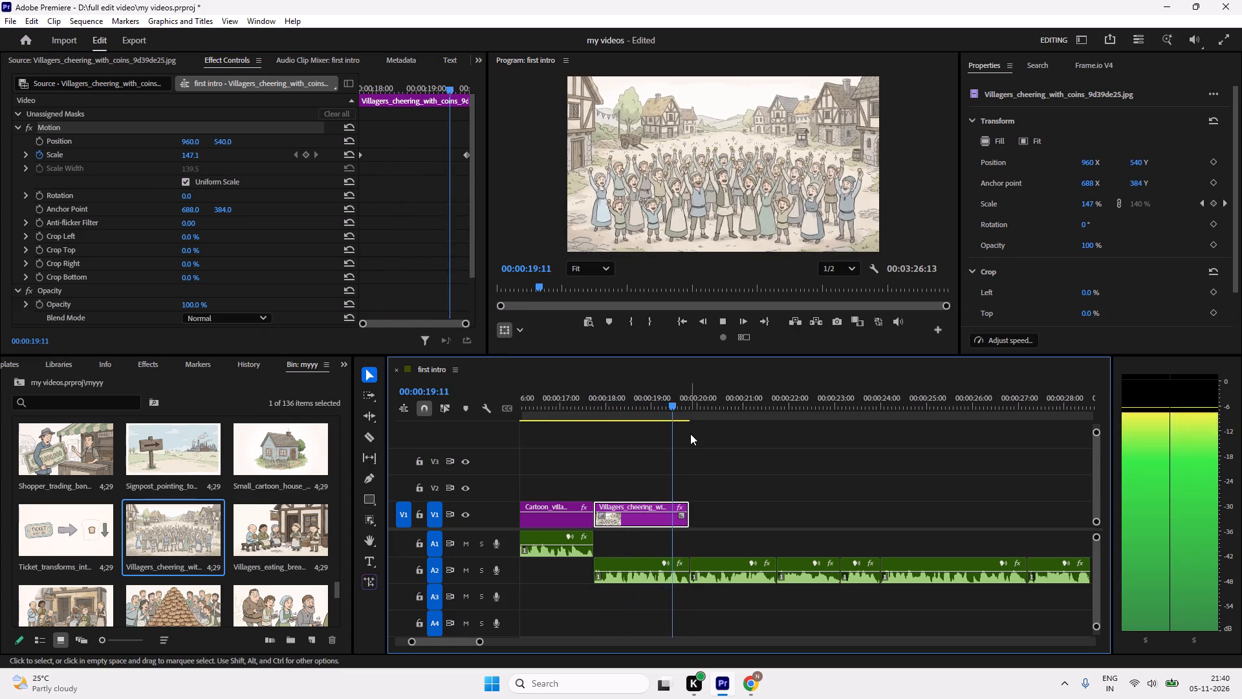
pyautogui.moveTo(719, 403); pyautogui.dragTo(581, 419)
pyautogui.press('space')
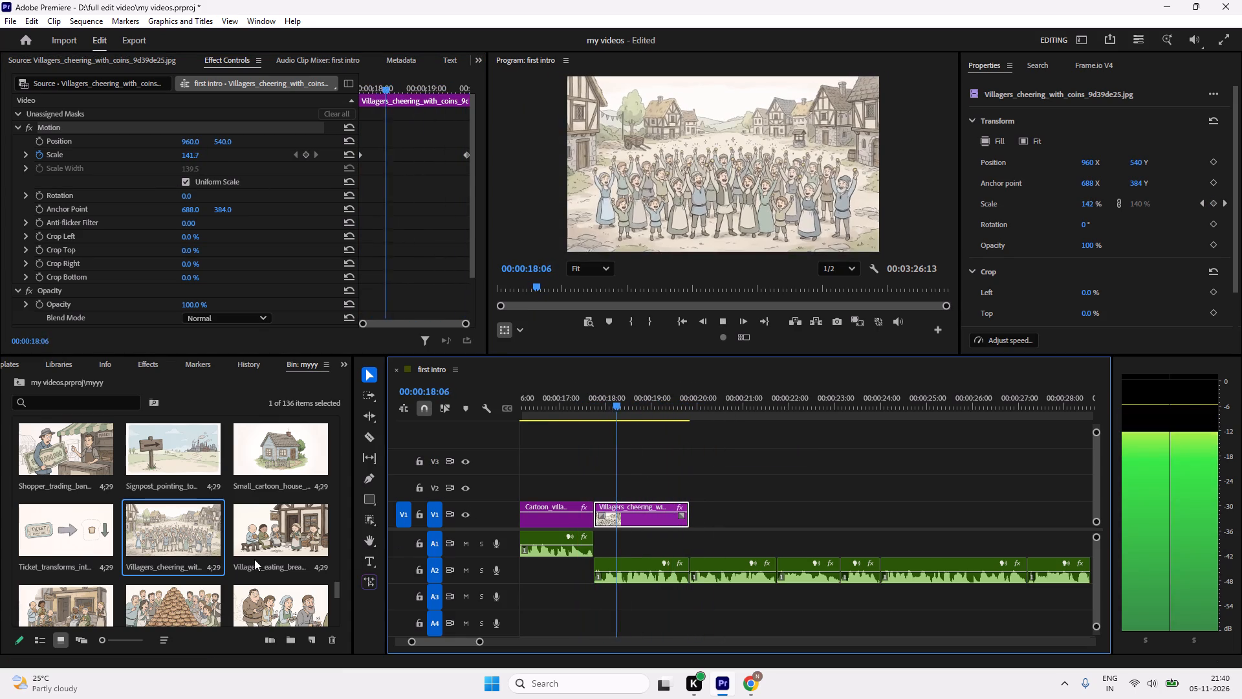
# Find Cartoon_person_making_wait_gesture in the myyy bin and place it on V1 at 00:00:19:20, directly after the cheering villagers clip.
pyautogui.scroll(-9, 243, 544)
pyautogui.press('space')
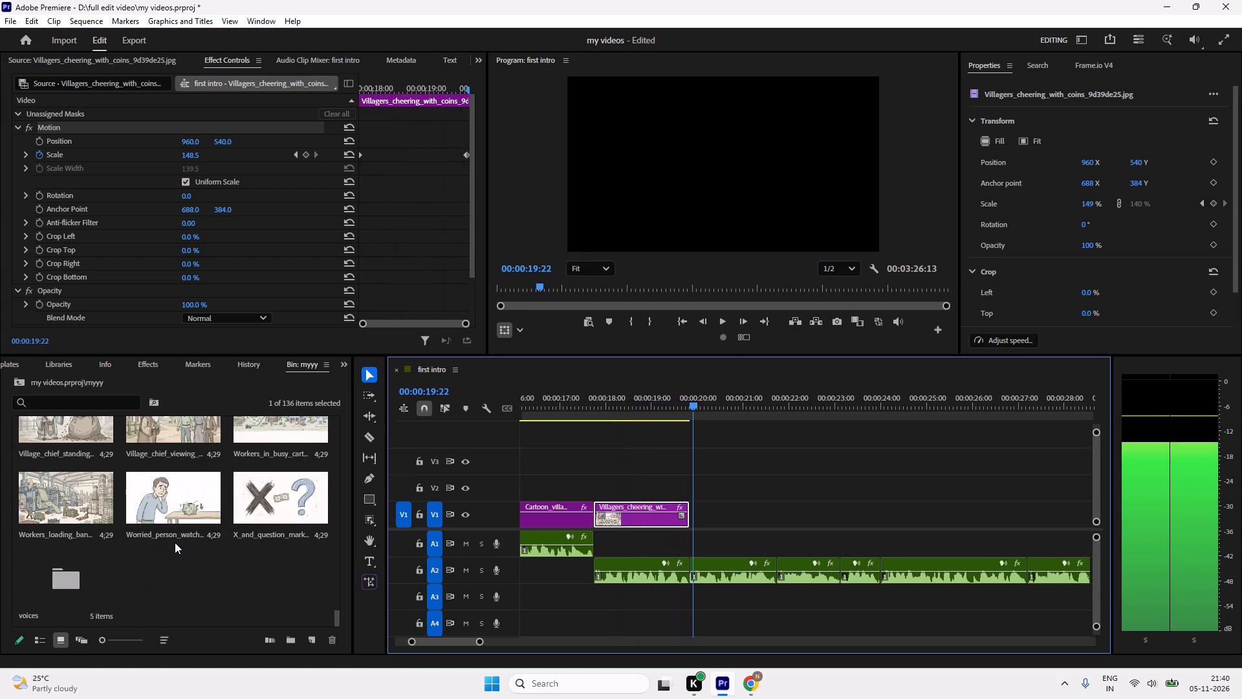
pyautogui.scroll(6, 175, 542)
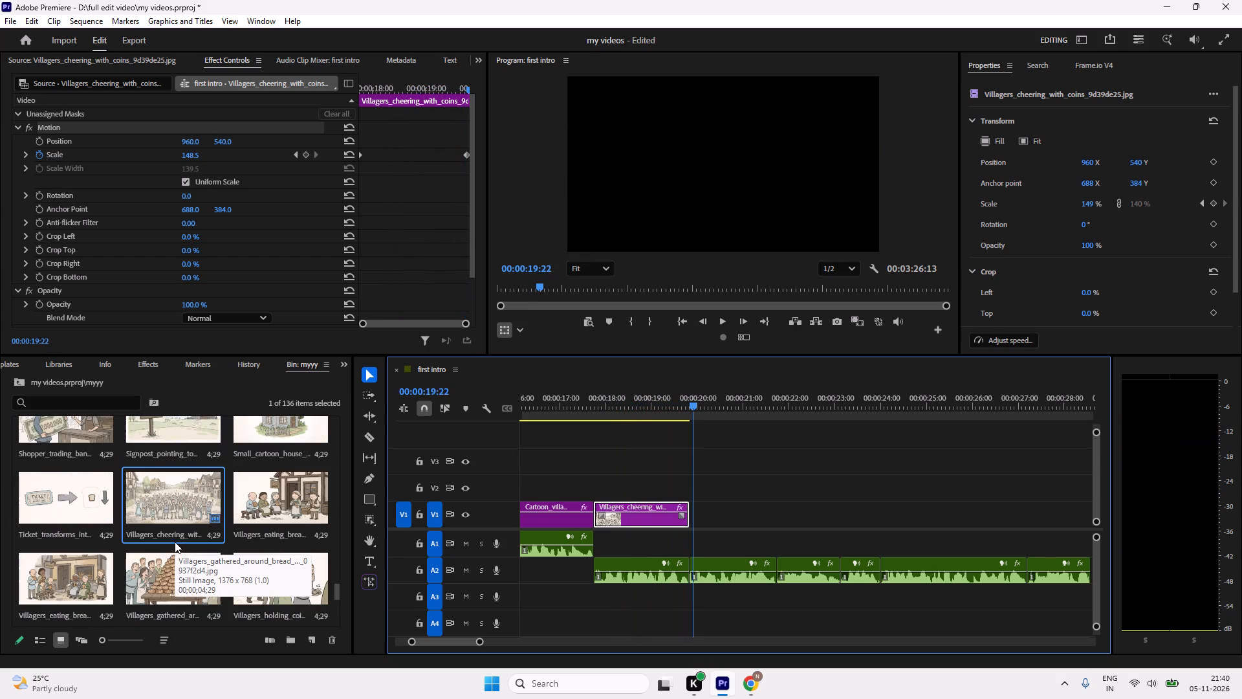
pyautogui.scroll(7, 175, 542)
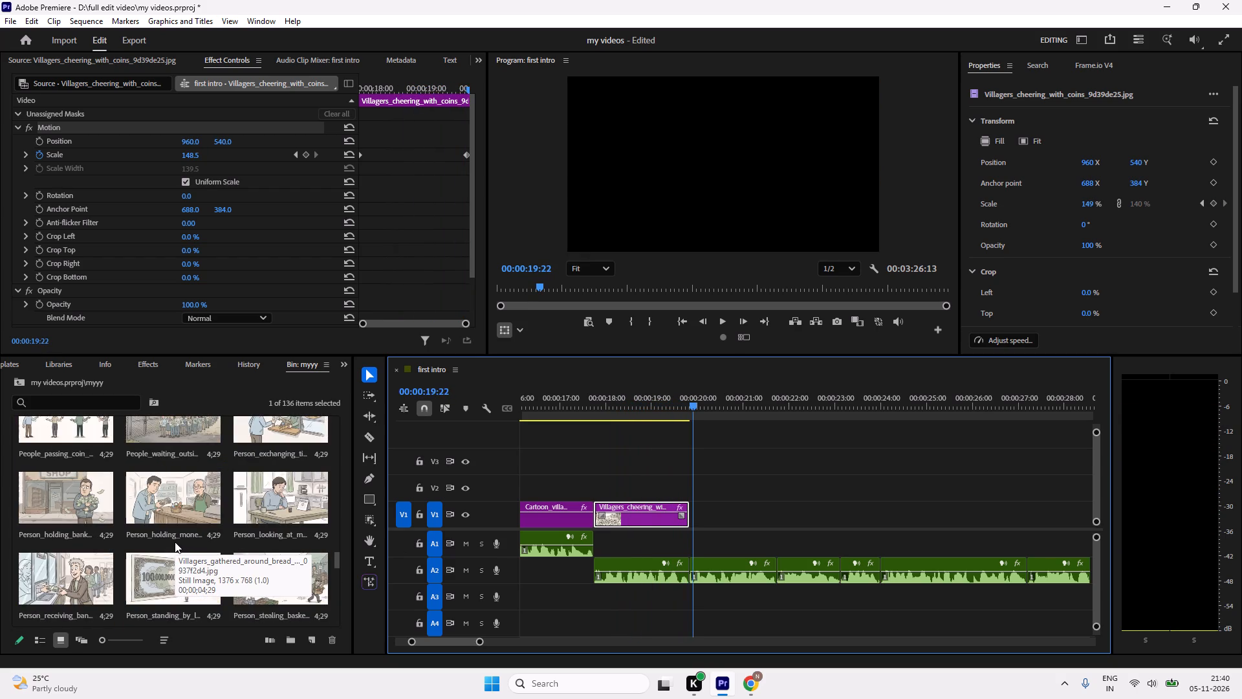
pyautogui.scroll(5, 175, 542)
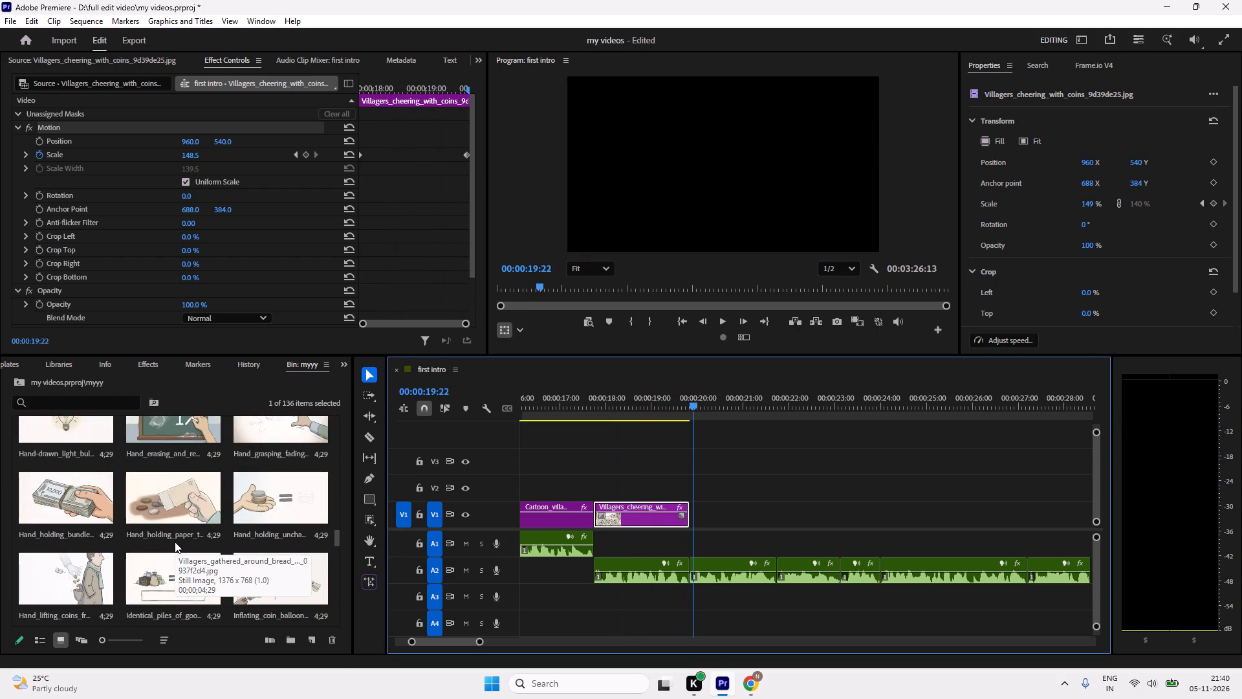
pyautogui.scroll(17, 175, 542)
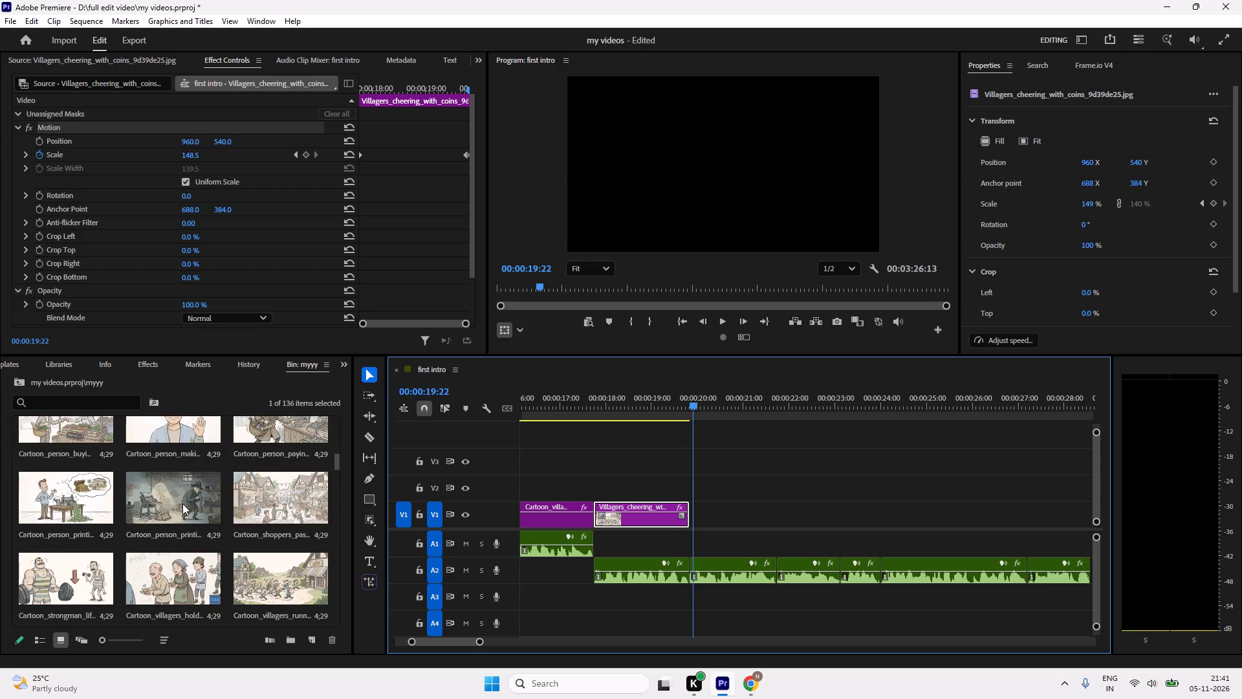
pyautogui.scroll(1, 182, 504)
pyautogui.moveTo(165, 496); pyautogui.dragTo(679, 513)
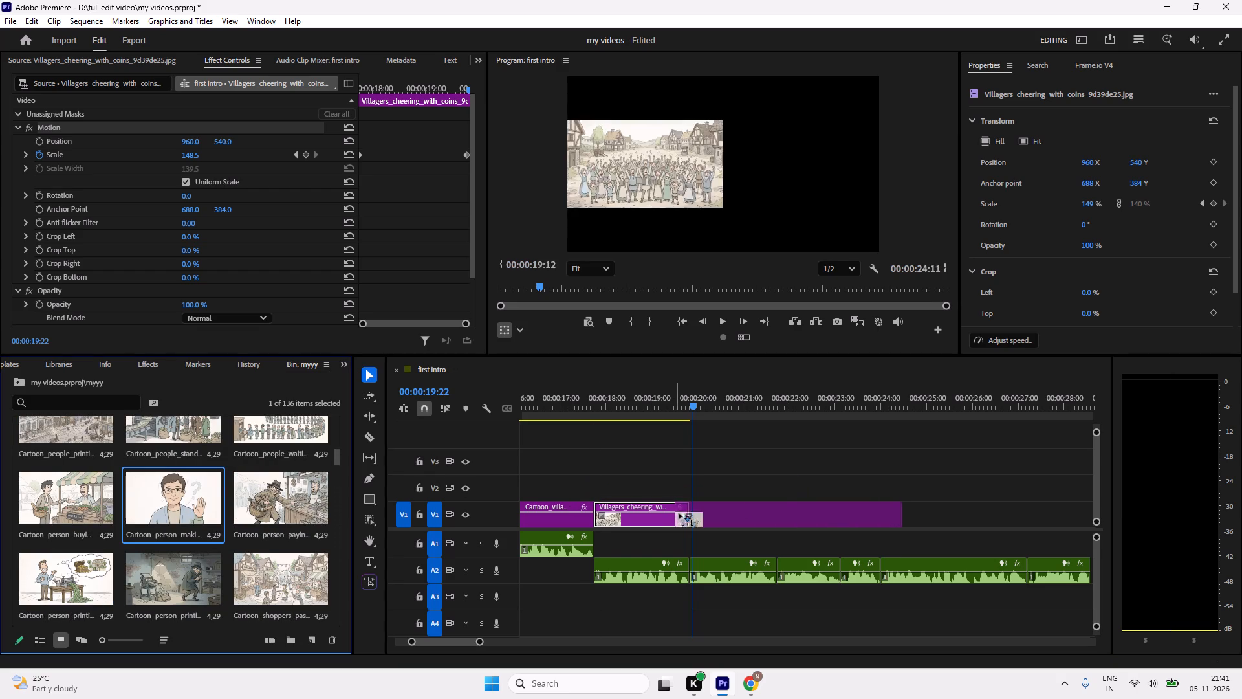
pyautogui.moveTo(679, 513); pyautogui.dragTo(690, 517)
pyautogui.click(728, 469)
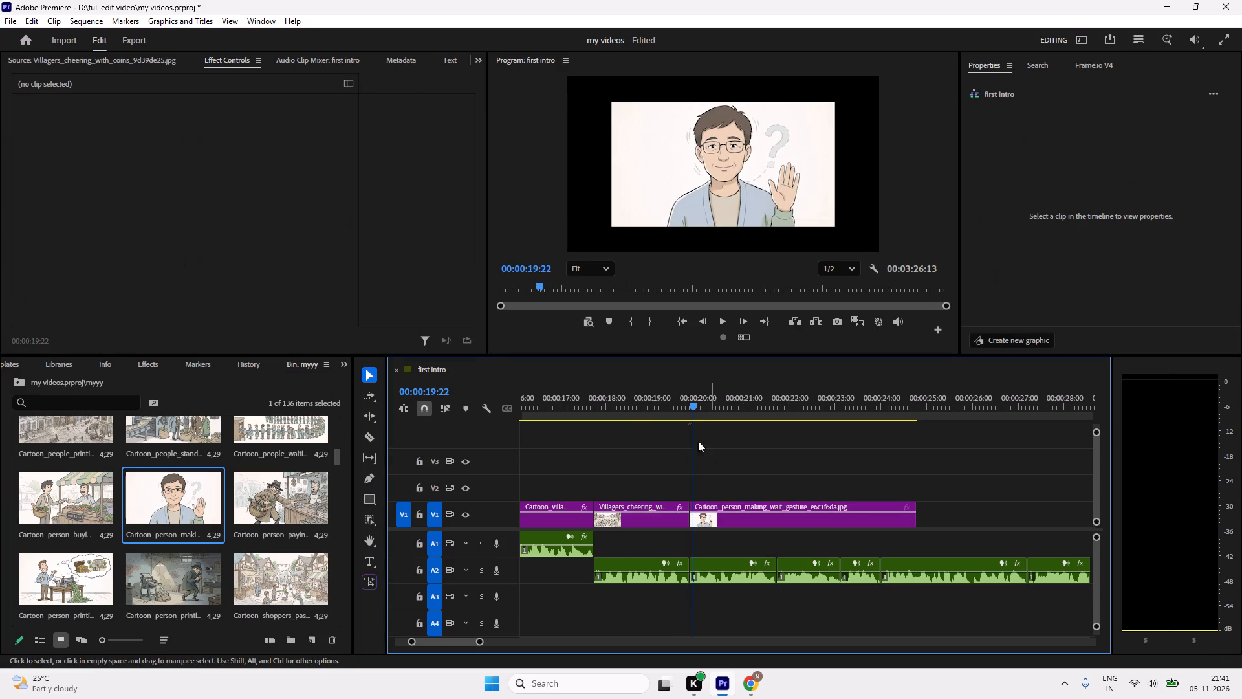
# Play the end of the cheering villagers clip and the start of Cartoon_person_making_wait_gesture repeatedly to check the images against the narration.
pyautogui.moveTo(686, 407); pyautogui.dragTo(624, 413)
pyautogui.press('space')
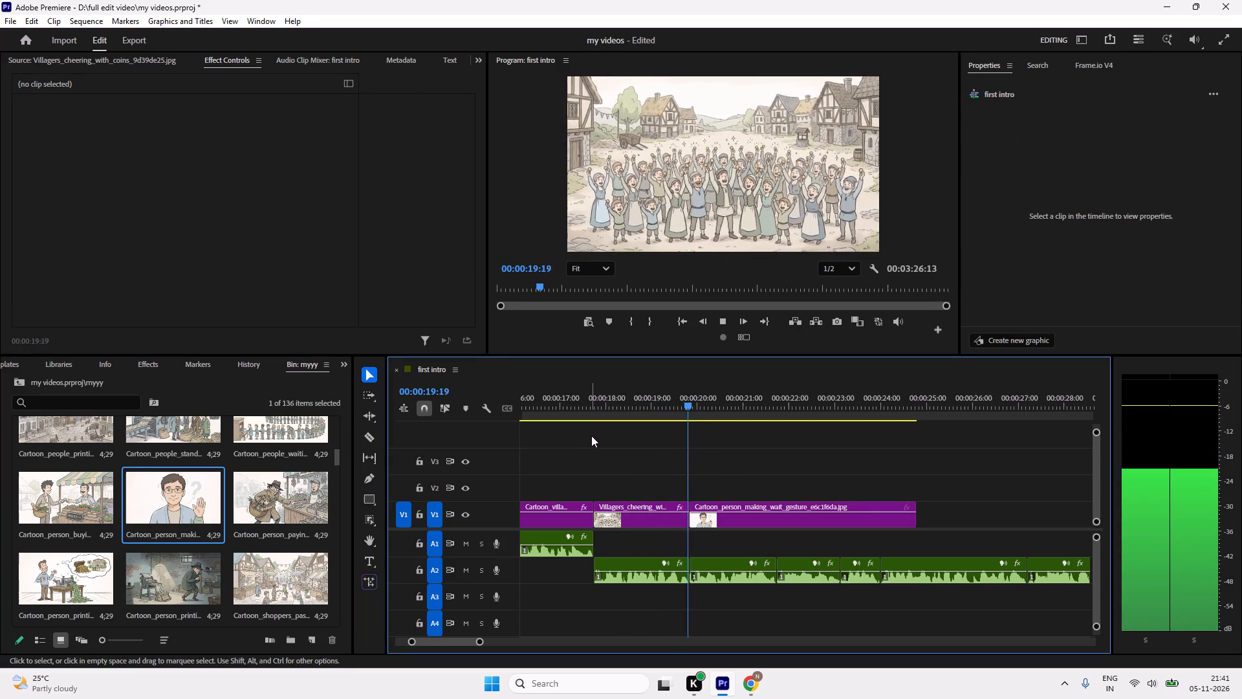
pyautogui.press('space')
pyautogui.moveTo(748, 520); pyautogui.dragTo(730, 552)
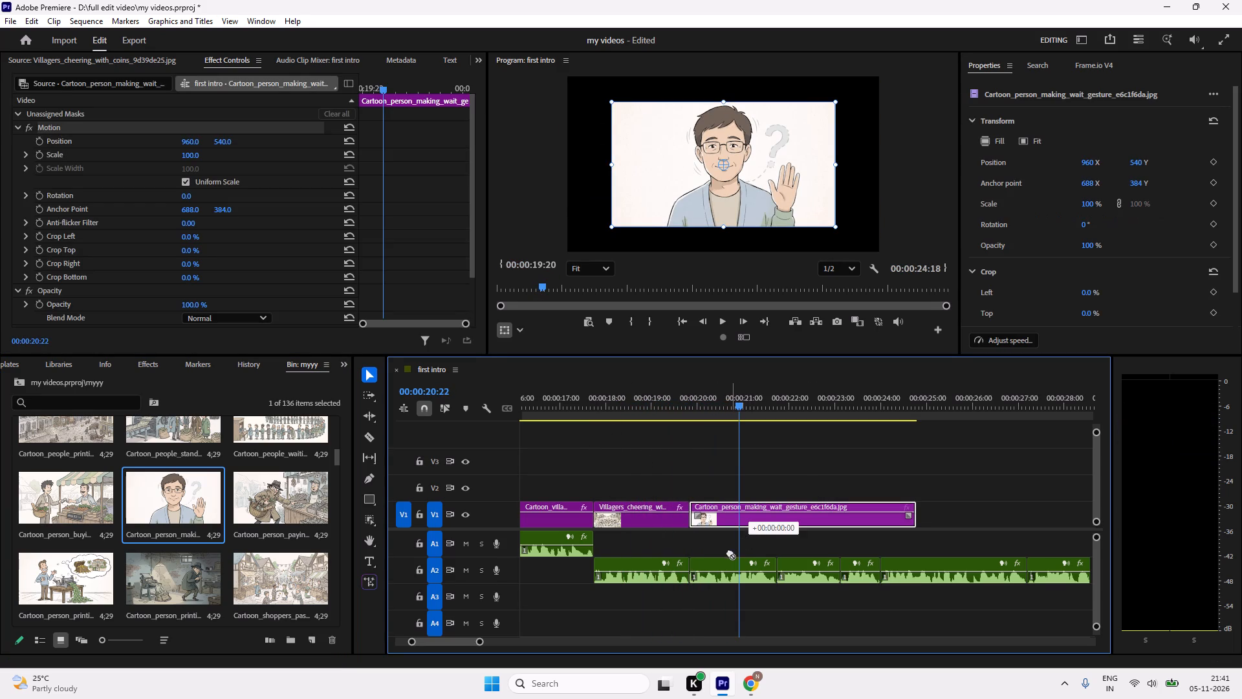
pyautogui.moveTo(730, 552); pyautogui.dragTo(752, 544)
pyautogui.click(765, 482)
pyautogui.moveTo(745, 406); pyautogui.dragTo(710, 419)
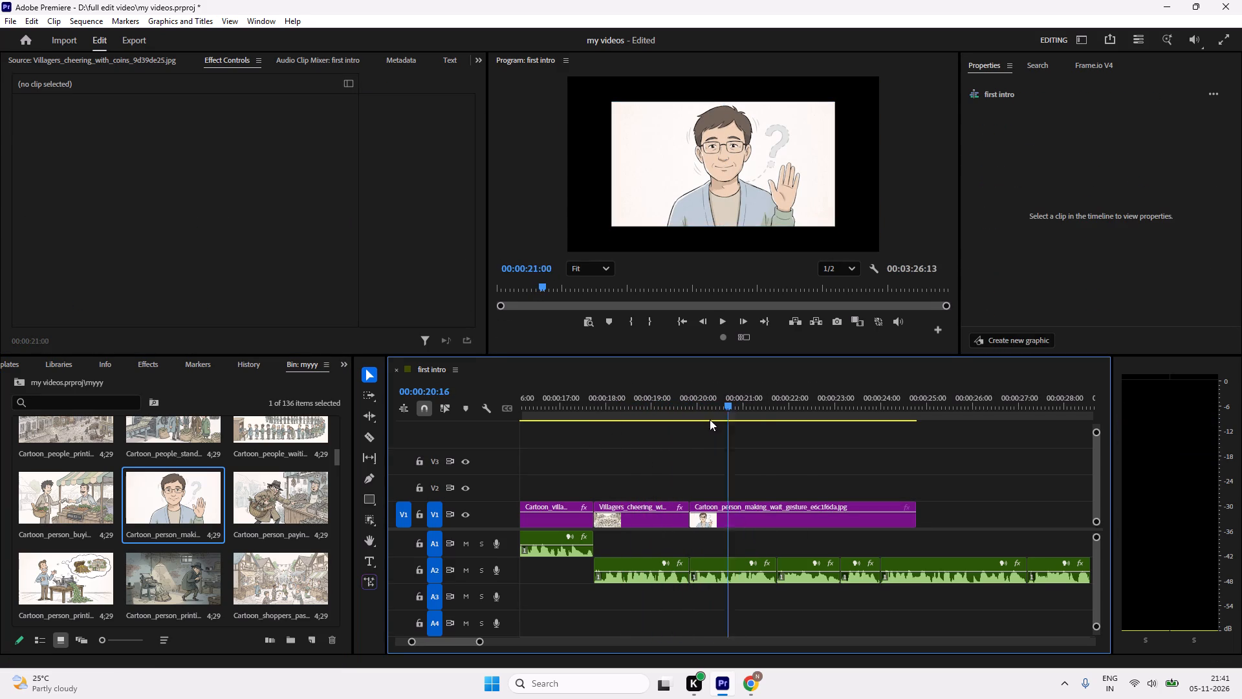
pyautogui.moveTo(710, 419); pyautogui.dragTo(626, 438)
pyautogui.press('space')
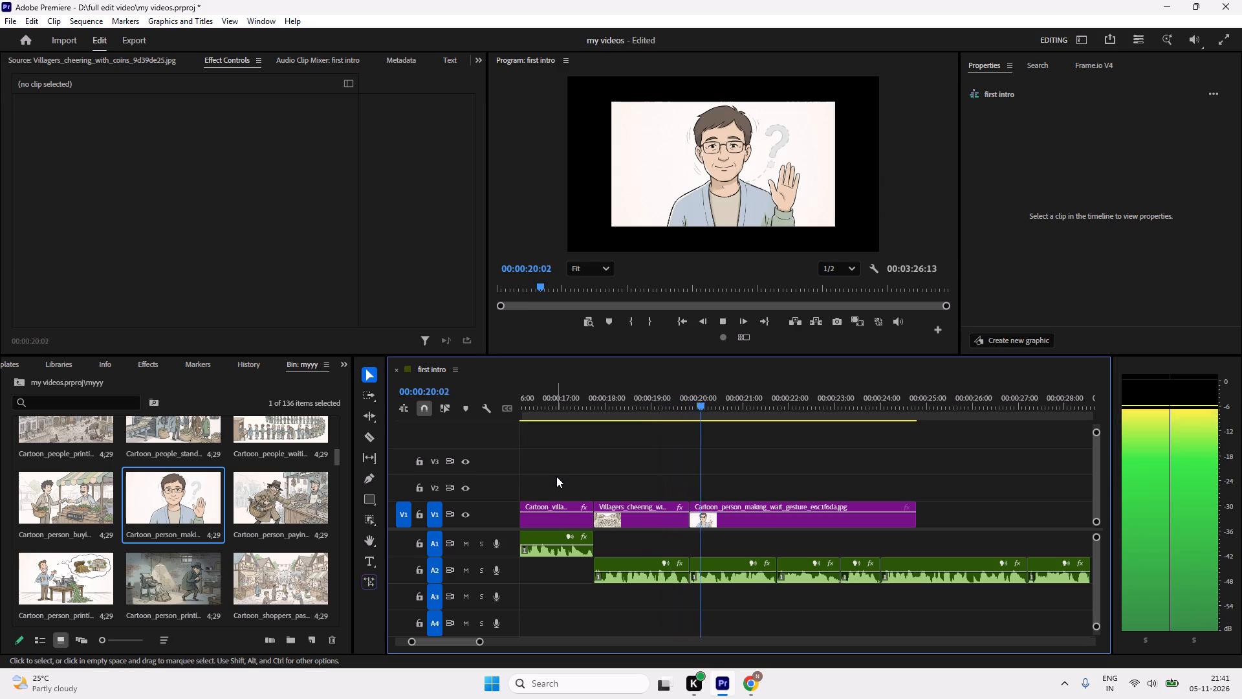
pyautogui.press('space')
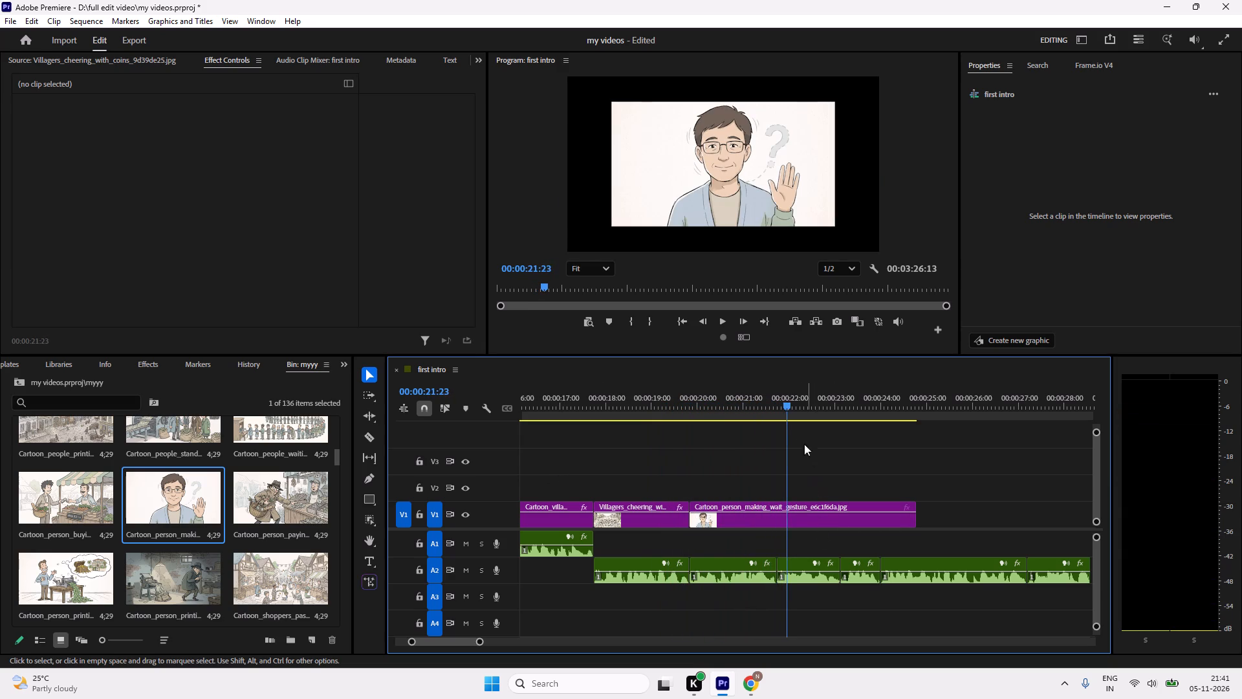
pyautogui.moveTo(798, 406); pyautogui.dragTo(668, 417)
pyautogui.press('space')
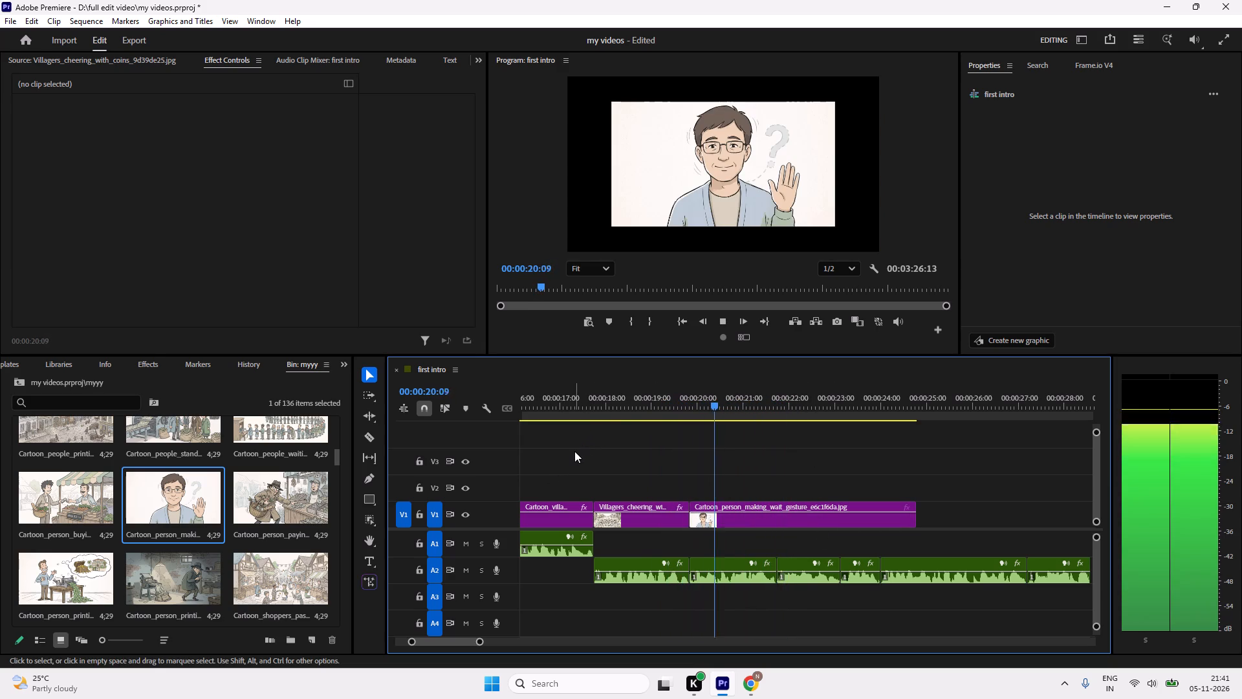
pyautogui.press('space')
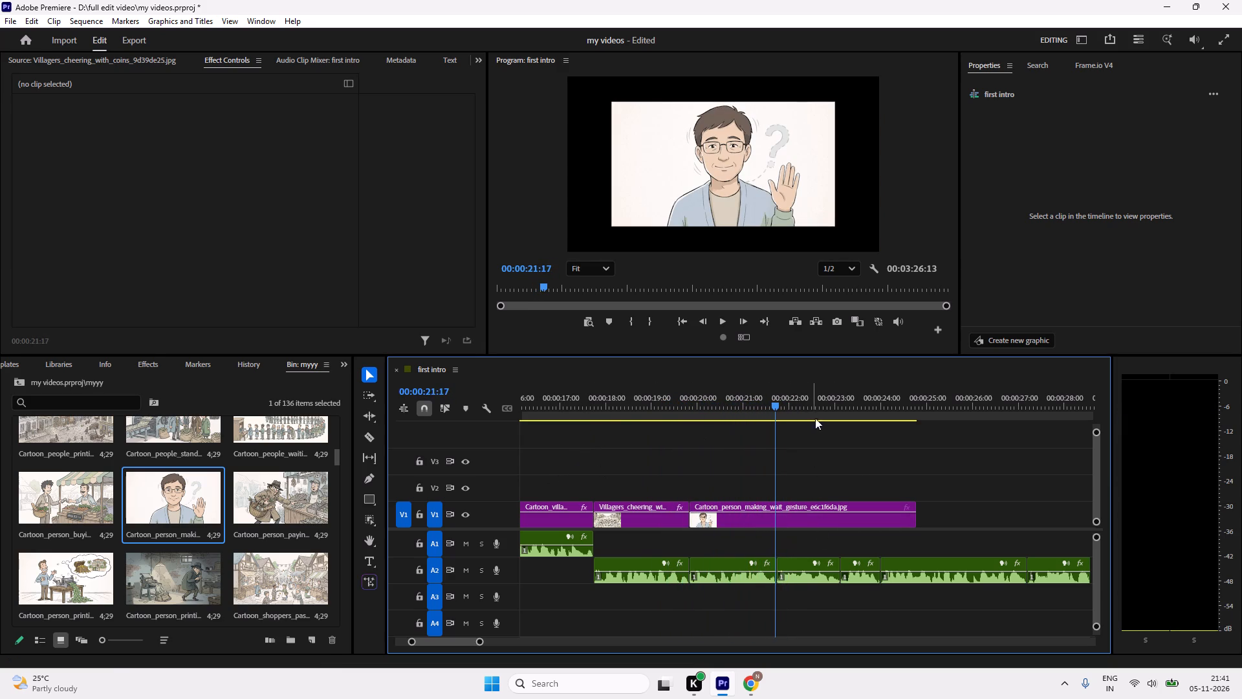
pyautogui.moveTo(803, 416); pyautogui.dragTo(621, 443)
pyautogui.press('space')
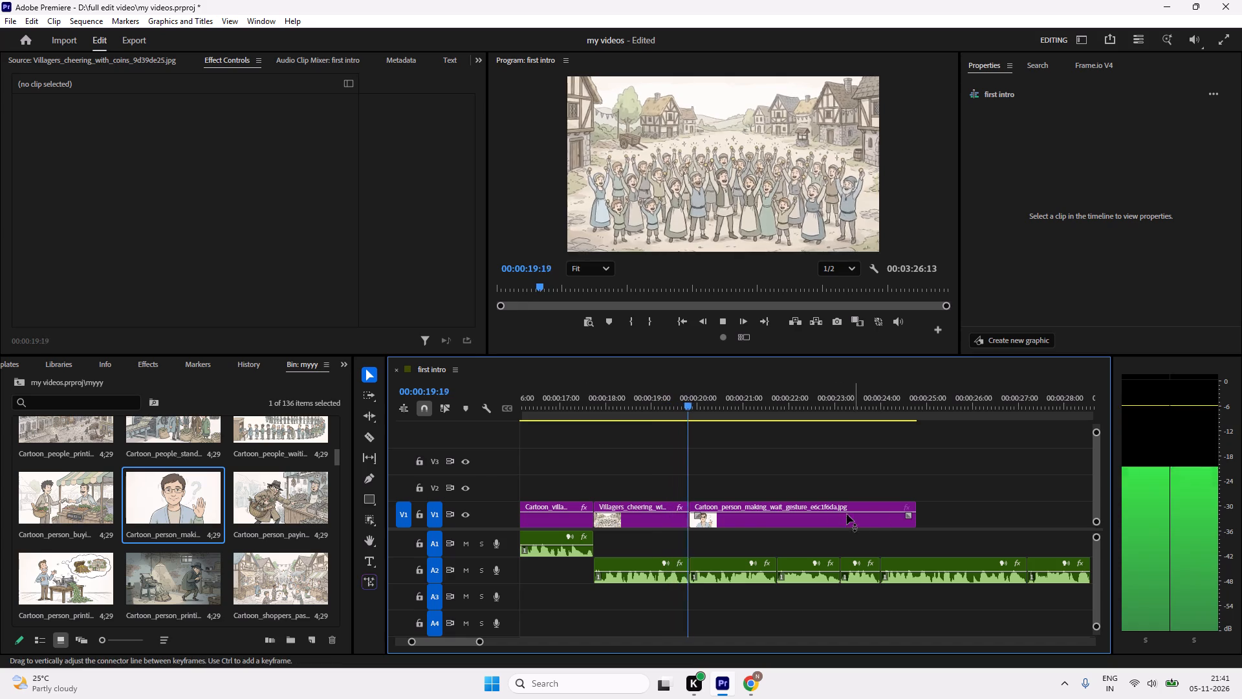
pyautogui.press('space')
pyautogui.click(726, 517)
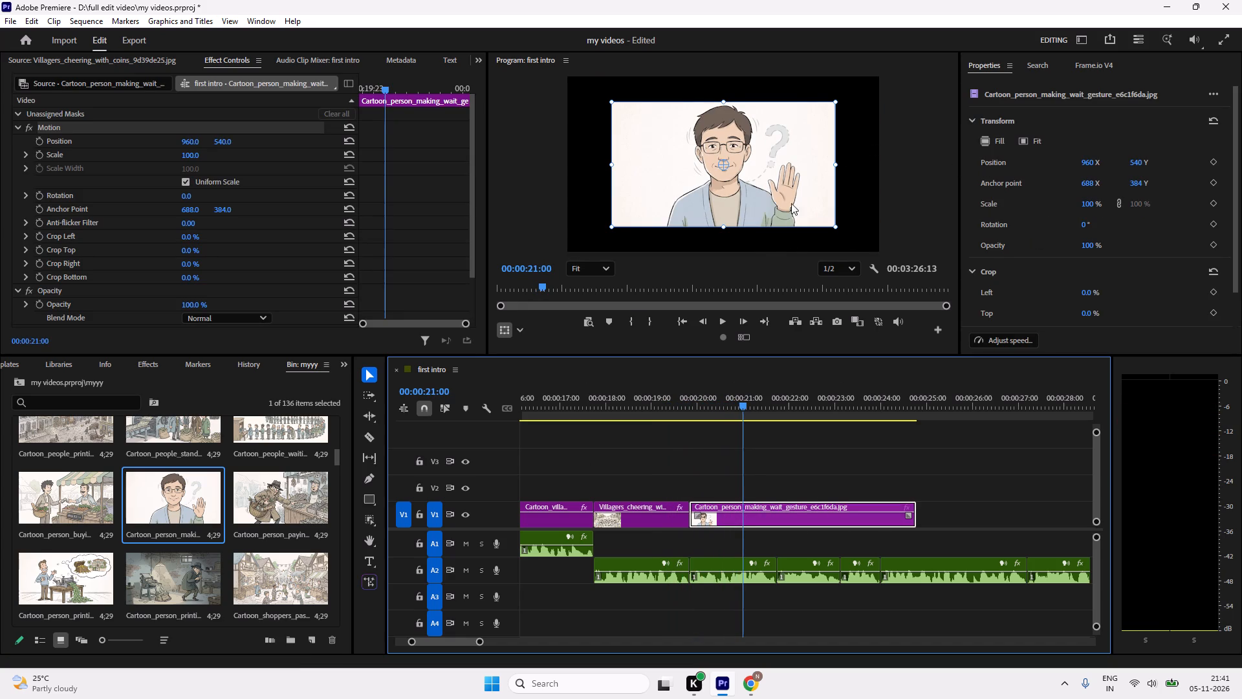
pyautogui.moveTo(739, 405); pyautogui.dragTo(598, 421)
pyautogui.press('space')
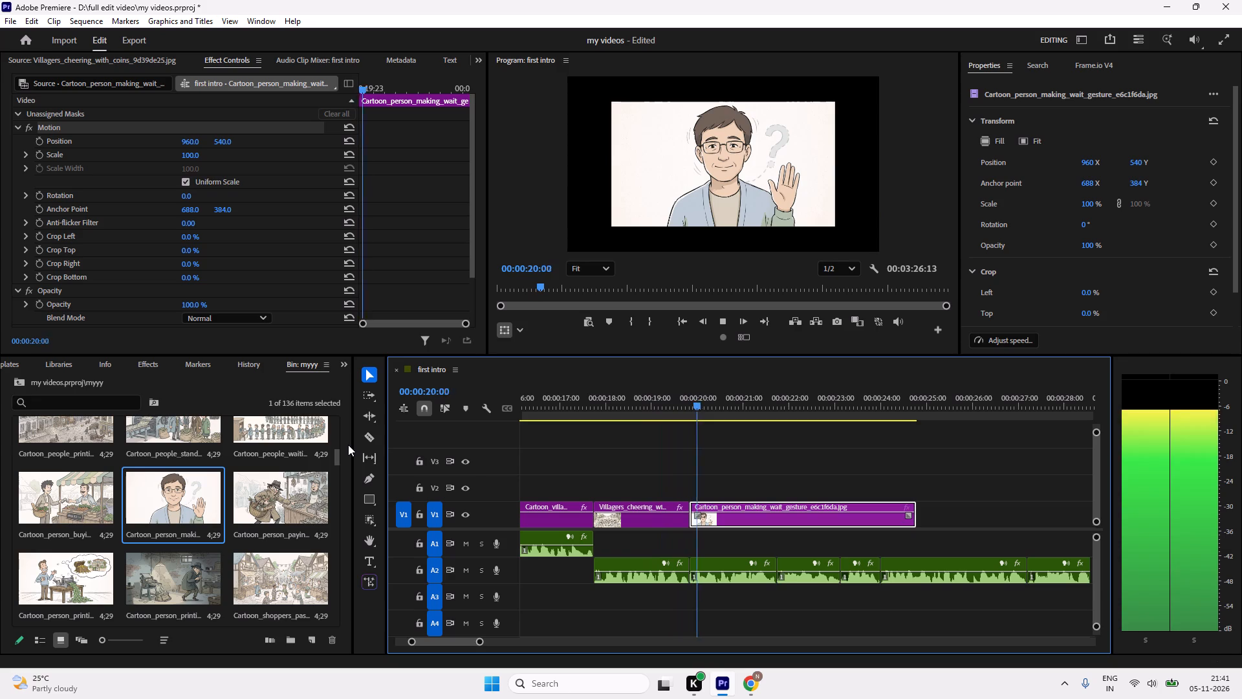
pyautogui.press('space')
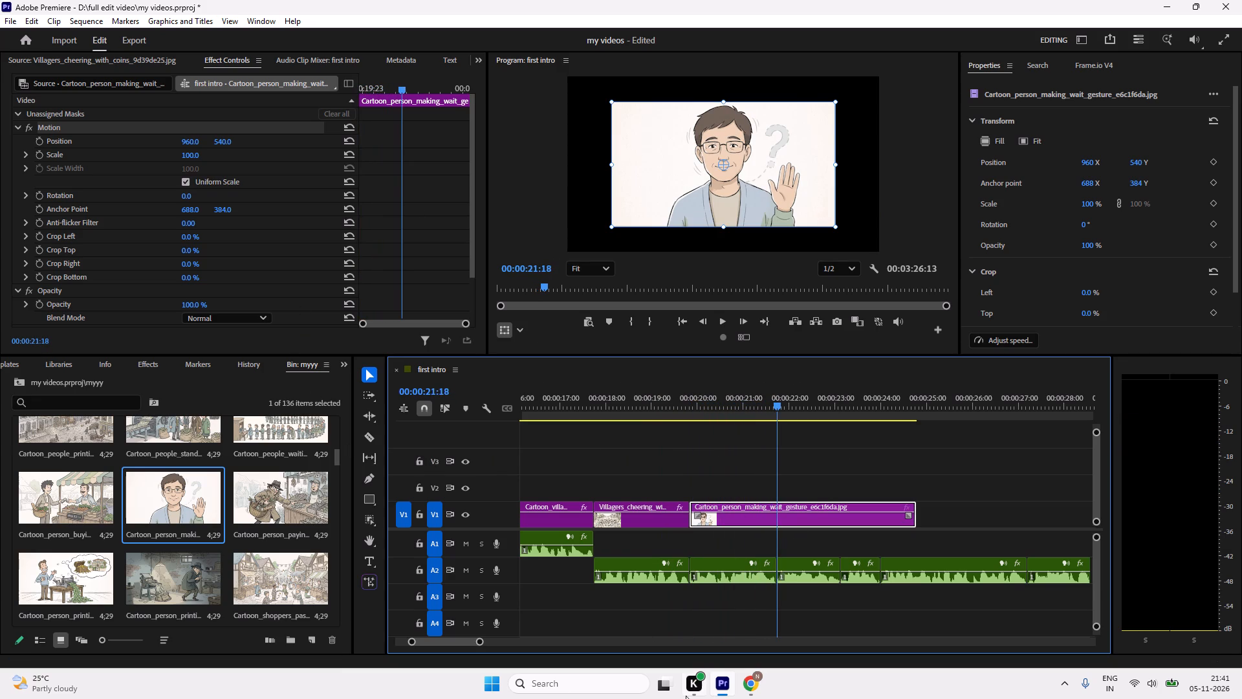
# Switch to File Explorer and look through the BOUNCr, full edit video, immortal and Downloads folders for material.
pyautogui.click(497, 683)
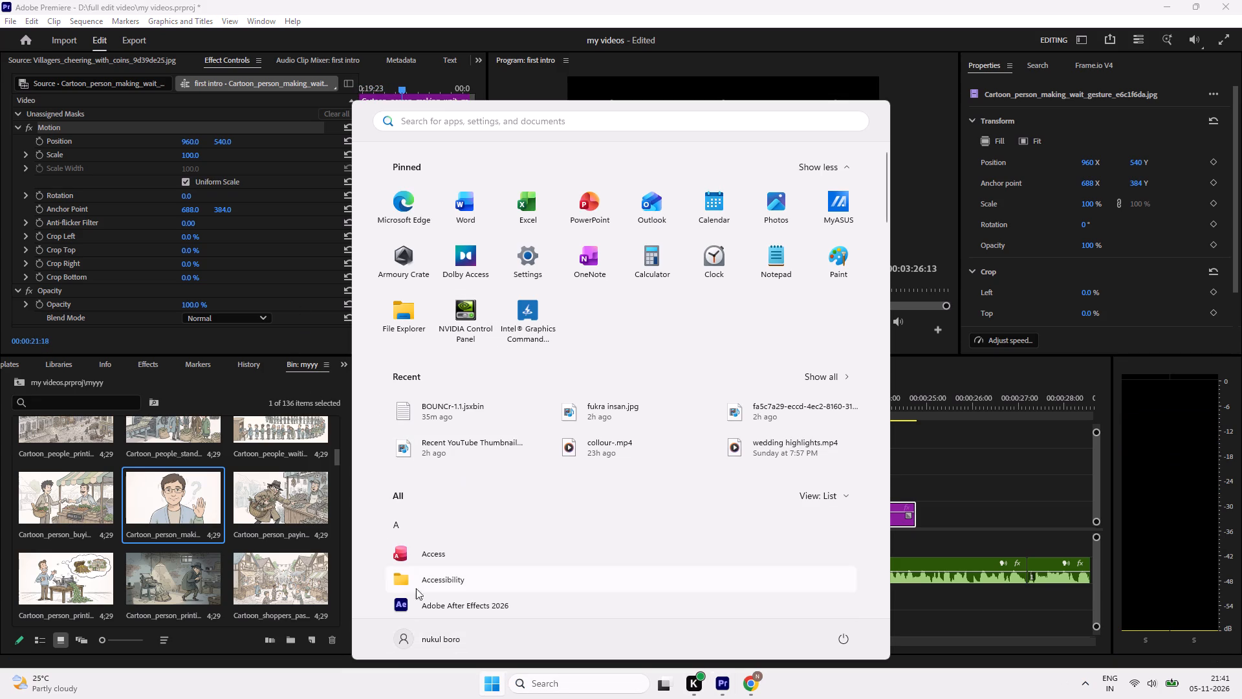
pyautogui.click(403, 315)
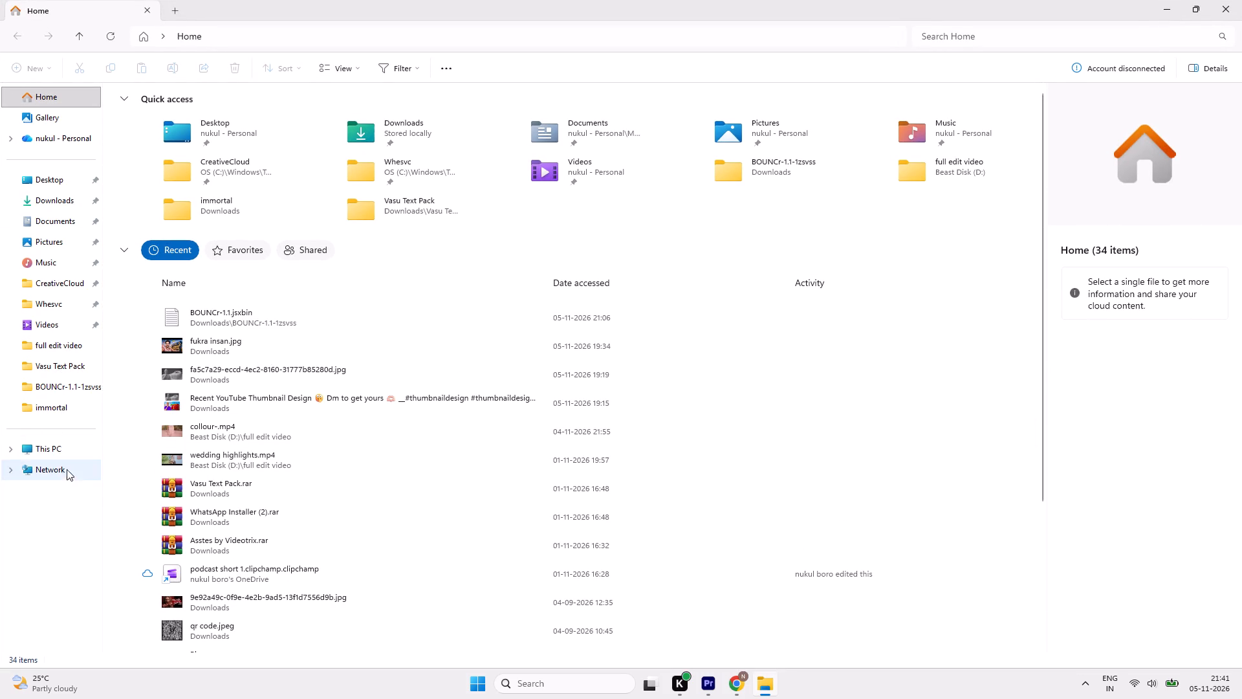
pyautogui.click(61, 389)
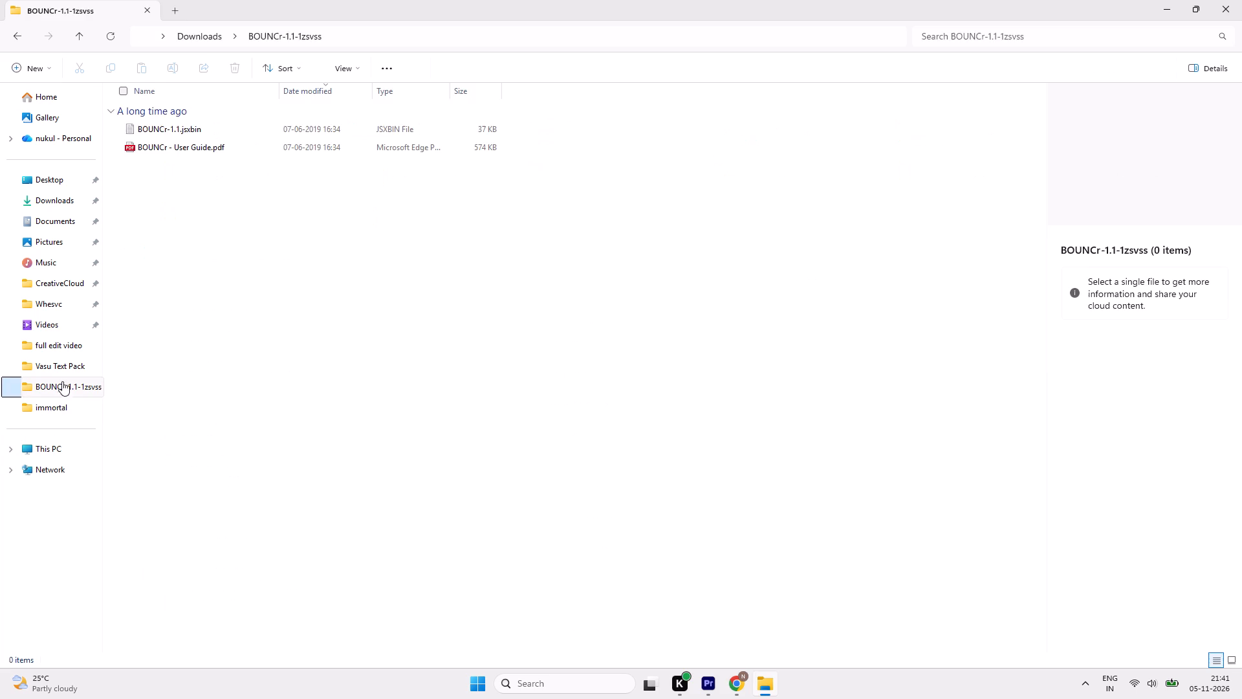
pyautogui.click(67, 373)
pyautogui.click(75, 348)
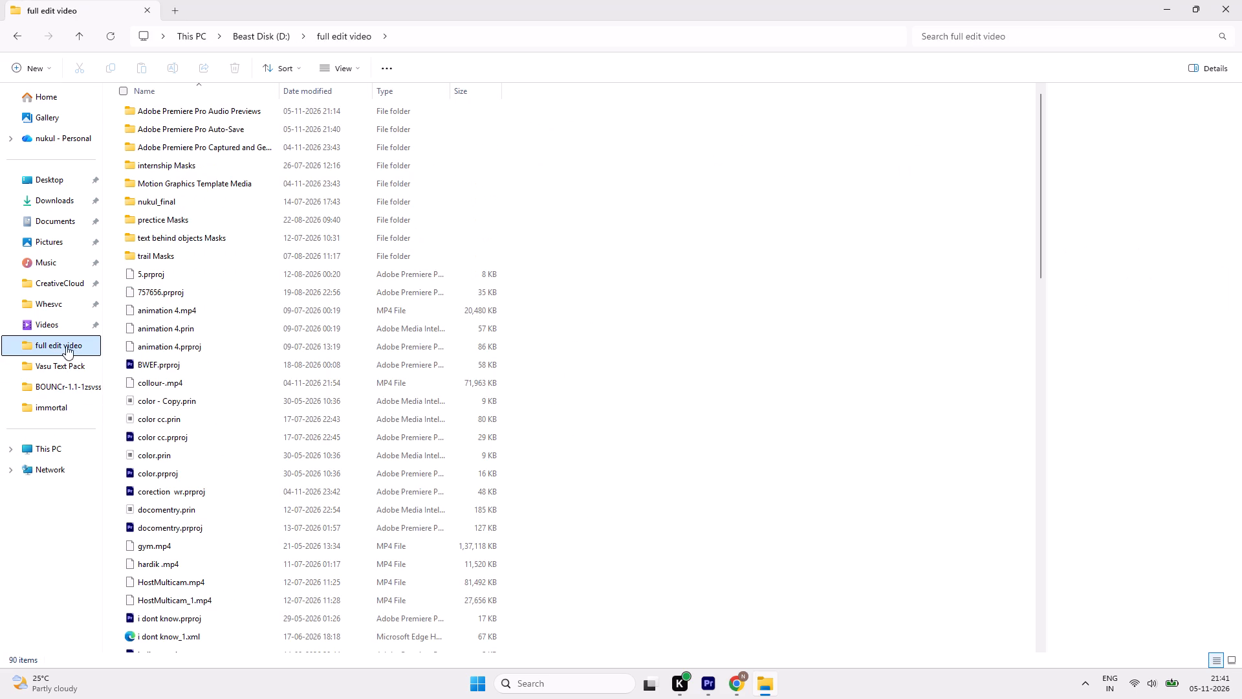
pyautogui.click(69, 307)
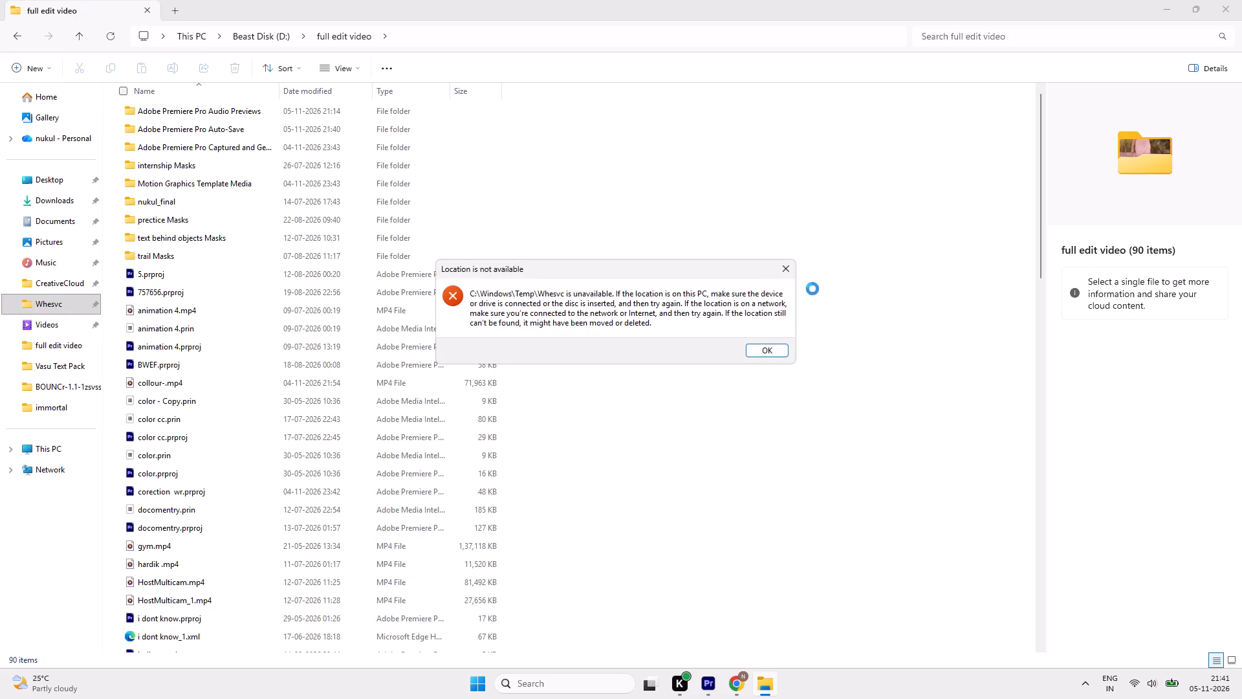
pyautogui.click(786, 269)
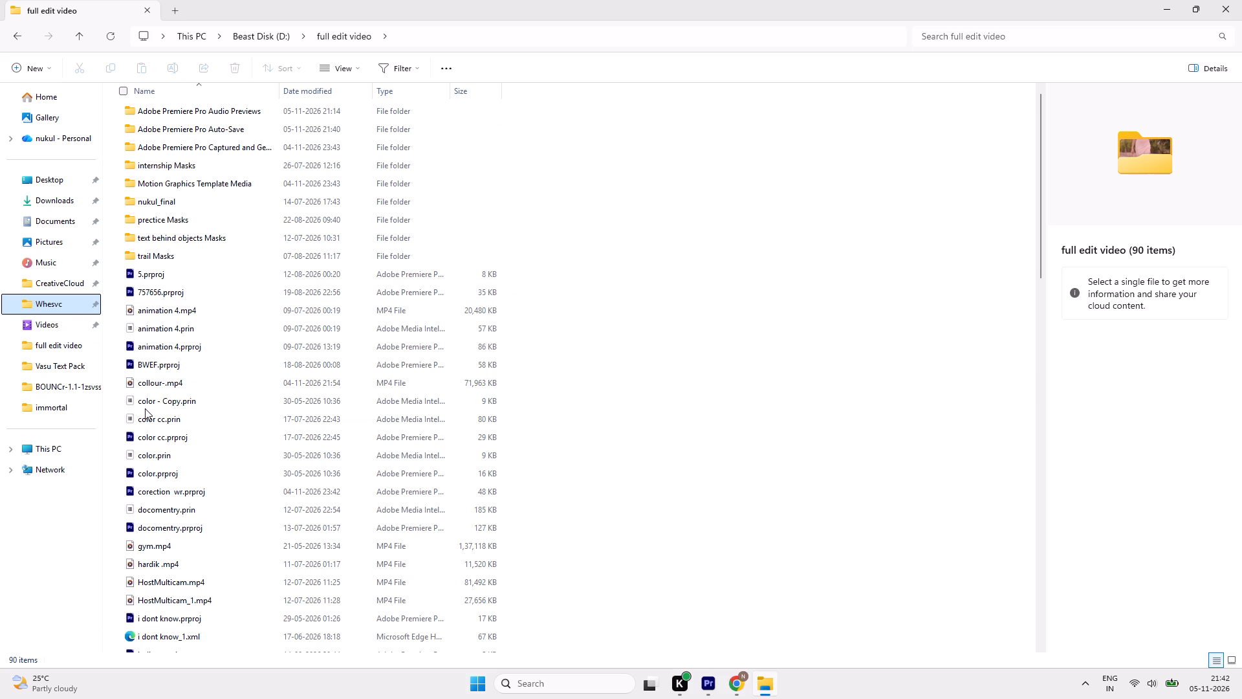
pyautogui.scroll(-6, 145, 408)
pyautogui.click(64, 350)
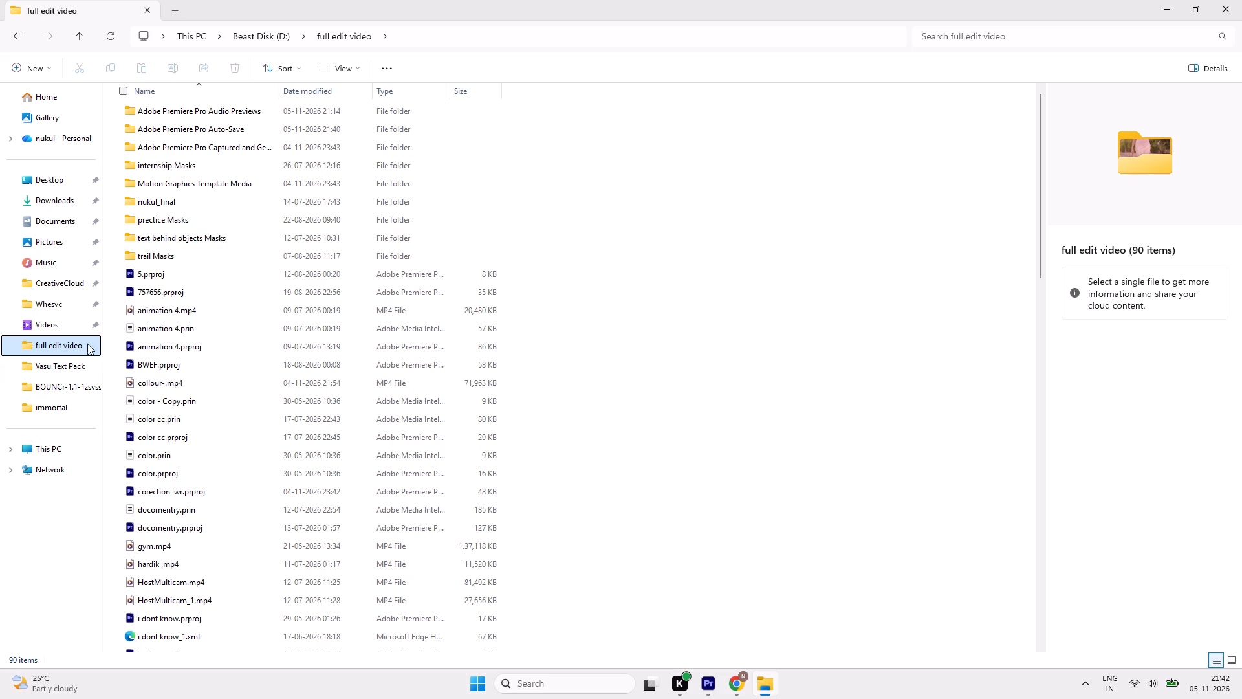
pyautogui.click(49, 406)
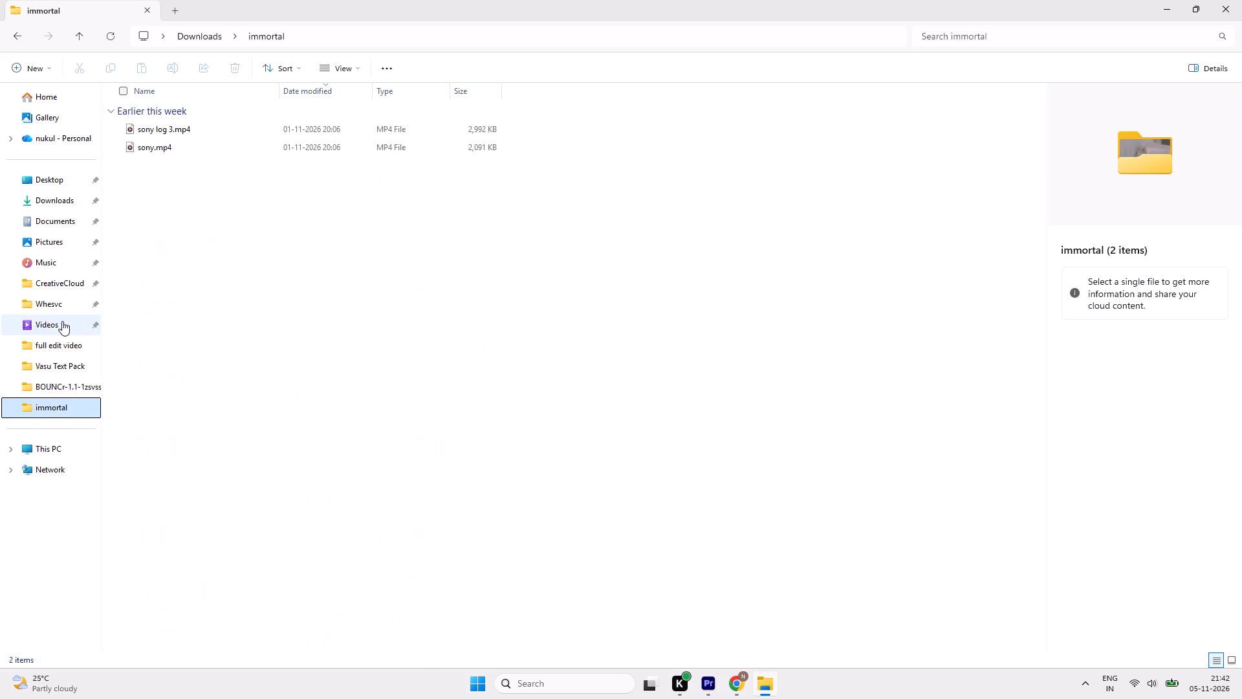
pyautogui.click(71, 278)
pyautogui.click(58, 200)
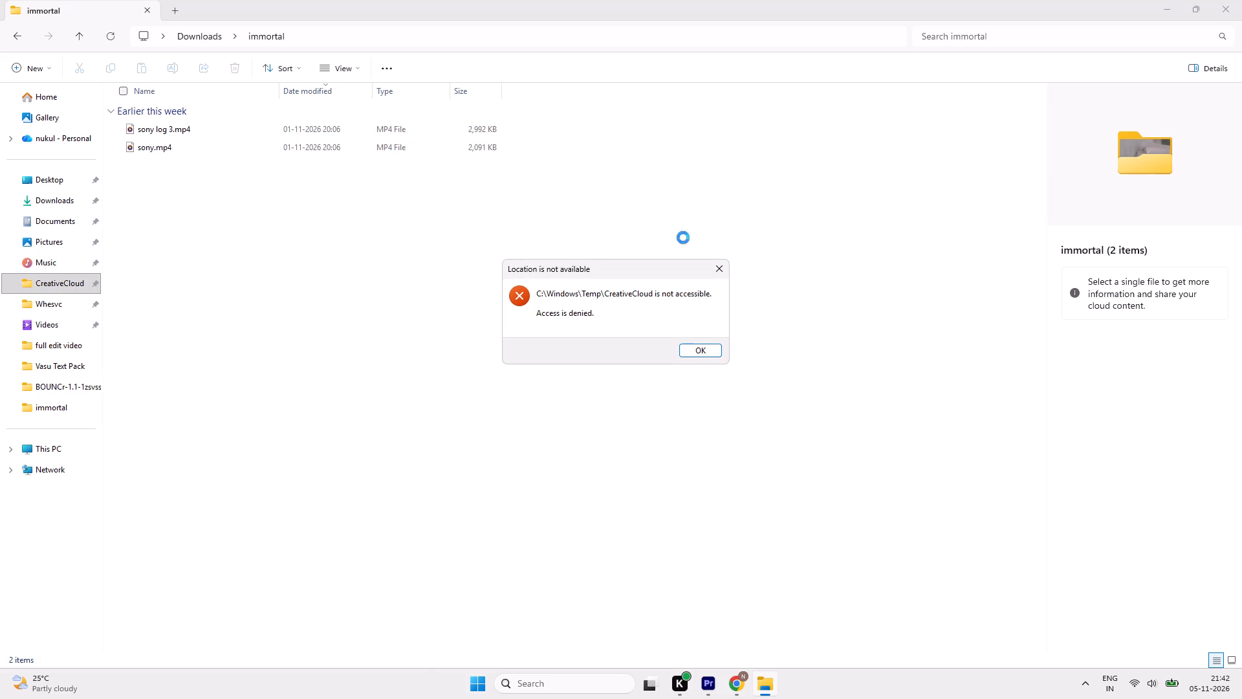
pyautogui.click(710, 265)
pyautogui.click(59, 199)
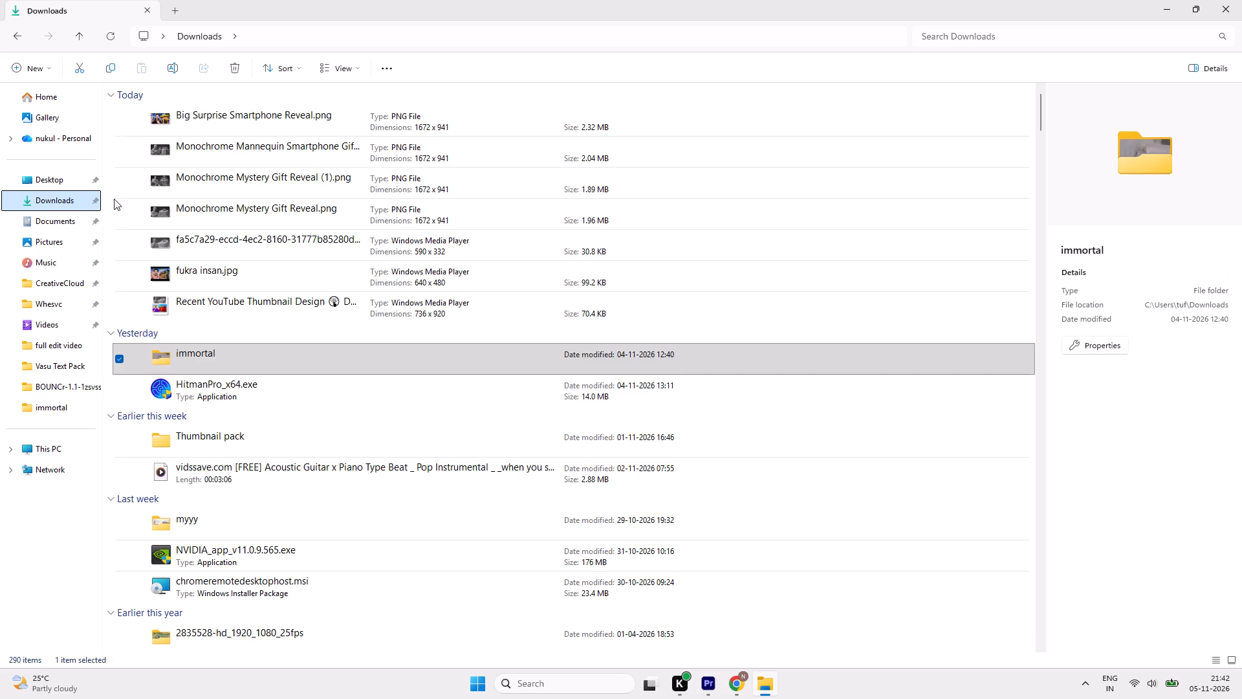
# Open the Thumbnail pack folder in Downloads and preview several PNG images in its Renders_ subfolder.
pyautogui.doubleClick(312, 442)
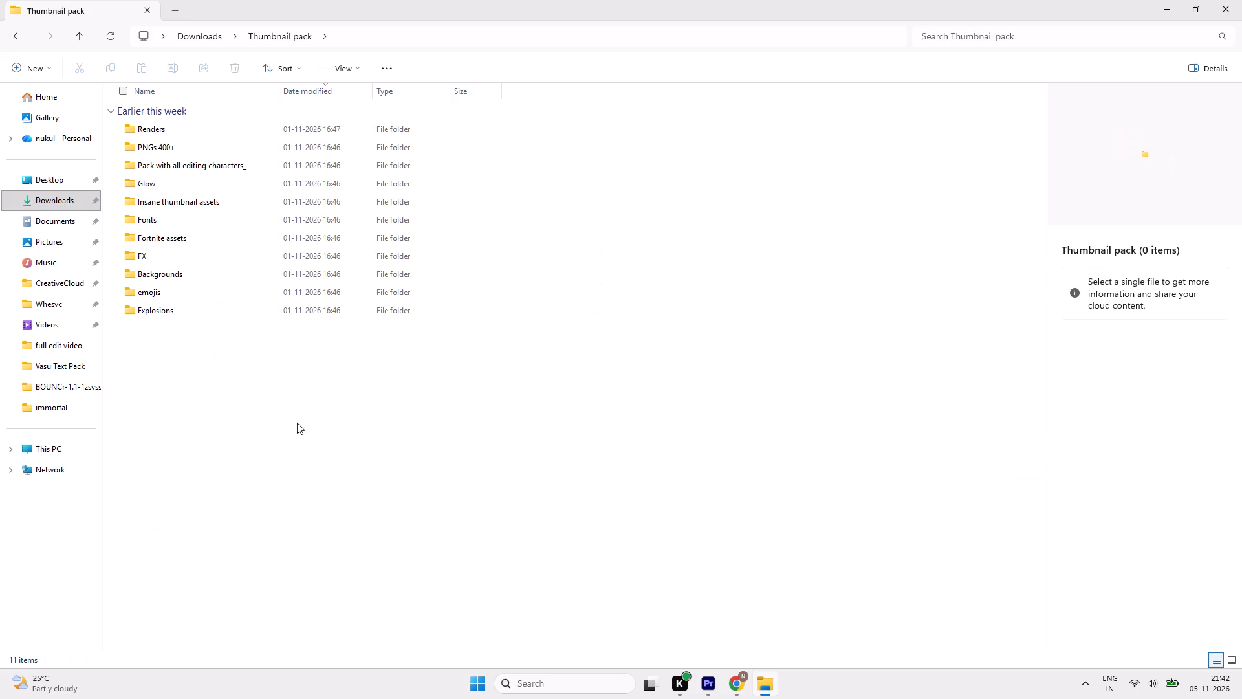
pyautogui.doubleClick(173, 132)
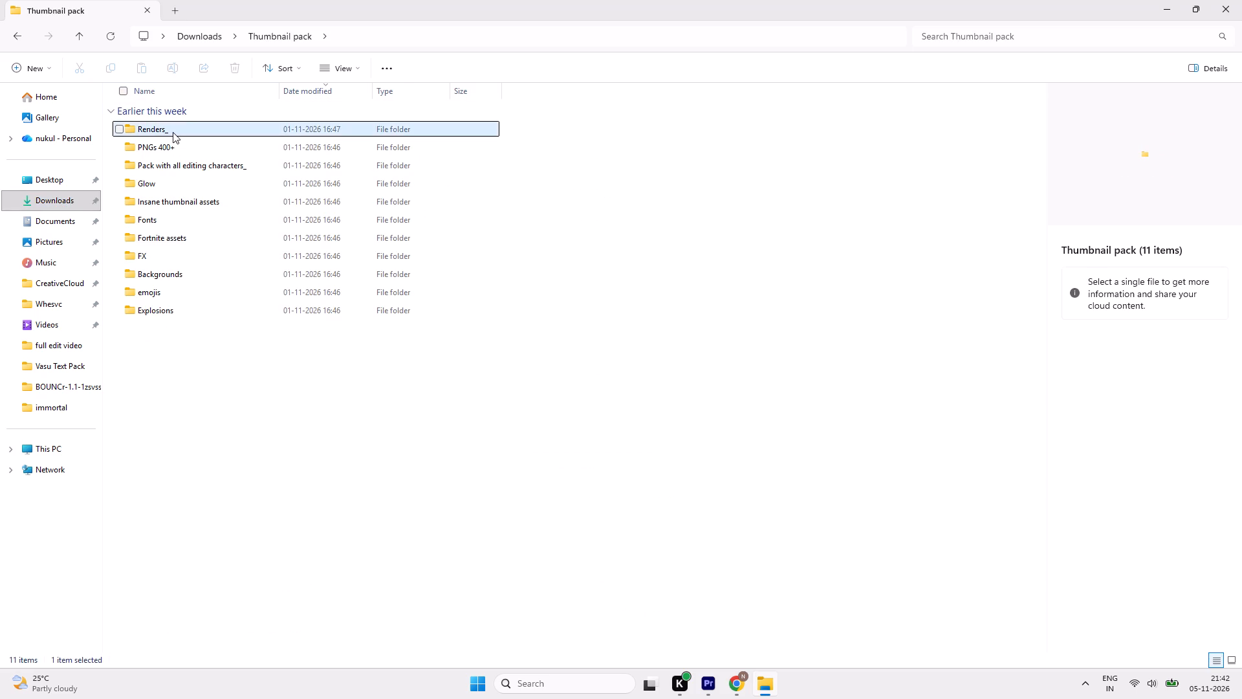
pyautogui.click(176, 168)
pyautogui.click(176, 179)
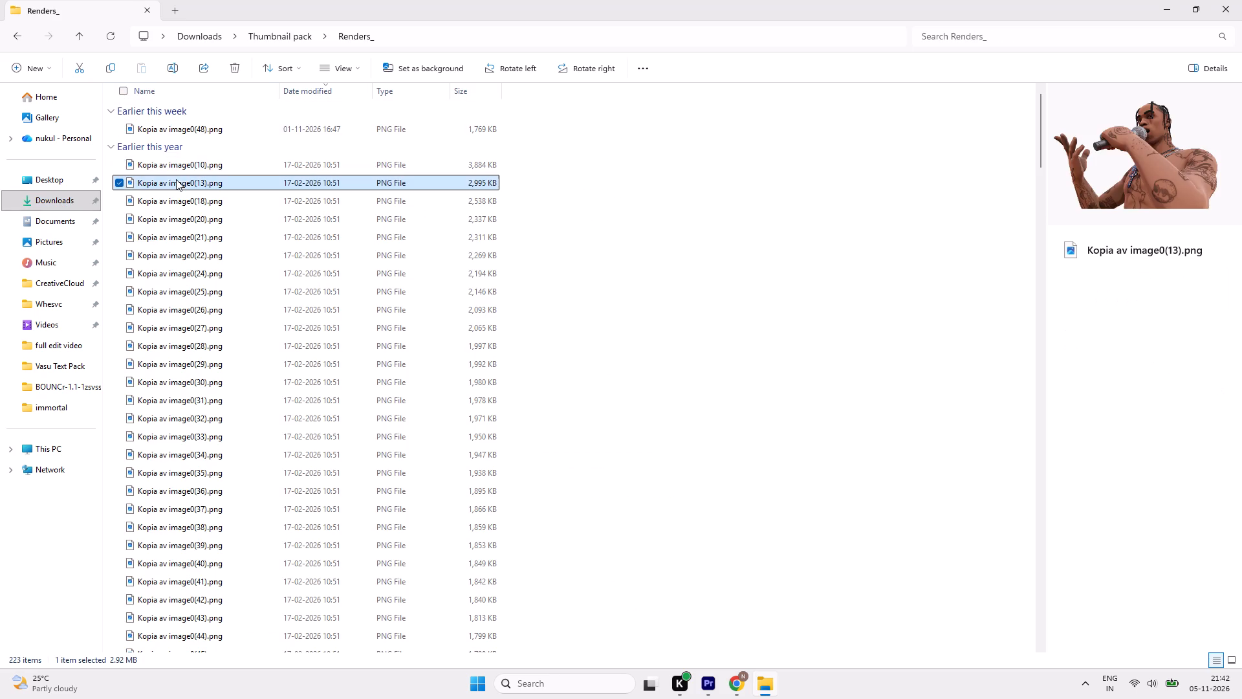
pyautogui.click(170, 208)
pyautogui.click(194, 259)
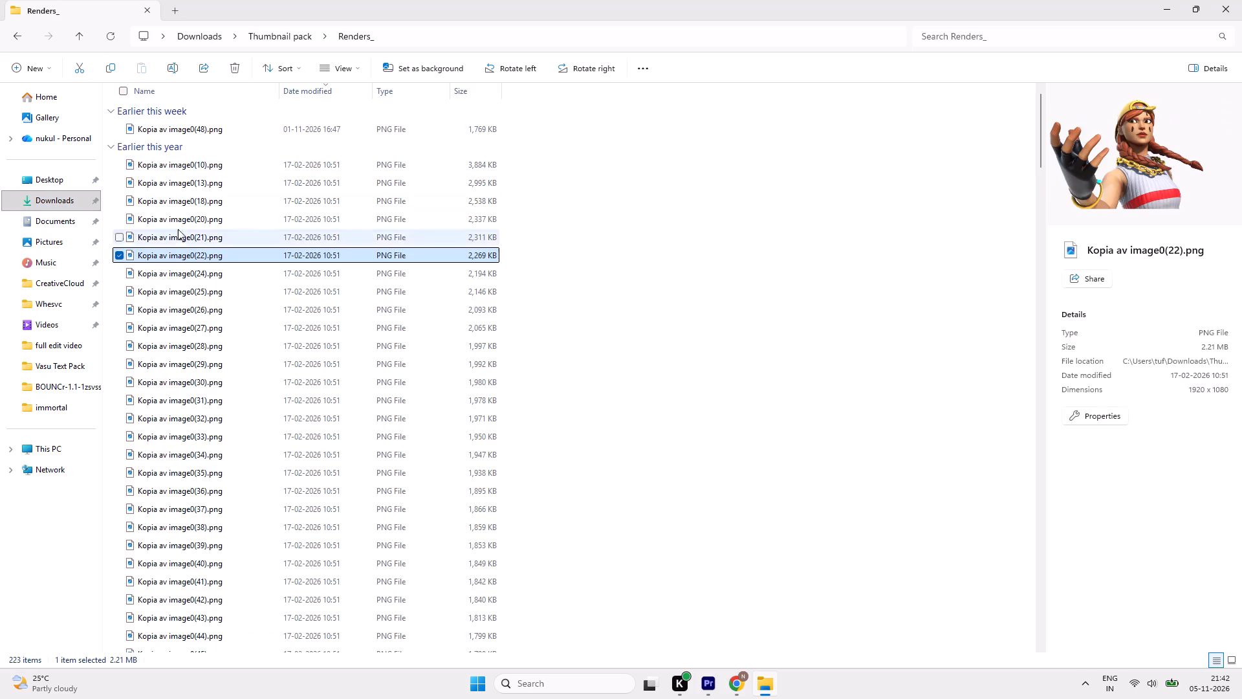
pyautogui.click(19, 44)
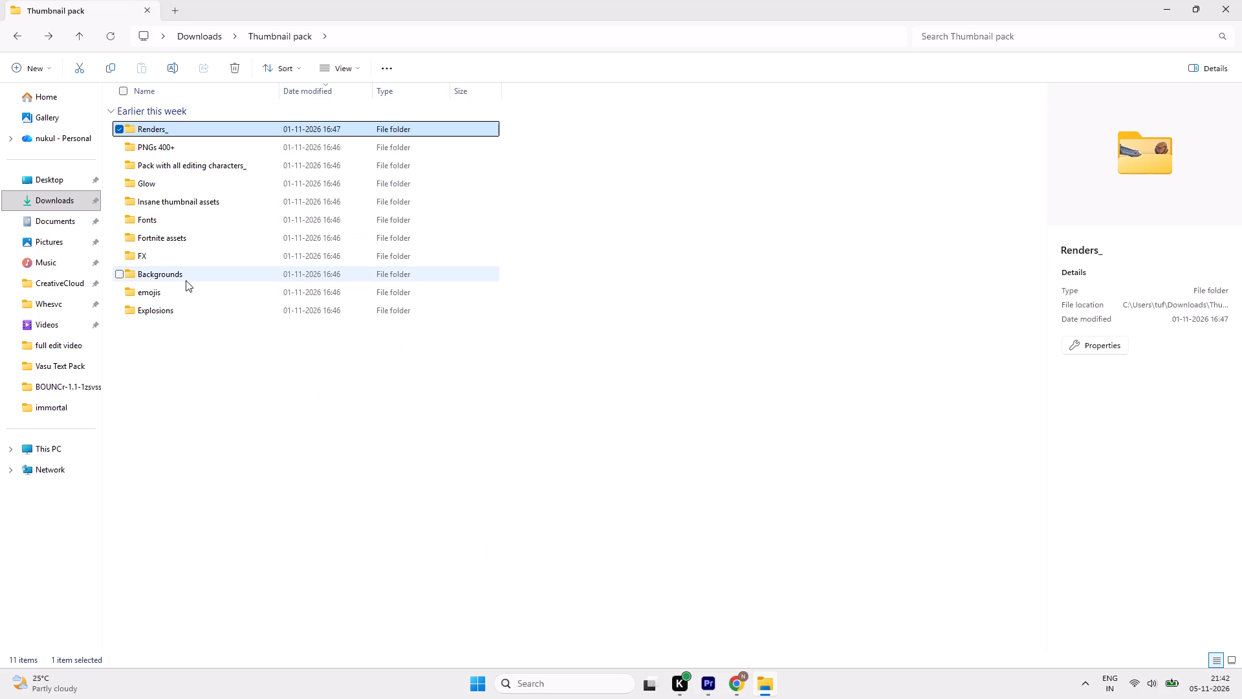
# Open the Backgrounds subfolder of Thumbnail pack and preview the background images from Kopia av 1 to Kopia av 18.
pyautogui.click(187, 274)
pyautogui.click(187, 274)
pyautogui.click(178, 150)
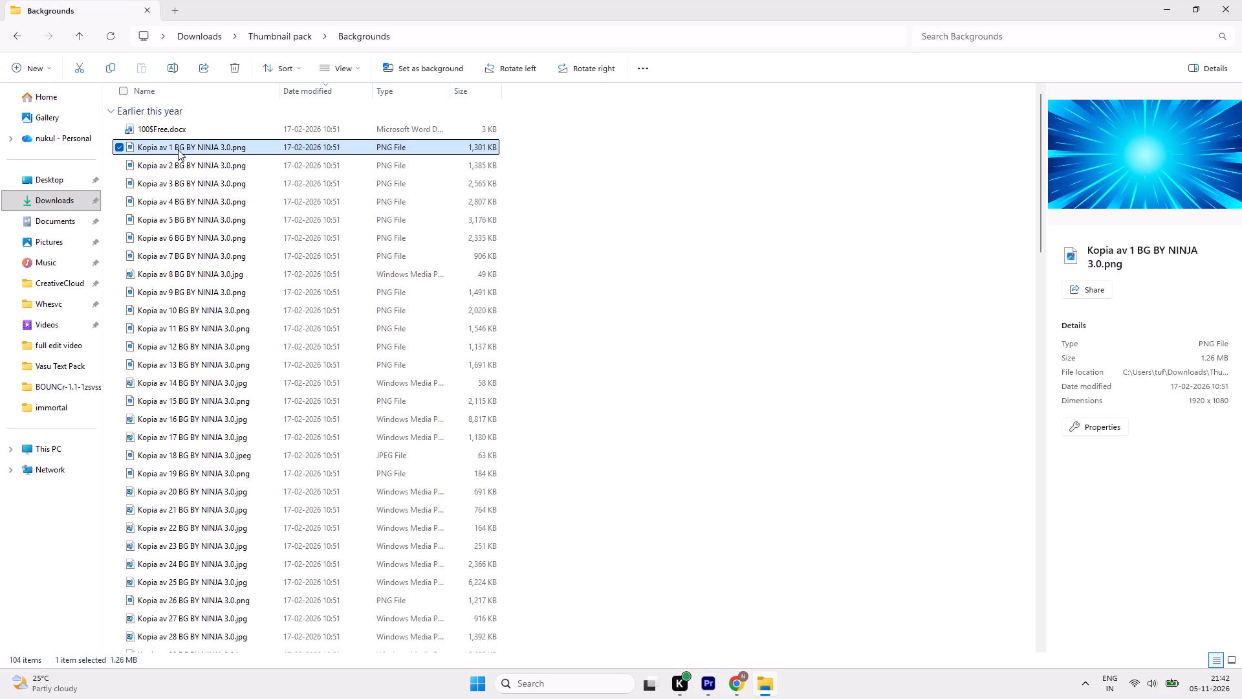
pyautogui.click(184, 183)
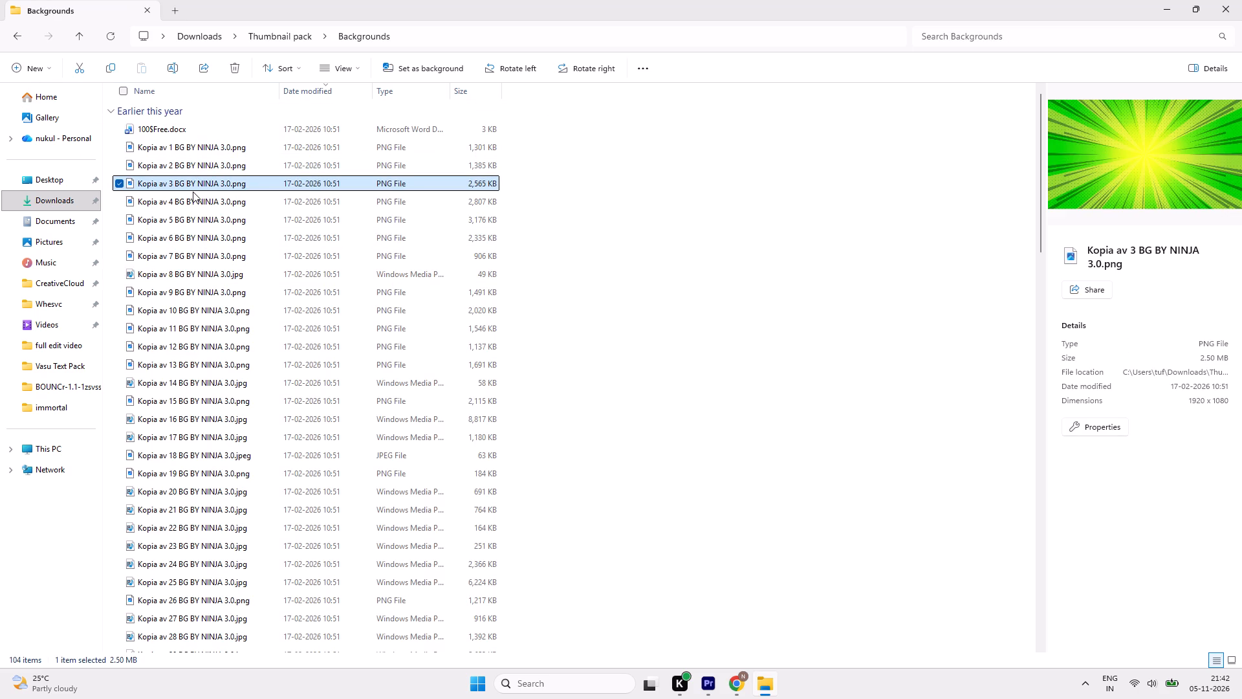
pyautogui.click(193, 192)
pyautogui.click(197, 214)
pyautogui.click(194, 236)
pyautogui.click(192, 269)
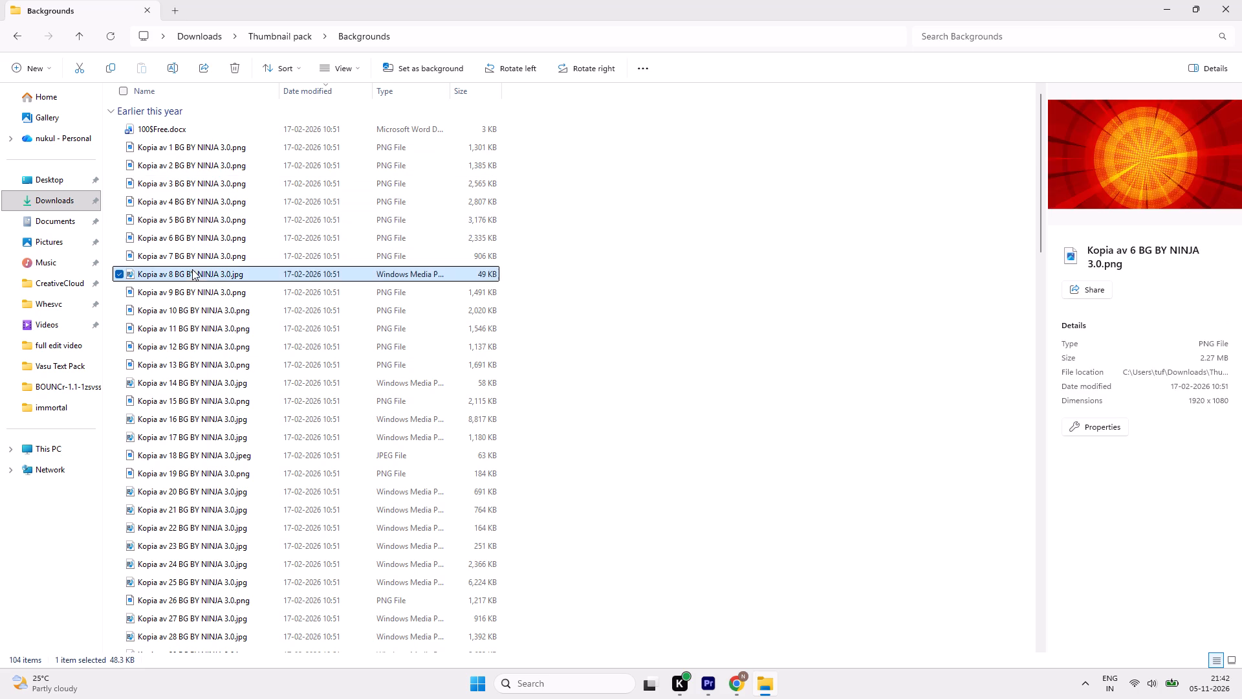
pyautogui.click(188, 295)
pyautogui.click(182, 329)
pyautogui.click(182, 366)
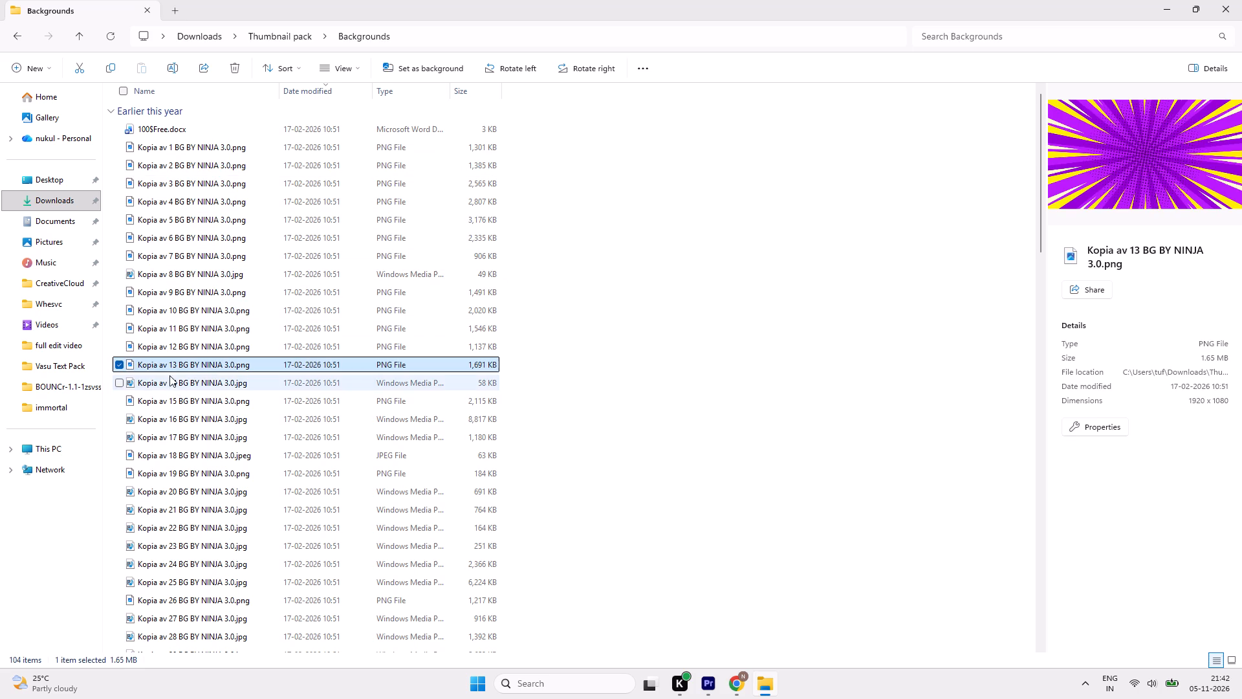
pyautogui.click(168, 379)
pyautogui.click(169, 402)
pyautogui.click(170, 418)
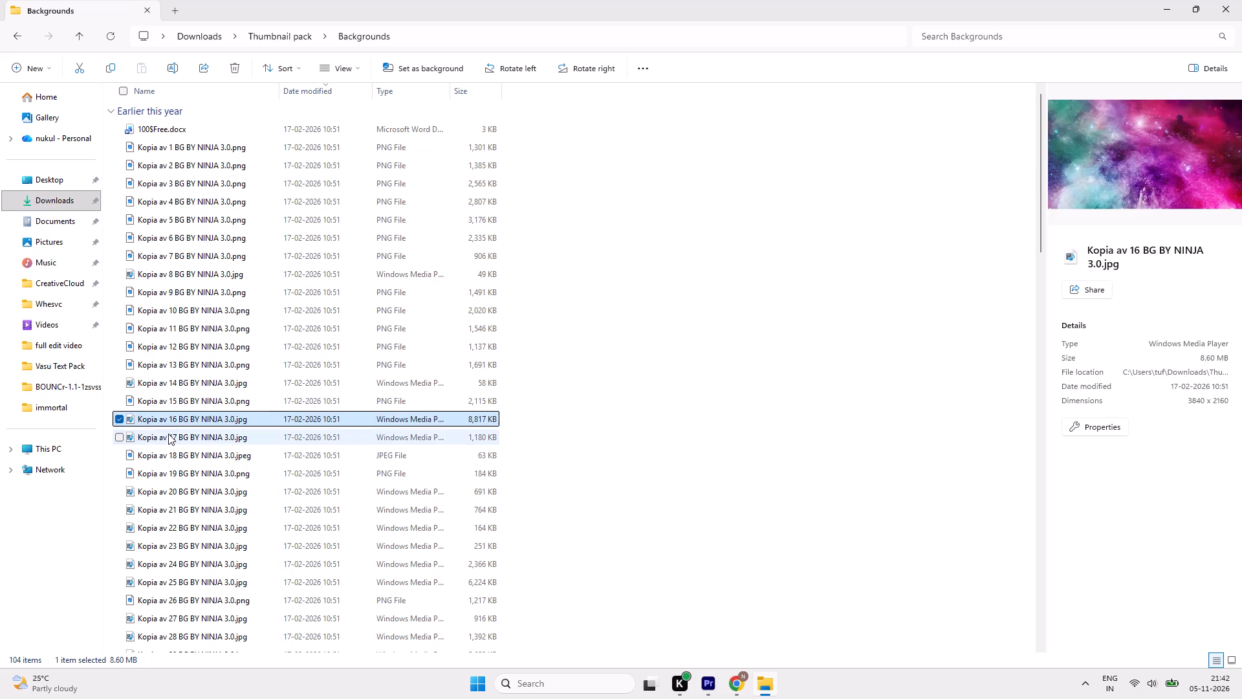
pyautogui.click(168, 434)
pyautogui.click(167, 455)
# Preview the background images Kopia av 19 to Kopia av 24, comparing 19, 20 and 21 again.
pyautogui.scroll(-1, 168, 474)
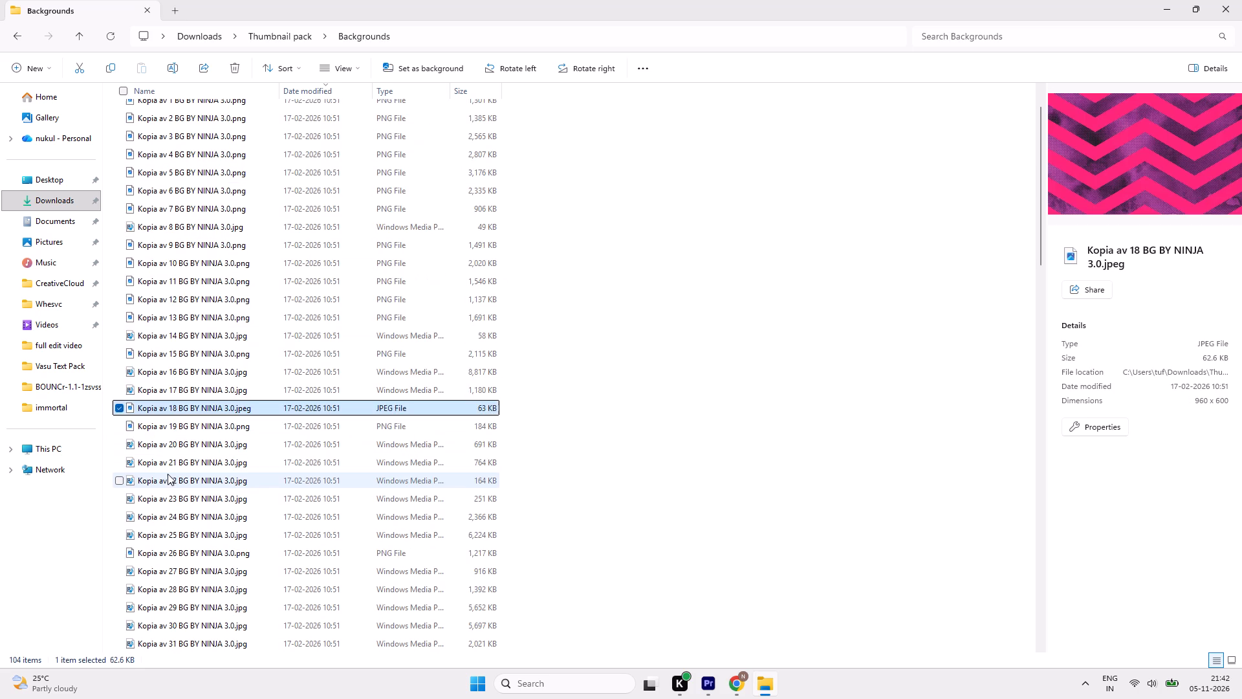
pyautogui.scroll(-1, 168, 474)
pyautogui.click(166, 375)
pyautogui.click(166, 392)
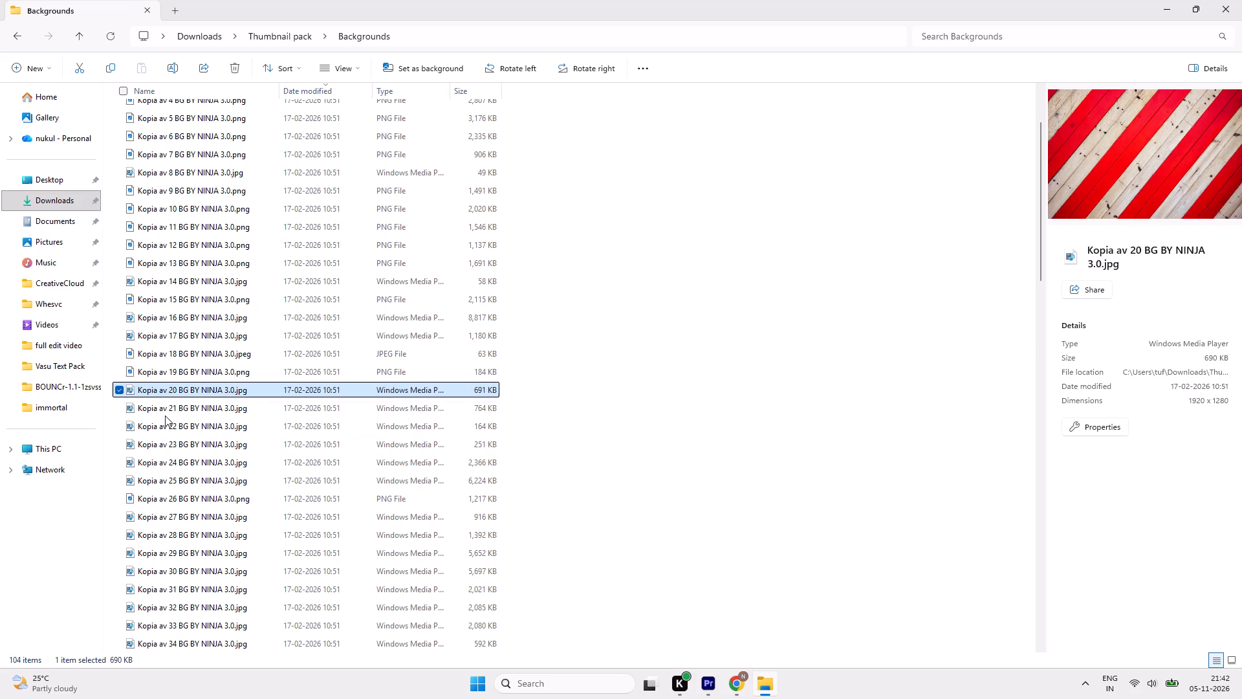
pyautogui.click(165, 416)
pyautogui.click(170, 393)
pyautogui.click(170, 373)
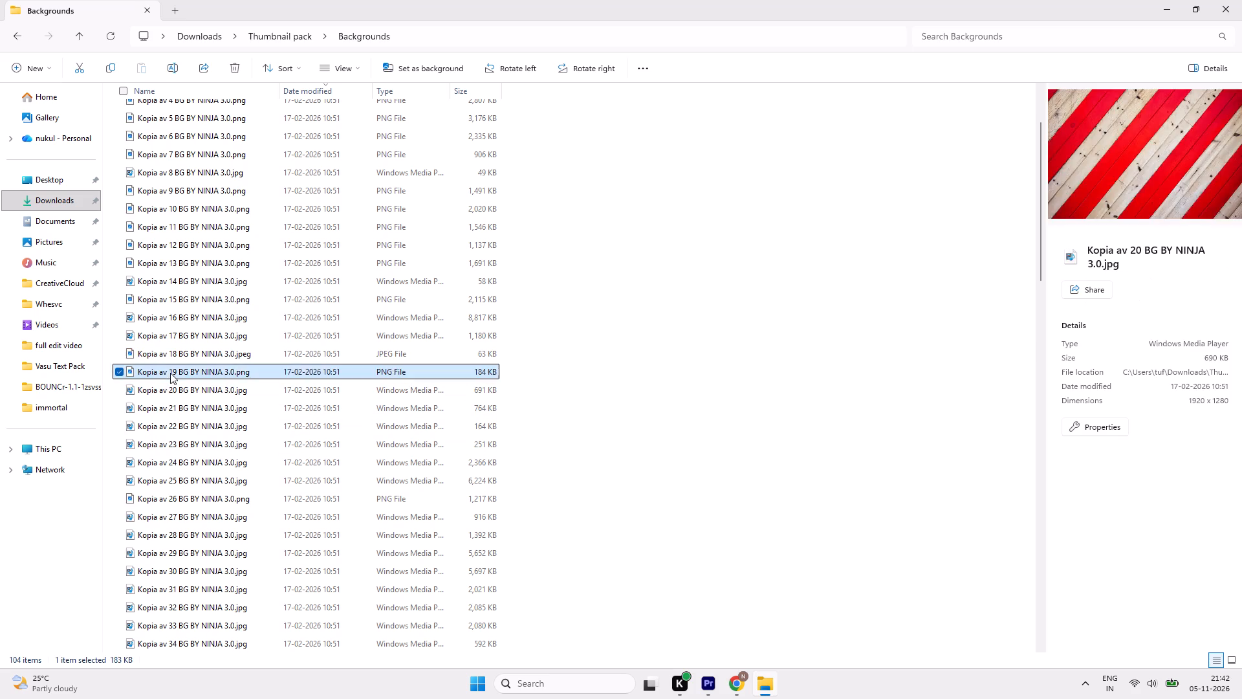
pyautogui.click(171, 394)
pyautogui.click(171, 398)
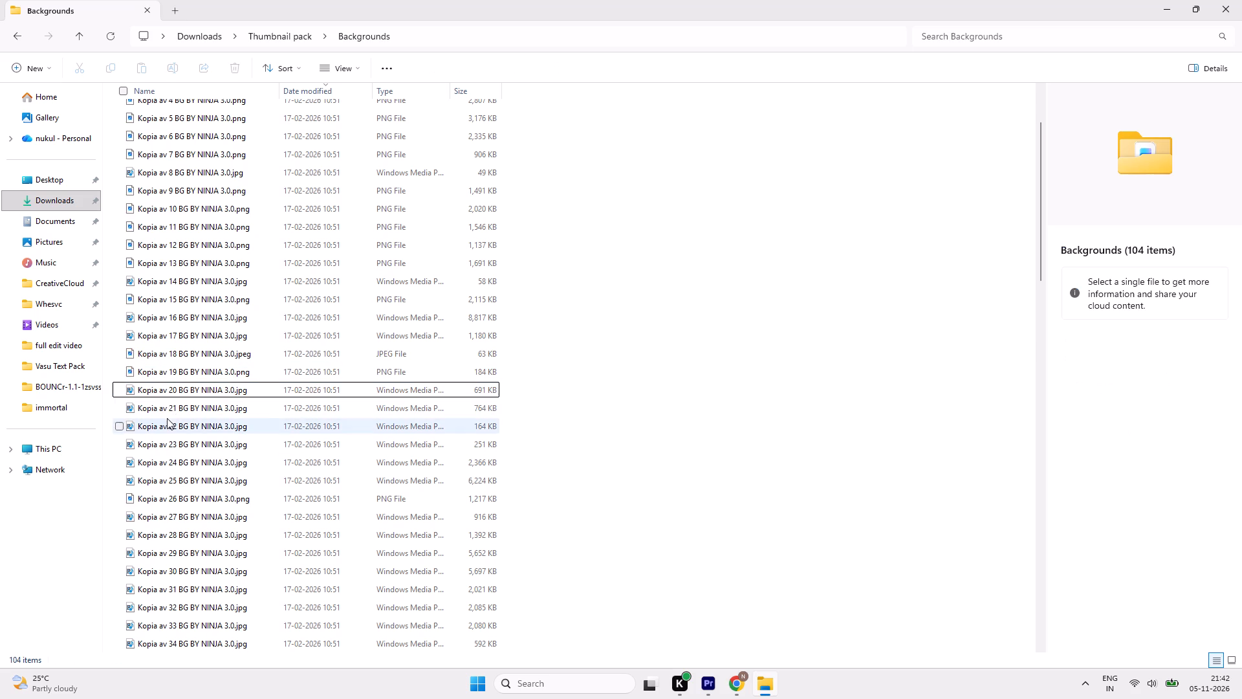
pyautogui.click(167, 406)
pyautogui.click(173, 428)
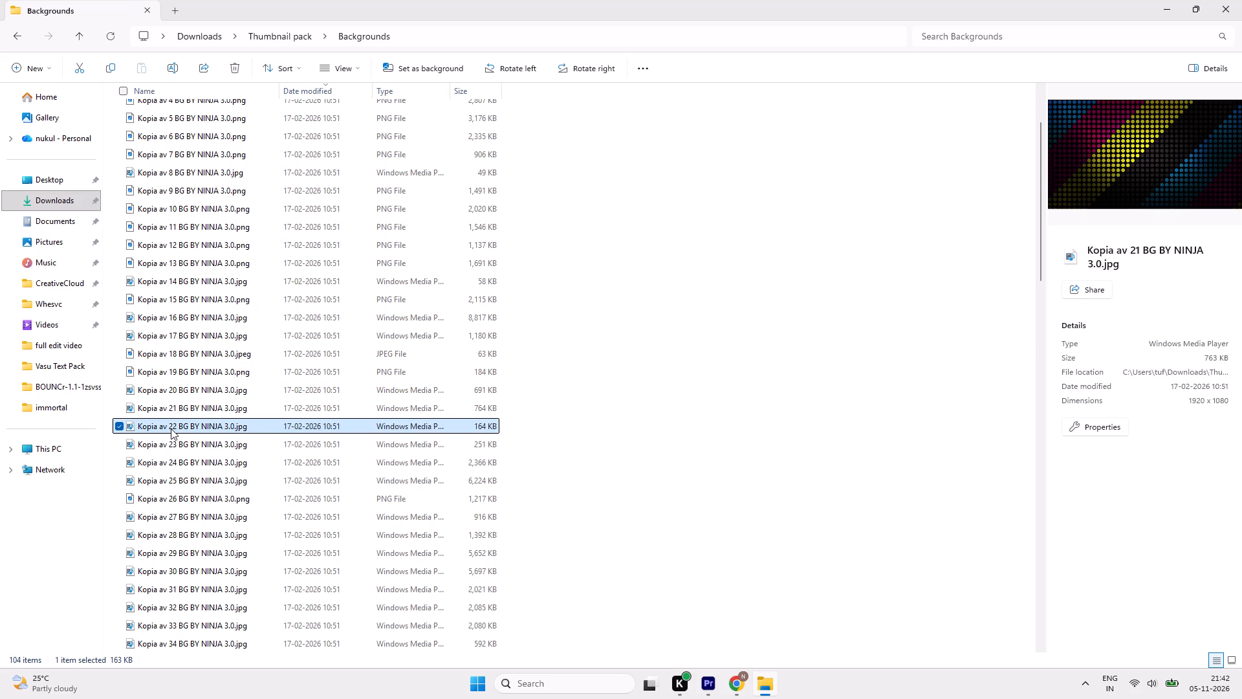
pyautogui.click(168, 443)
pyautogui.click(168, 456)
# Preview the background images Kopia av 25 to Kopia av 38 in the Backgrounds folder.
pyautogui.scroll(-1, 168, 456)
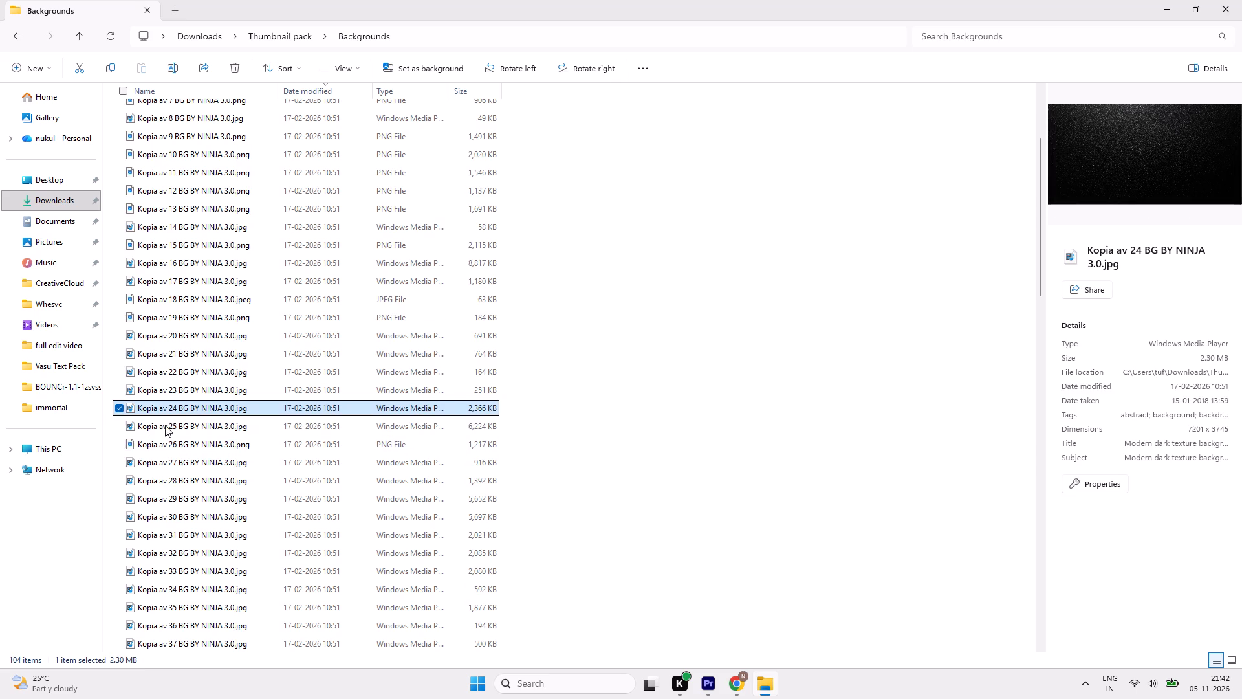
pyautogui.click(165, 425)
pyautogui.click(166, 442)
pyautogui.scroll(-3, 166, 442)
pyautogui.click(170, 304)
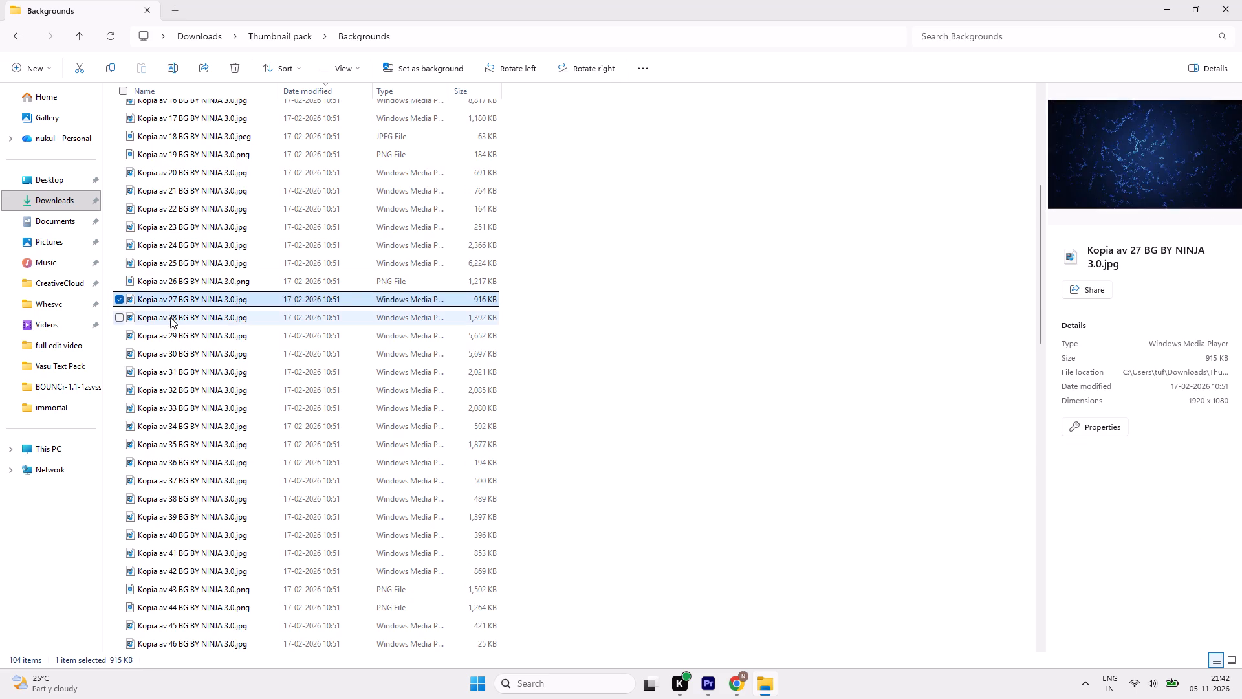
pyautogui.click(169, 322)
pyautogui.click(161, 329)
pyautogui.click(156, 358)
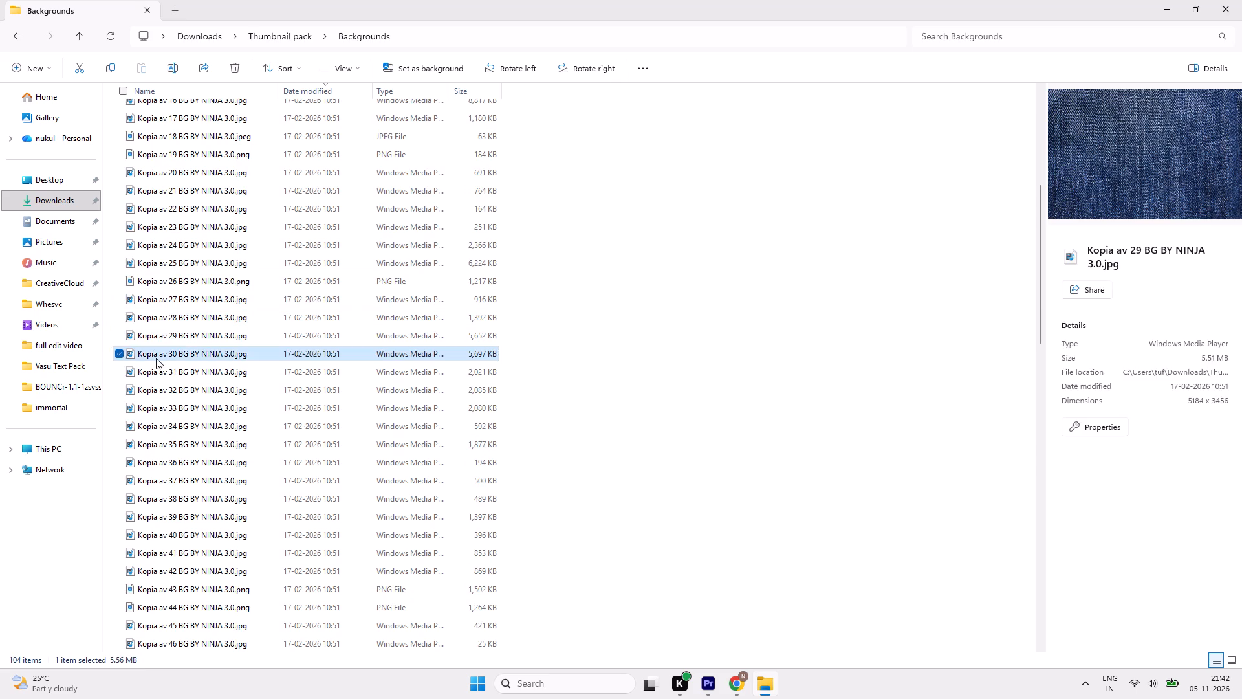
pyautogui.scroll(-2, 156, 359)
pyautogui.click(176, 259)
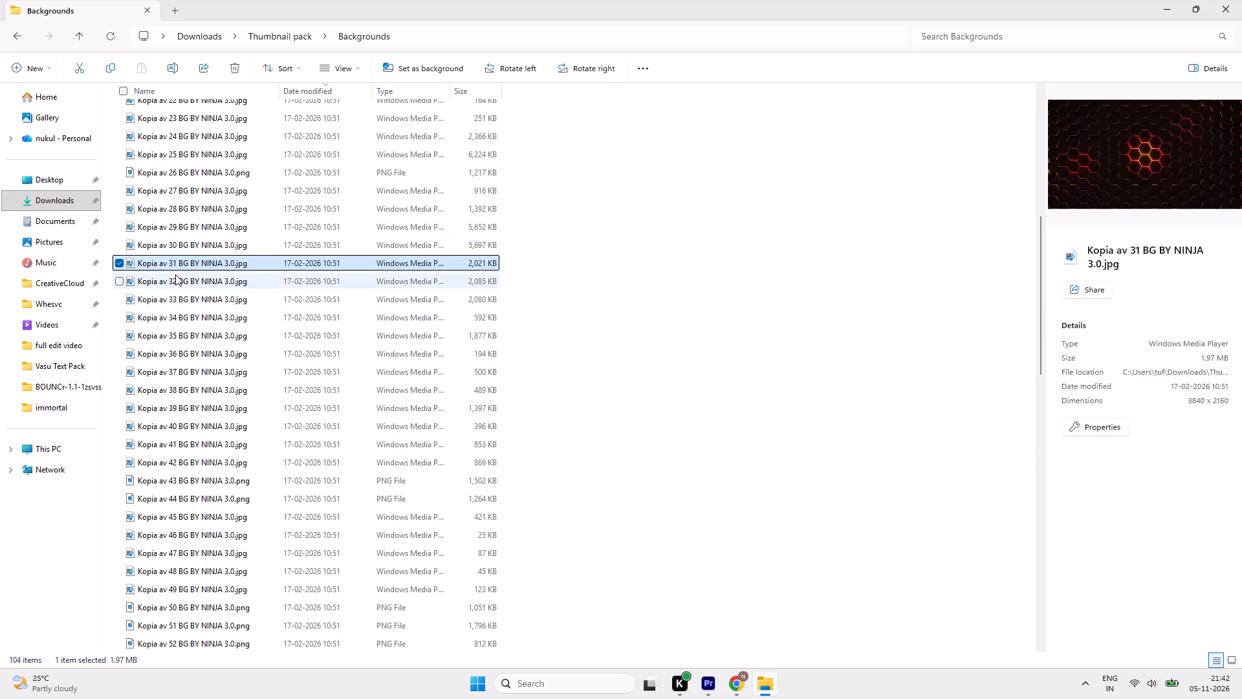
pyautogui.click(174, 283)
pyautogui.click(170, 293)
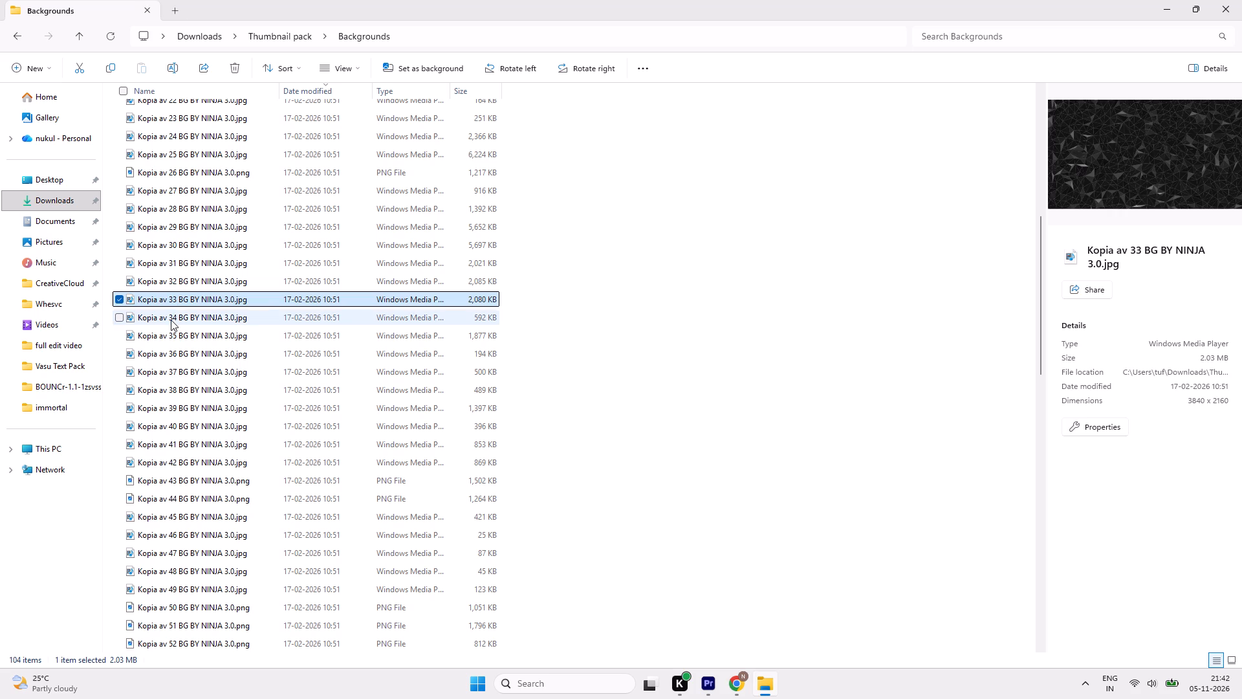
pyautogui.click(171, 320)
pyautogui.click(171, 340)
pyautogui.click(170, 355)
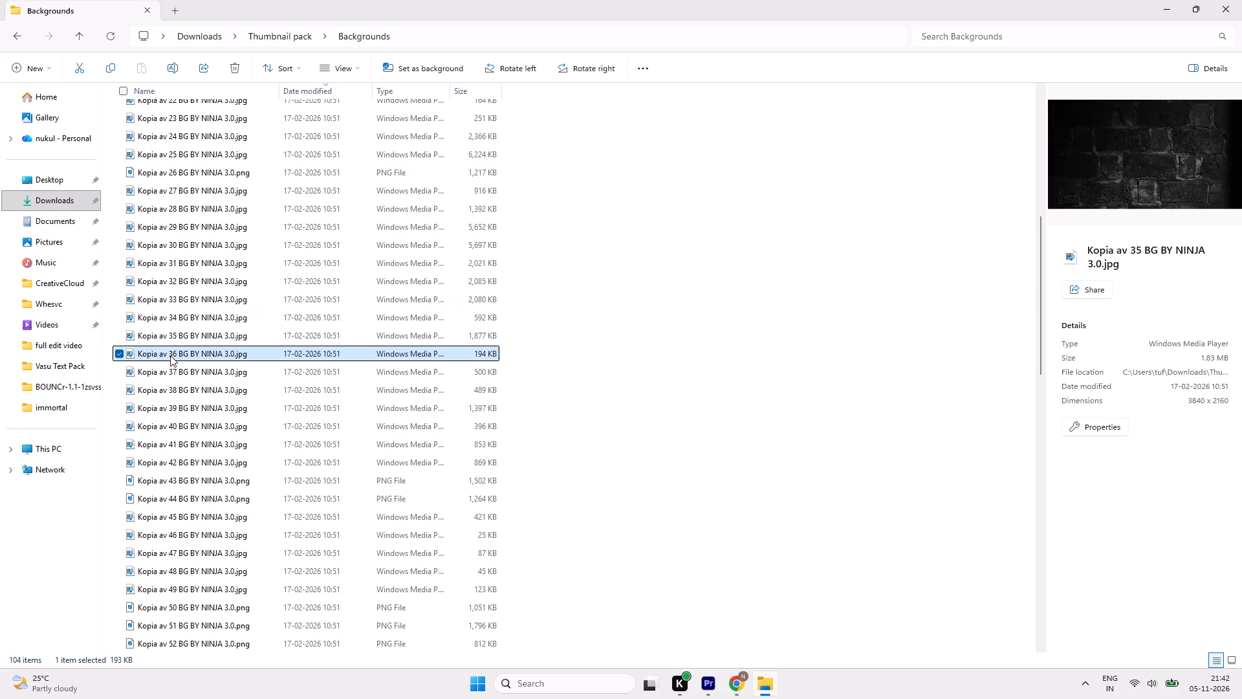
pyautogui.click(166, 377)
pyautogui.click(168, 386)
# Preview the background images from Kopia av 39 to Kopia av 53 in the Backgrounds folder.
pyautogui.scroll(-2, 173, 411)
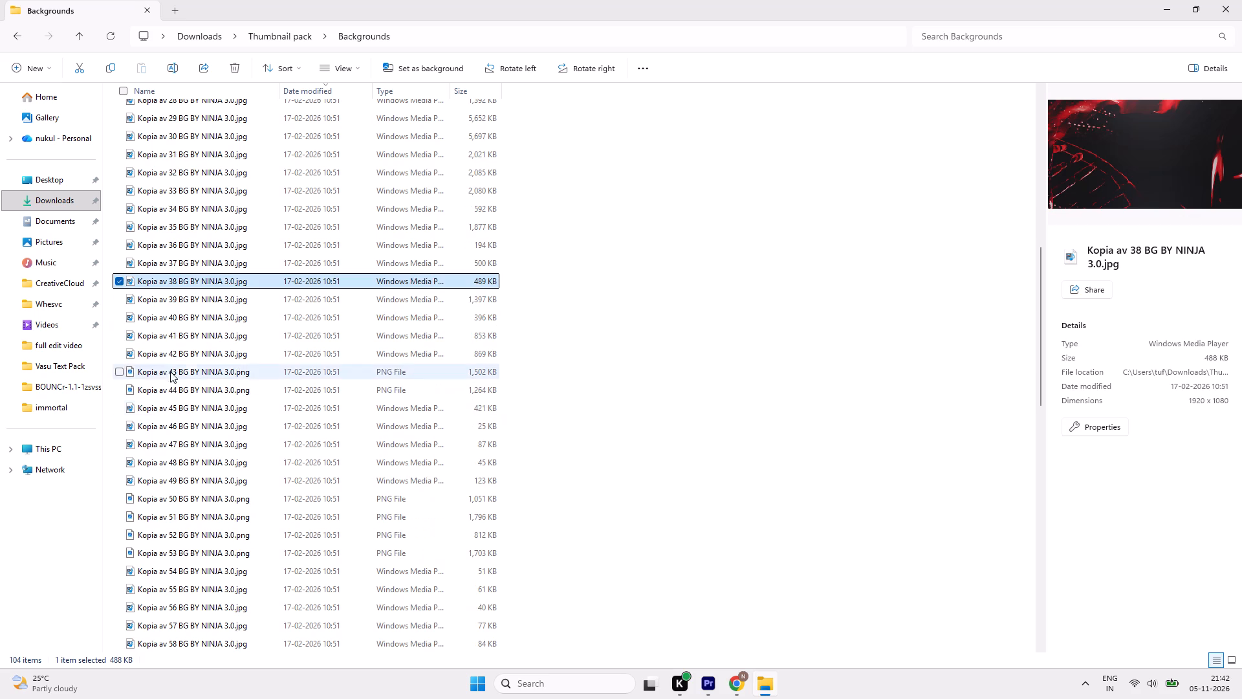
pyautogui.click(175, 304)
pyautogui.click(175, 320)
pyautogui.click(172, 341)
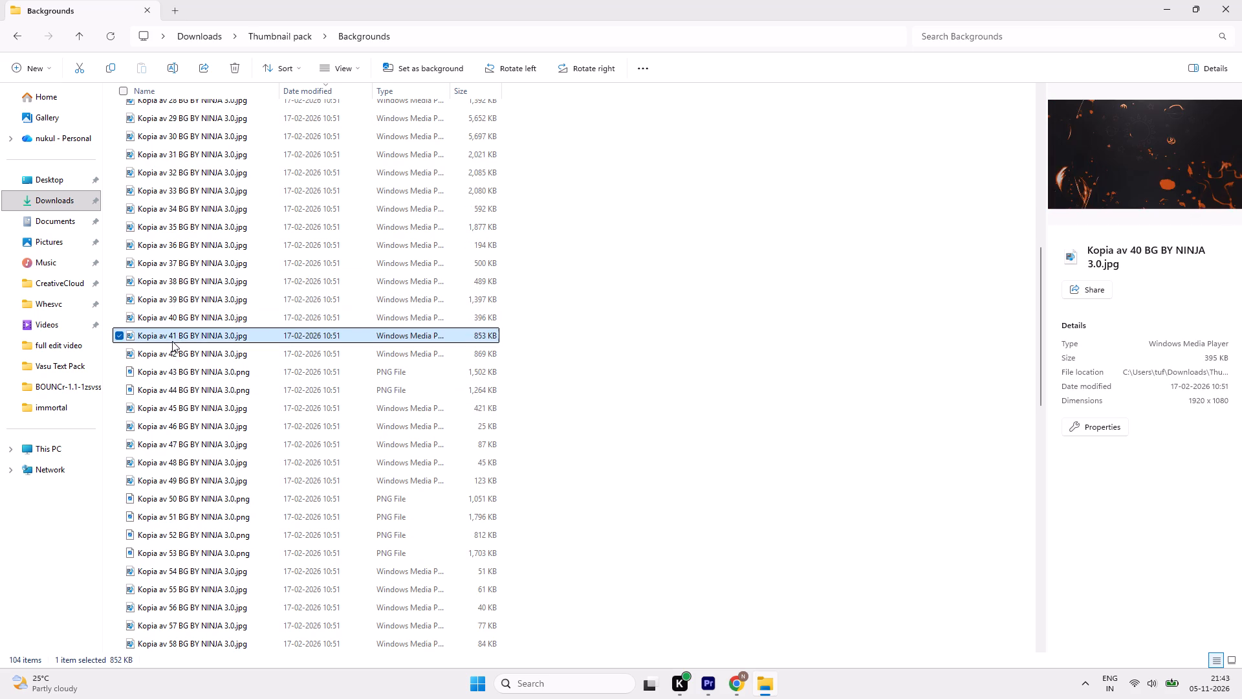
pyautogui.click(171, 353)
pyautogui.click(171, 364)
pyautogui.click(166, 389)
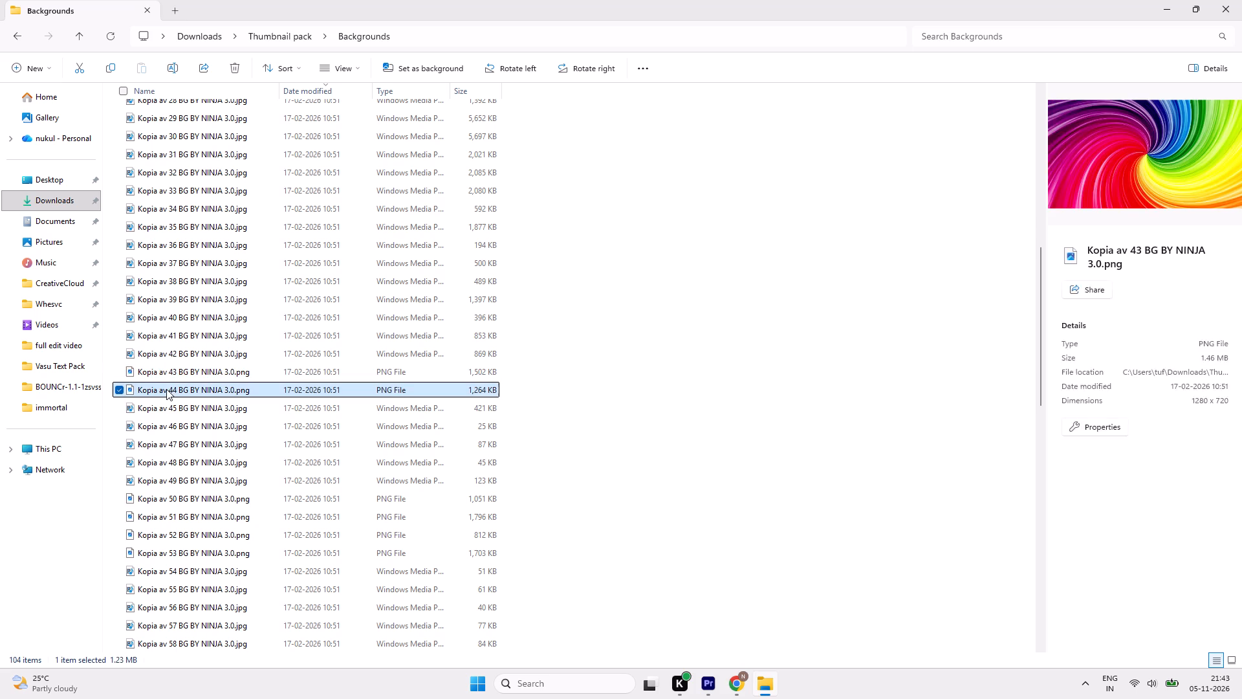
pyautogui.click(166, 410)
pyautogui.click(166, 429)
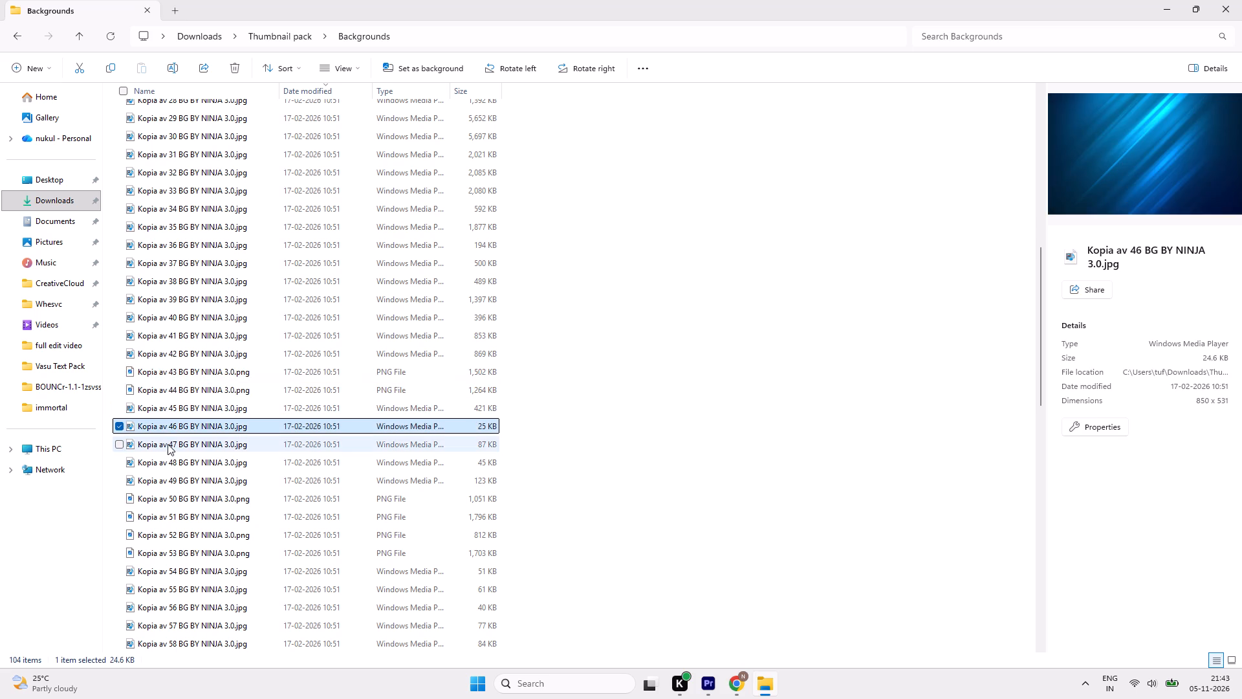
pyautogui.click(168, 444)
pyautogui.click(168, 458)
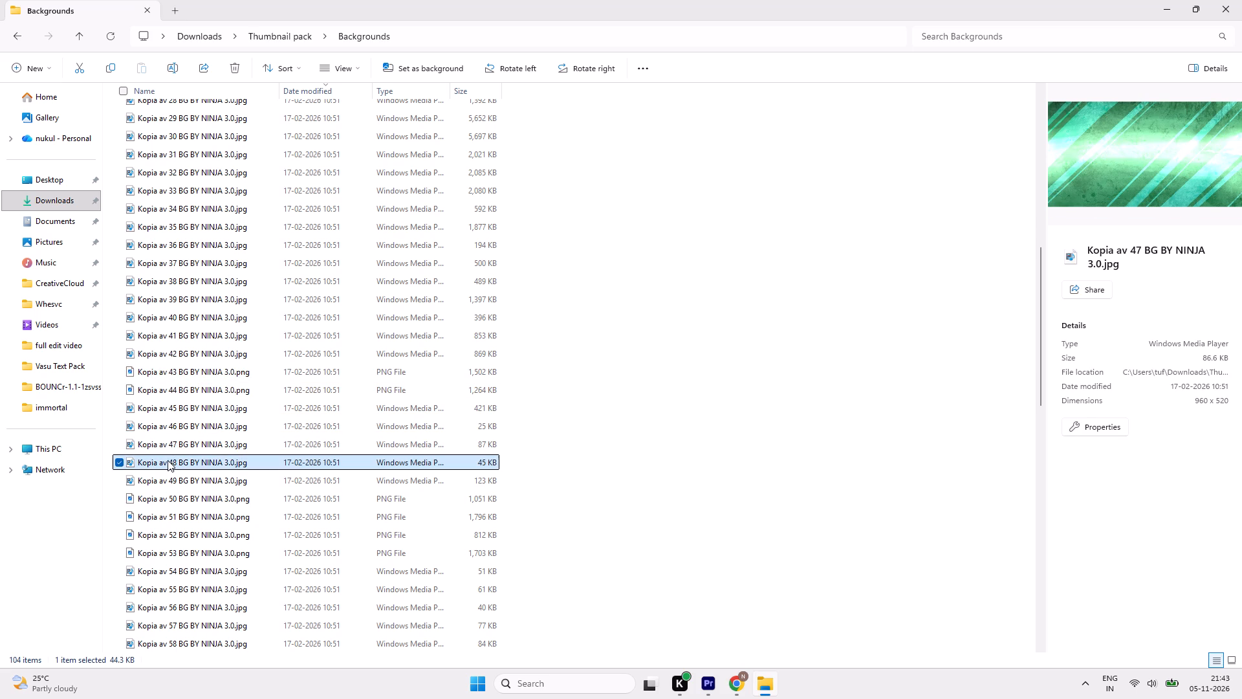
pyautogui.click(163, 472)
pyautogui.click(162, 515)
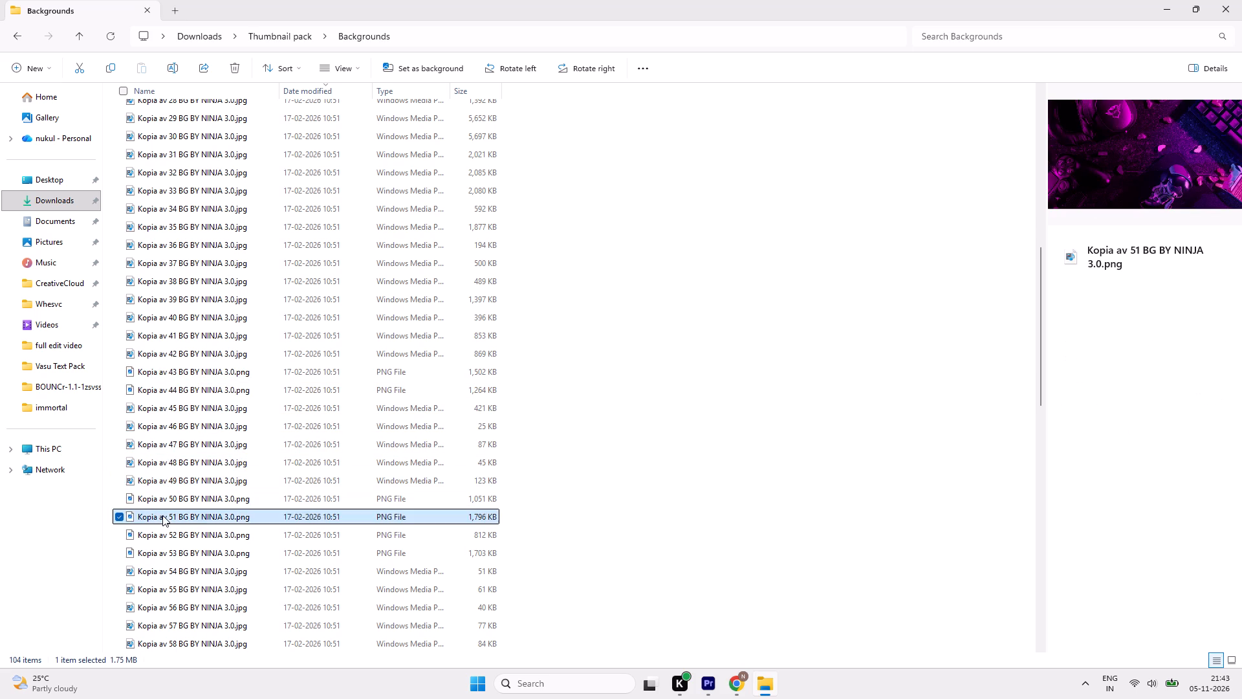
pyautogui.scroll(-1, 162, 515)
pyautogui.click(169, 471)
pyautogui.click(168, 486)
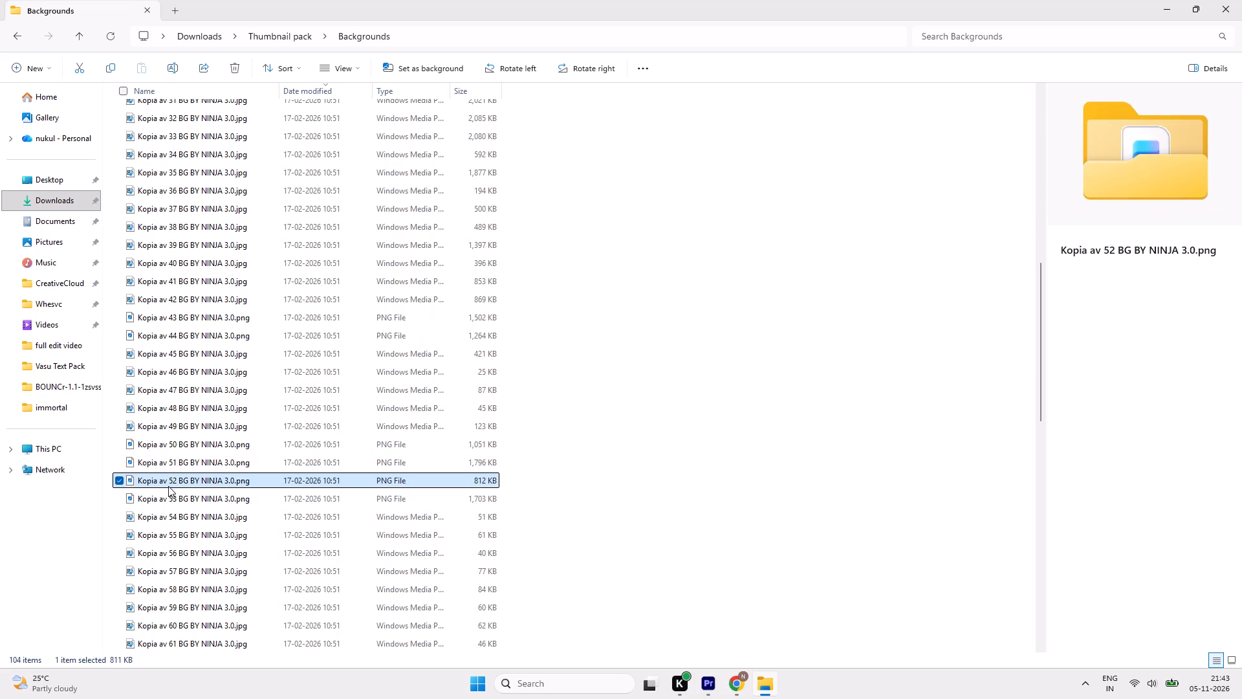
pyautogui.click(168, 490)
pyautogui.click(163, 501)
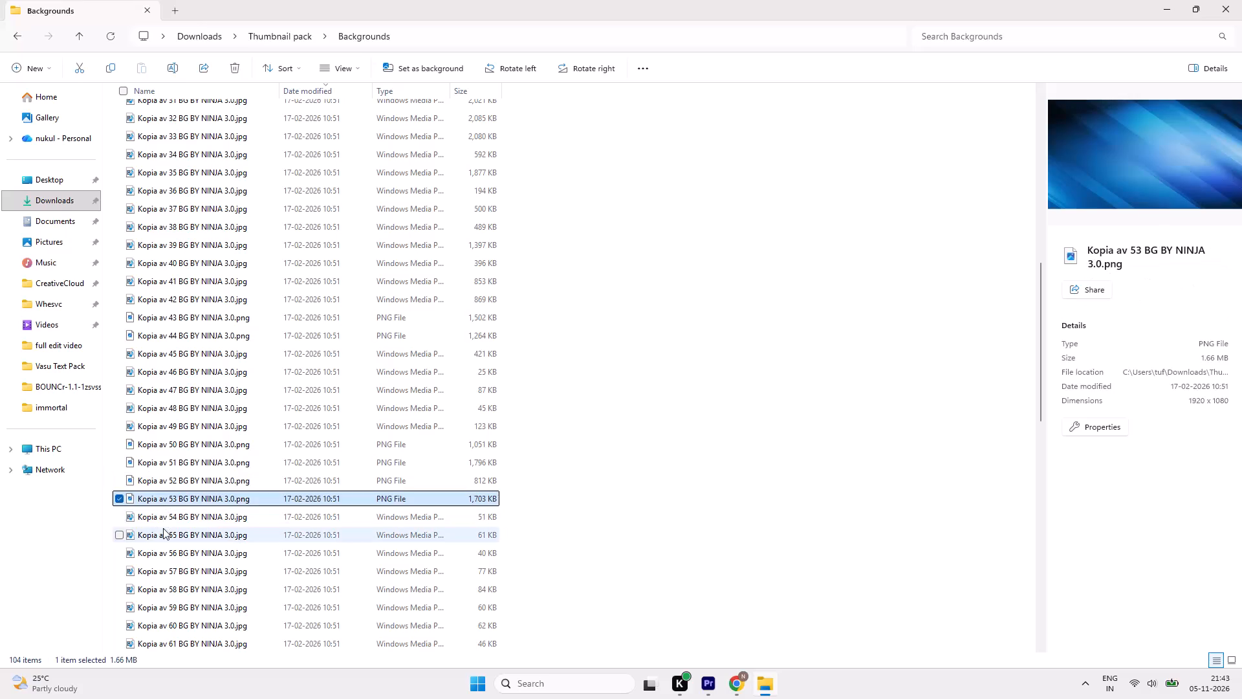
# Preview the background images from Kopia av 55 to Kopia av 66 in the Backgrounds folder.
pyautogui.click(163, 529)
pyautogui.scroll(-2, 163, 529)
pyautogui.click(182, 443)
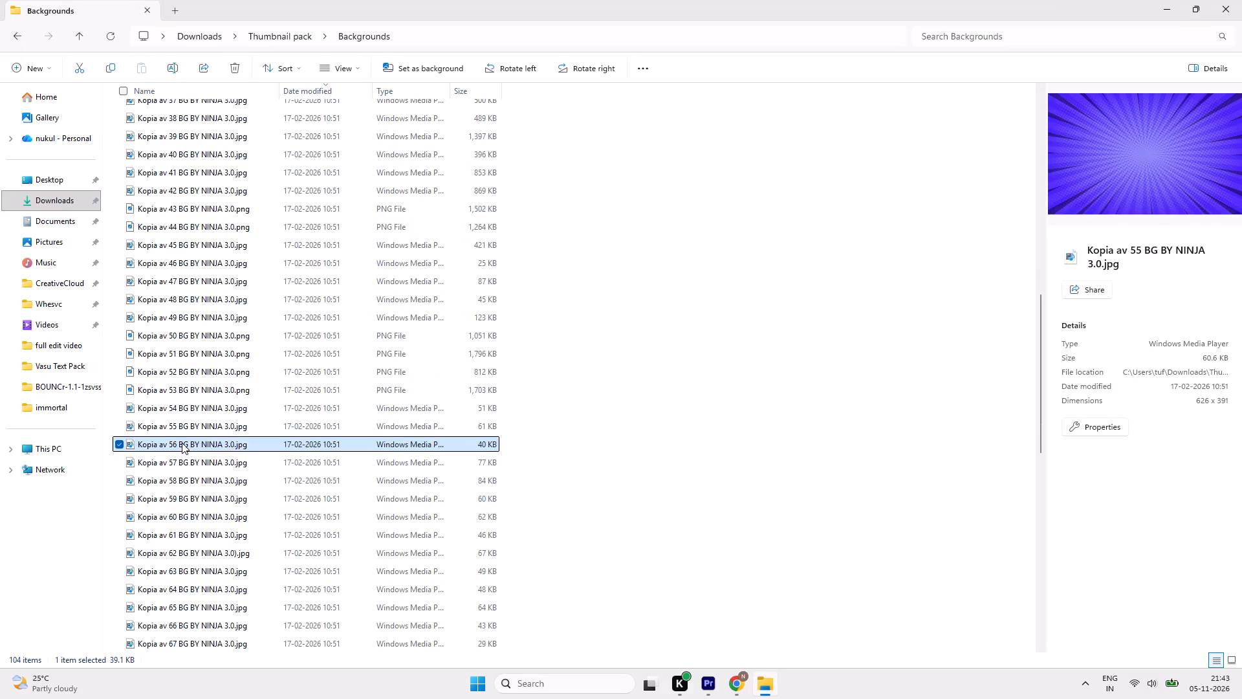
pyautogui.click(179, 467)
pyautogui.click(164, 486)
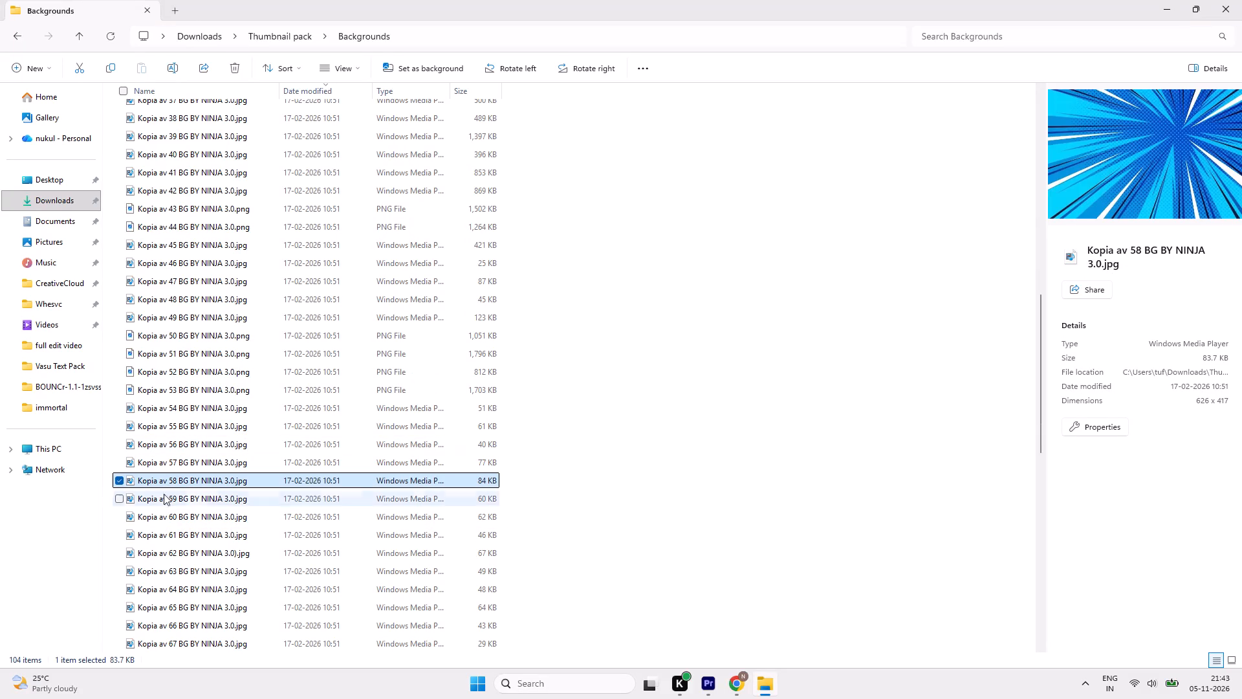
pyautogui.click(164, 500)
pyautogui.click(169, 527)
pyautogui.click(168, 515)
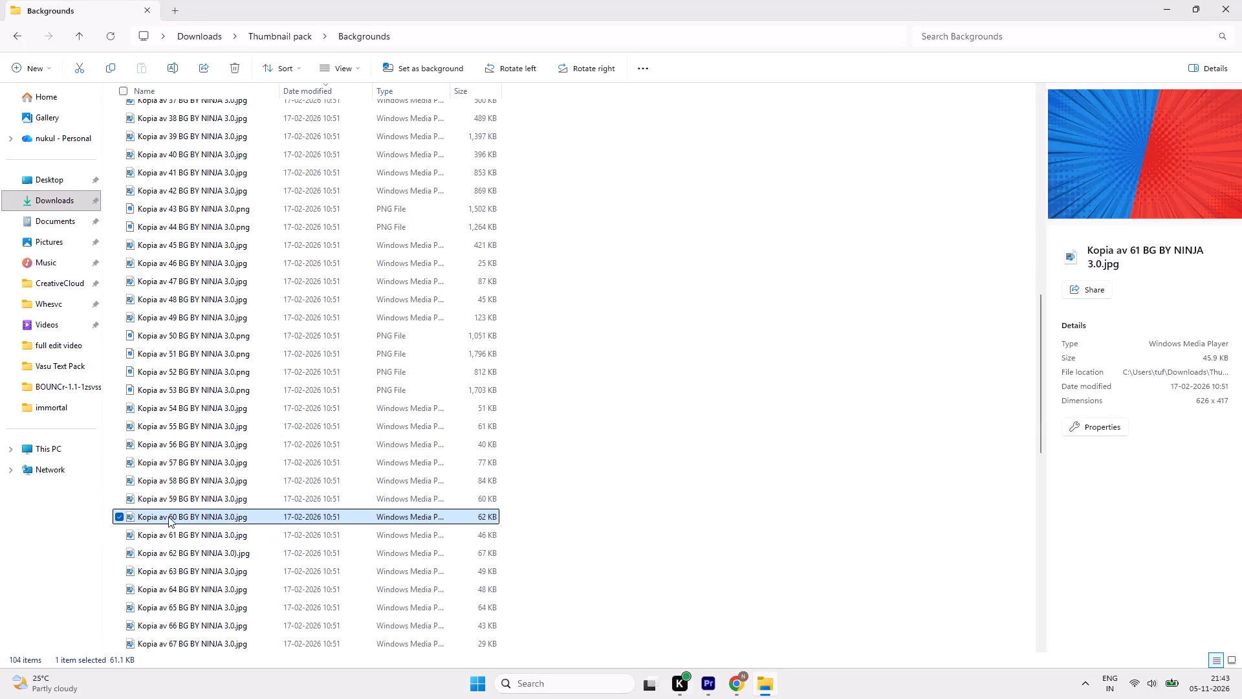
pyautogui.click(169, 547)
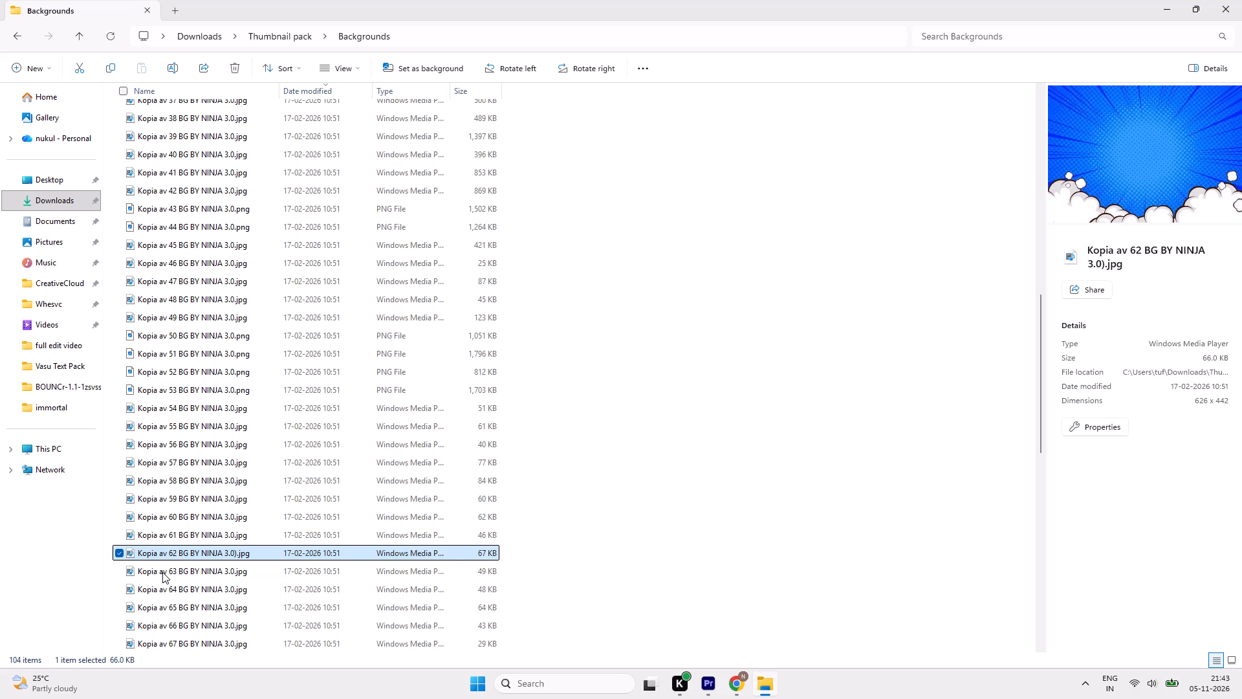
pyautogui.click(162, 572)
pyautogui.click(156, 594)
pyautogui.scroll(-2, 156, 594)
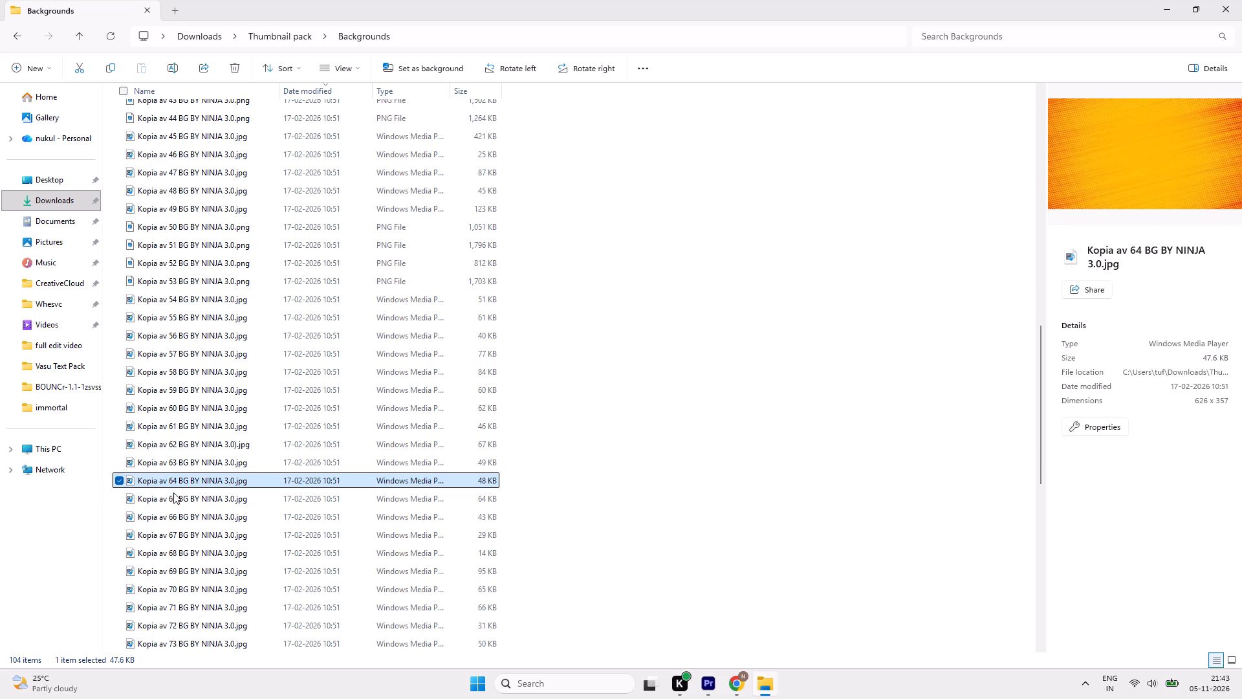
pyautogui.click(173, 493)
pyautogui.click(166, 524)
# Preview the background images from Kopia av 67 to Kopia av 76 in the Backgrounds folder.
pyautogui.scroll(-3, 166, 524)
pyautogui.click(172, 368)
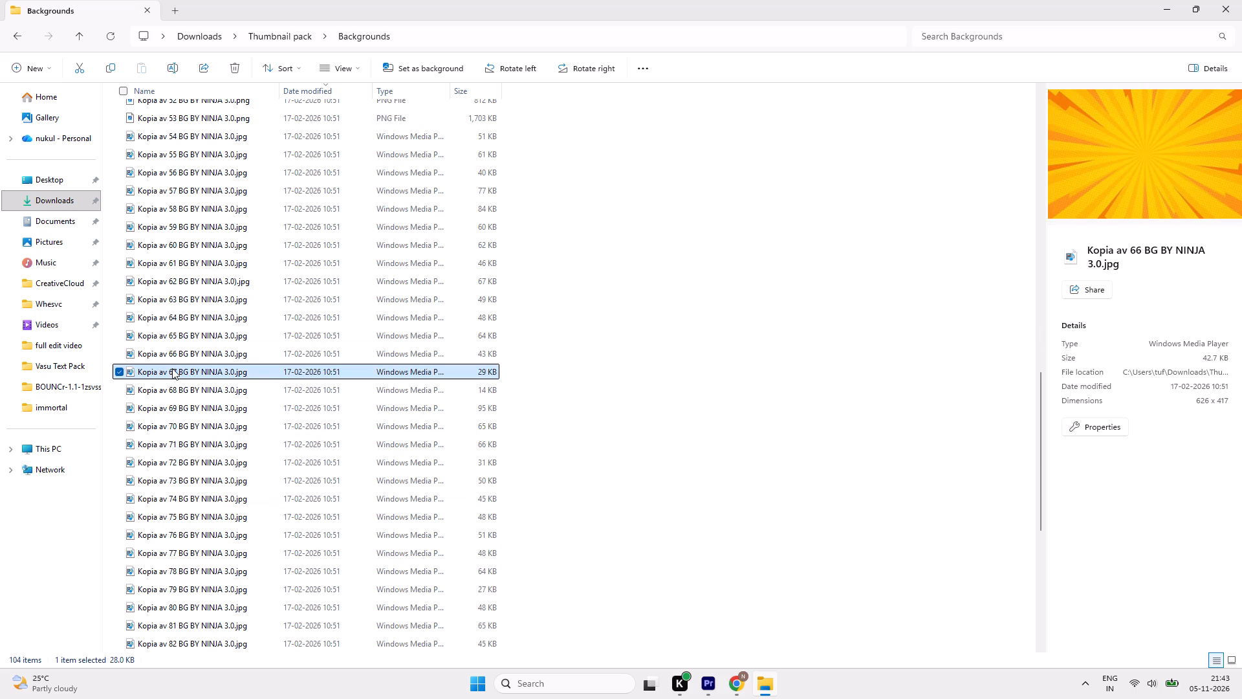
pyautogui.click(170, 397)
pyautogui.click(171, 397)
pyautogui.click(173, 395)
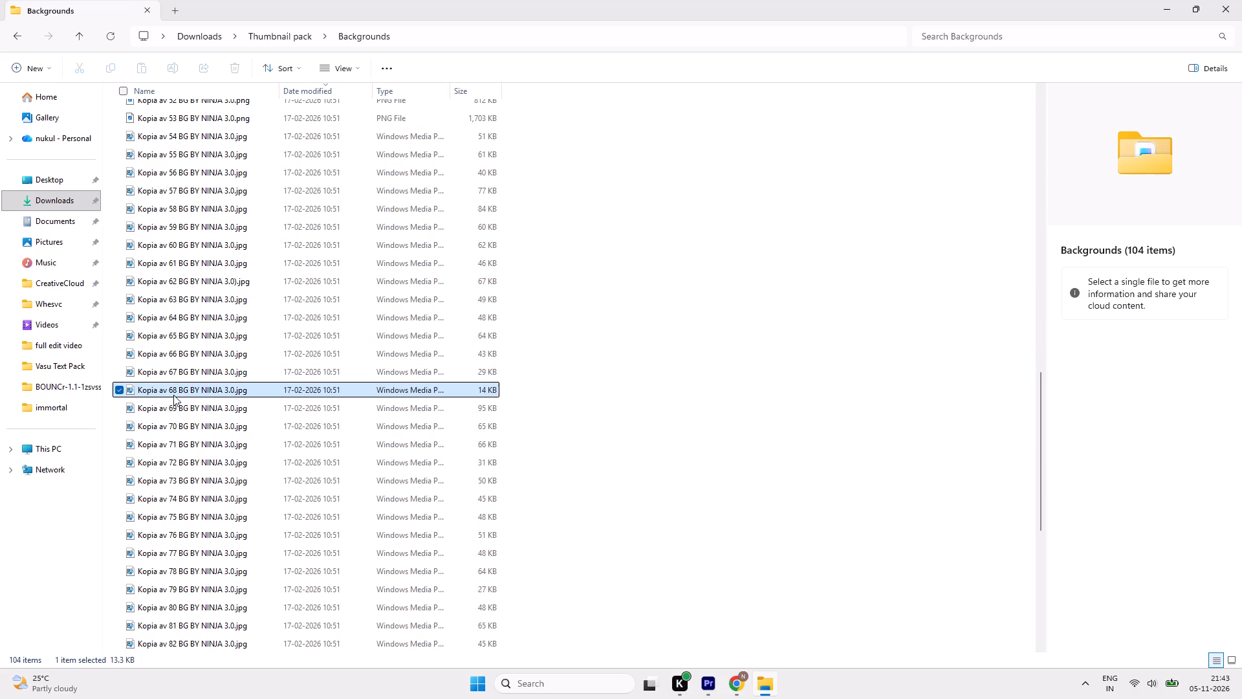
pyautogui.click(164, 413)
pyautogui.click(161, 450)
pyautogui.click(159, 469)
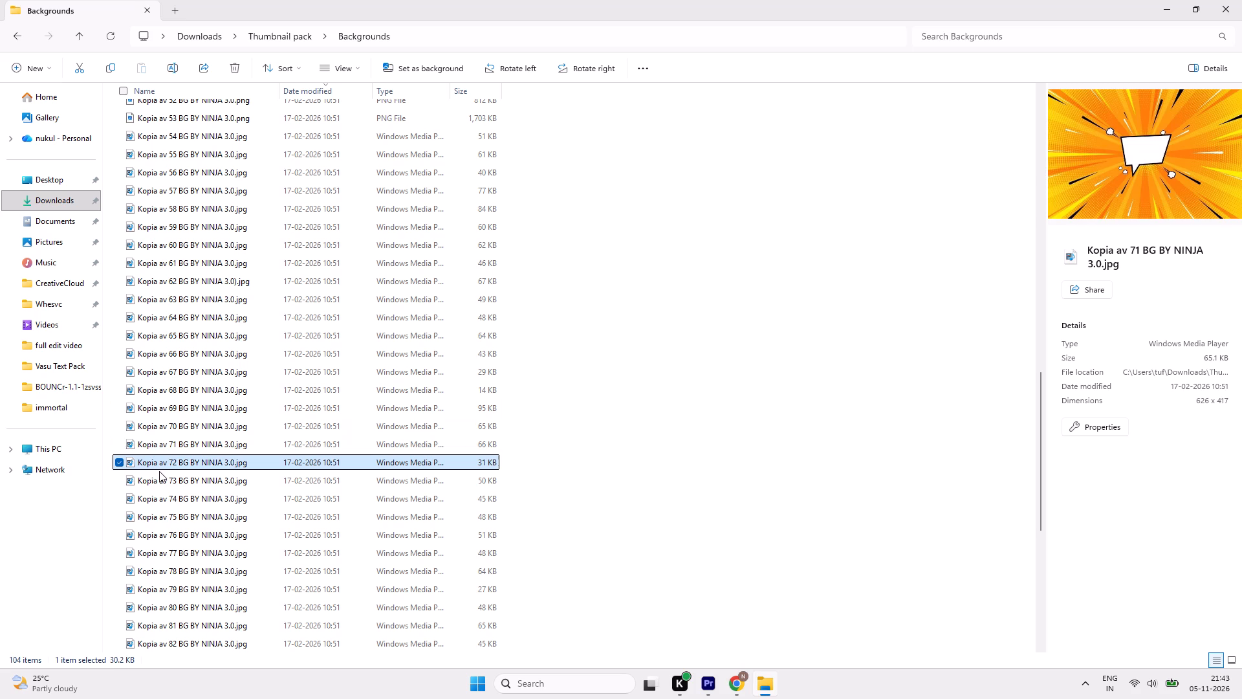
pyautogui.click(159, 483)
pyautogui.click(158, 495)
pyautogui.click(158, 516)
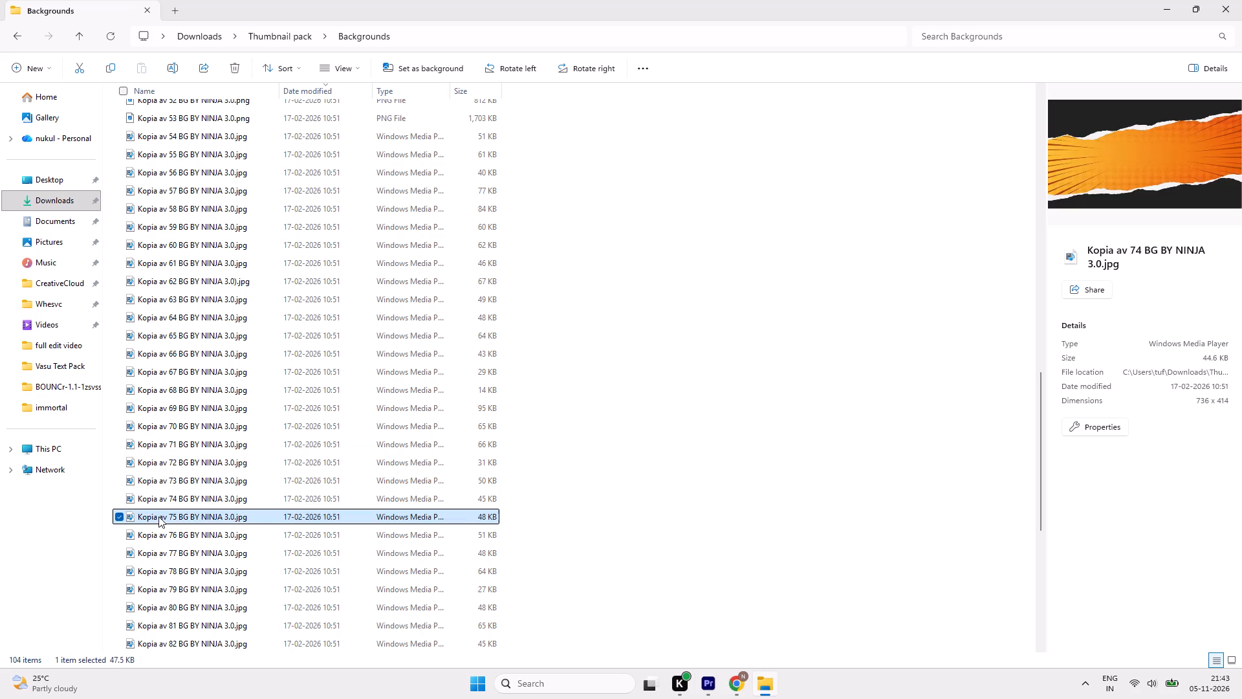
pyautogui.click(159, 534)
# Preview the background images from Kopia av 77 to Kopia av 87 in the Backgrounds folder.
pyautogui.scroll(-2, 163, 545)
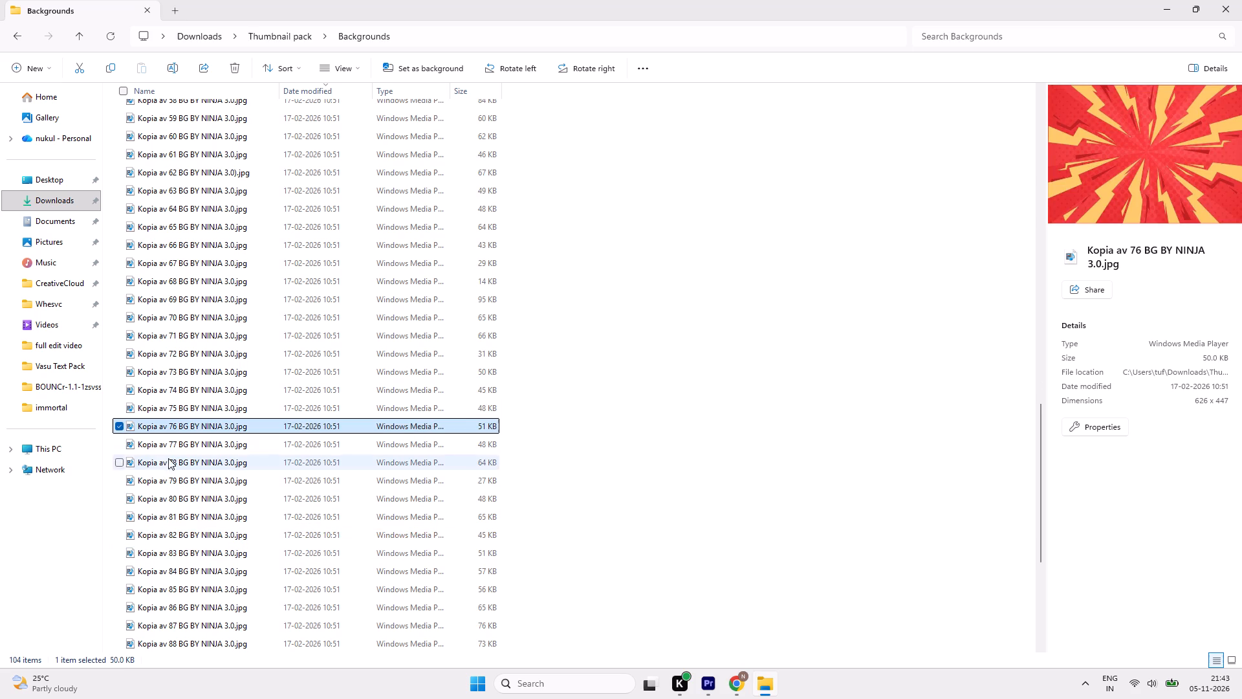
pyautogui.click(169, 451)
pyautogui.click(175, 475)
pyautogui.click(175, 498)
pyautogui.click(175, 518)
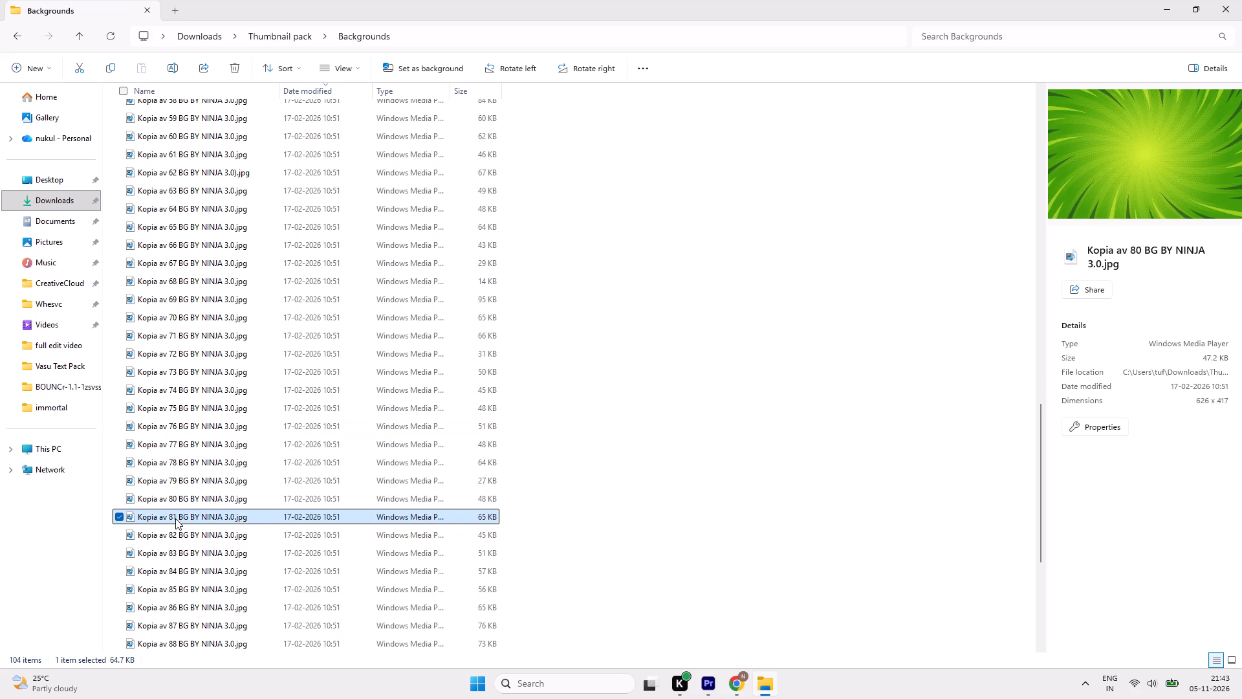
pyautogui.click(176, 533)
pyautogui.click(171, 559)
pyautogui.click(171, 568)
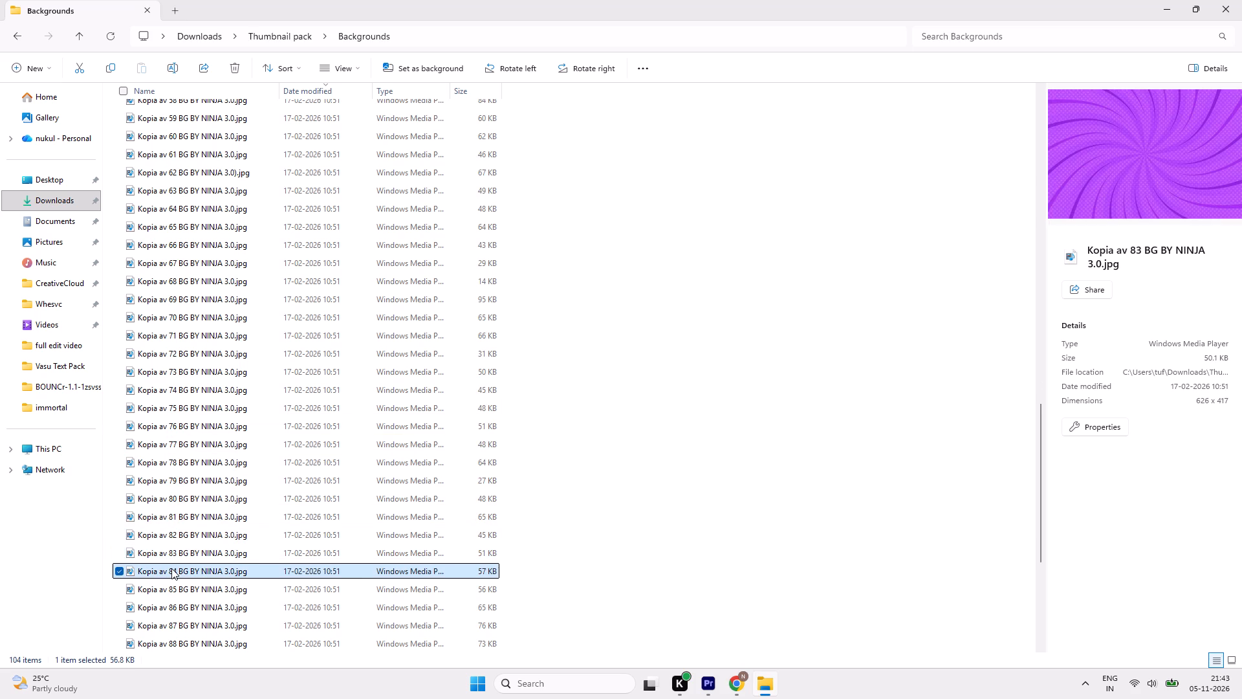
pyautogui.click(170, 588)
pyautogui.click(169, 604)
pyautogui.click(168, 624)
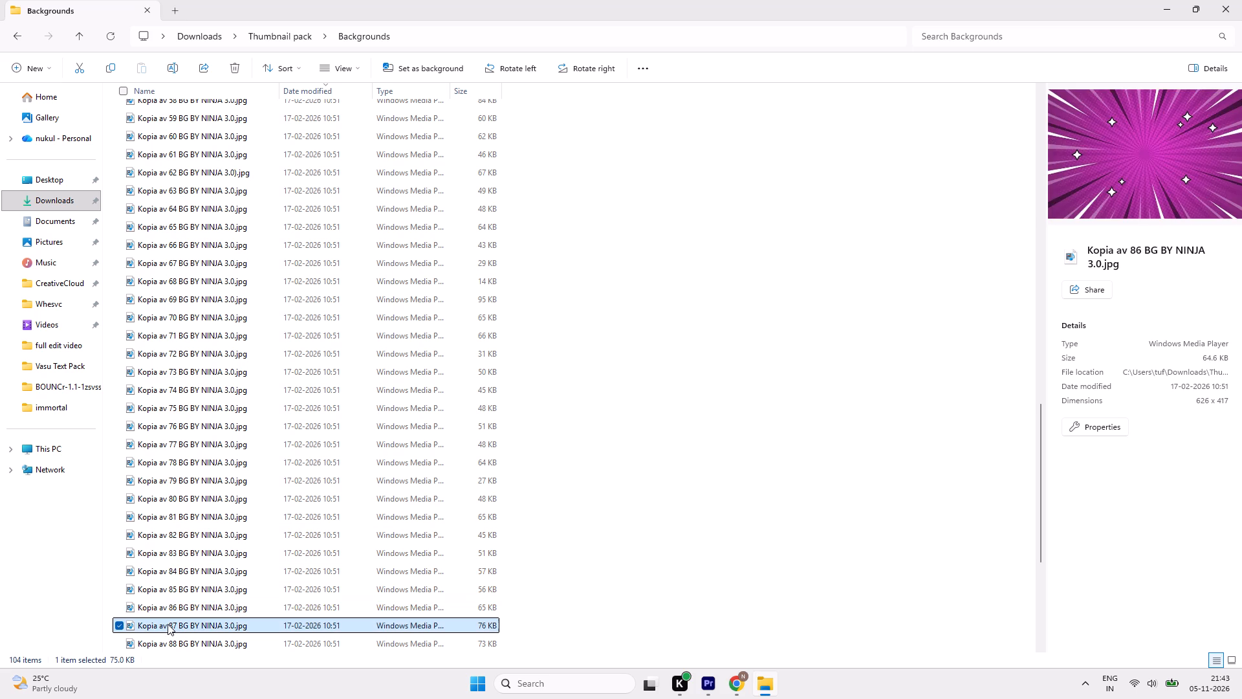
# Preview the background images from Kopia av 88 to Kopia av 93 in the Backgrounds folder.
pyautogui.scroll(-3, 168, 624)
pyautogui.click(162, 485)
pyautogui.click(166, 501)
pyautogui.click(165, 524)
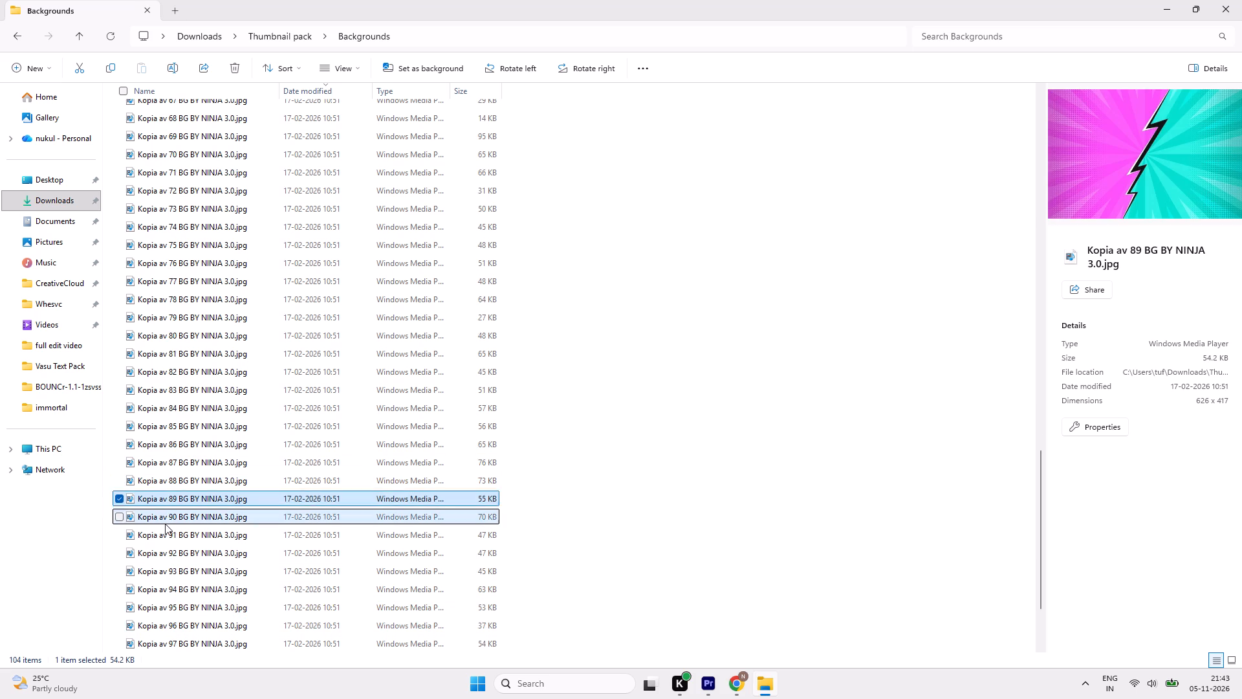
pyautogui.click(158, 538)
pyautogui.click(164, 562)
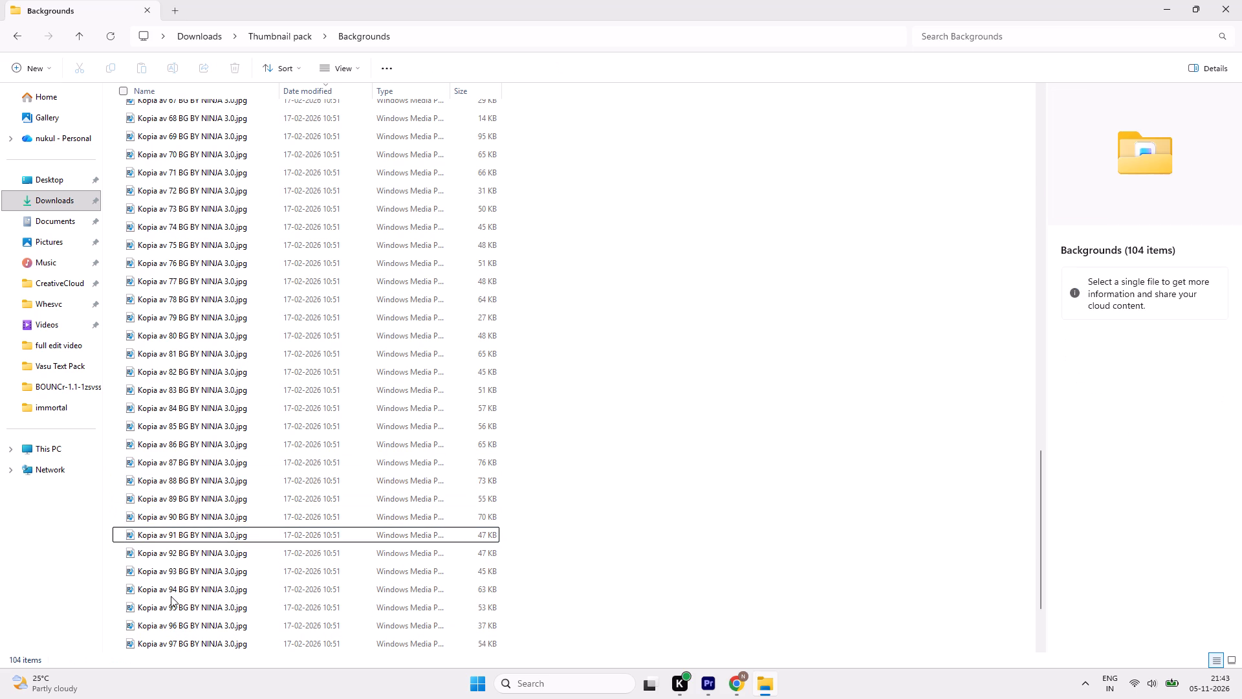
pyautogui.click(168, 557)
pyautogui.click(169, 575)
# Preview the remaining background images from Kopia av 94 to Kopia av 102 in the Backgrounds folder.
pyautogui.scroll(-3, 169, 575)
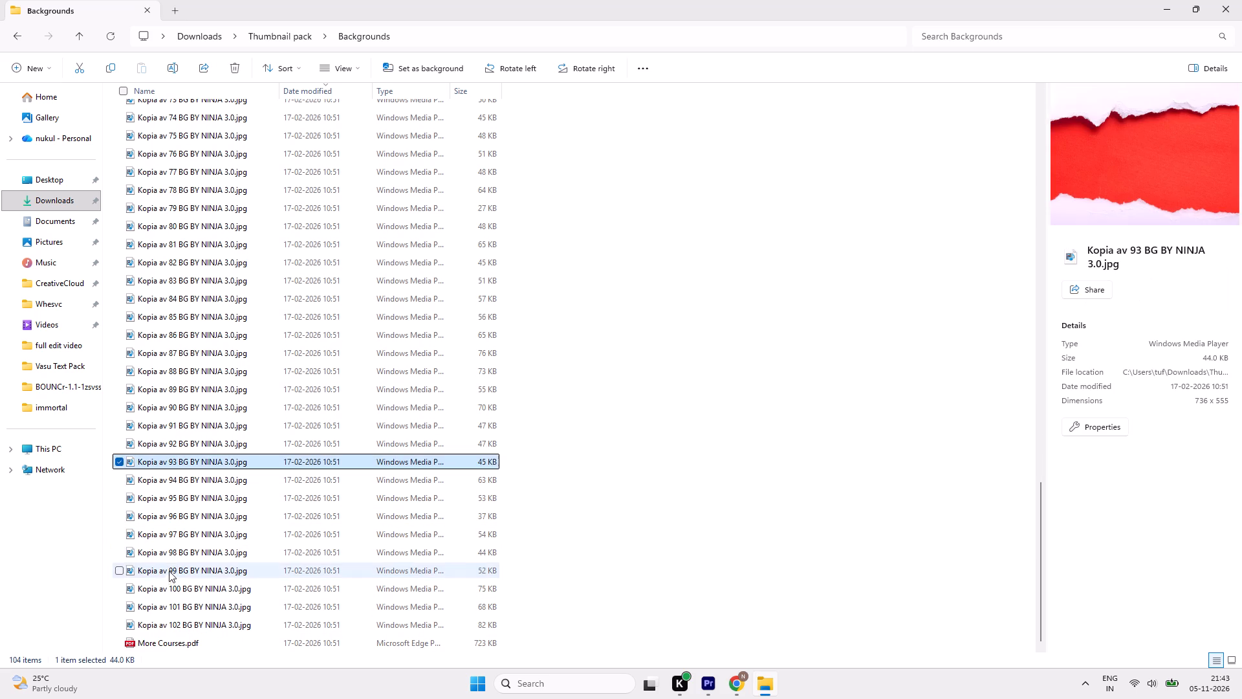
pyautogui.click(168, 481)
pyautogui.click(171, 500)
pyautogui.click(168, 517)
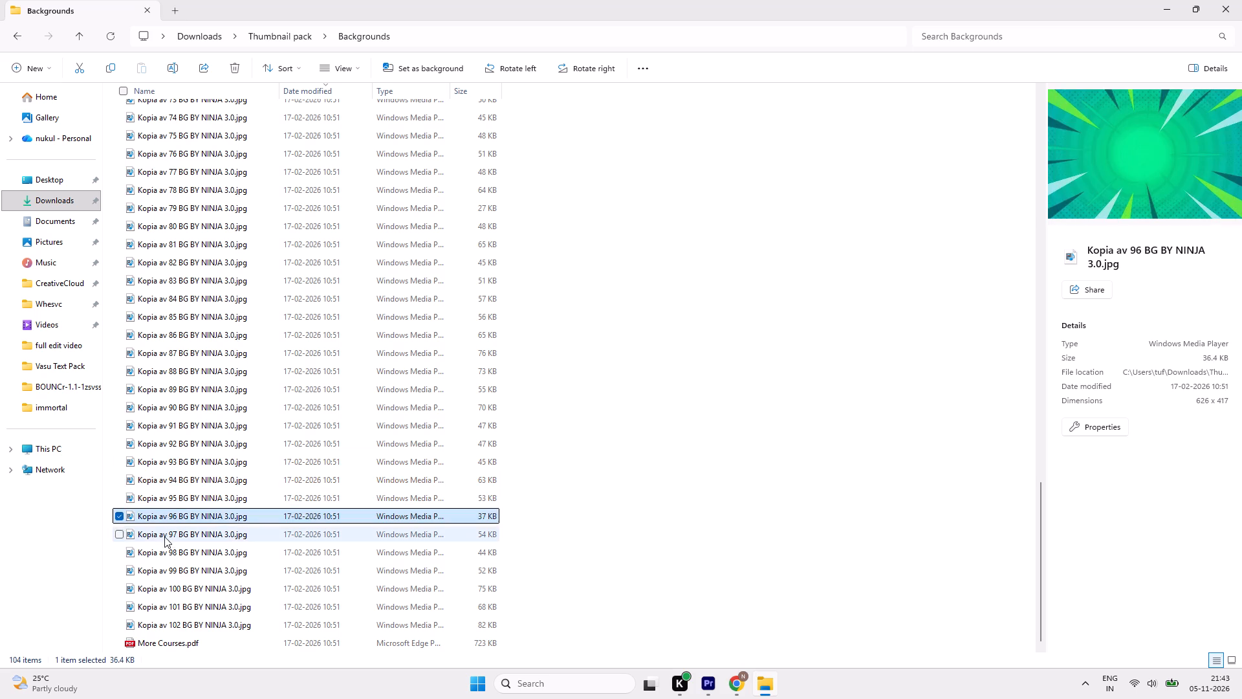
pyautogui.click(164, 537)
pyautogui.click(163, 553)
pyautogui.click(161, 562)
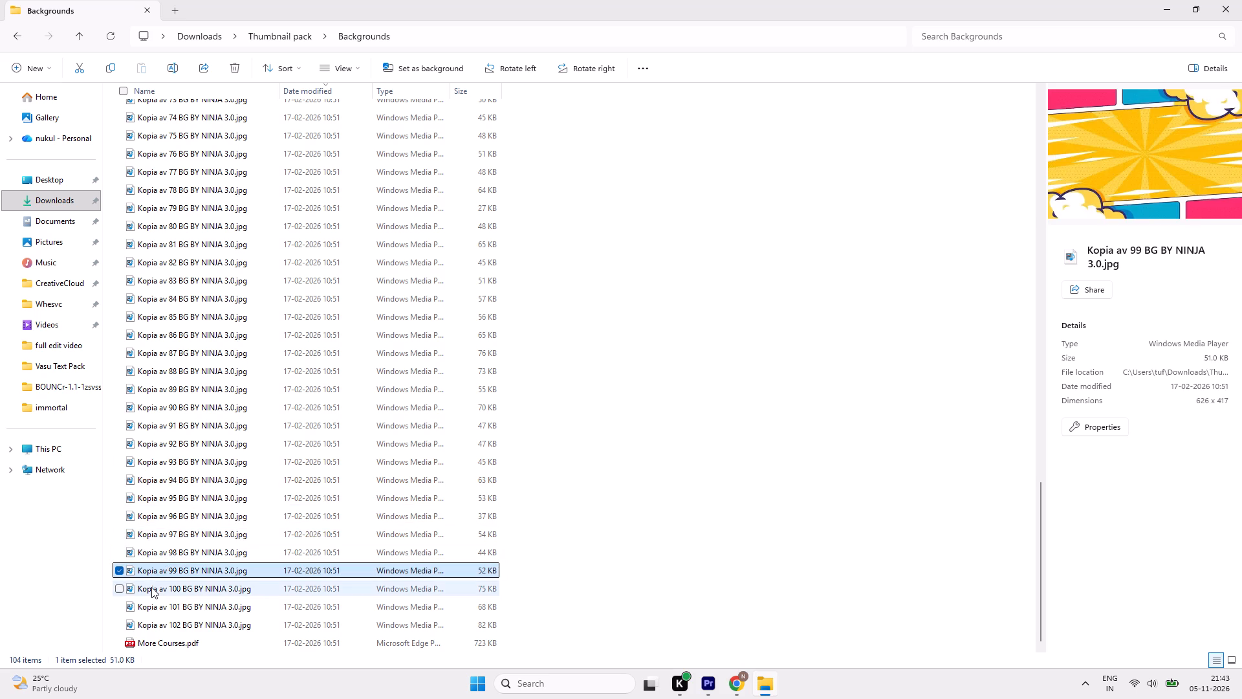
pyautogui.click(151, 587)
pyautogui.click(153, 610)
pyautogui.click(155, 627)
# Open More Courses.pdf from the Backgrounds folder in Microsoft Edge and look through its pages.
pyautogui.click(158, 640)
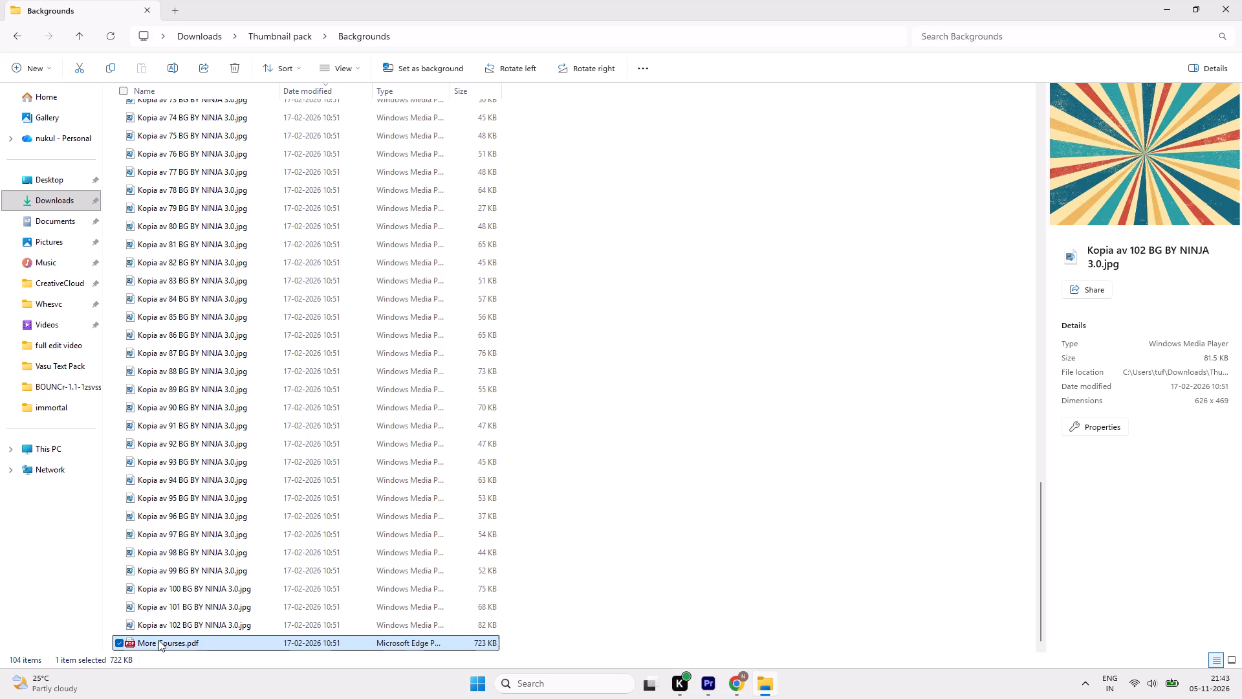
pyautogui.doubleClick(158, 640)
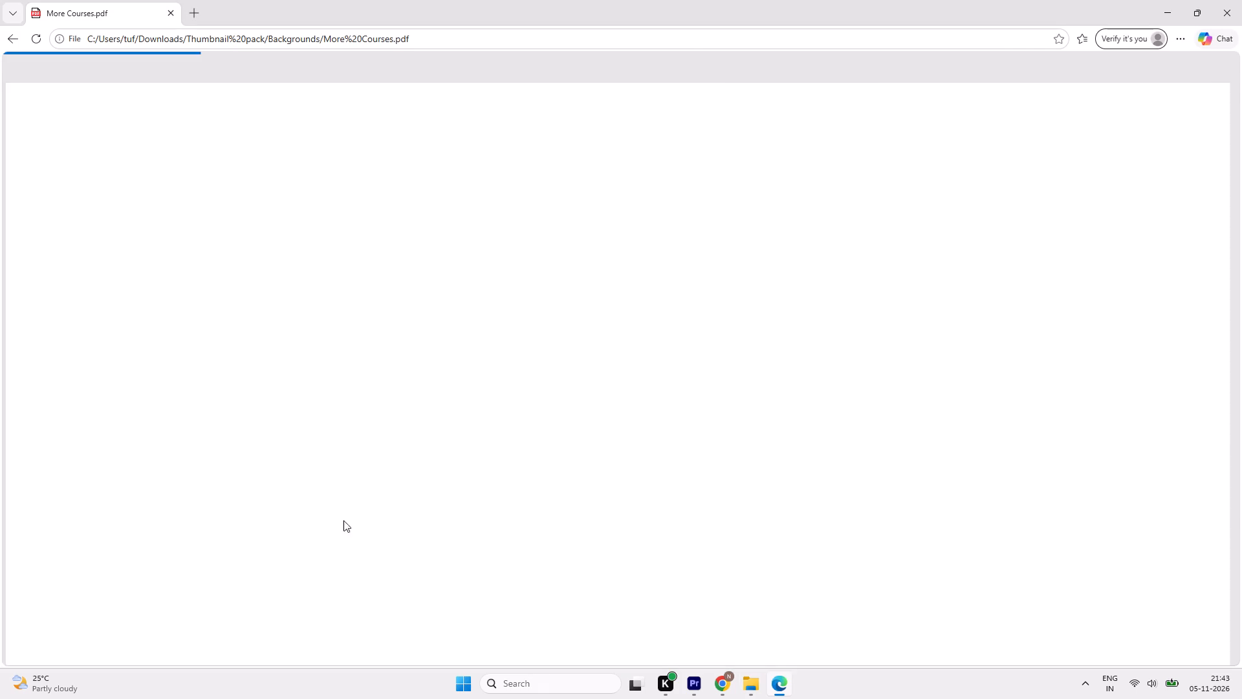
pyautogui.scroll(-17, 541, 445)
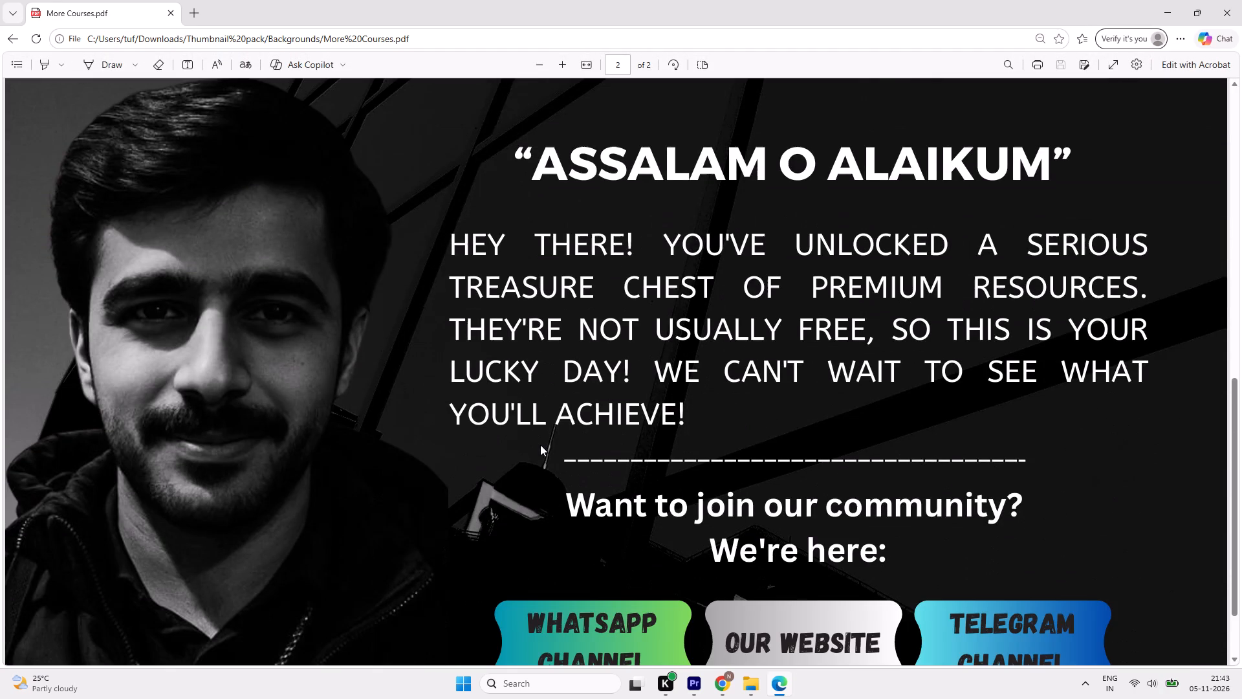
pyautogui.scroll(-3, 540, 445)
pyautogui.scroll(-2, 609, 419)
pyautogui.scroll(8, 611, 419)
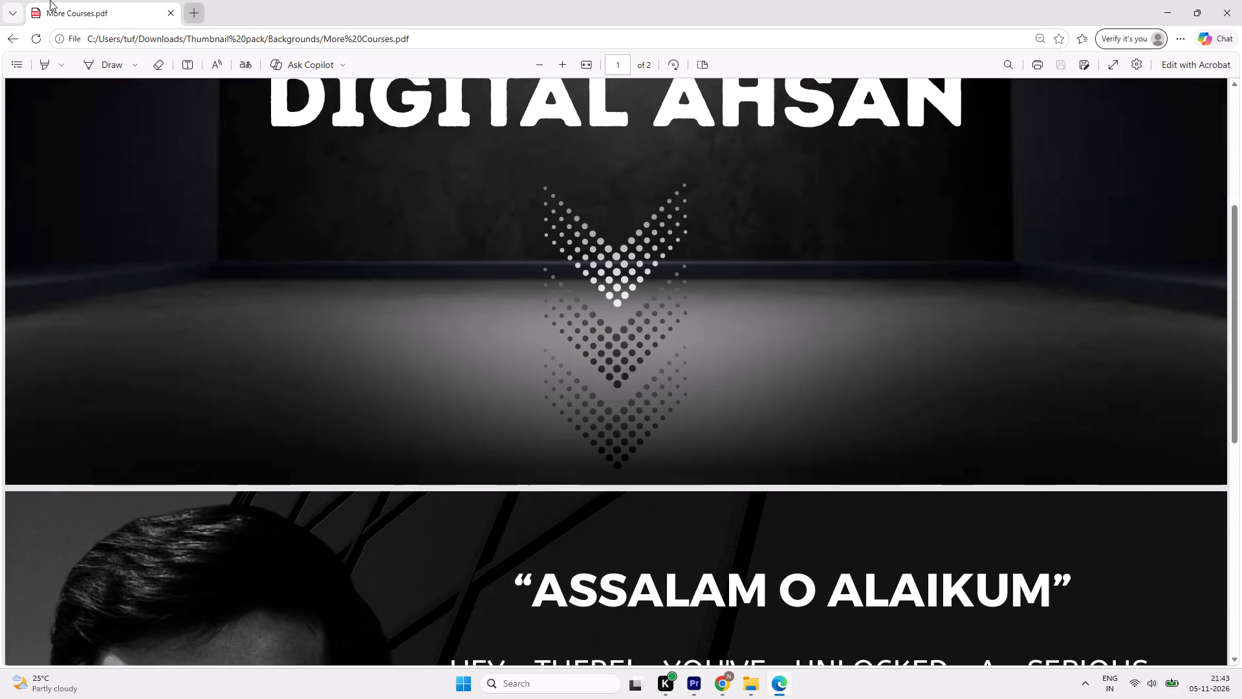
# Leave the PDF, search the web for Pinterest and open the Pinterest website.
pyautogui.click(14, 43)
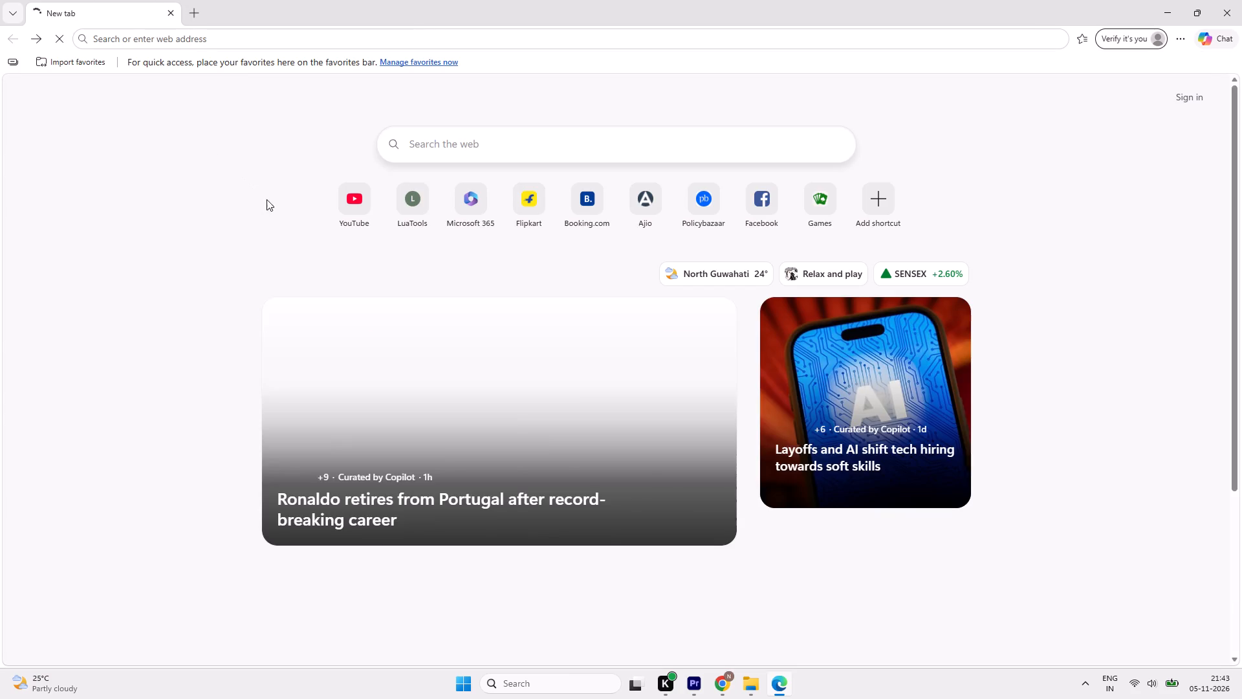
pyautogui.click(481, 135)
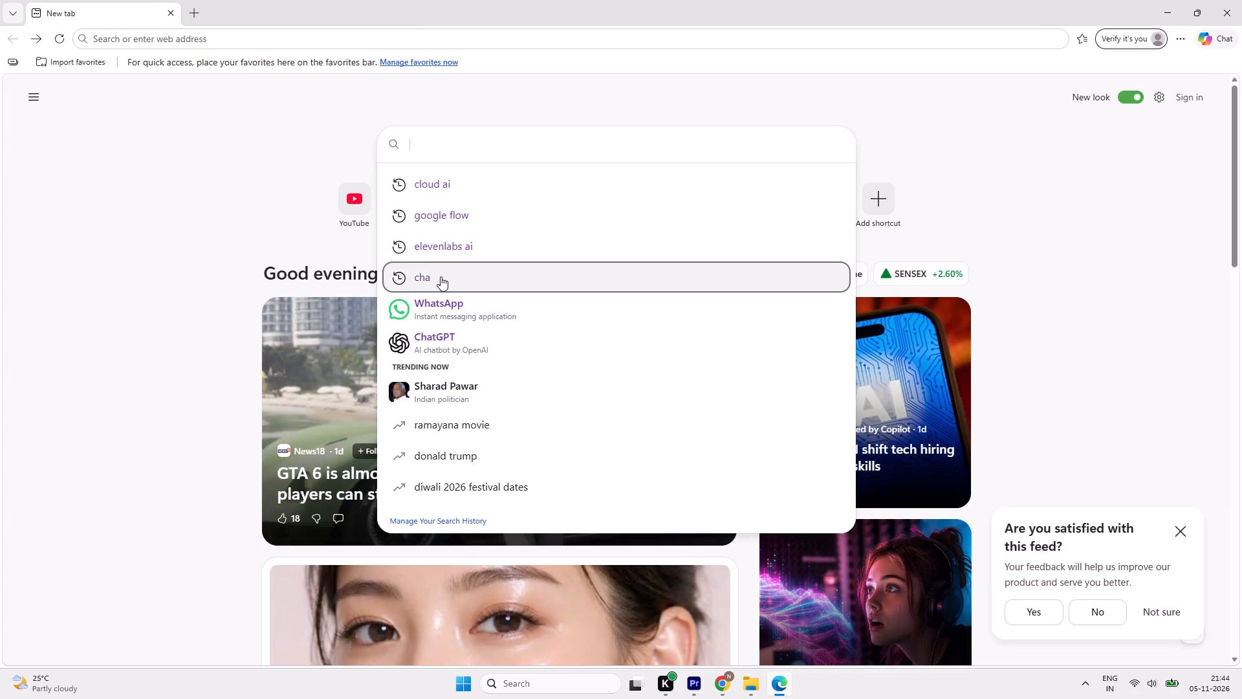
pyautogui.press('p')
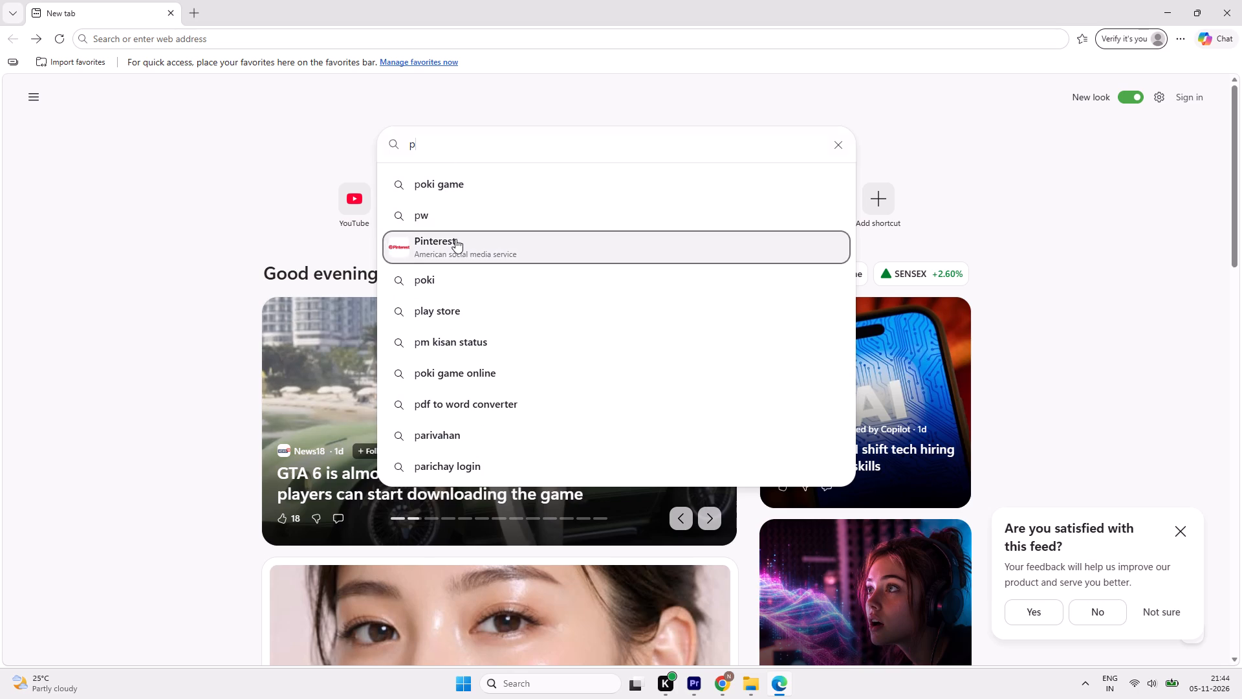
pyautogui.click(455, 239)
pyautogui.click(144, 221)
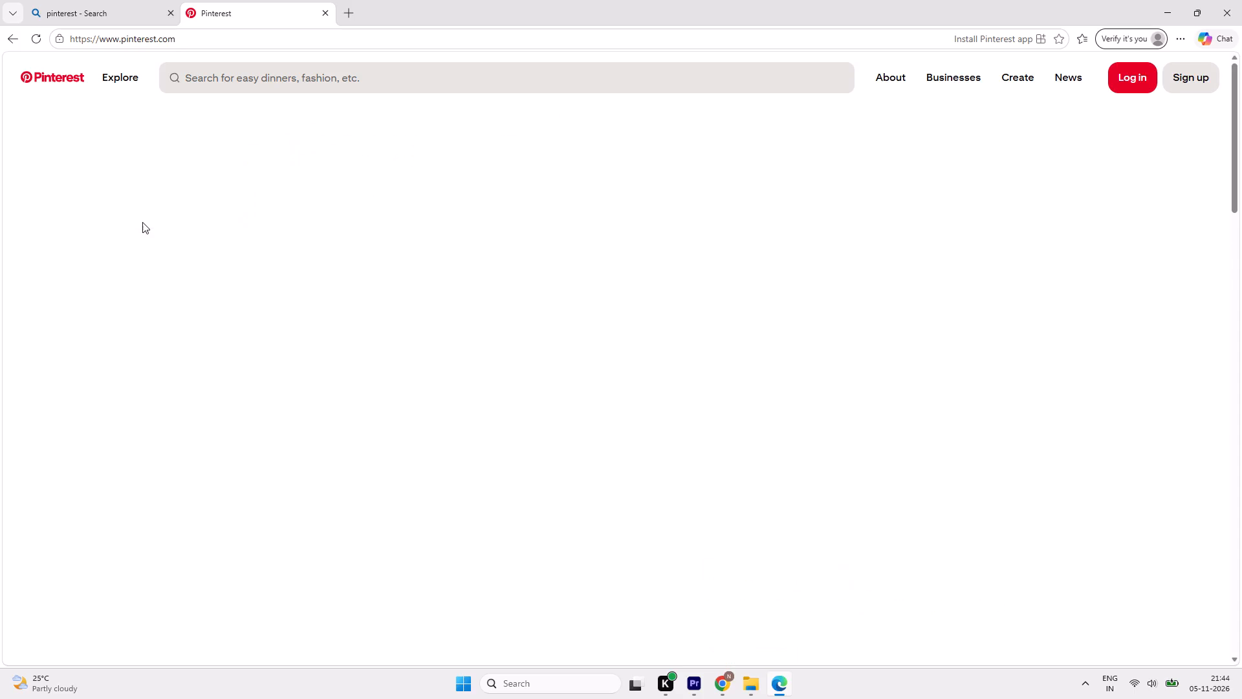
# Start a Pinterest search to bring up the login form, and continue with the saved Google account.
pyautogui.scroll(-8, 499, 189)
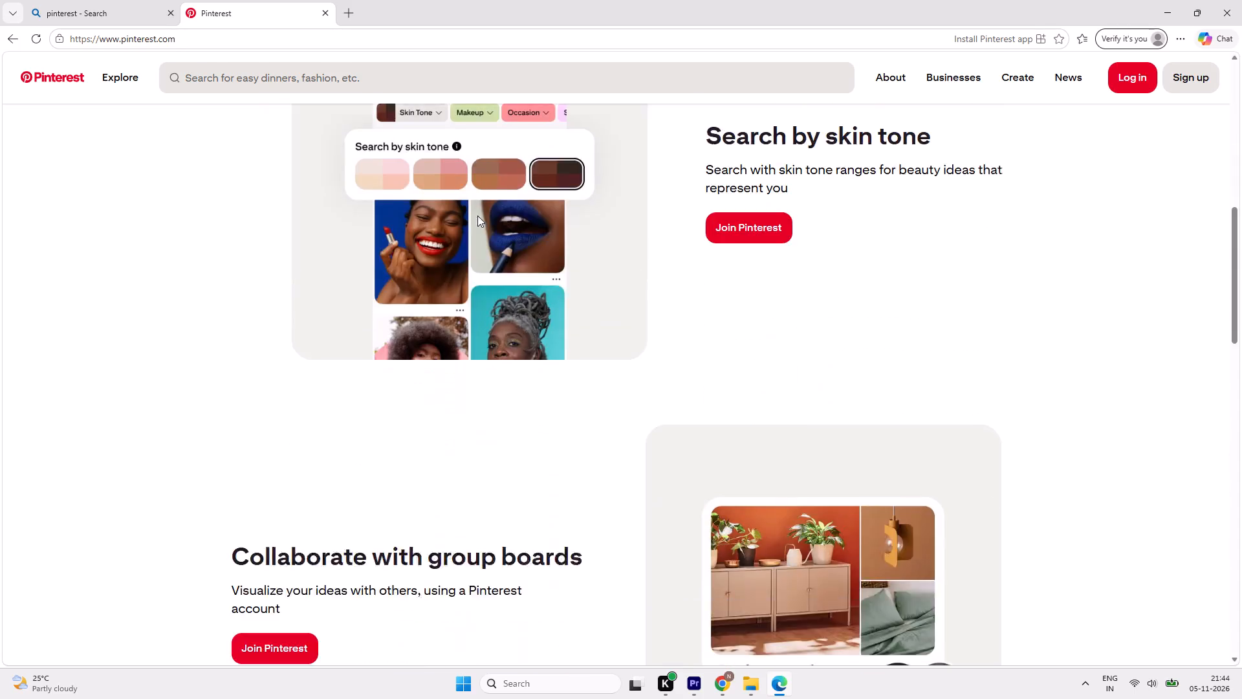
pyautogui.scroll(-6, 477, 216)
pyautogui.scroll(5, 478, 226)
pyautogui.click(270, 74)
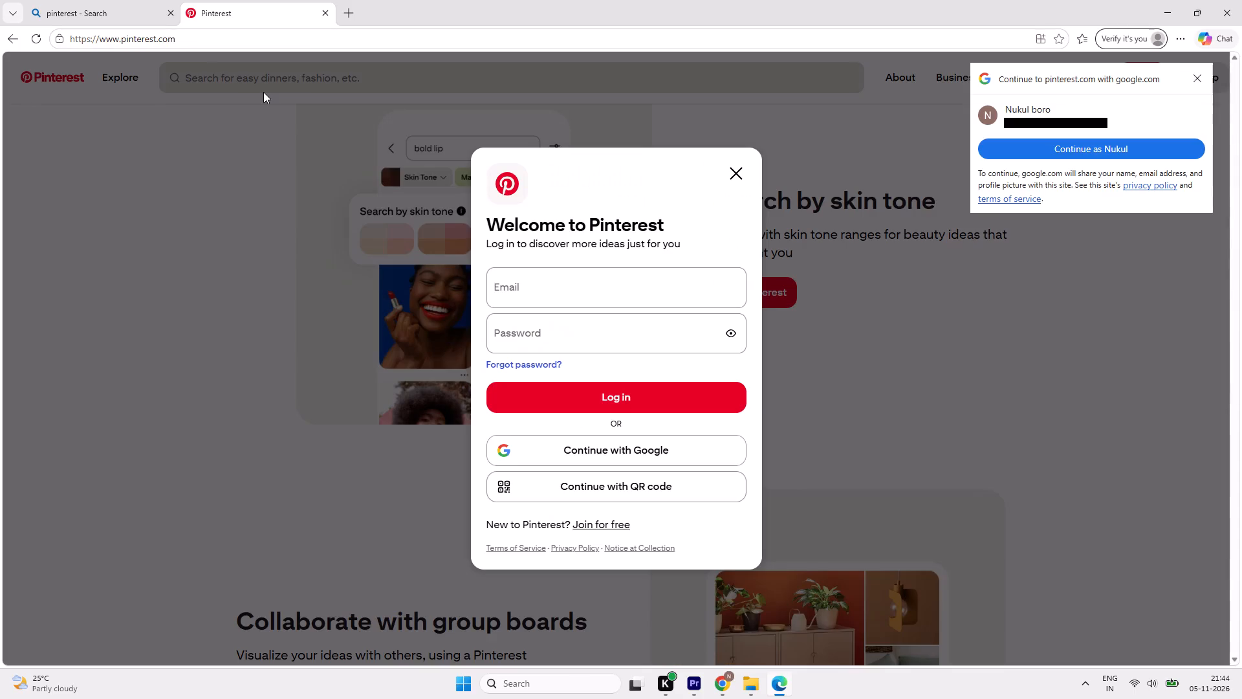
pyautogui.click(583, 453)
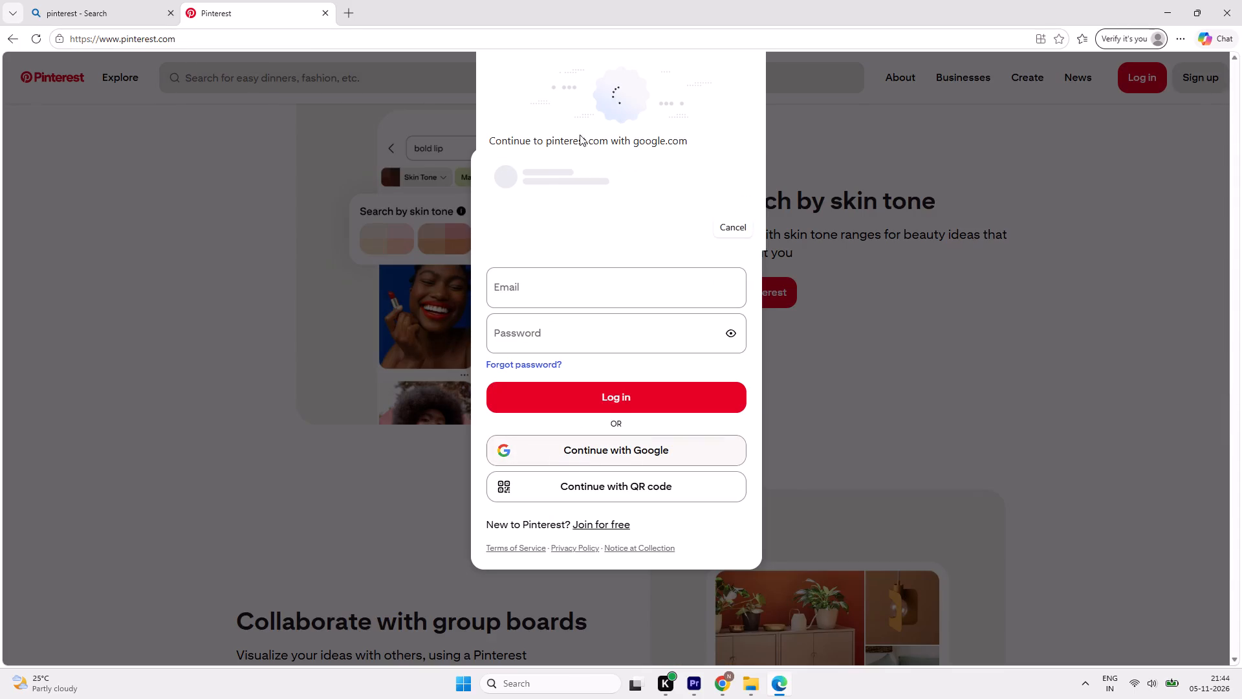
pyautogui.click(961, 306)
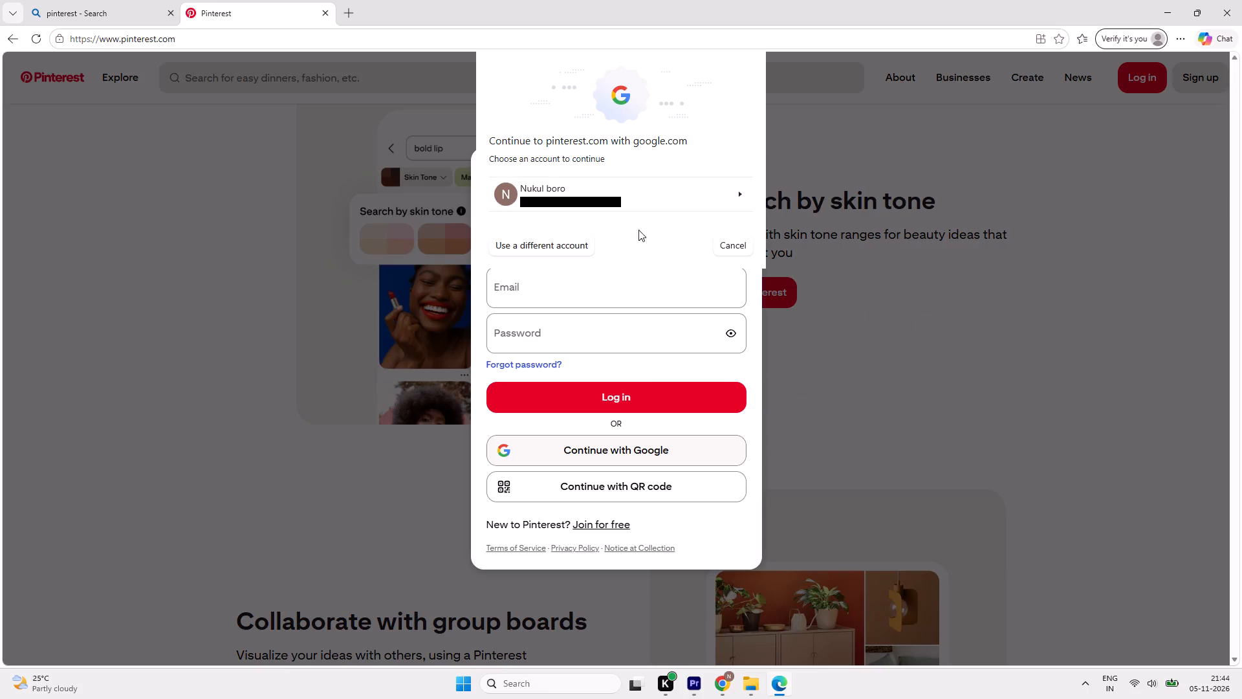
pyautogui.click(719, 199)
pyautogui.click(730, 260)
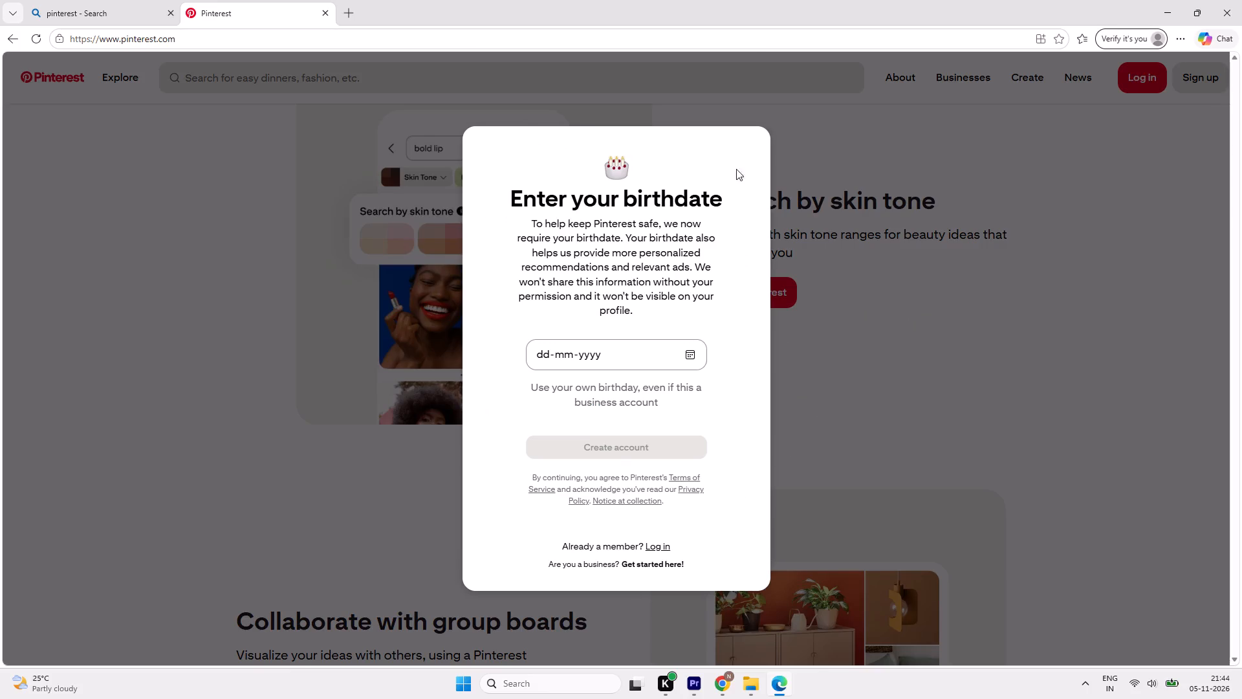
# Enter the account holder's date of birth in the Pinterest sign-up form and create the account.
pyautogui.click(563, 350)
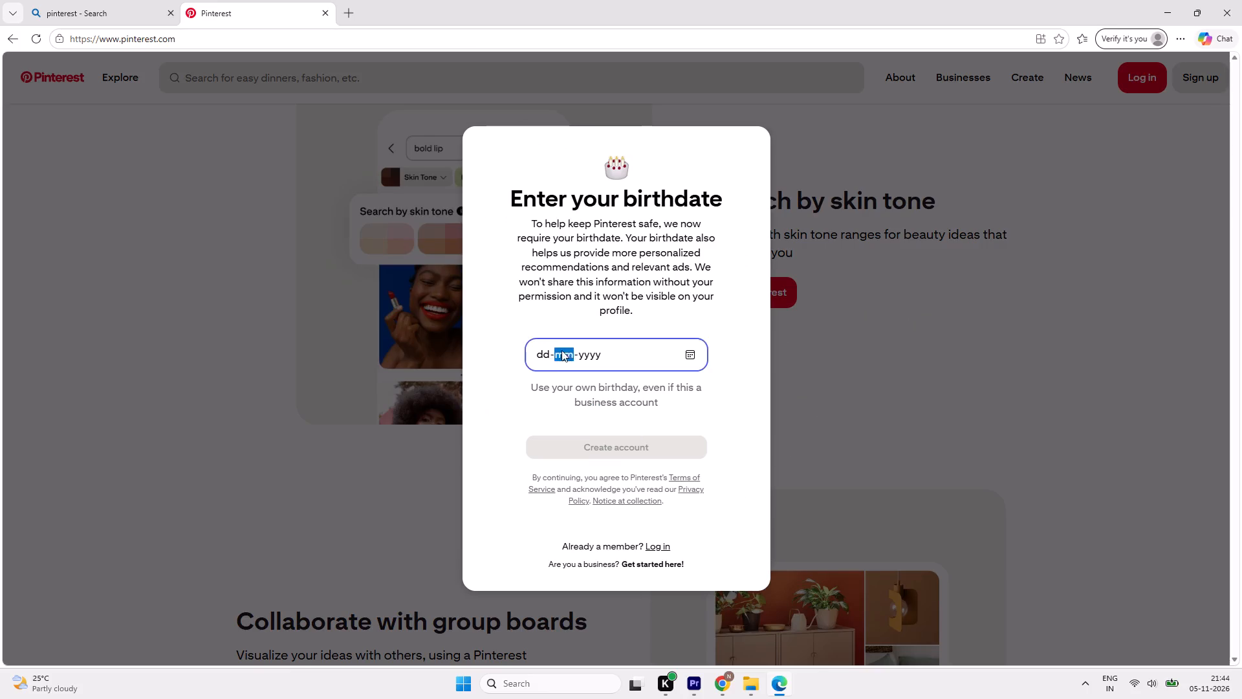
pyautogui.click(549, 352)
pyautogui.press('6')
pyautogui.press('4')
pyautogui.press('2')
pyautogui.press('0')
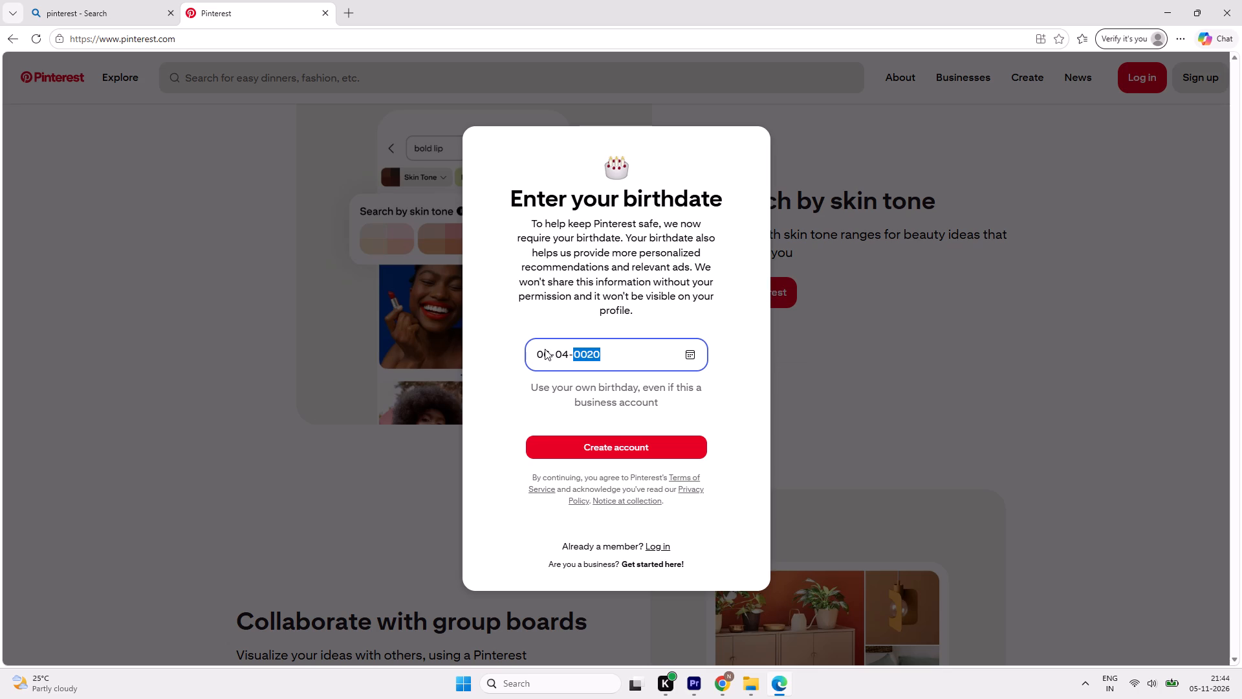
pyautogui.press('4')
pyautogui.press('BackSpace')
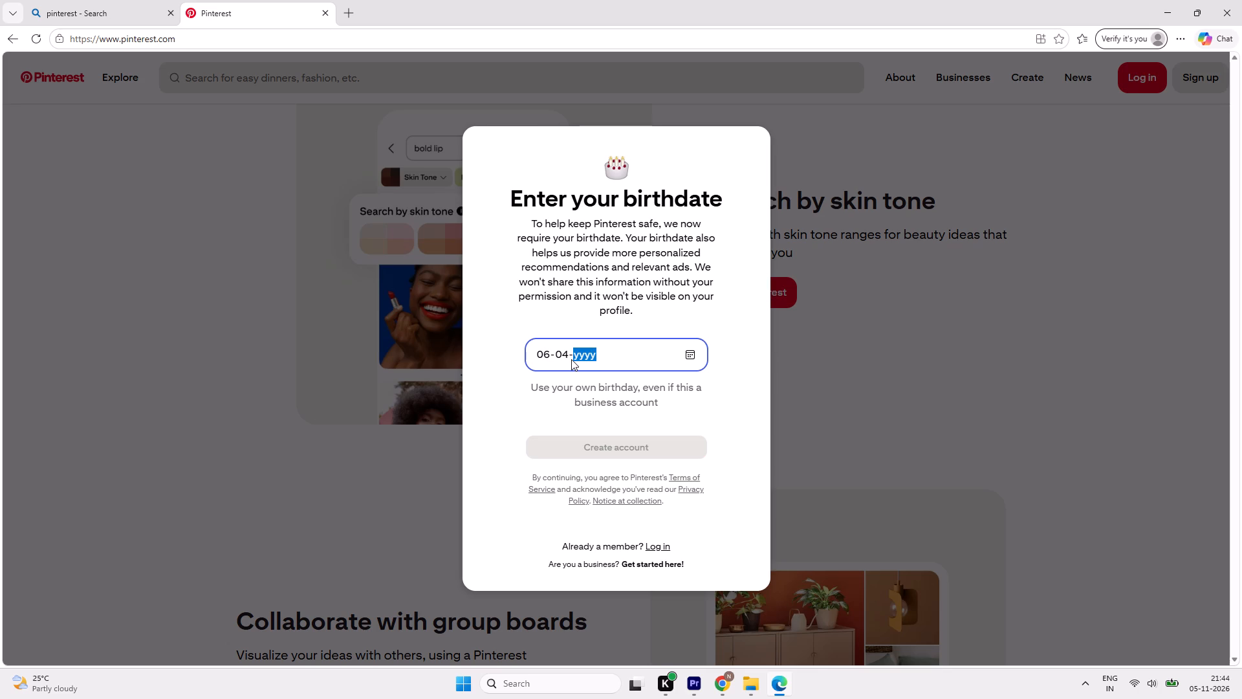
pyautogui.write('200')
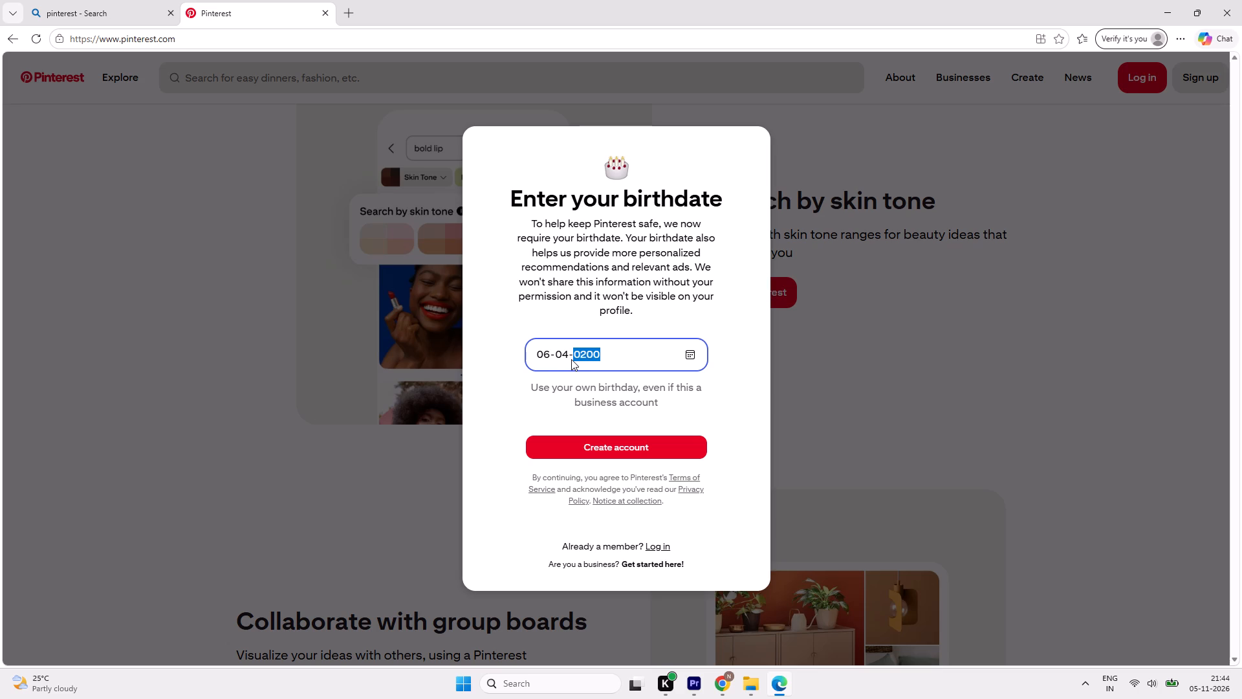
pyautogui.press('7')
pyautogui.click(593, 447)
pyautogui.click(591, 445)
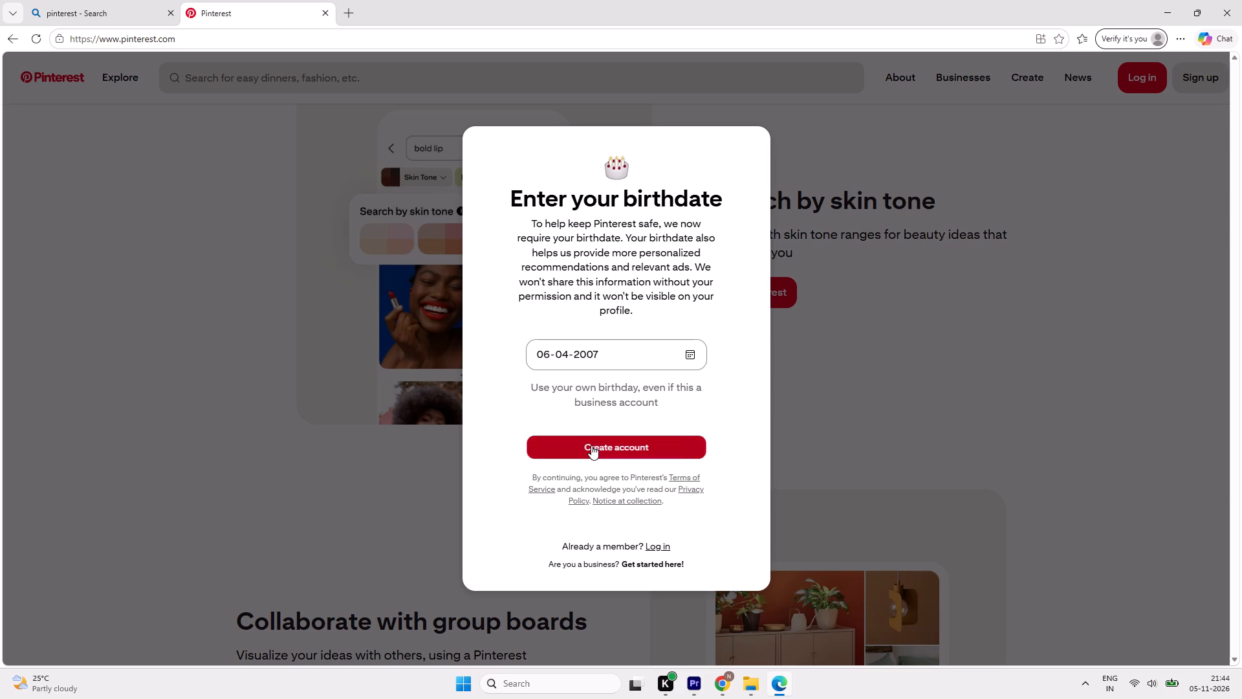
pyautogui.click(591, 445)
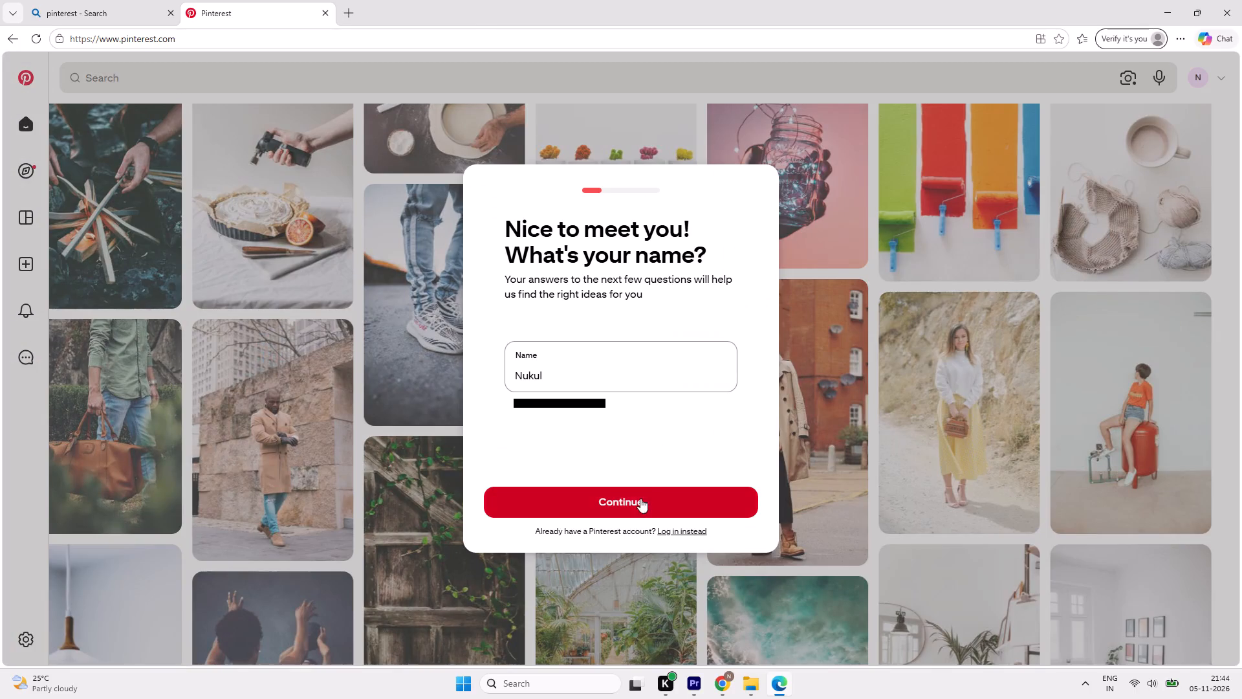
# Accept the prefilled profile name, choose Female as the gender, and keep India and English (US) as country and language.
pyautogui.click(640, 496)
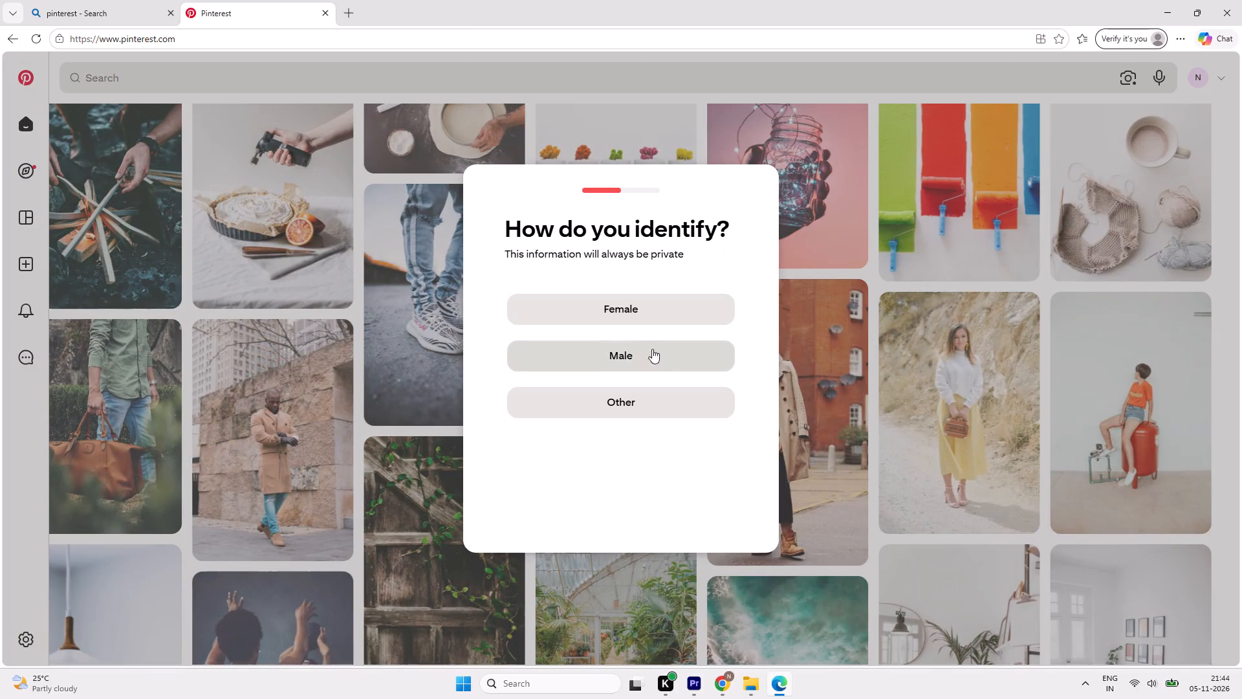
pyautogui.click(651, 305)
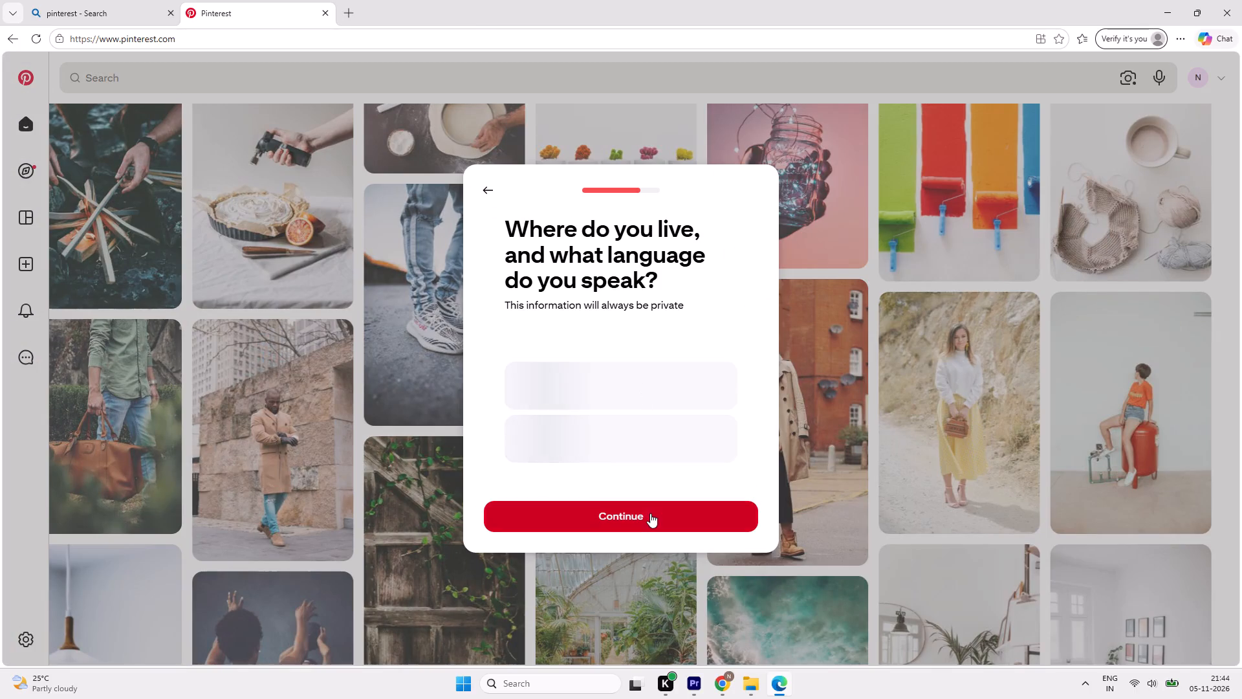
pyautogui.click(649, 511)
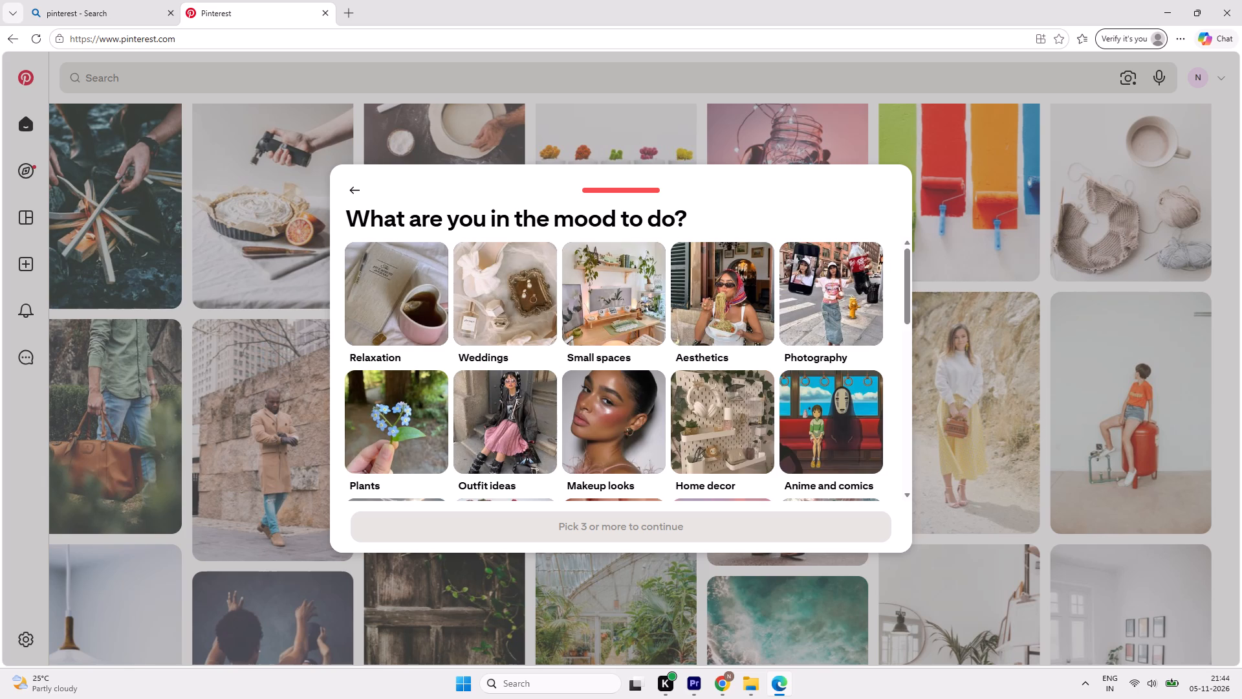
pyautogui.click(353, 191)
pyautogui.click(598, 449)
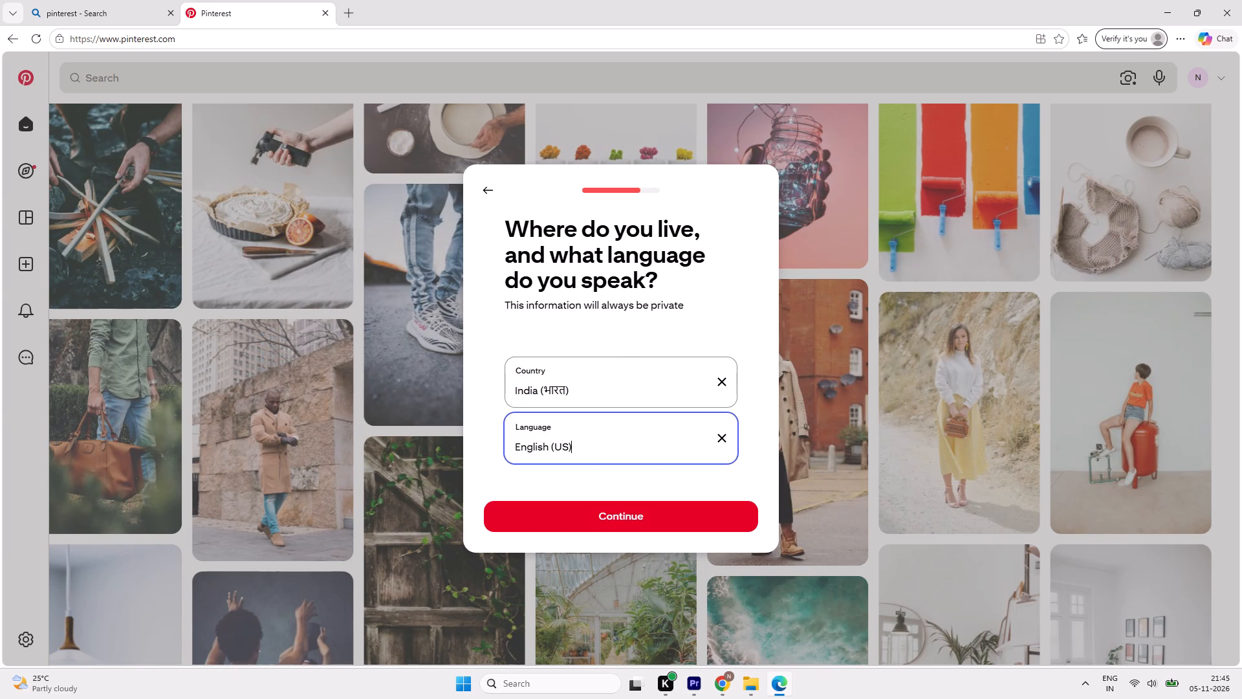
pyautogui.click(615, 511)
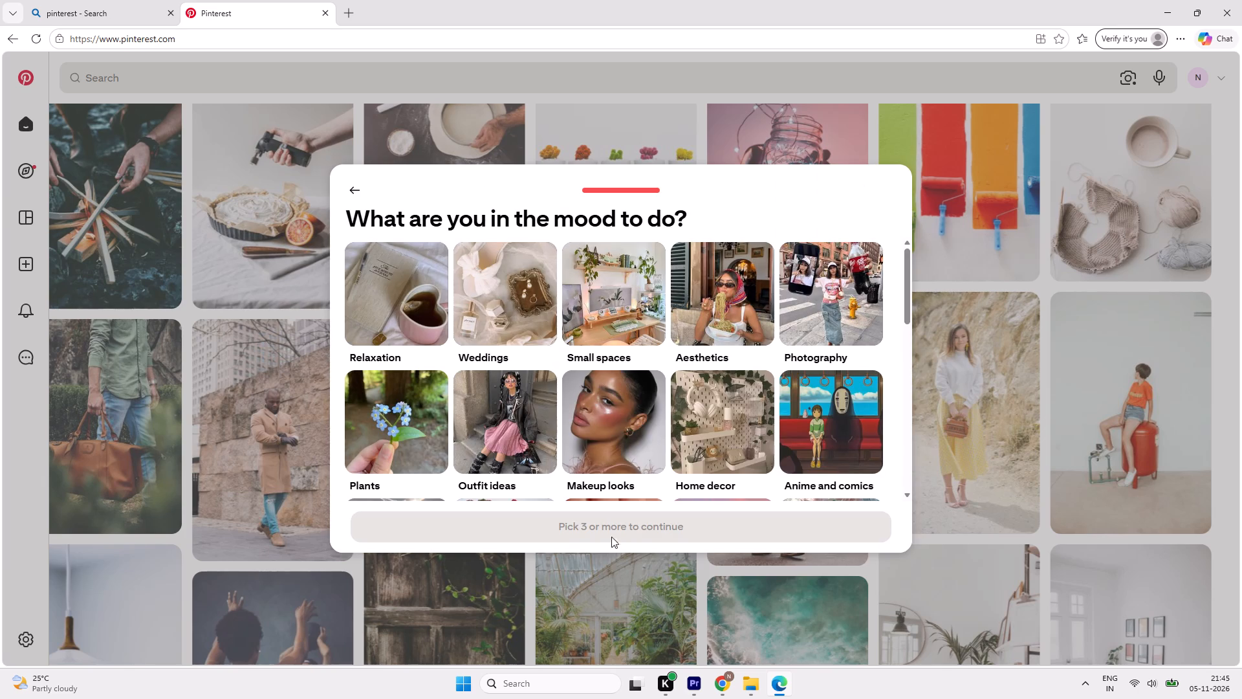
# Choose Cars, Anime and comics, and Home renovation as interests and finish the account setup.
pyautogui.scroll(-5, 589, 531)
pyautogui.scroll(-4, 691, 421)
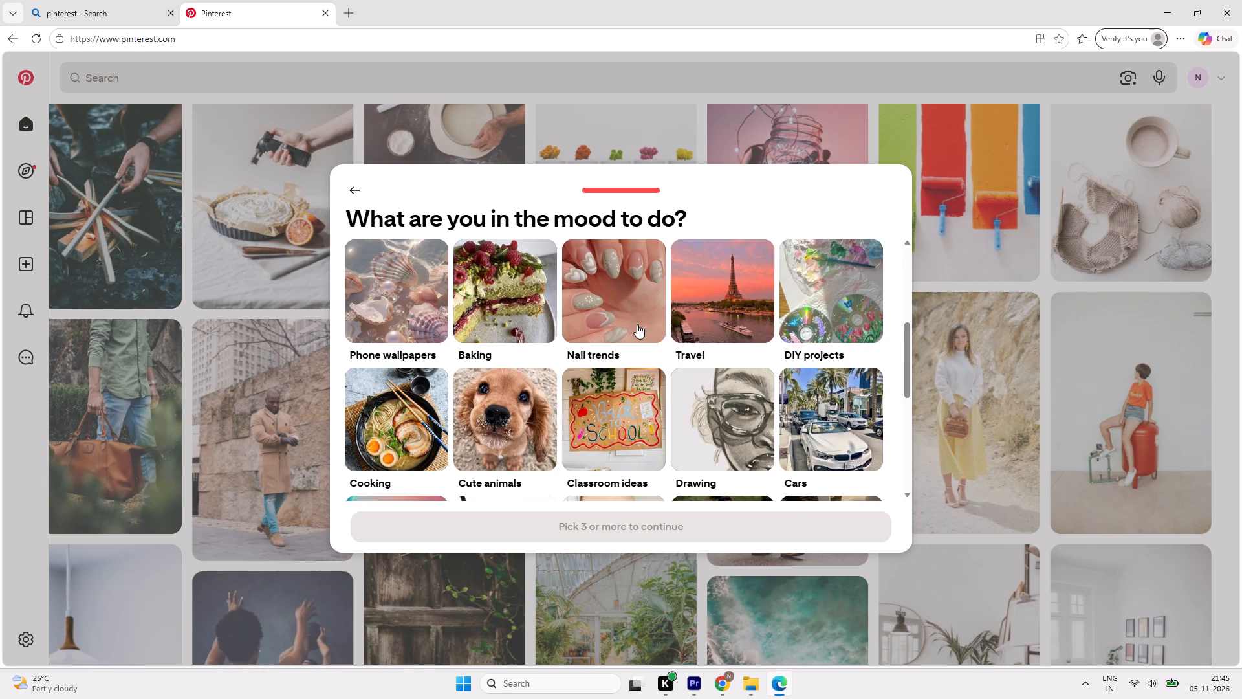
pyautogui.scroll(-4, 688, 357)
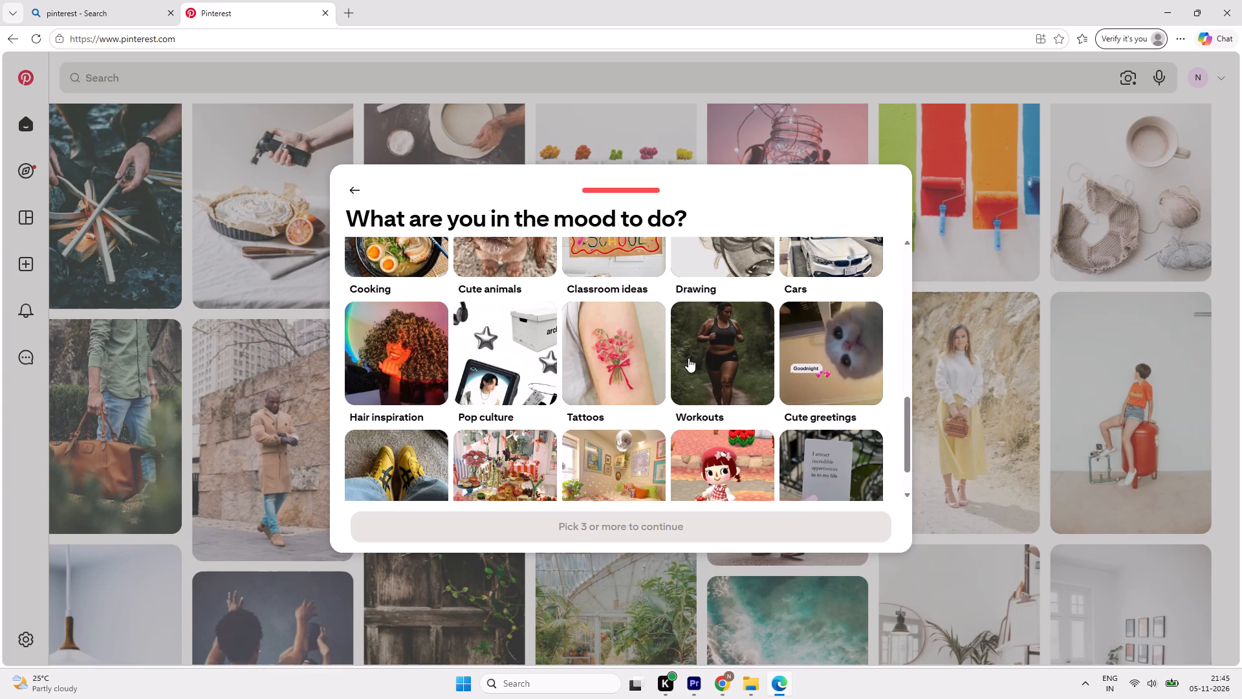
pyautogui.scroll(-1, 688, 358)
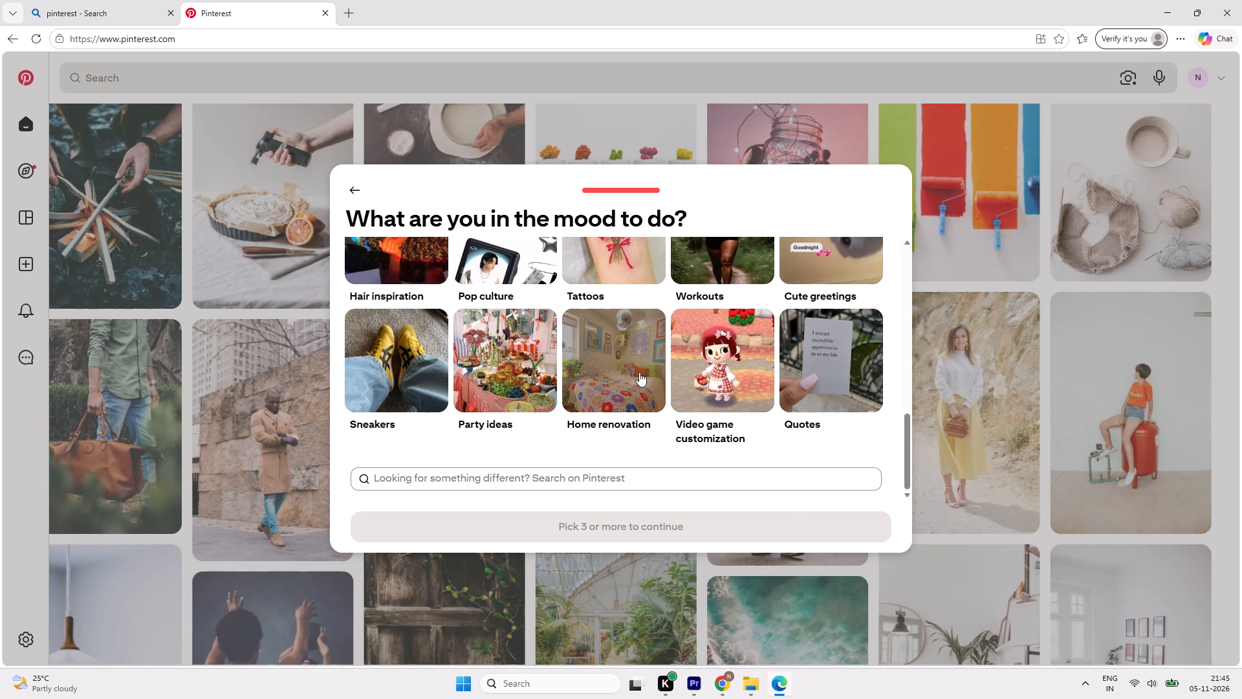
pyautogui.scroll(-3, 639, 372)
pyautogui.scroll(2, 829, 377)
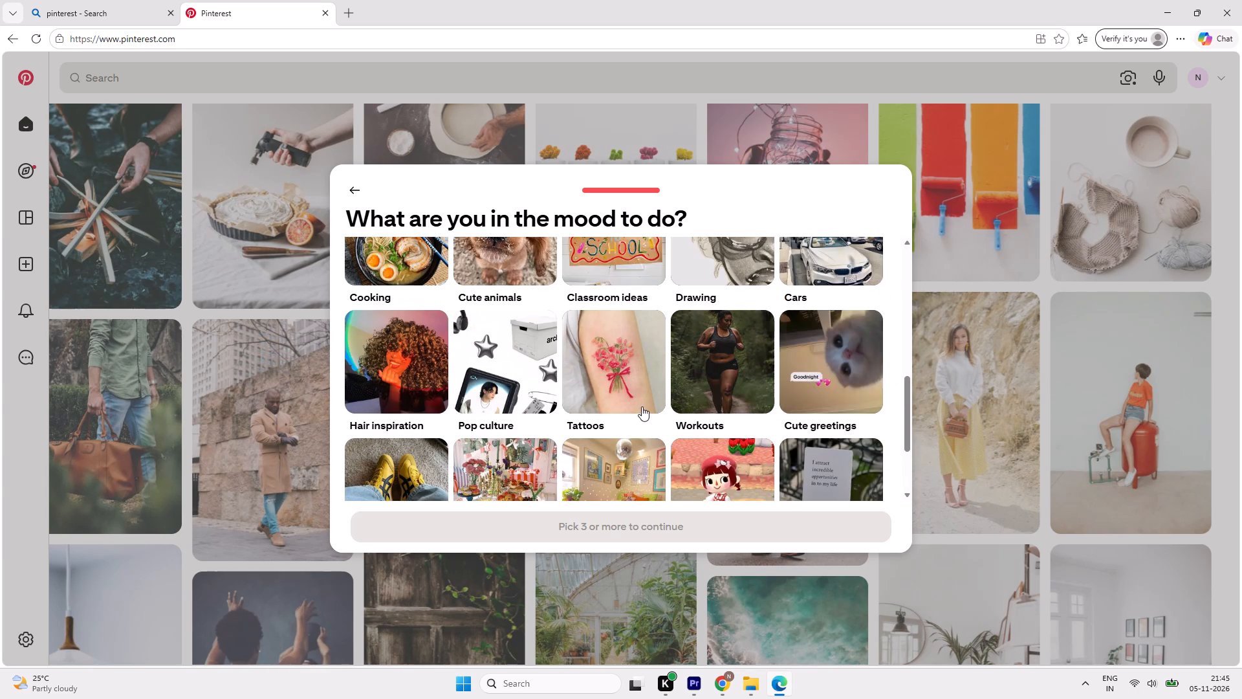
pyautogui.scroll(2, 724, 376)
pyautogui.click(840, 366)
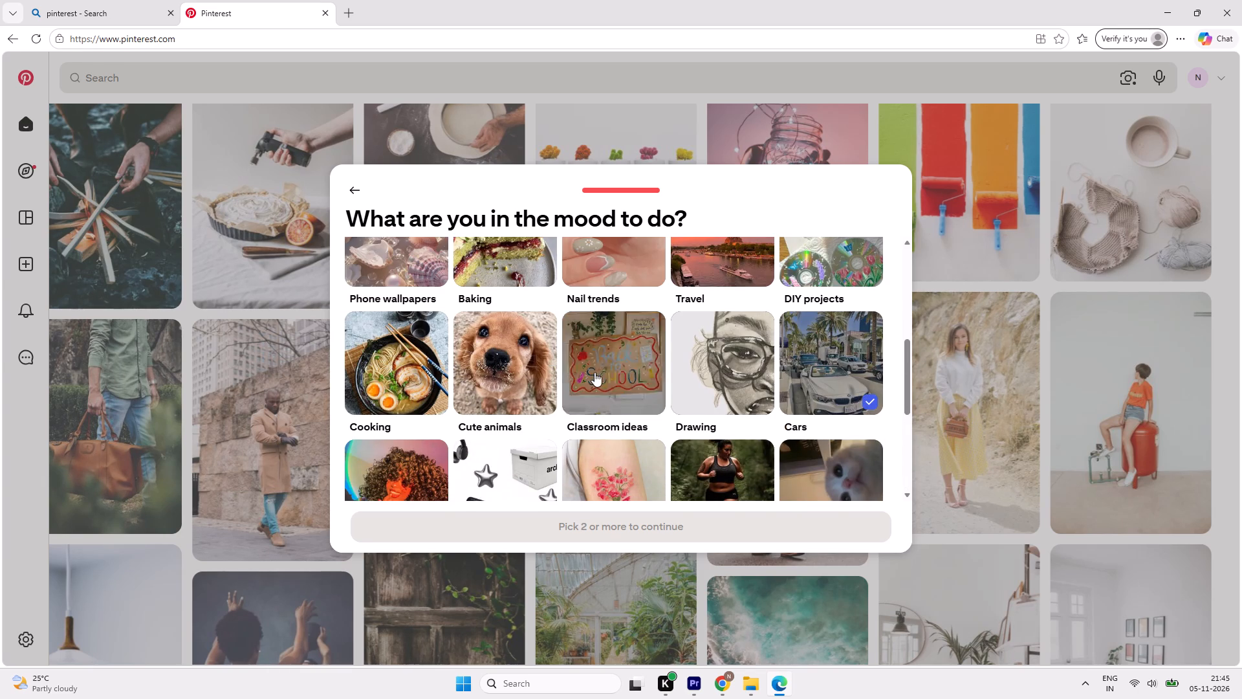
pyautogui.scroll(5, 561, 372)
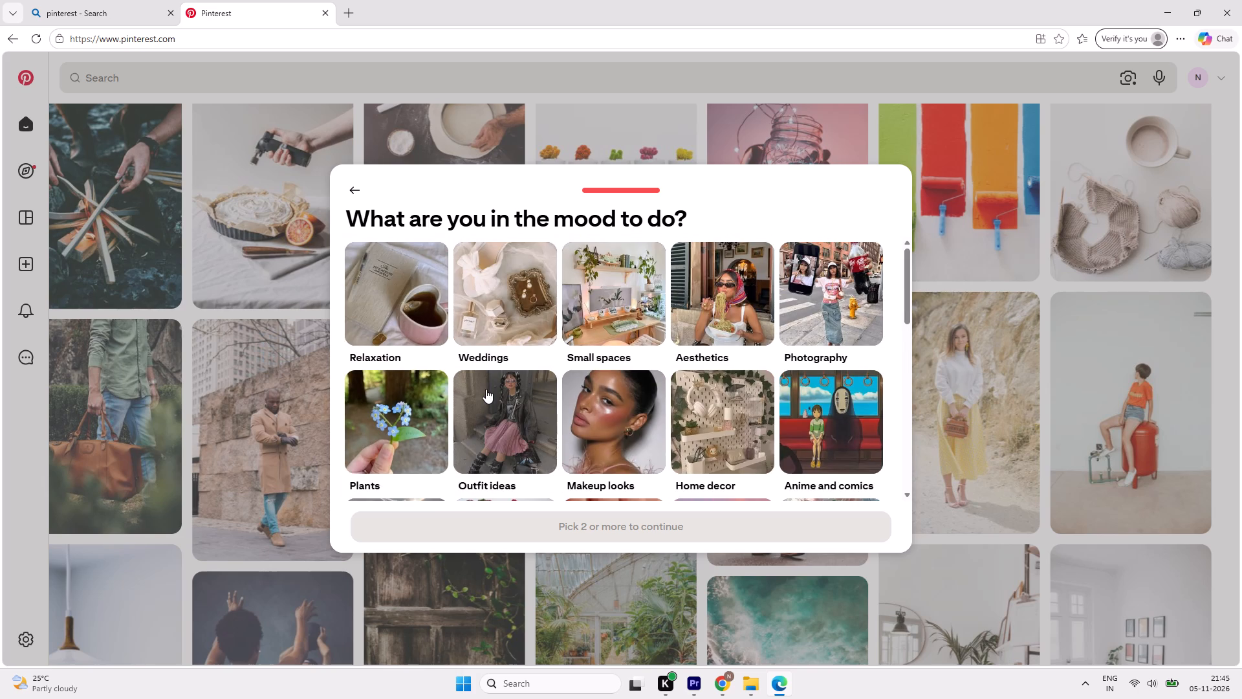
pyautogui.scroll(2, 486, 388)
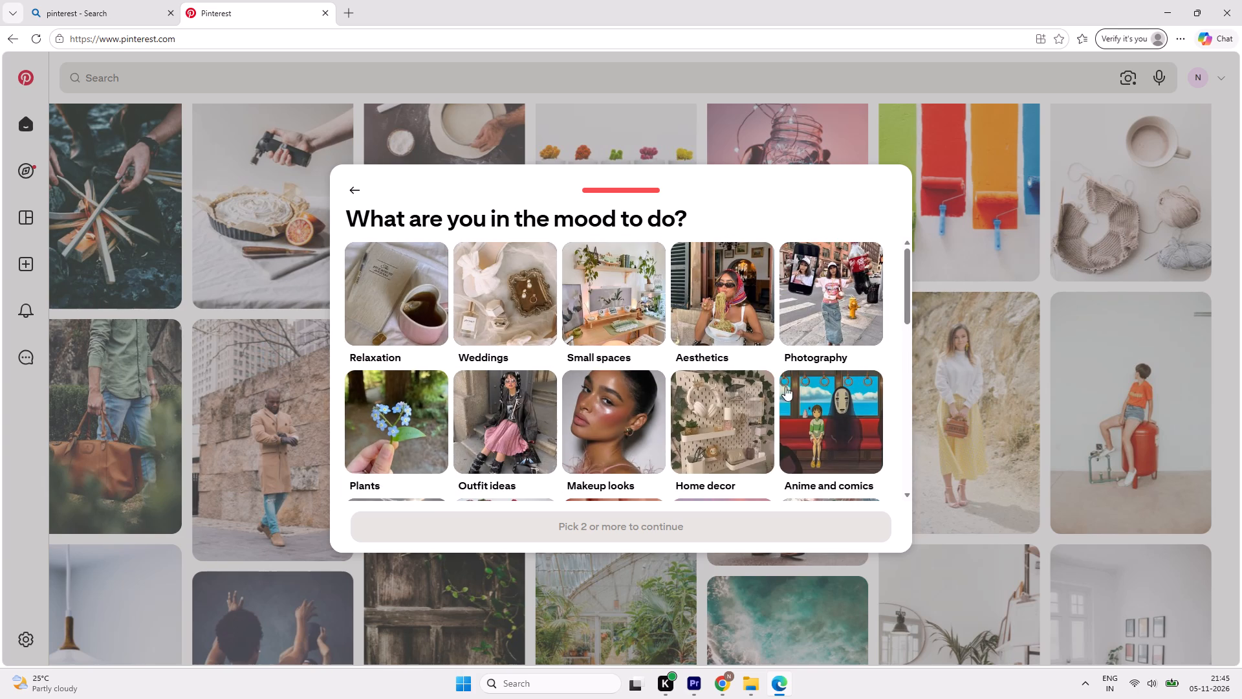
pyautogui.click(820, 397)
pyautogui.scroll(-4, 722, 381)
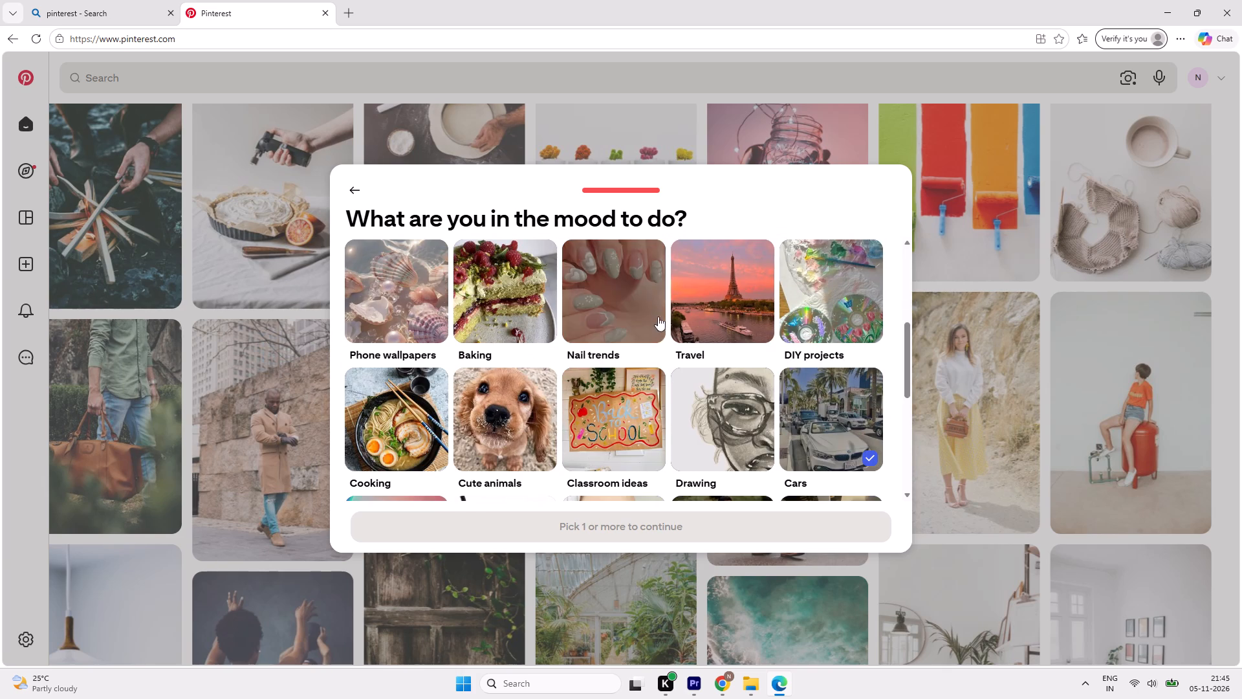
pyautogui.scroll(-4, 594, 423)
pyautogui.click(647, 436)
pyautogui.click(701, 515)
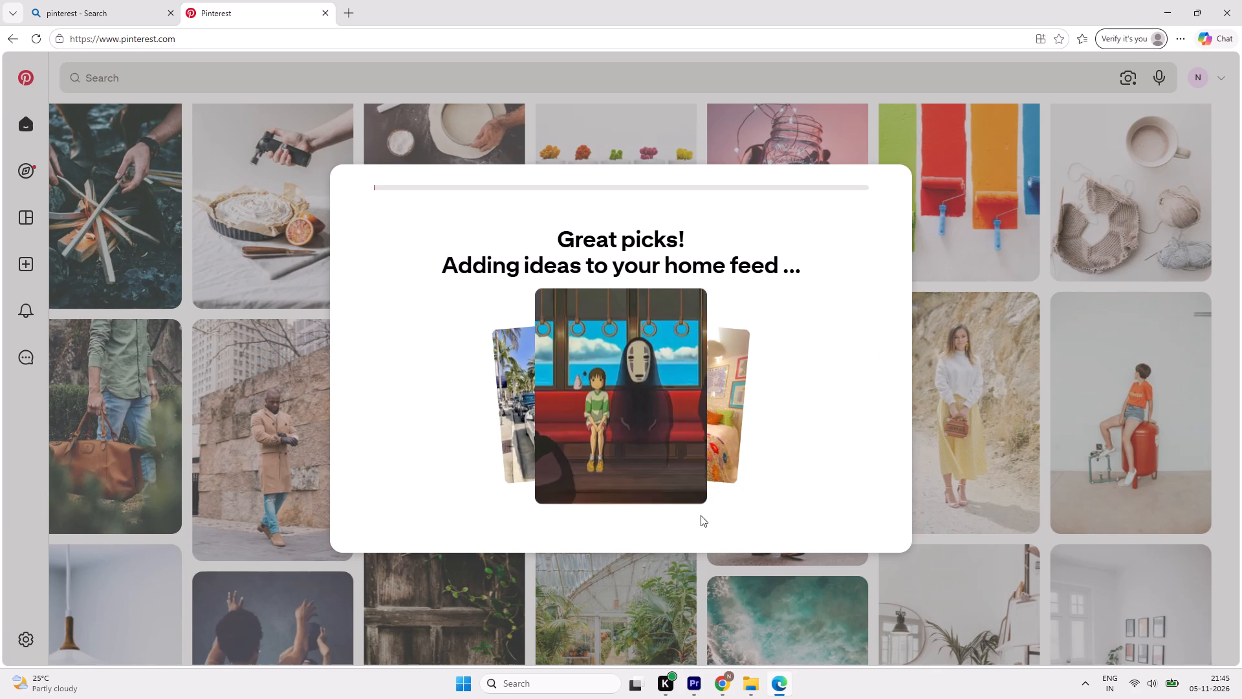
pyautogui.click(710, 279)
pyautogui.click(710, 279)
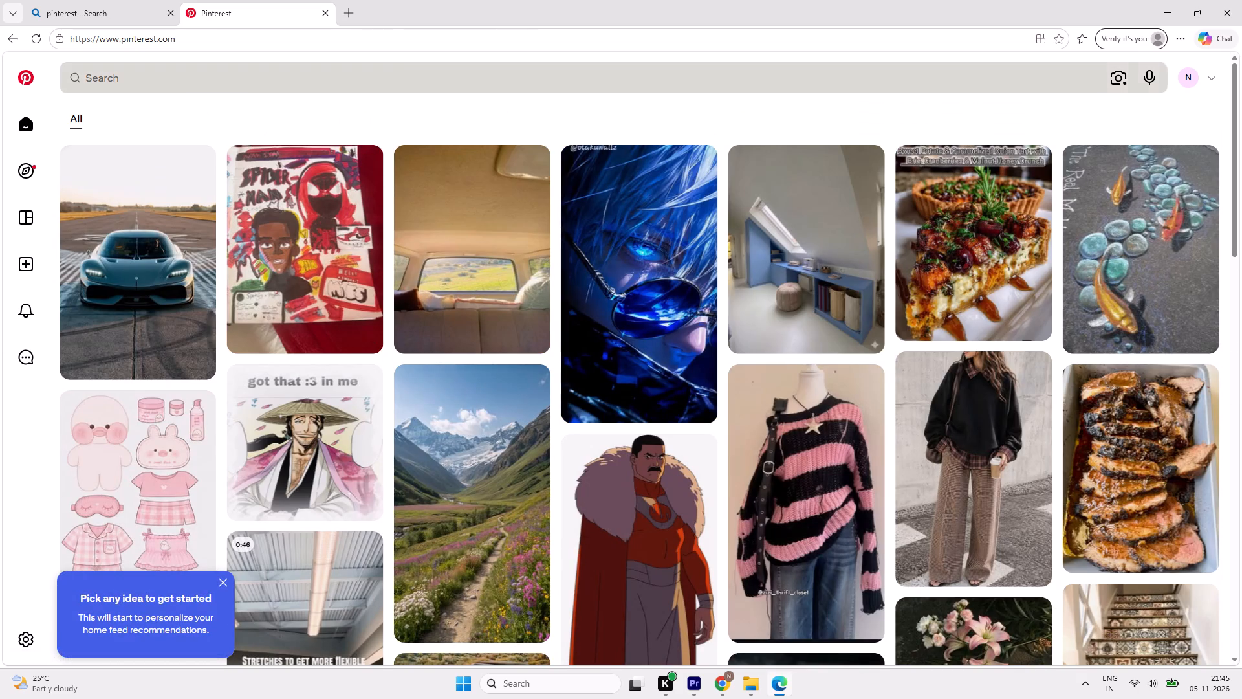
# Search Pinterest for "background", removing the extra word added by the chosen suggestion.
pyautogui.click(164, 76)
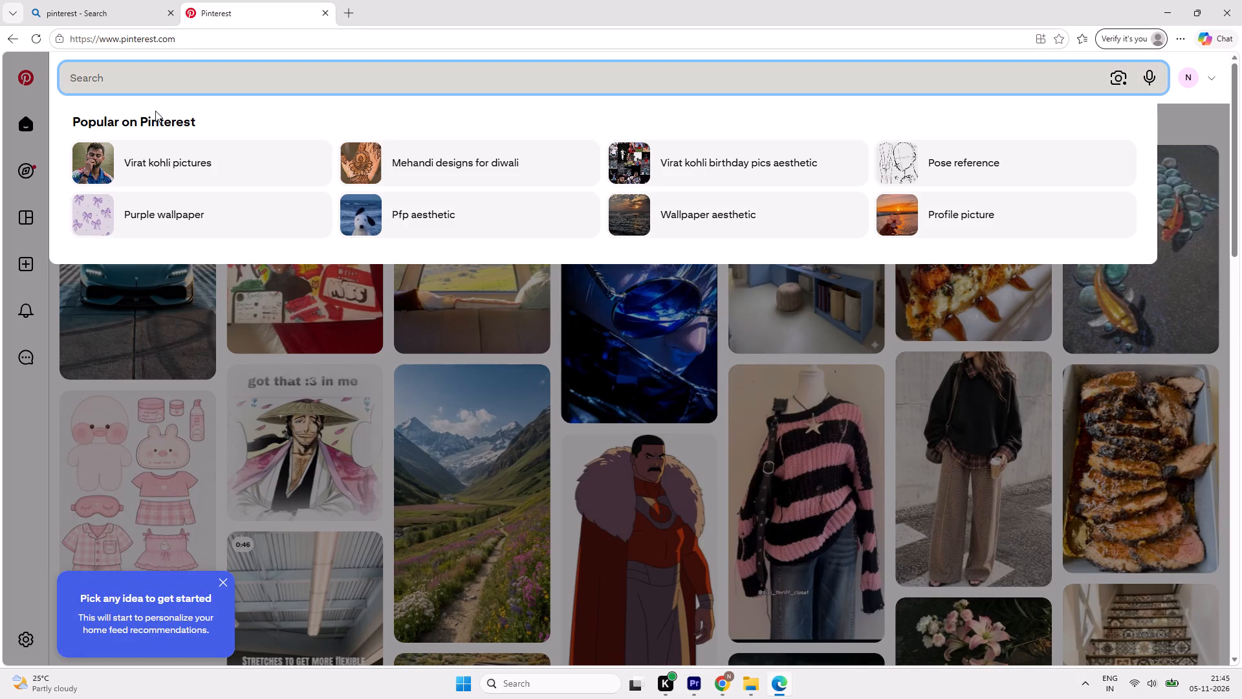
pyautogui.write('ba')
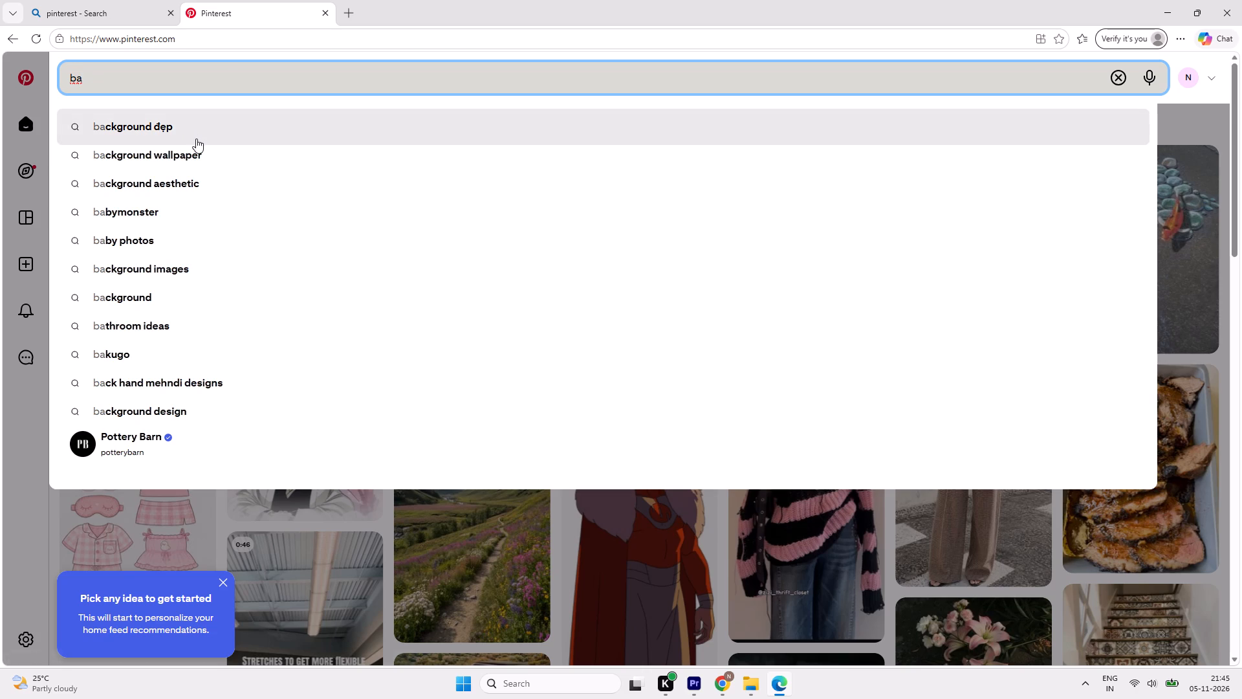
pyautogui.click(196, 139)
pyautogui.click(181, 80)
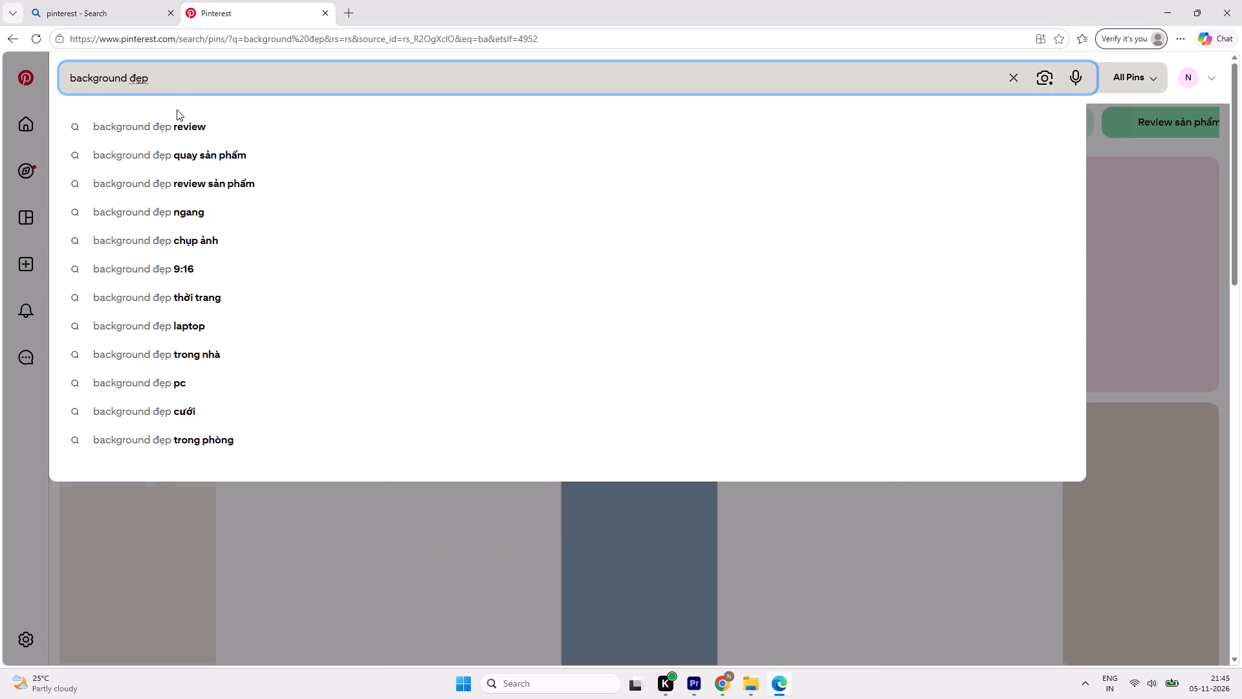
pyautogui.press('BackSpace')
pyautogui.press('BackSpace')
pyautogui.press('BackSpace')
pyautogui.press('Return')
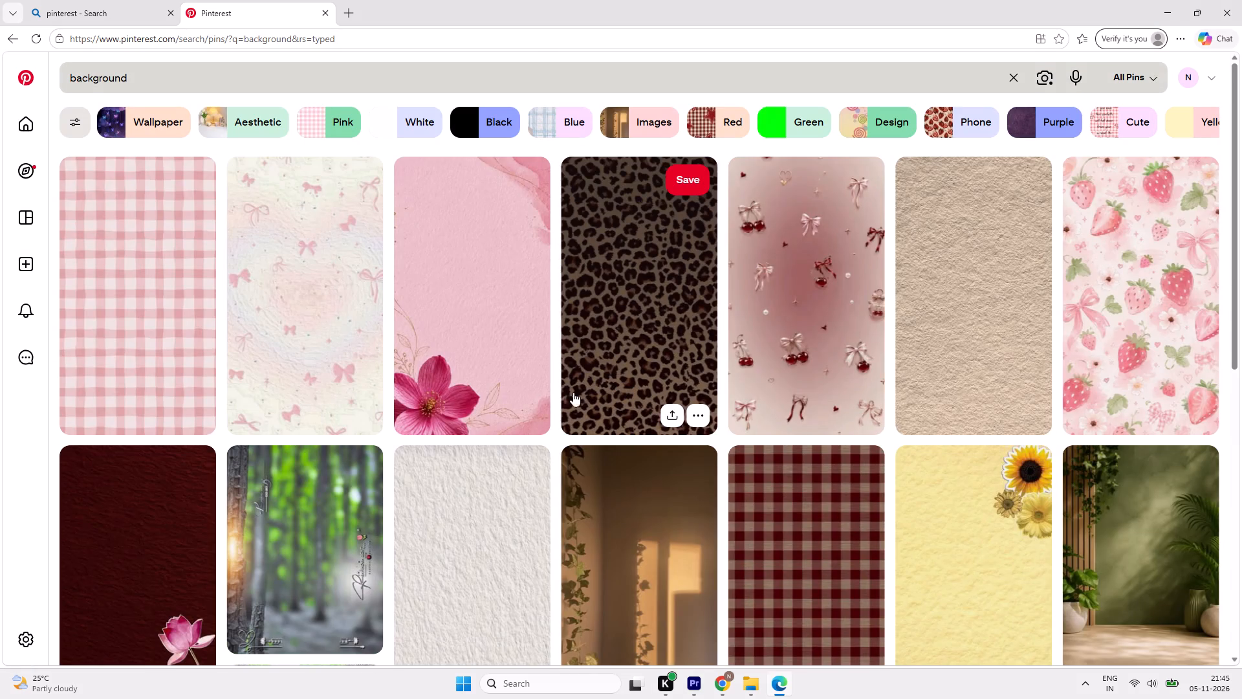
# Look through the Pinterest results for "background" for an image suitable as a video backdrop.
pyautogui.scroll(-12, 560, 414)
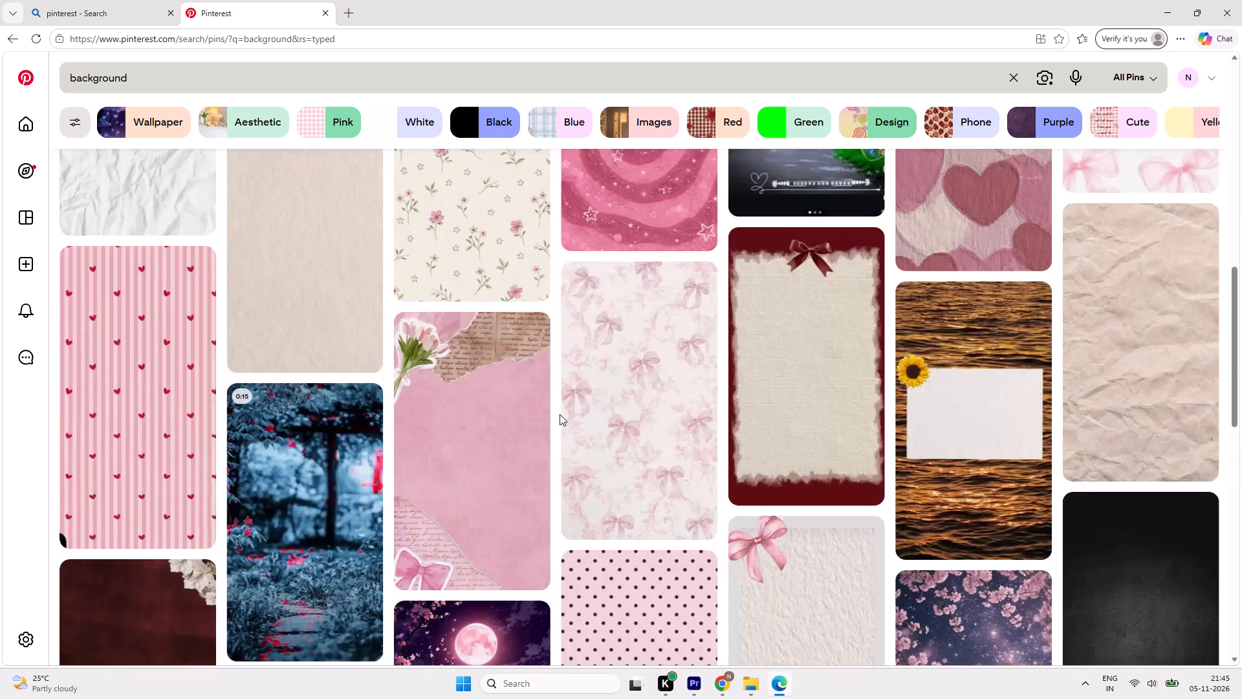
pyautogui.scroll(-13, 560, 414)
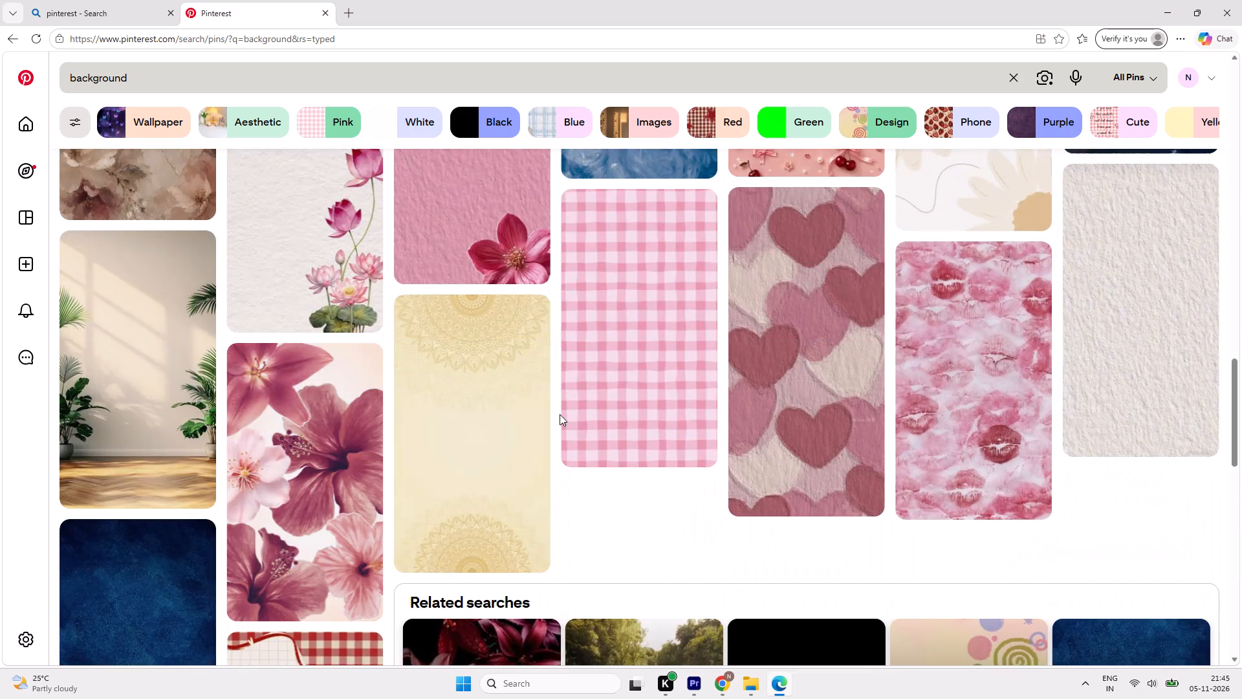
pyautogui.scroll(-14, 560, 414)
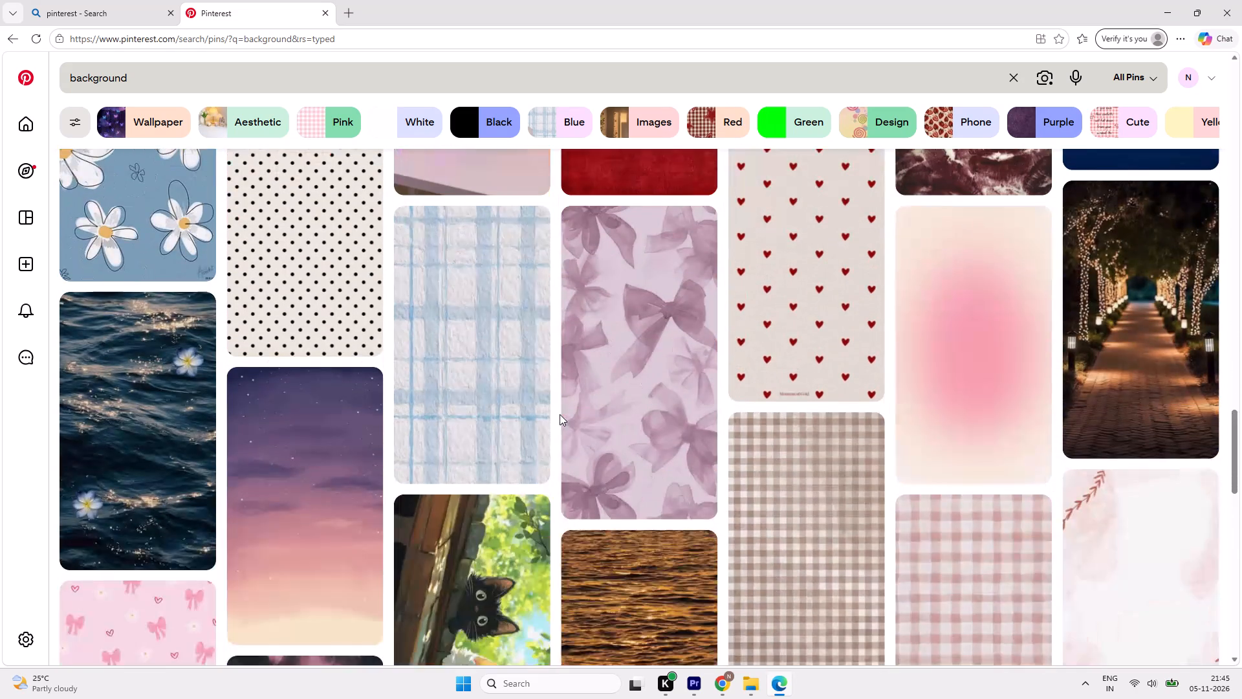
pyautogui.scroll(-15, 560, 414)
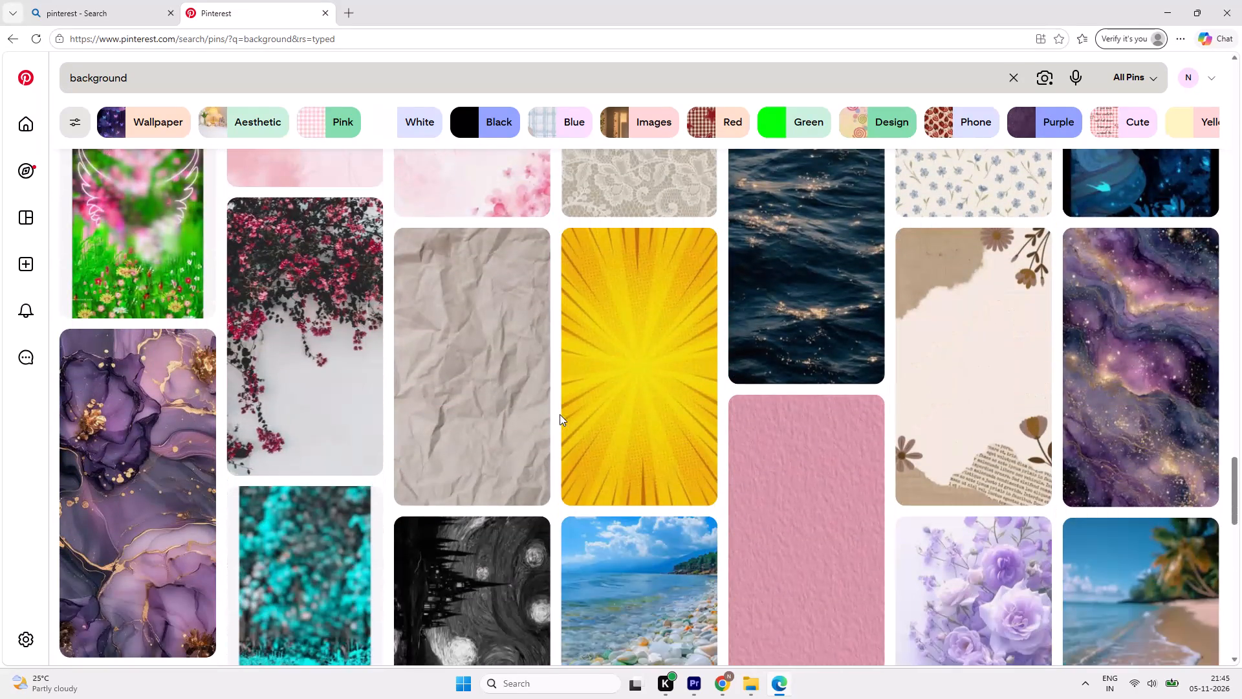
pyautogui.scroll(-11, 560, 414)
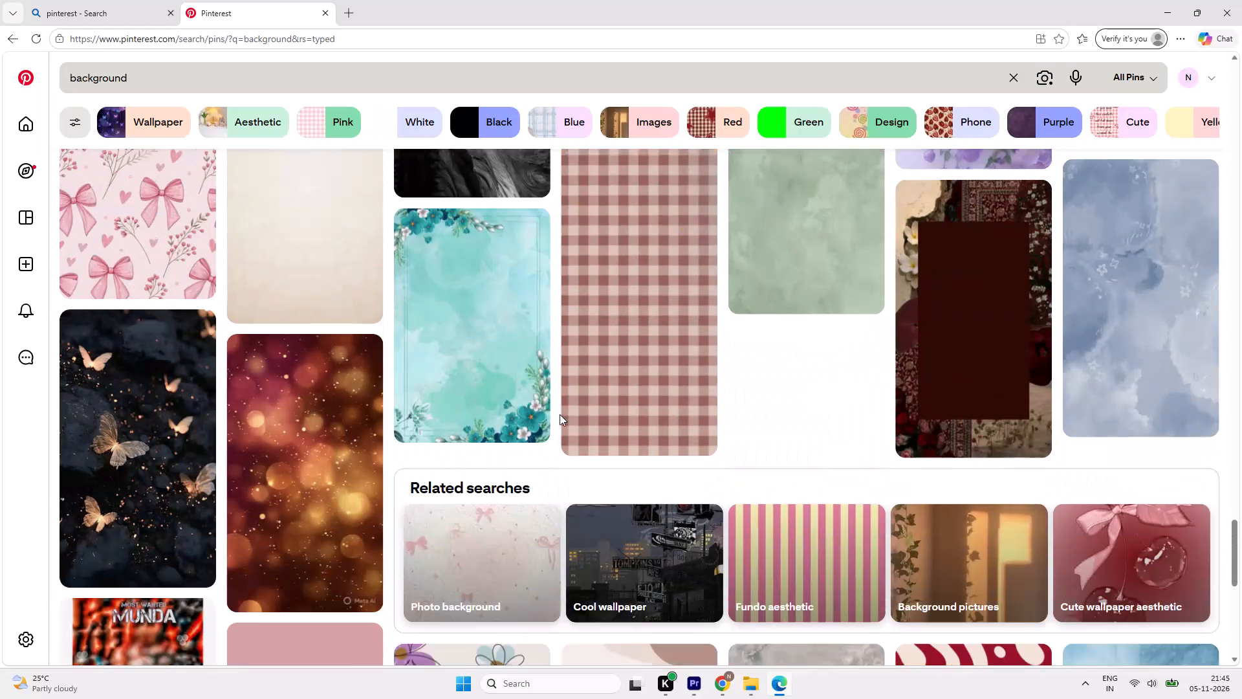
pyautogui.scroll(-13, 560, 414)
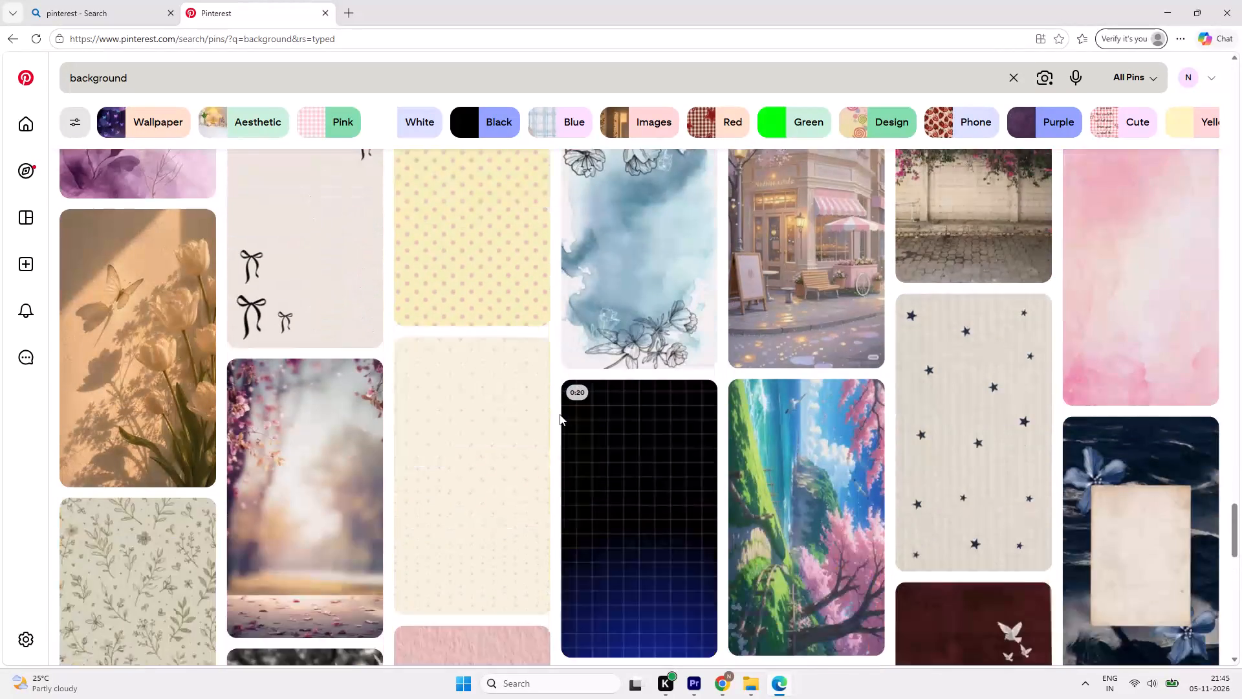
pyautogui.scroll(-14, 560, 414)
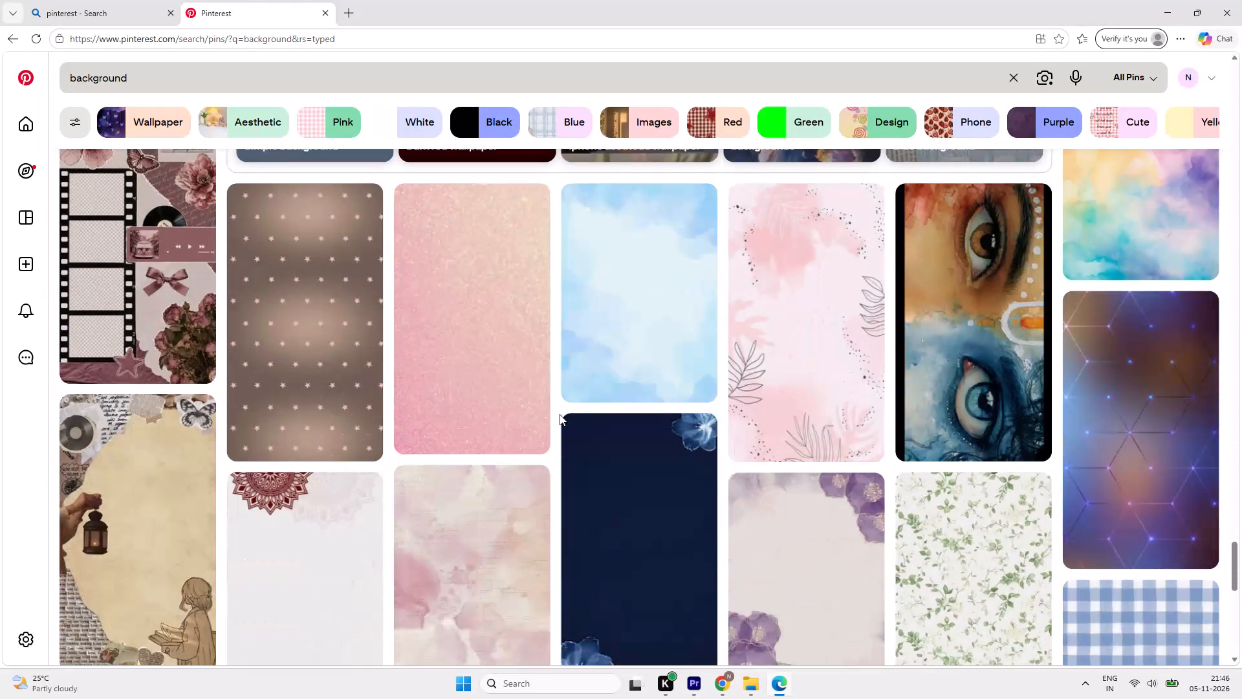
pyautogui.scroll(-13, 560, 414)
pyautogui.scroll(-15, 560, 414)
pyautogui.scroll(1, 560, 414)
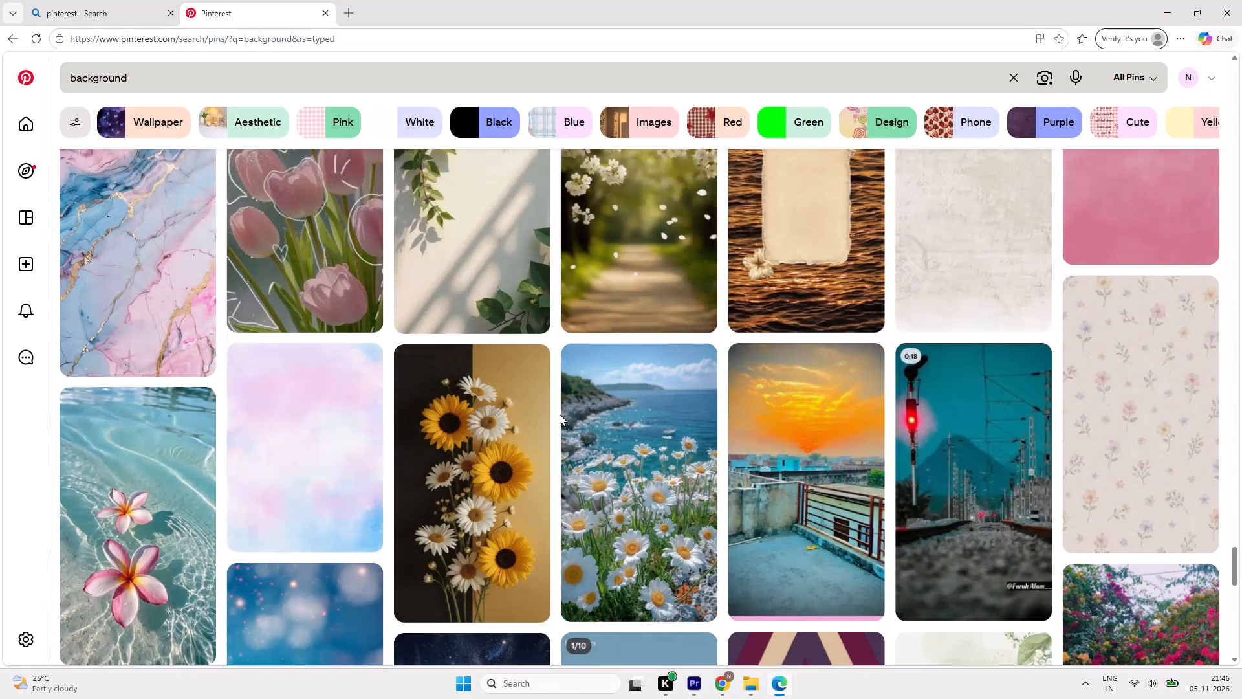
pyautogui.scroll(-15, 560, 414)
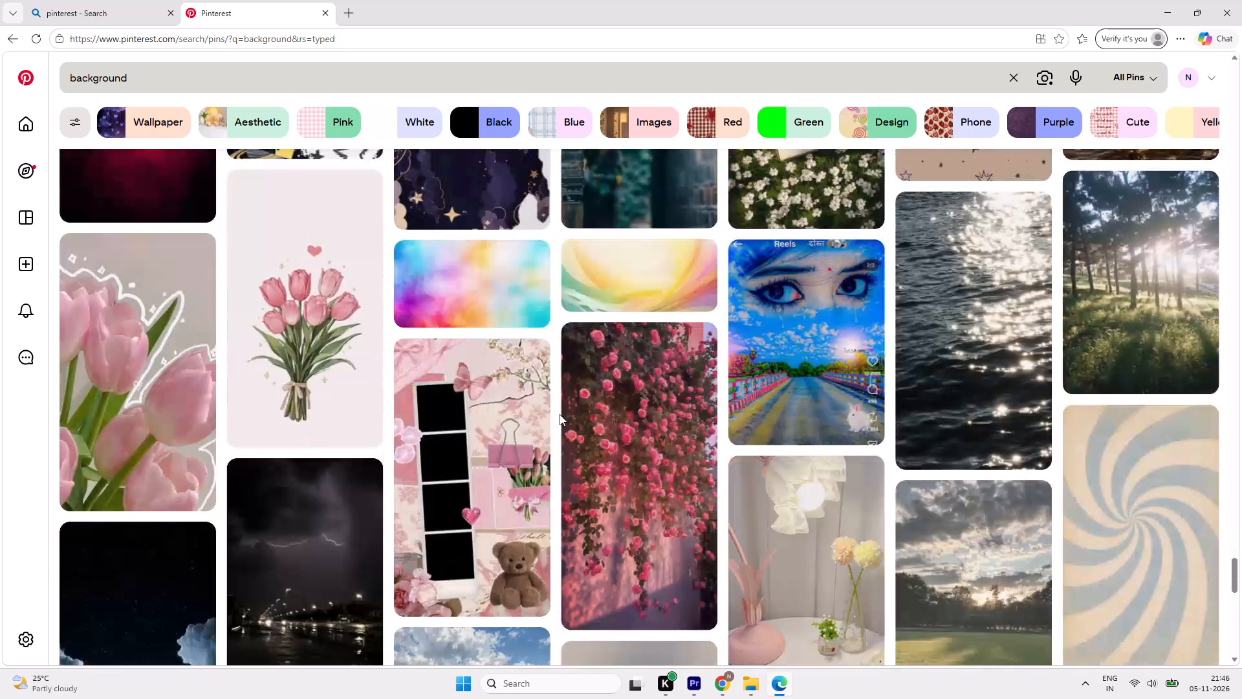
pyautogui.scroll(-18, 560, 414)
pyautogui.scroll(-9, 561, 414)
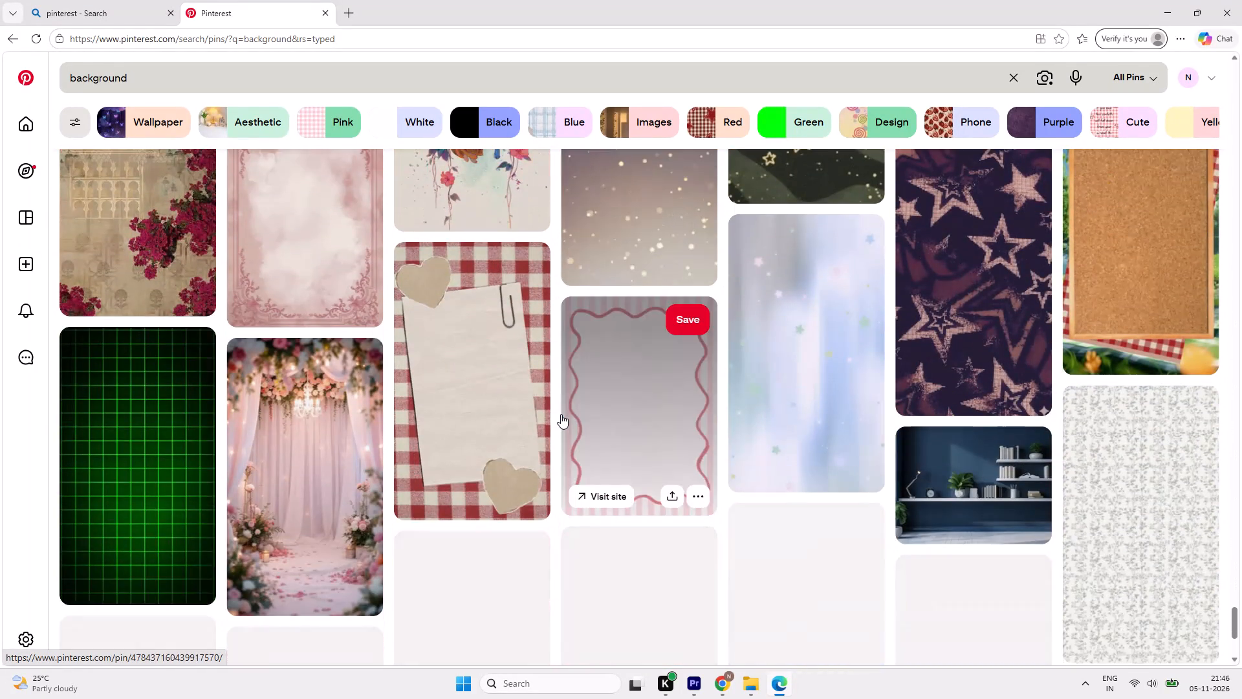
pyautogui.scroll(-5, 561, 414)
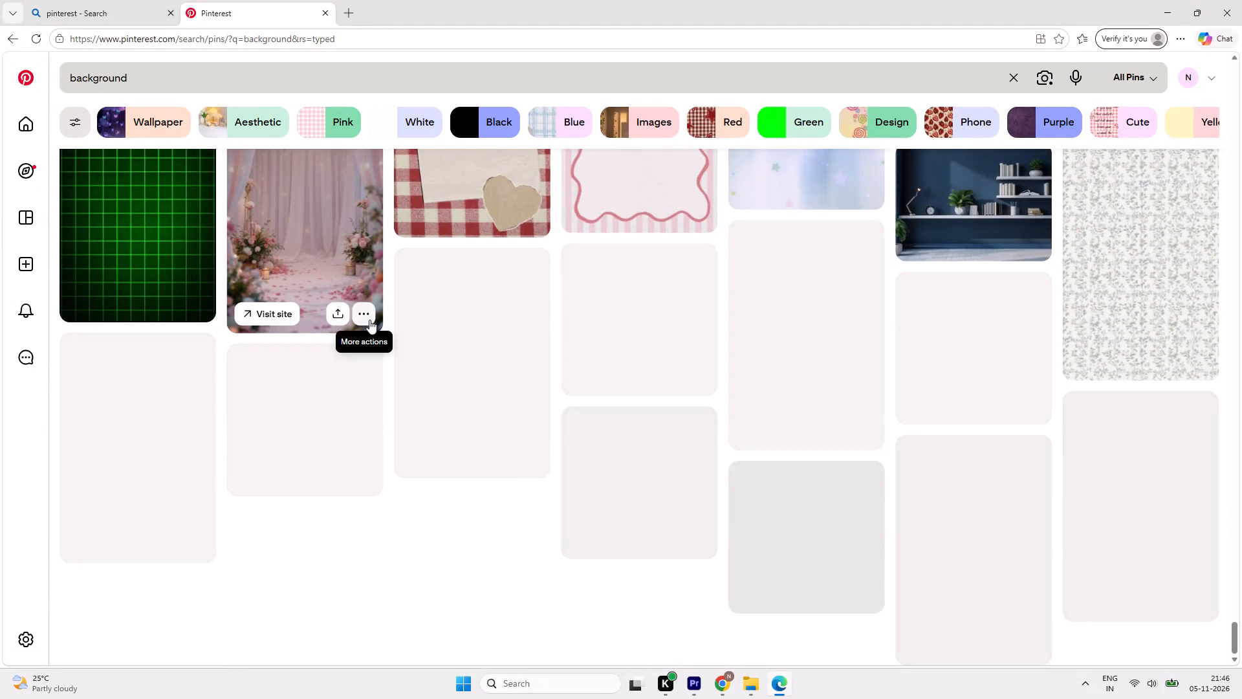
pyautogui.scroll(-4, 561, 419)
pyautogui.scroll(-4, 541, 509)
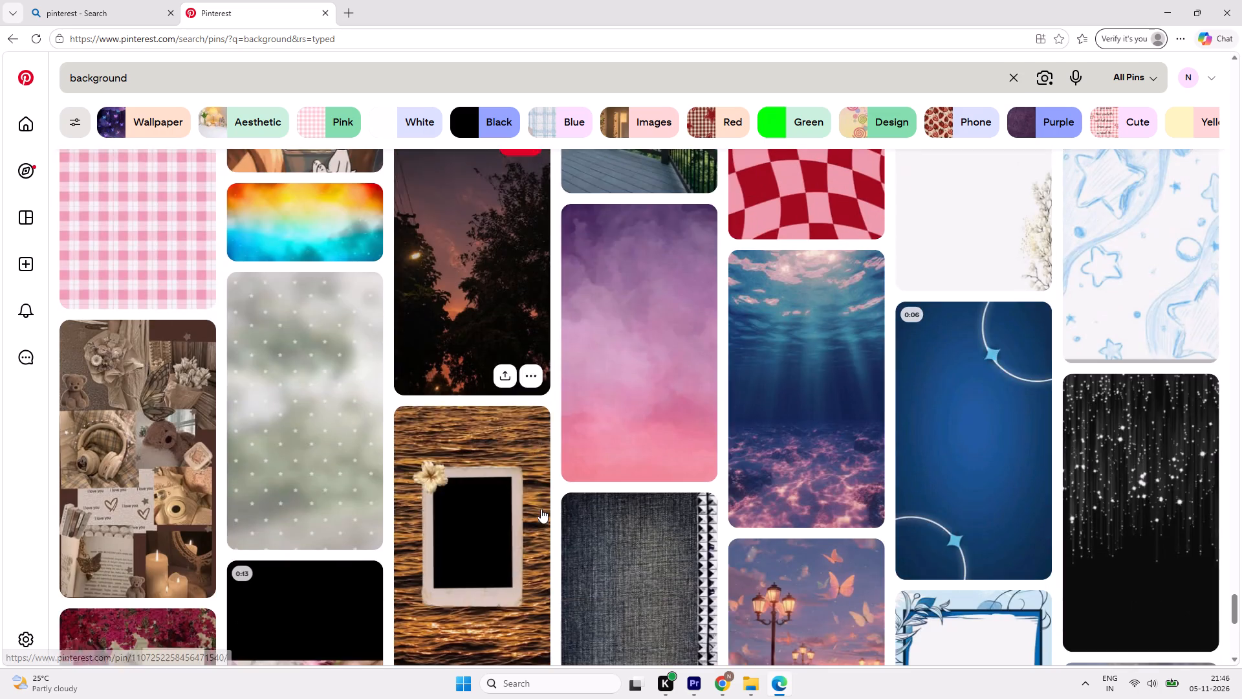
pyautogui.scroll(-15, 541, 509)
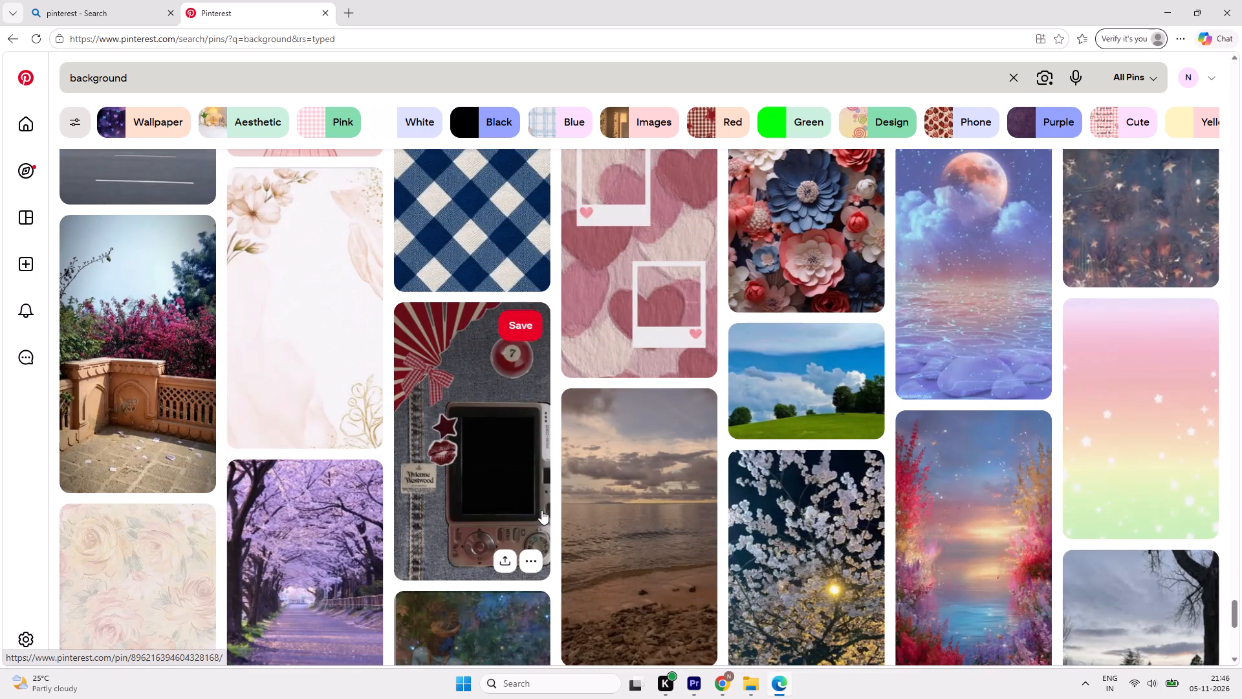
pyautogui.scroll(-8, 541, 510)
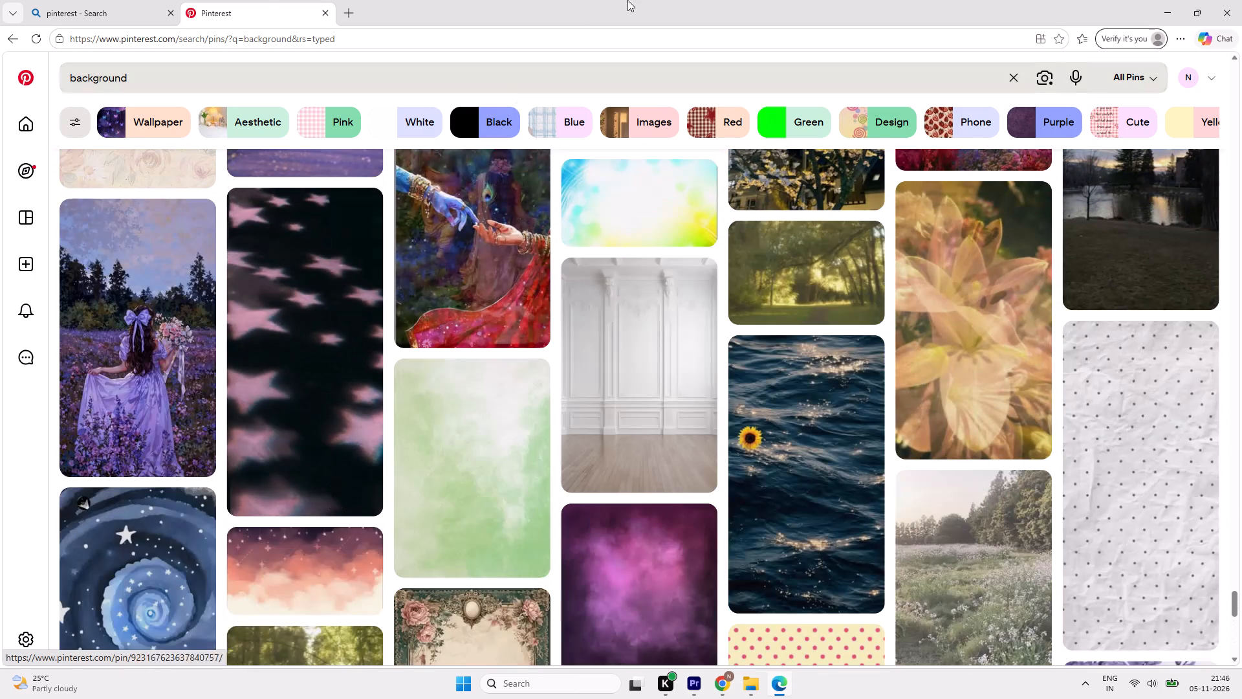
# Refine the Pinterest search to "background white".
pyautogui.click(174, 78)
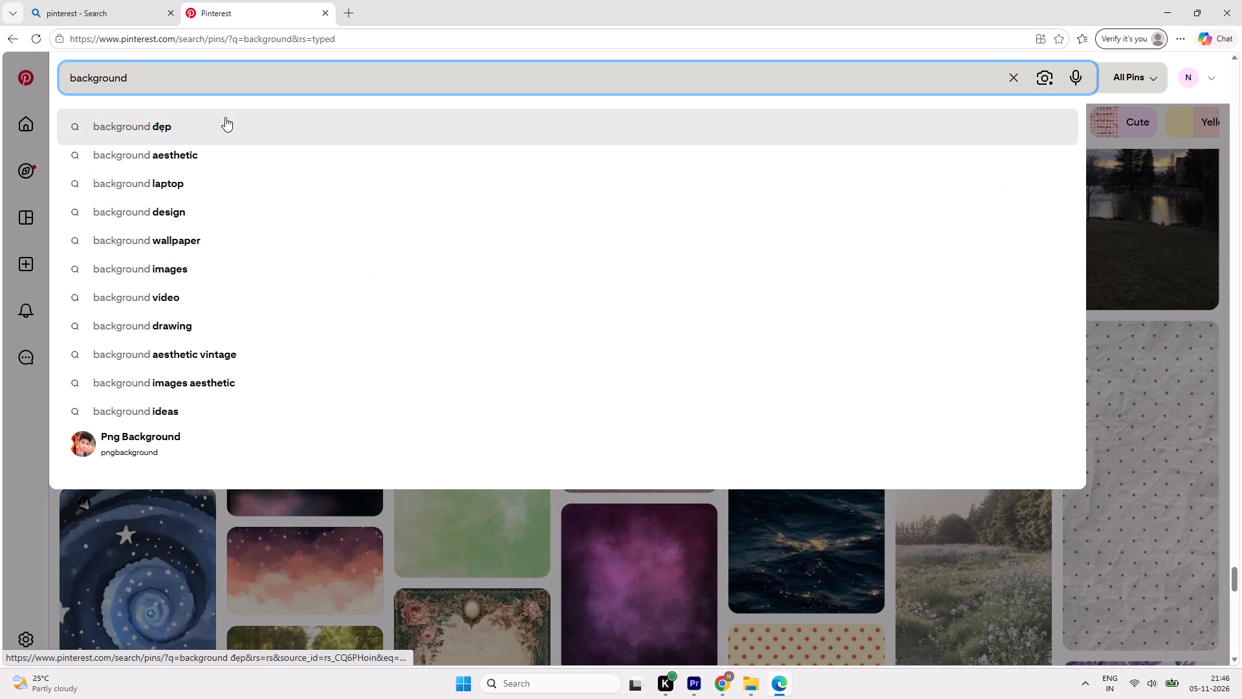
pyautogui.press('space')
pyautogui.press('w')
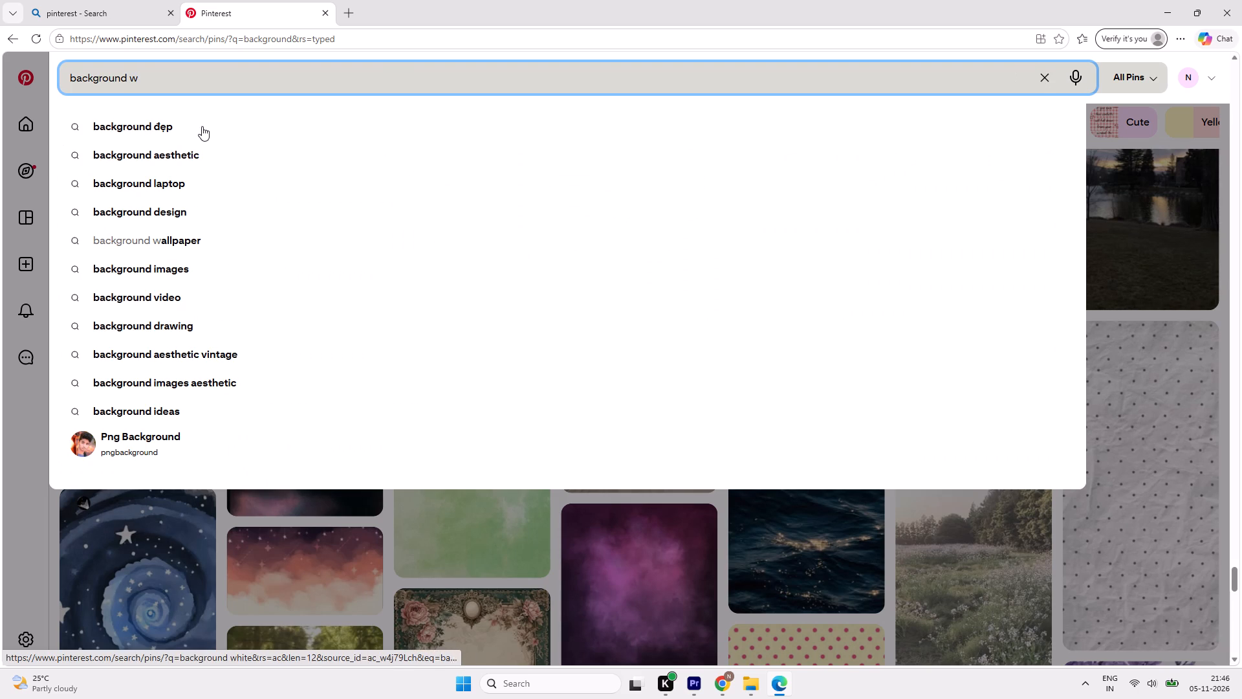
pyautogui.click(202, 126)
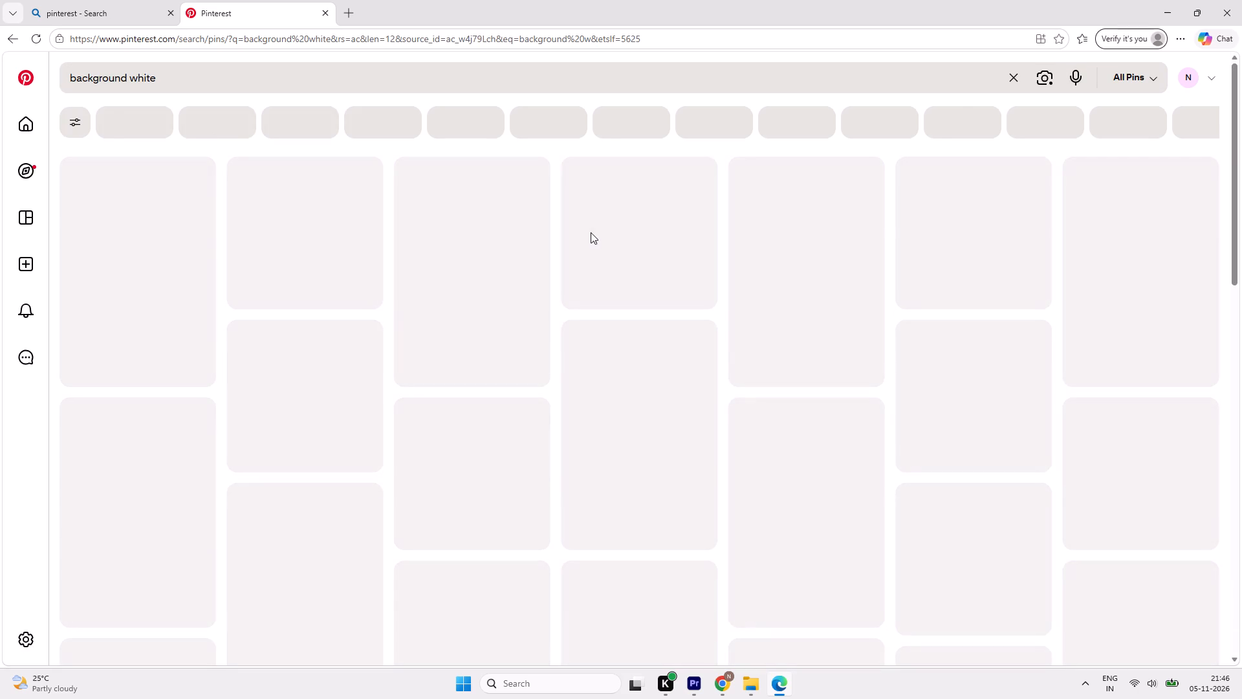
# Look through the white backgrounds, view the crumpled white paper pin and return to the results.
pyautogui.scroll(-3, 374, 613)
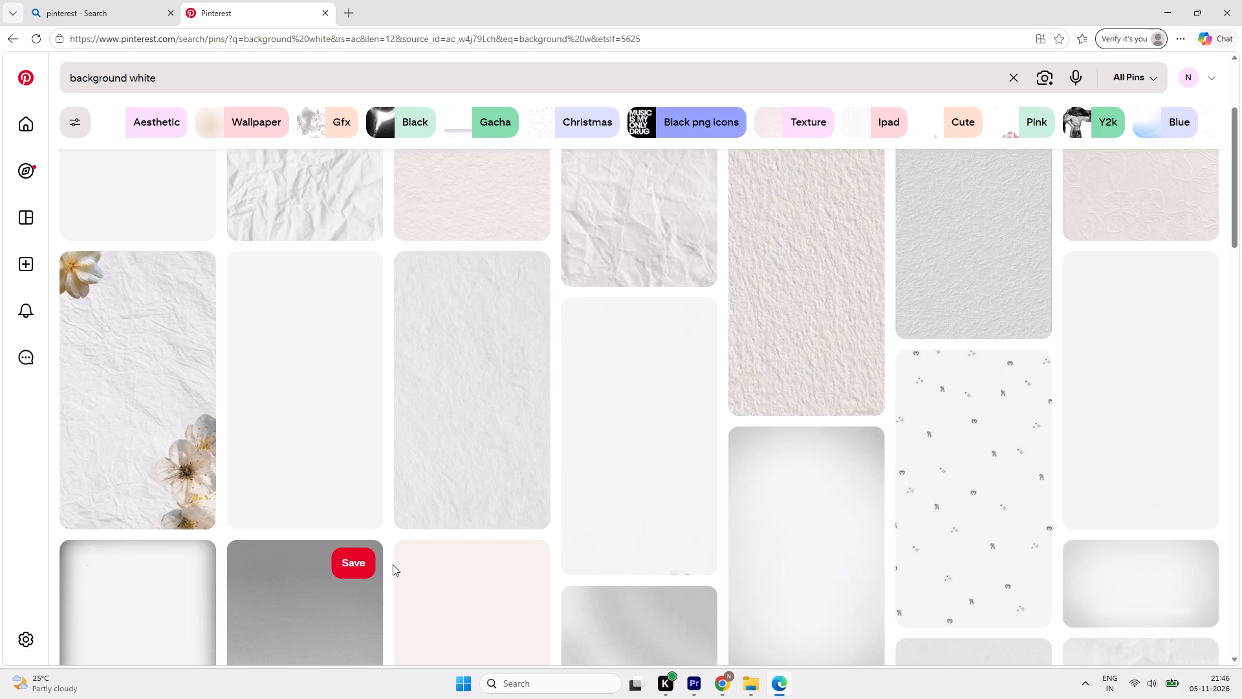
pyautogui.scroll(-3, 431, 445)
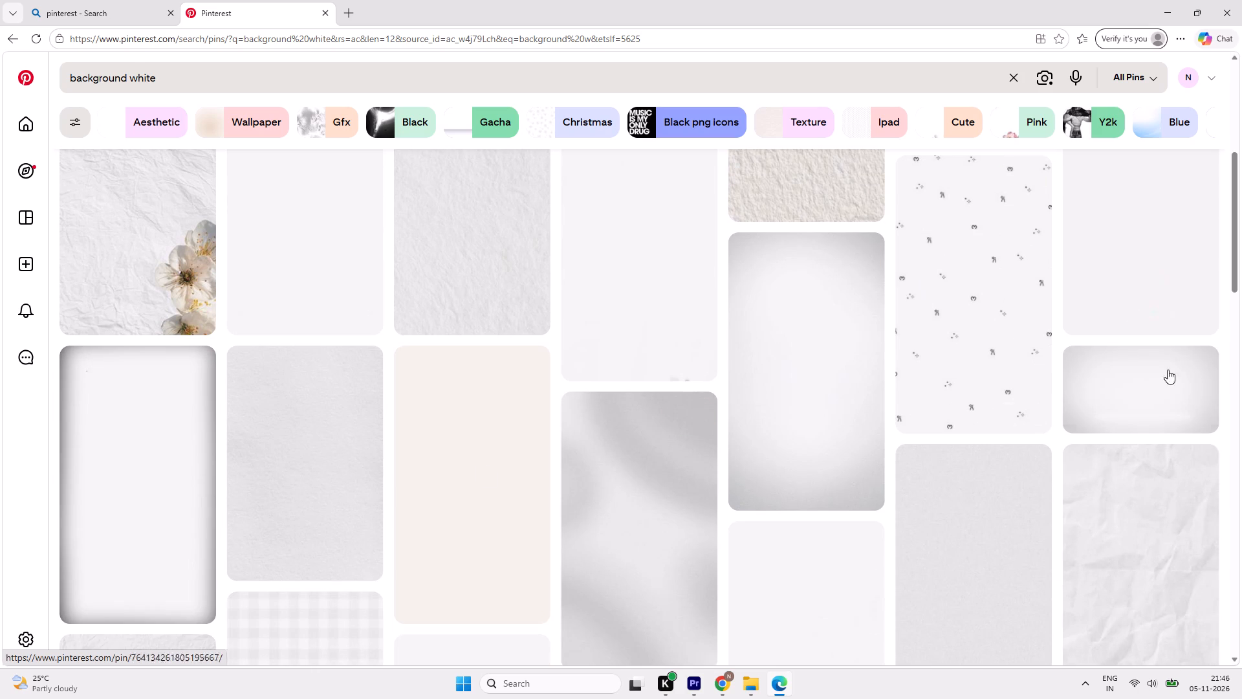
pyautogui.scroll(-4, 1133, 496)
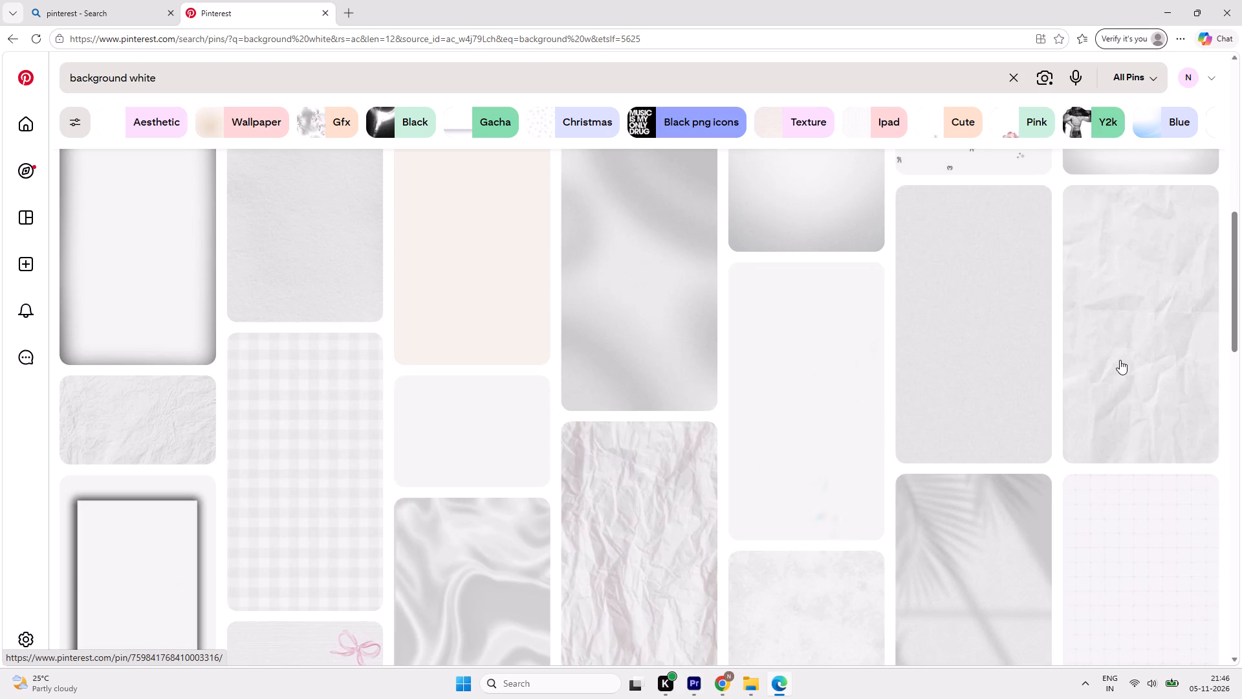
pyautogui.rightClick(1151, 322)
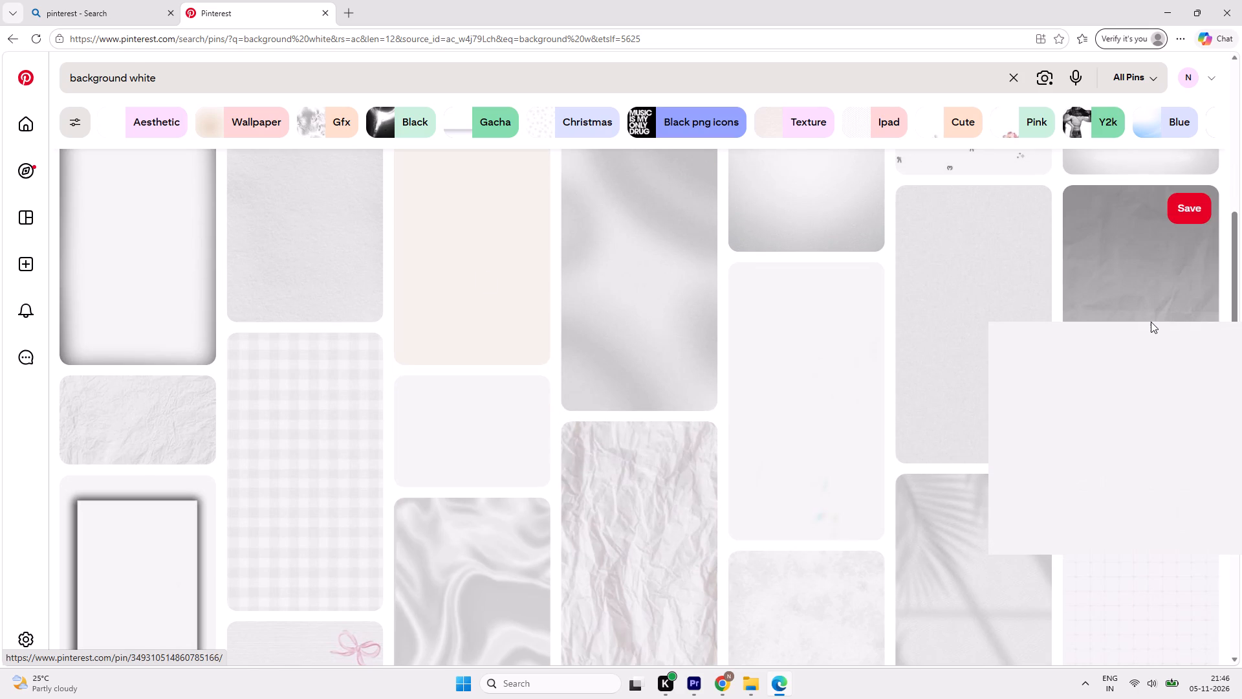
pyautogui.click(1138, 273)
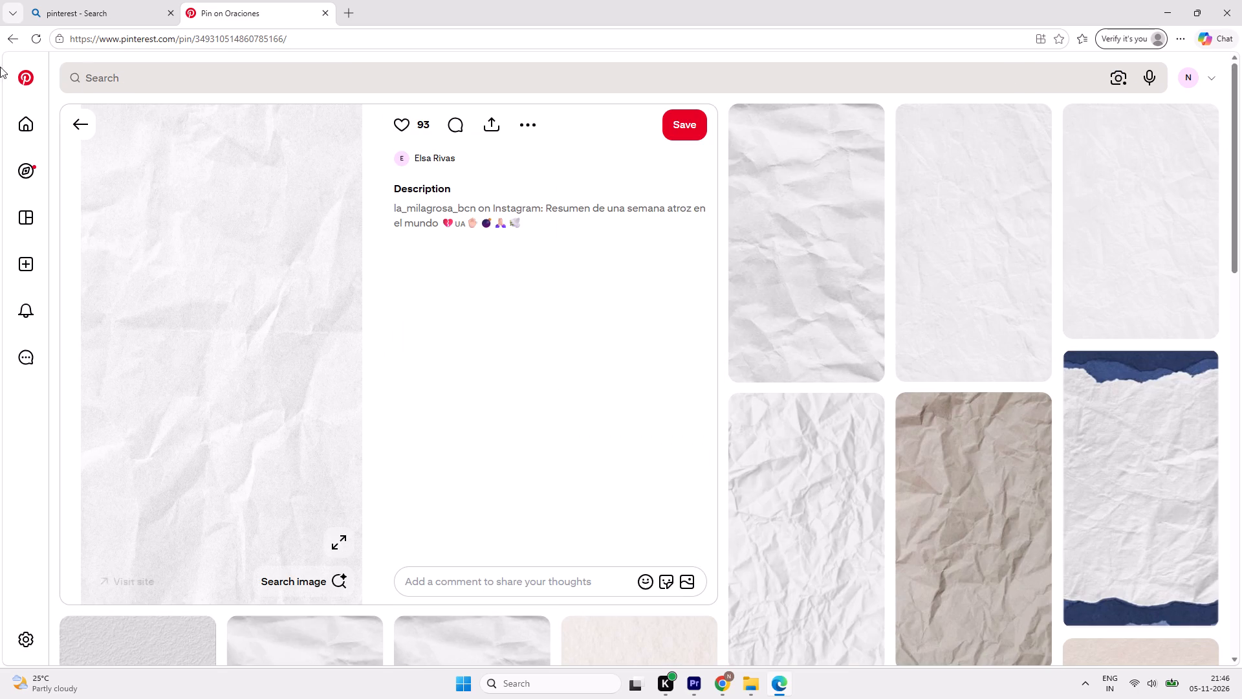
pyautogui.click(91, 124)
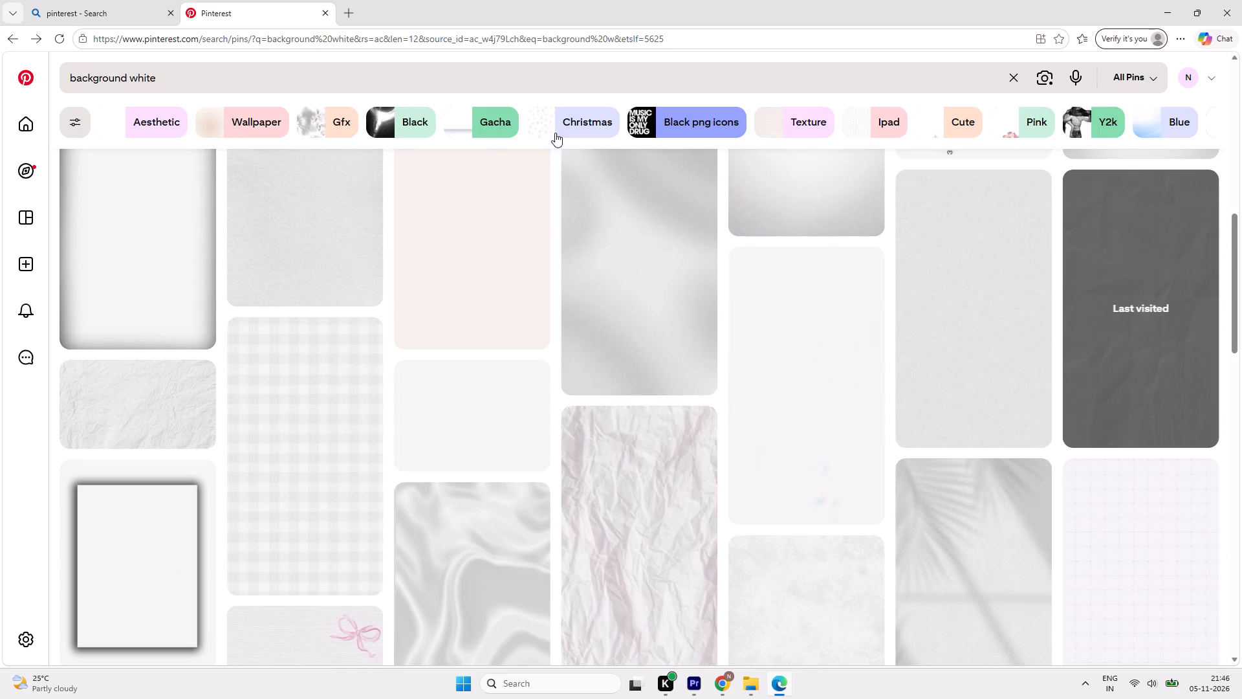
# Open the plain cream background pin and download its image.
pyautogui.click(492, 296)
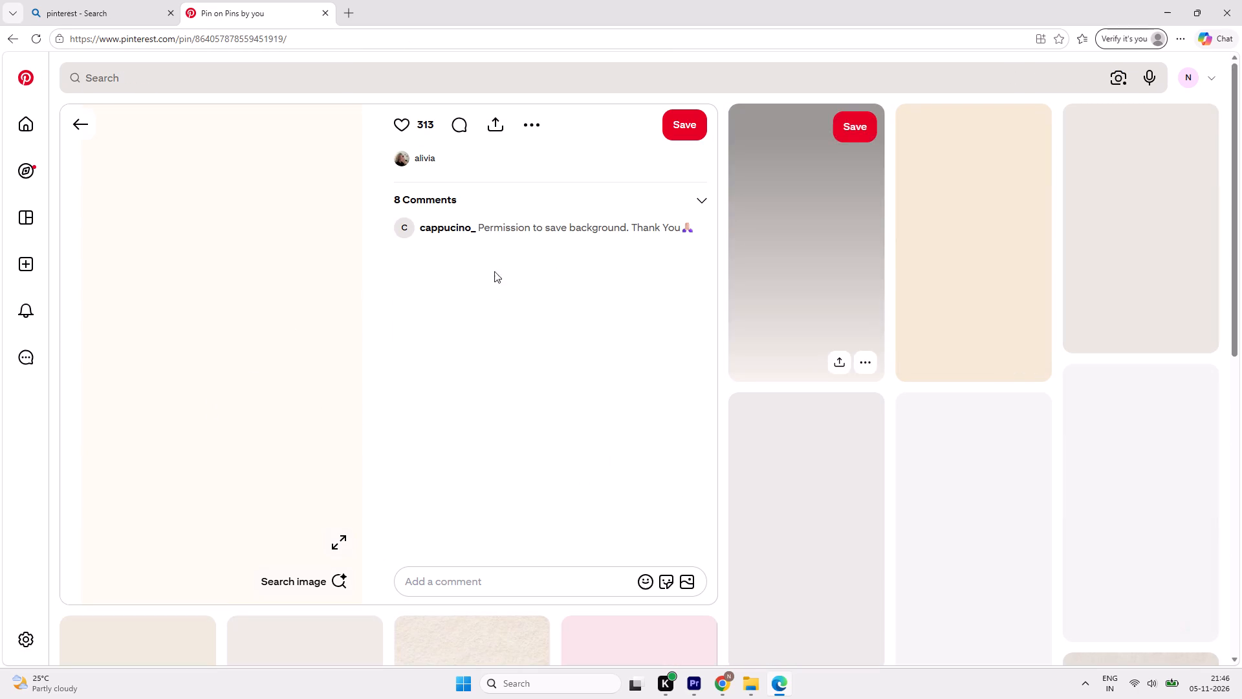
pyautogui.rightClick(227, 296)
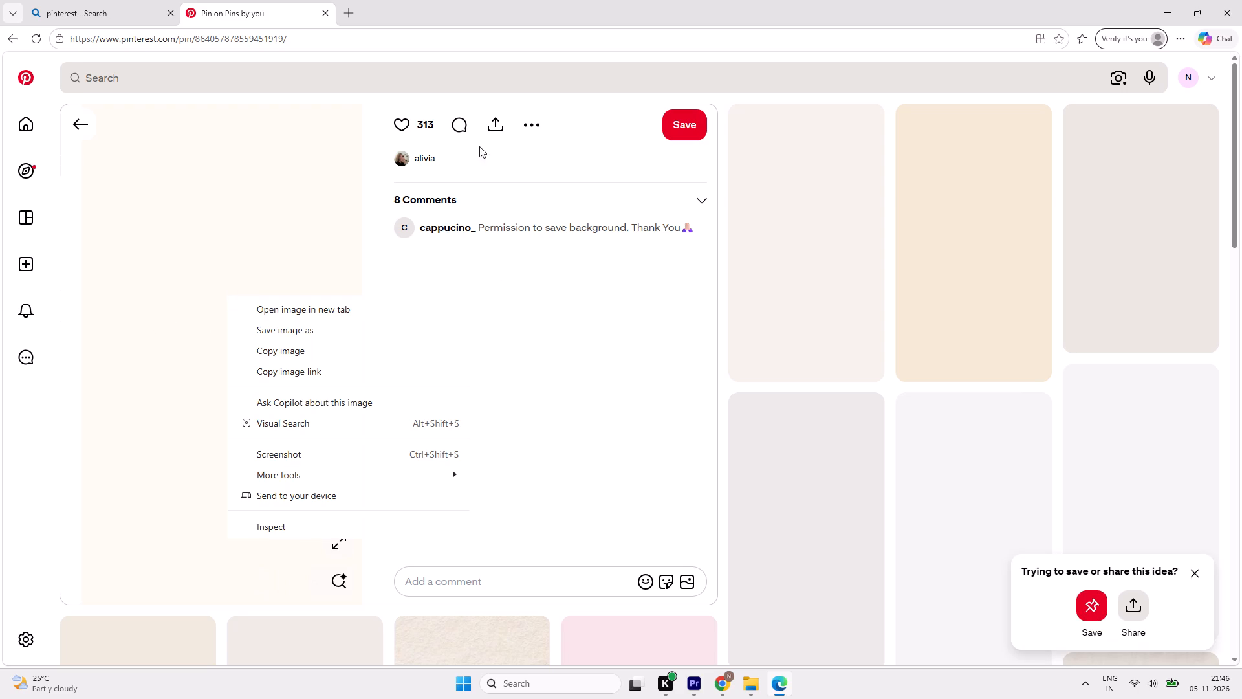
pyautogui.click(495, 124)
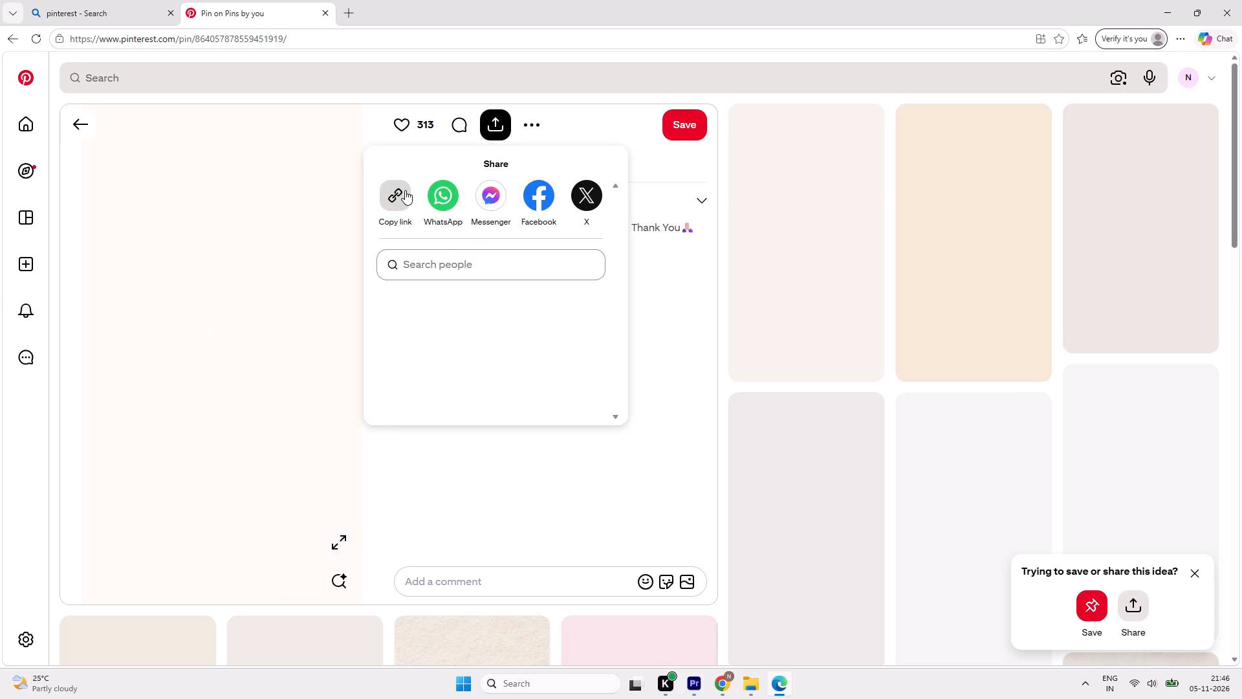
pyautogui.click(528, 125)
pyautogui.click(531, 161)
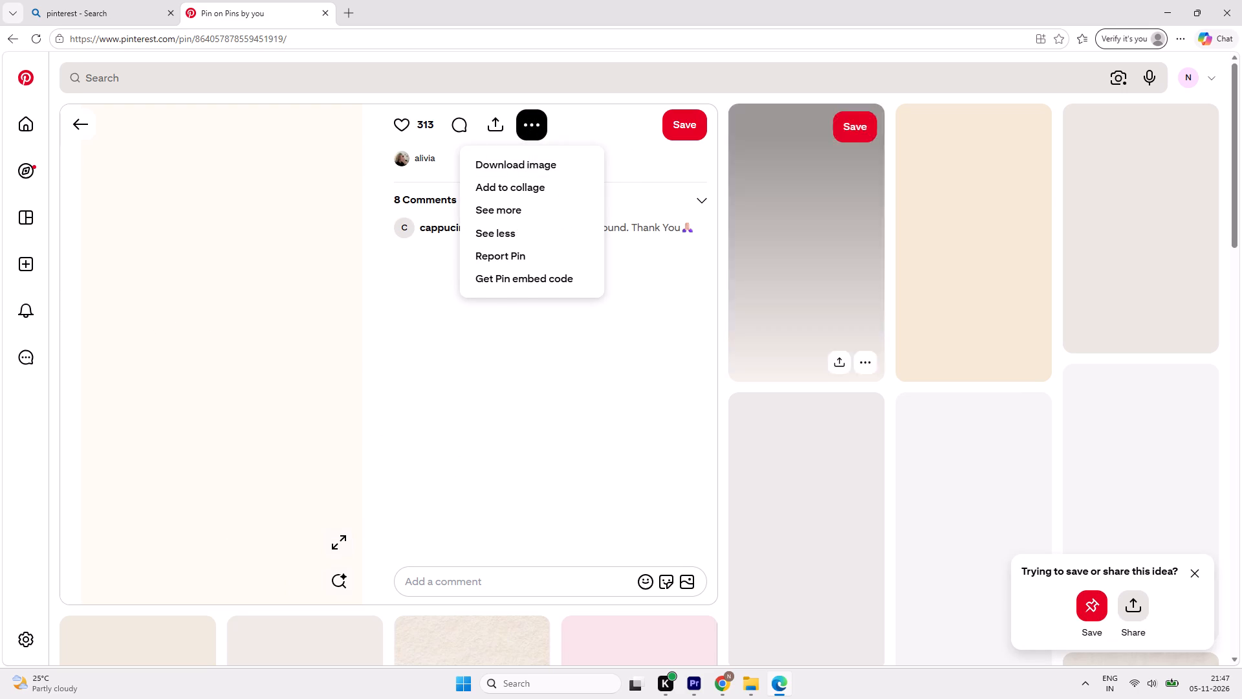
# Bring the downloaded download.jpg into Adobe Premiere, placing it on track V2 of first intro at about 00:00:20:18.
pyautogui.moveTo(1026, 86); pyautogui.dragTo(699, 698)
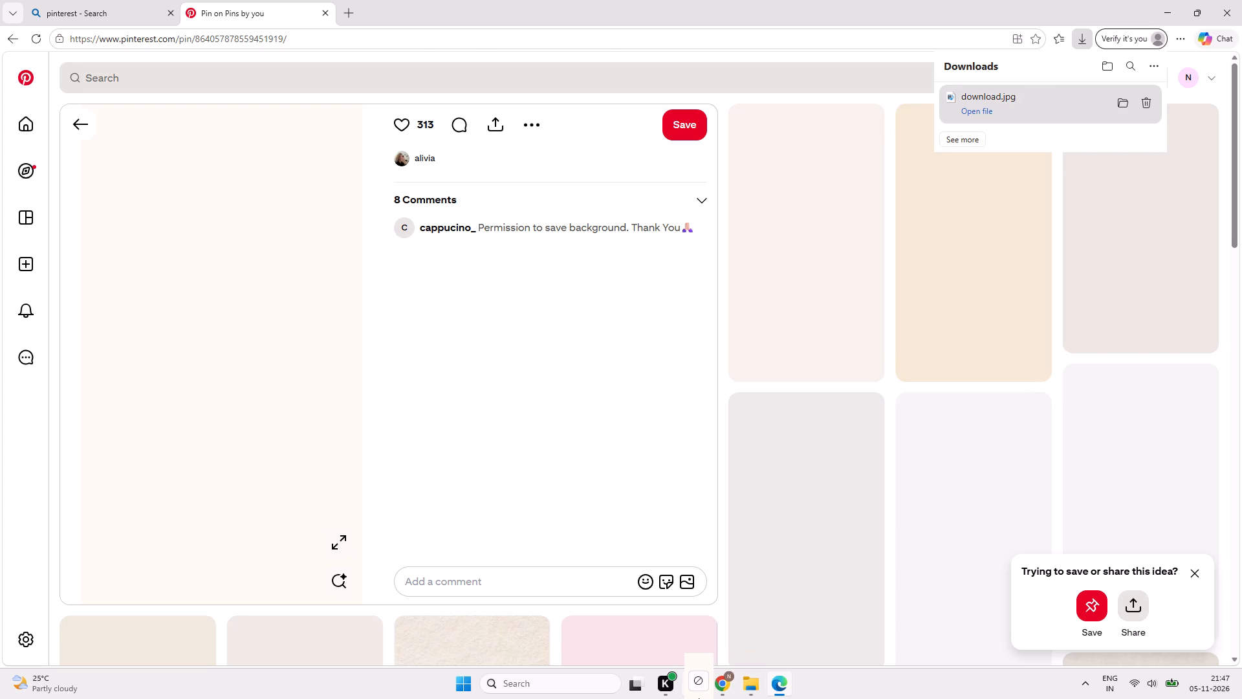
pyautogui.moveTo(699, 698); pyautogui.dragTo(748, 554)
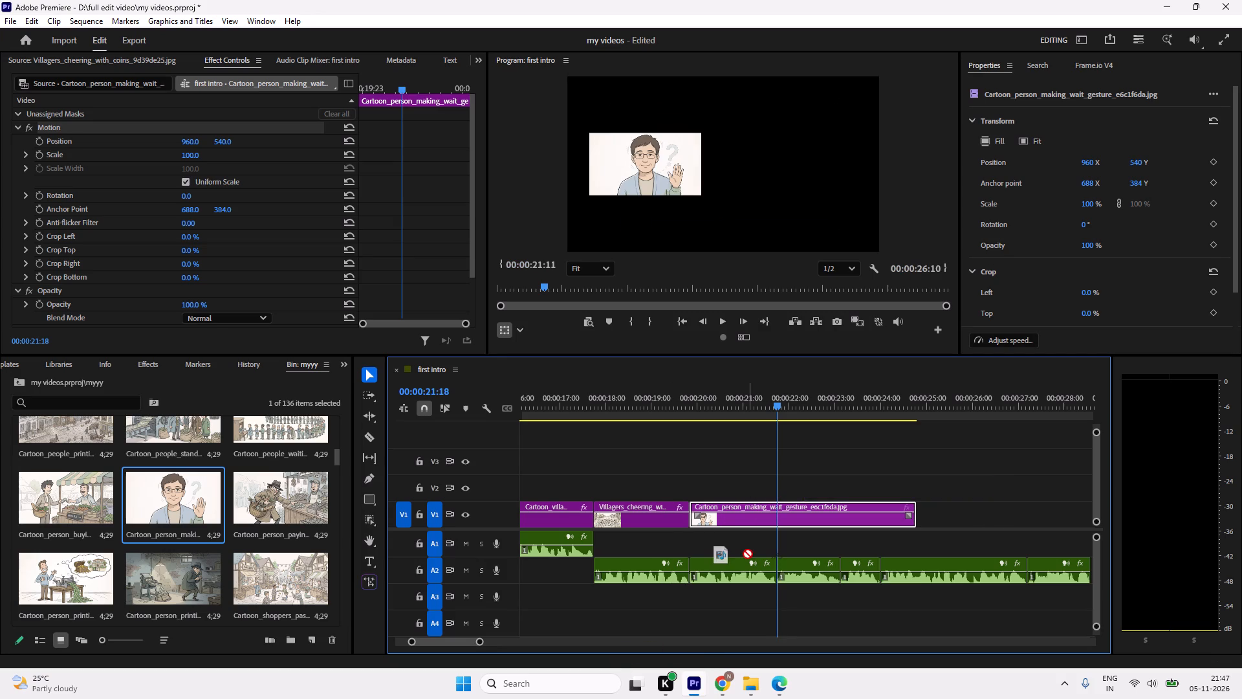
pyautogui.moveTo(748, 554); pyautogui.dragTo(732, 501)
pyautogui.click(825, 441)
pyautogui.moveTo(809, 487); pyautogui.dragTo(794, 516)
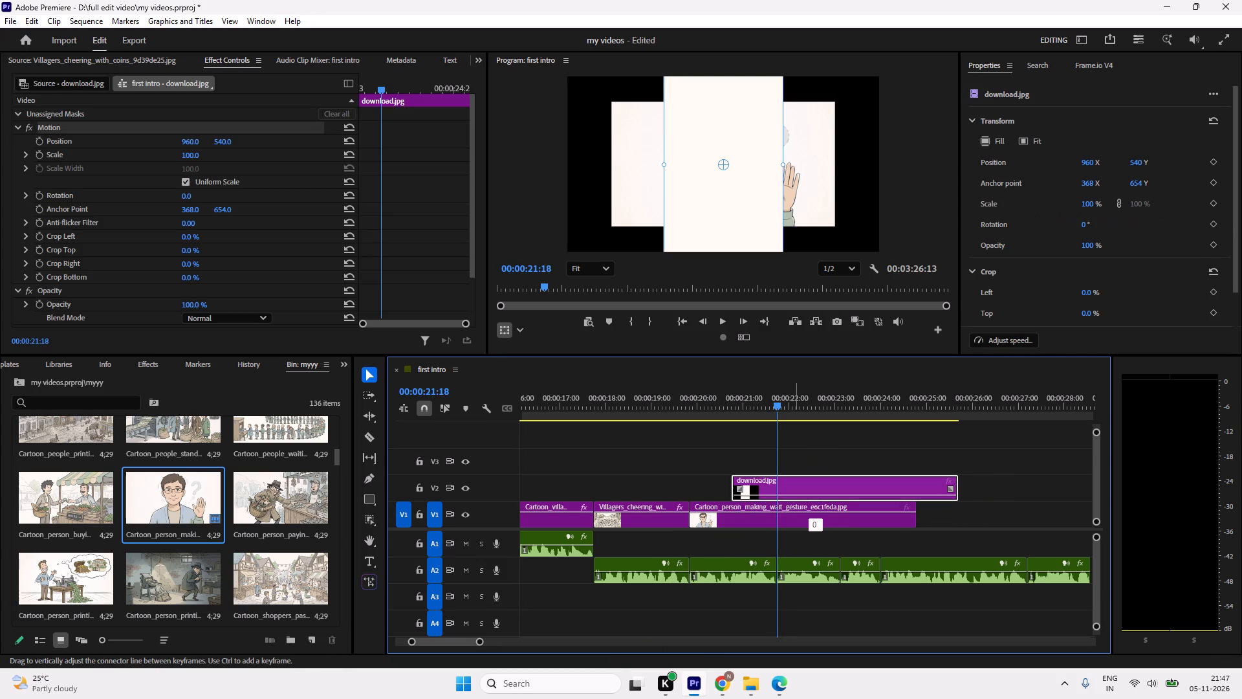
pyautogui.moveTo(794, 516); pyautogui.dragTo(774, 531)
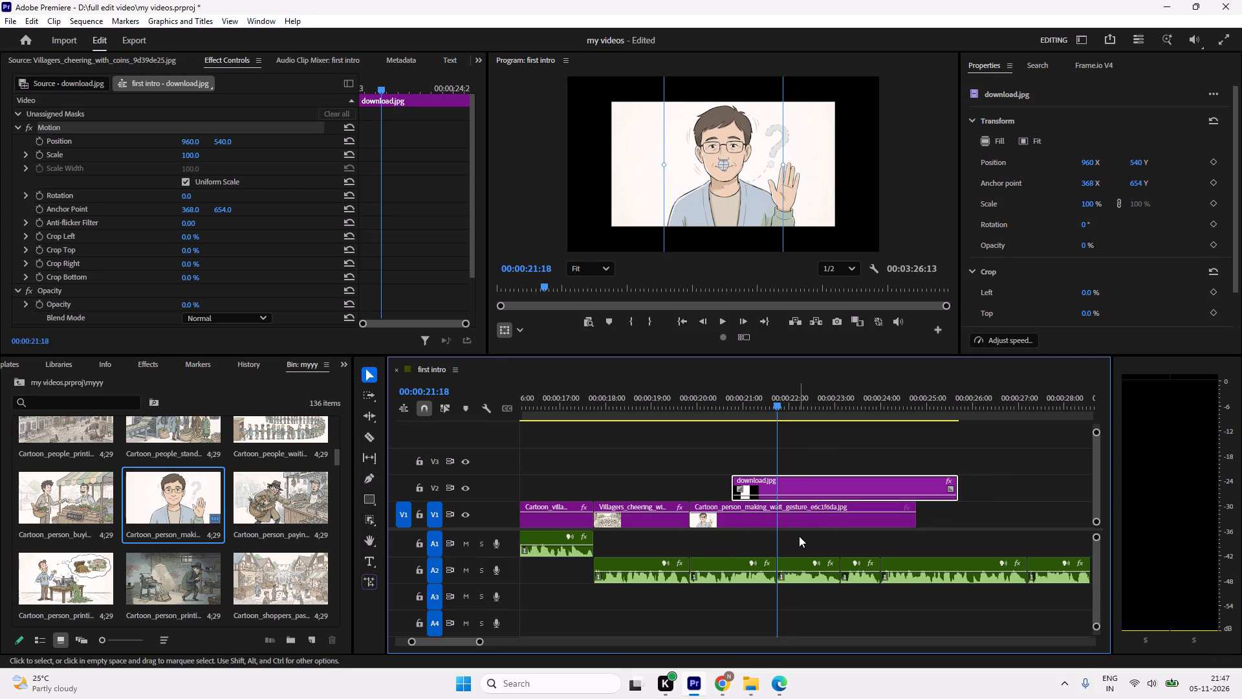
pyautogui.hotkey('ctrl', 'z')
# Place download.jpg on track V1 directly beneath the waiting-gesture cartoon, moving the cartoon up to V2 with both clips aligned.
pyautogui.moveTo(800, 491); pyautogui.dragTo(777, 533)
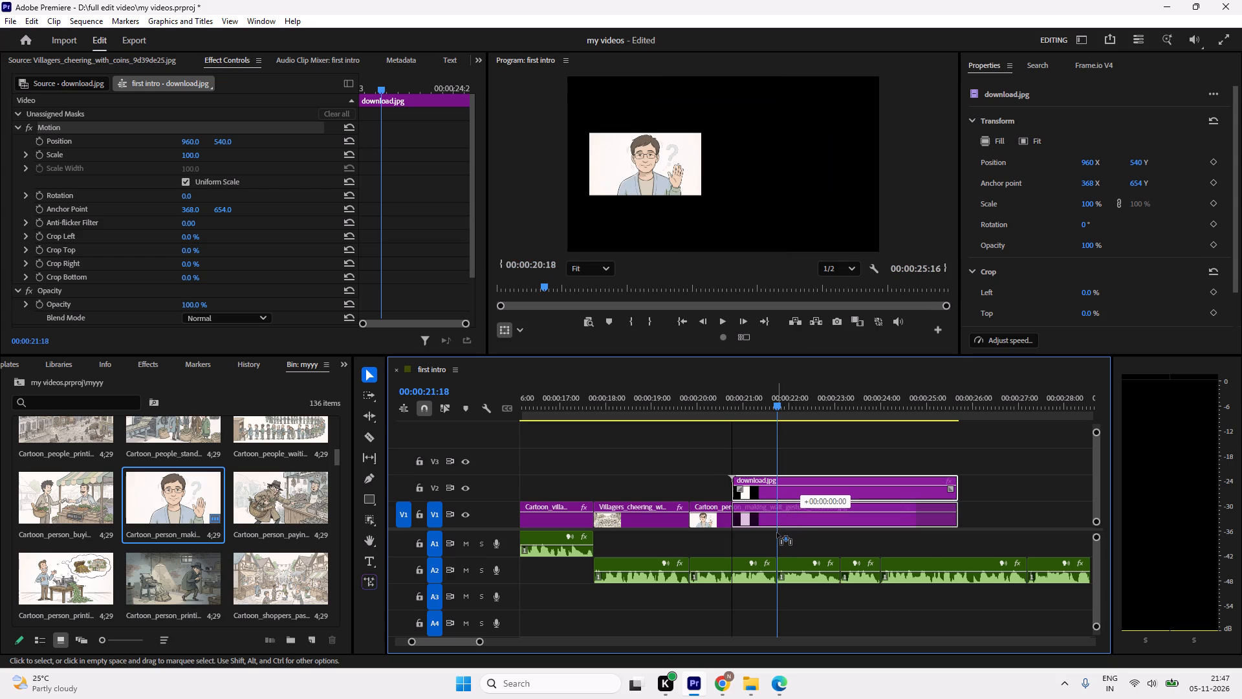
pyautogui.moveTo(777, 533); pyautogui.dragTo(885, 535)
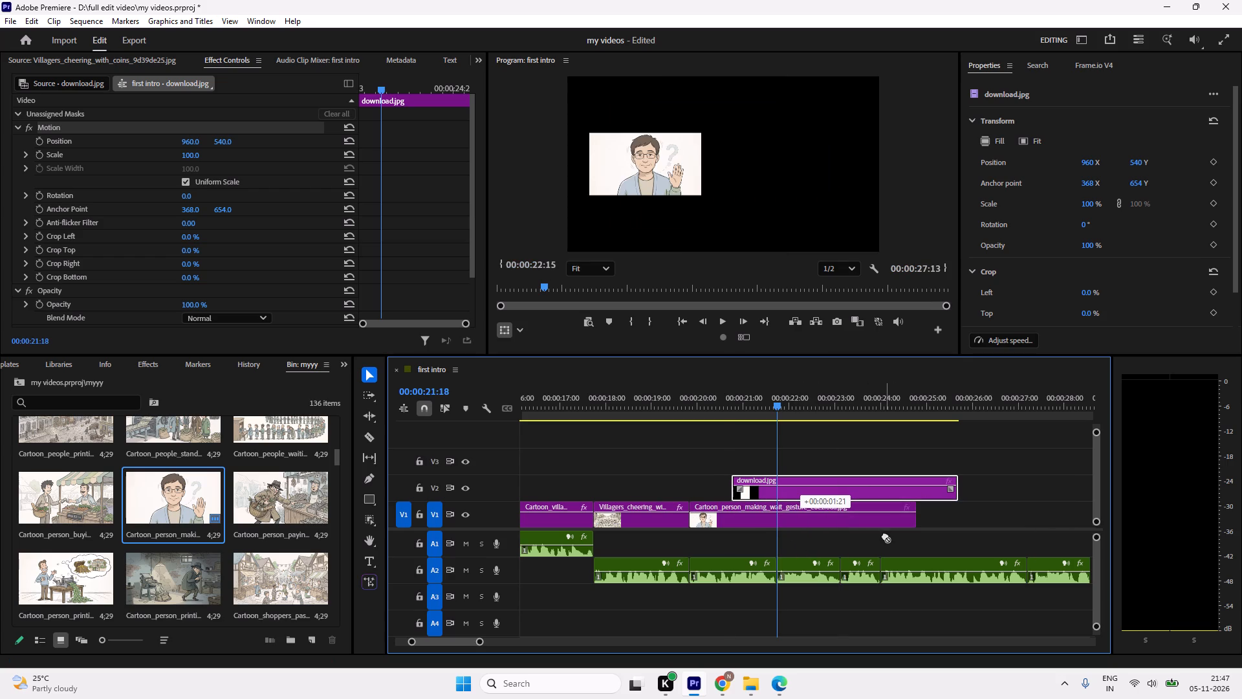
pyautogui.moveTo(885, 535); pyautogui.dragTo(899, 482)
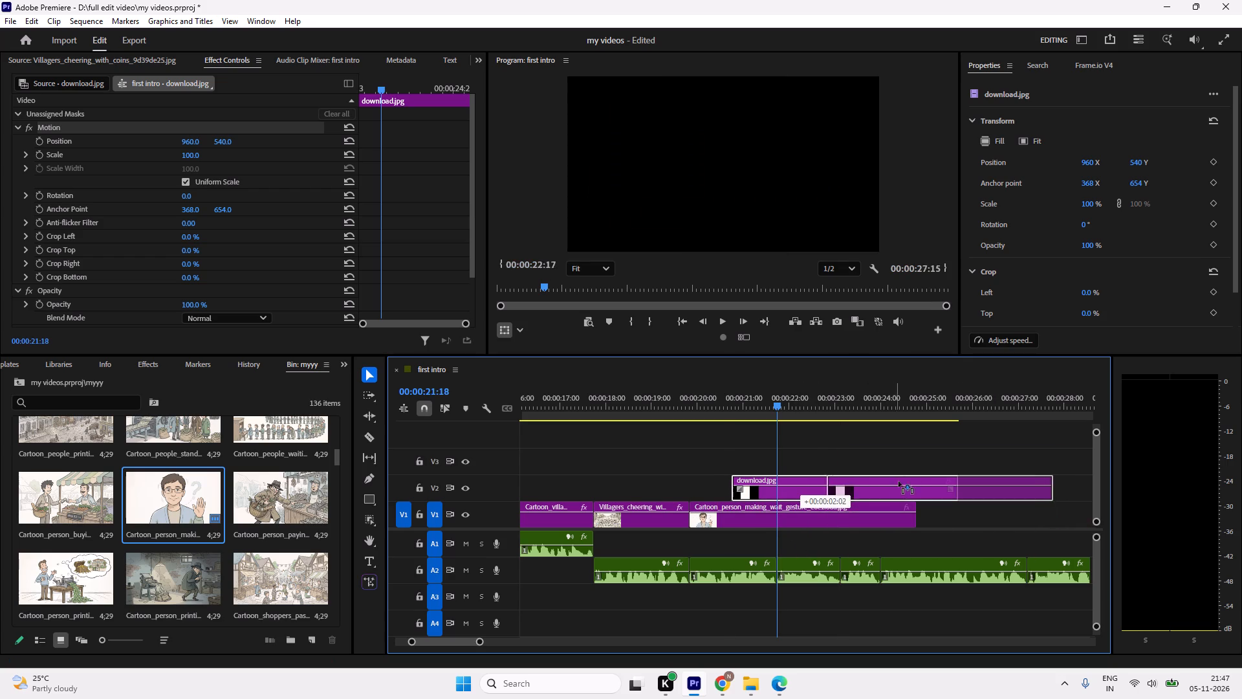
pyautogui.moveTo(899, 482); pyautogui.dragTo(890, 460)
pyautogui.moveTo(778, 517); pyautogui.dragTo(777, 493)
pyautogui.moveTo(900, 463); pyautogui.dragTo(774, 515)
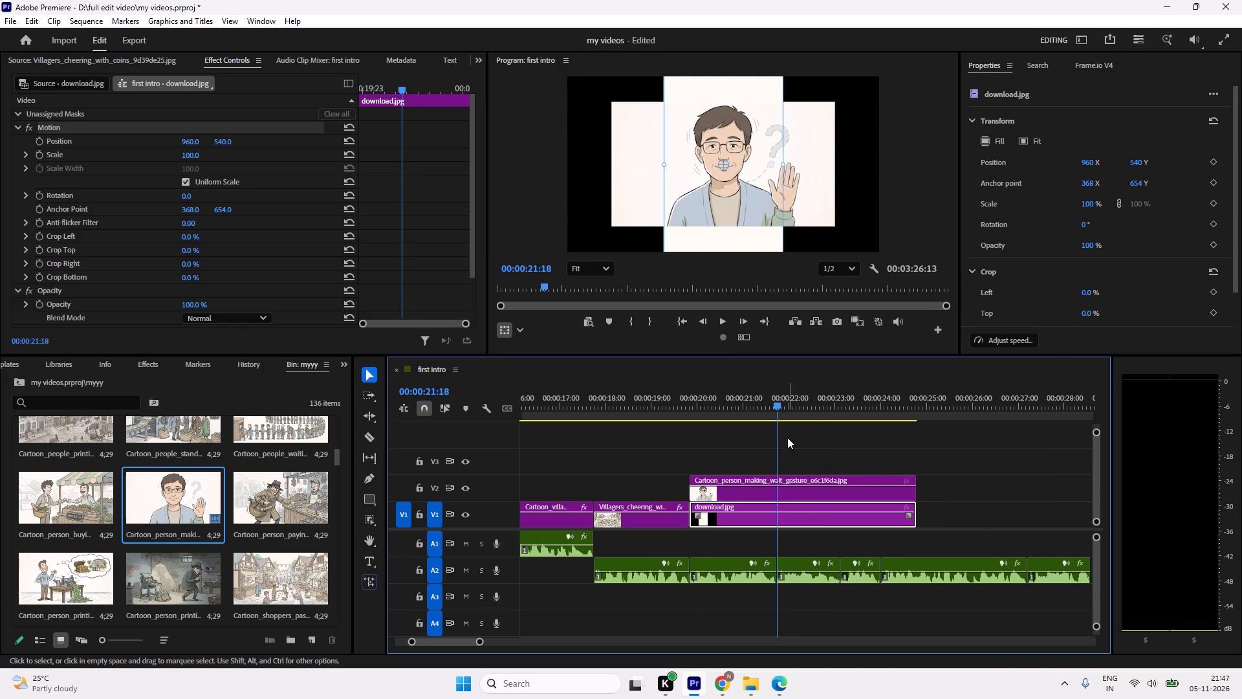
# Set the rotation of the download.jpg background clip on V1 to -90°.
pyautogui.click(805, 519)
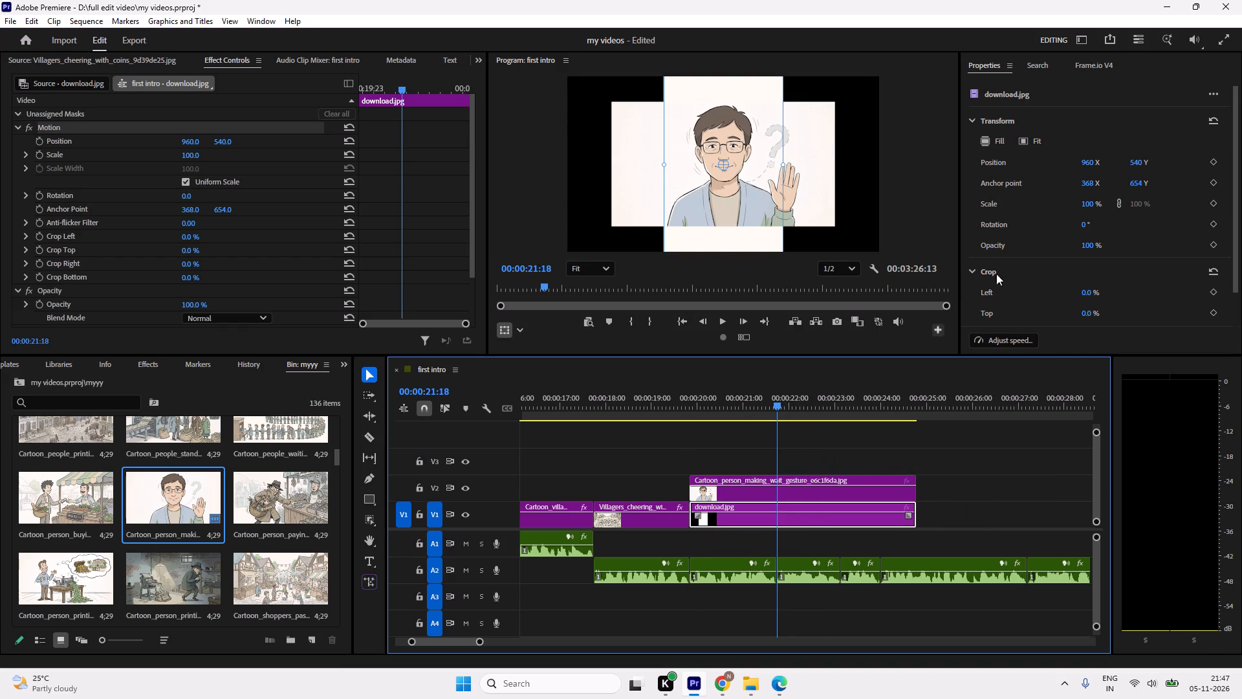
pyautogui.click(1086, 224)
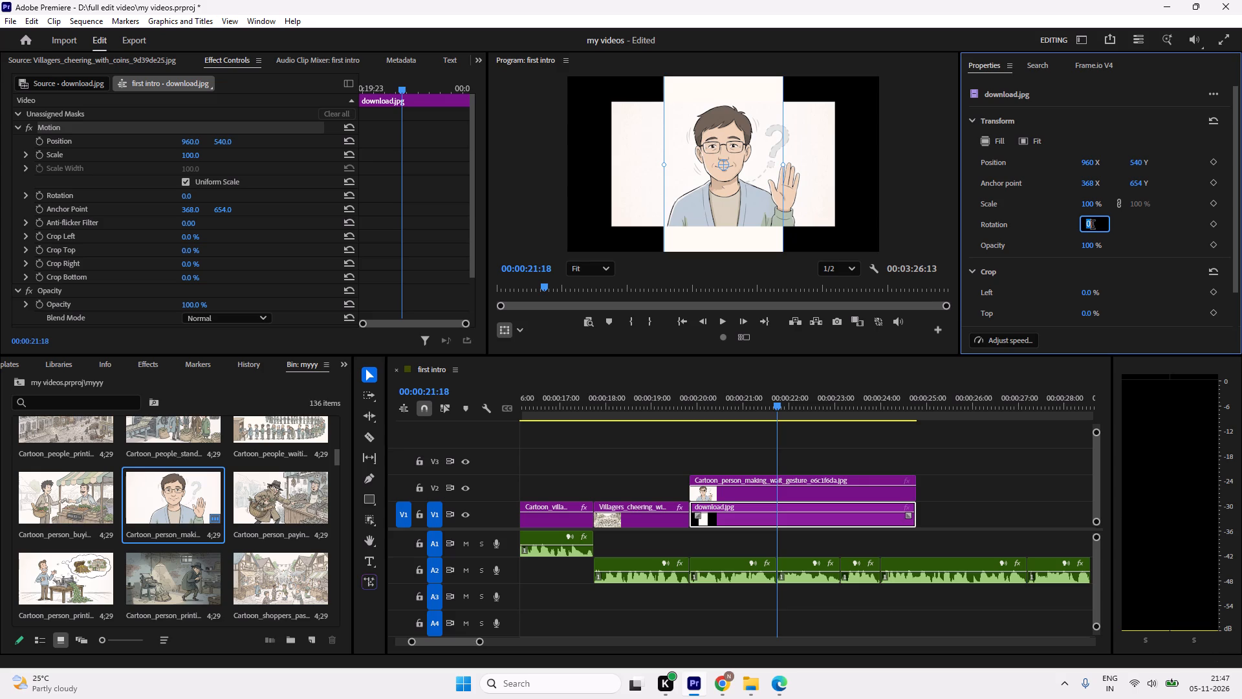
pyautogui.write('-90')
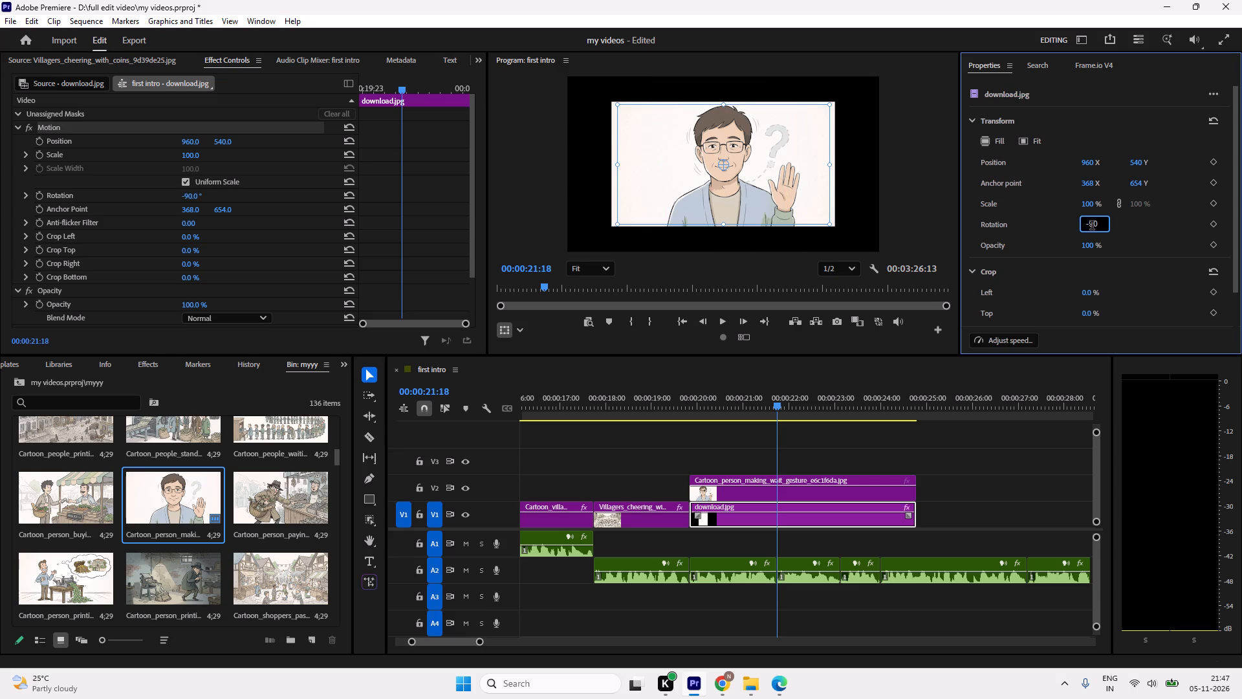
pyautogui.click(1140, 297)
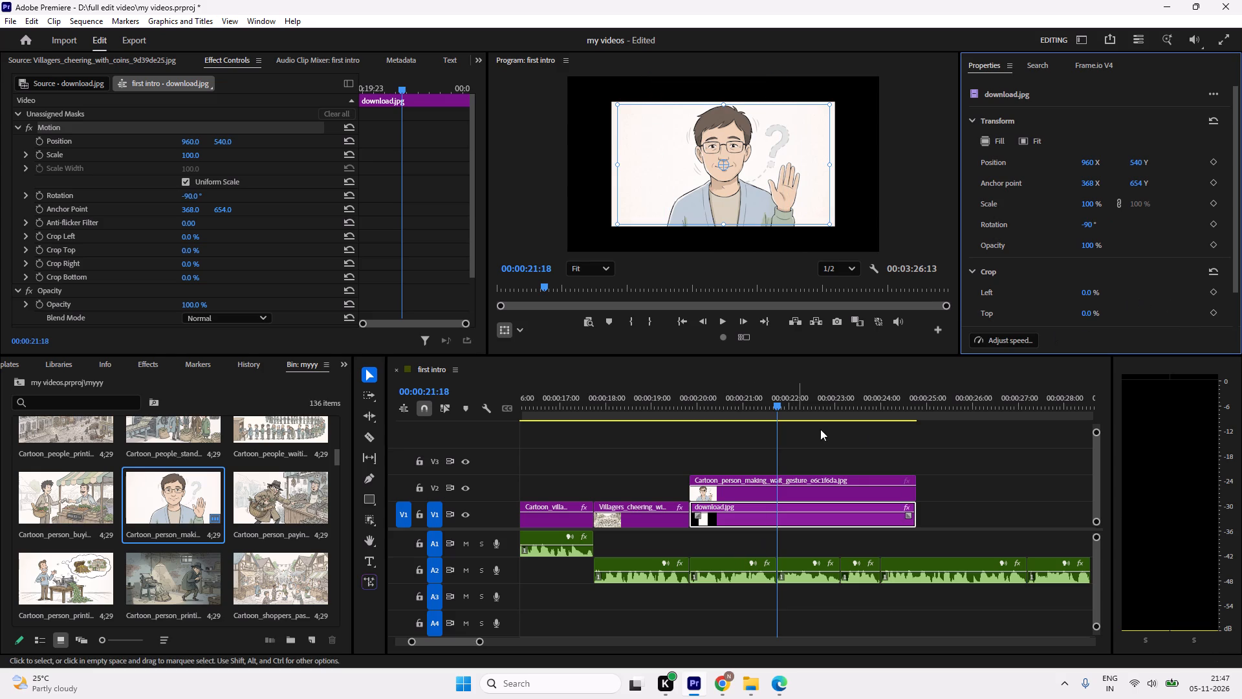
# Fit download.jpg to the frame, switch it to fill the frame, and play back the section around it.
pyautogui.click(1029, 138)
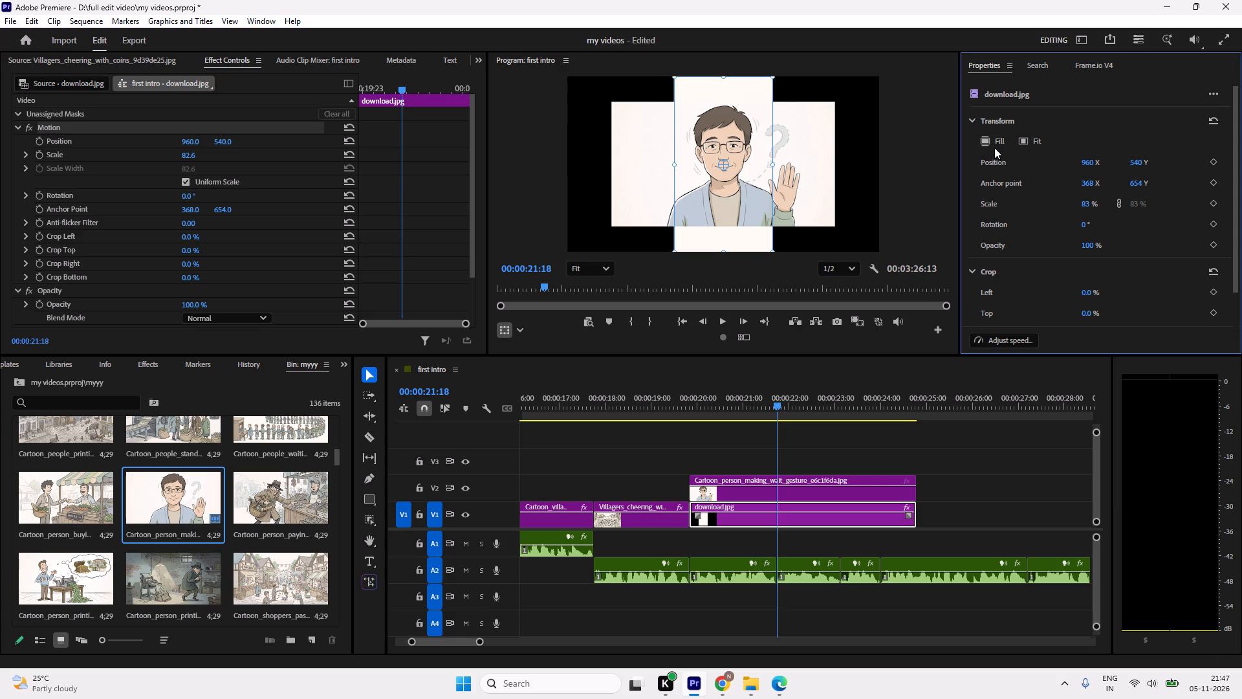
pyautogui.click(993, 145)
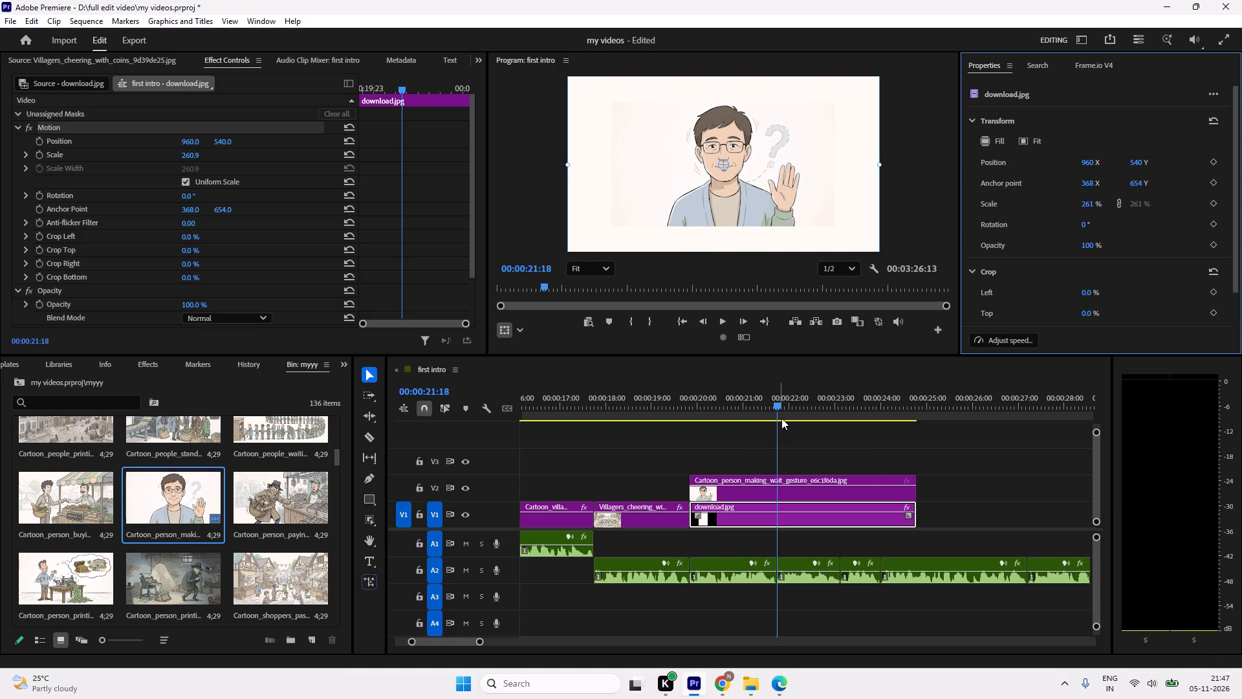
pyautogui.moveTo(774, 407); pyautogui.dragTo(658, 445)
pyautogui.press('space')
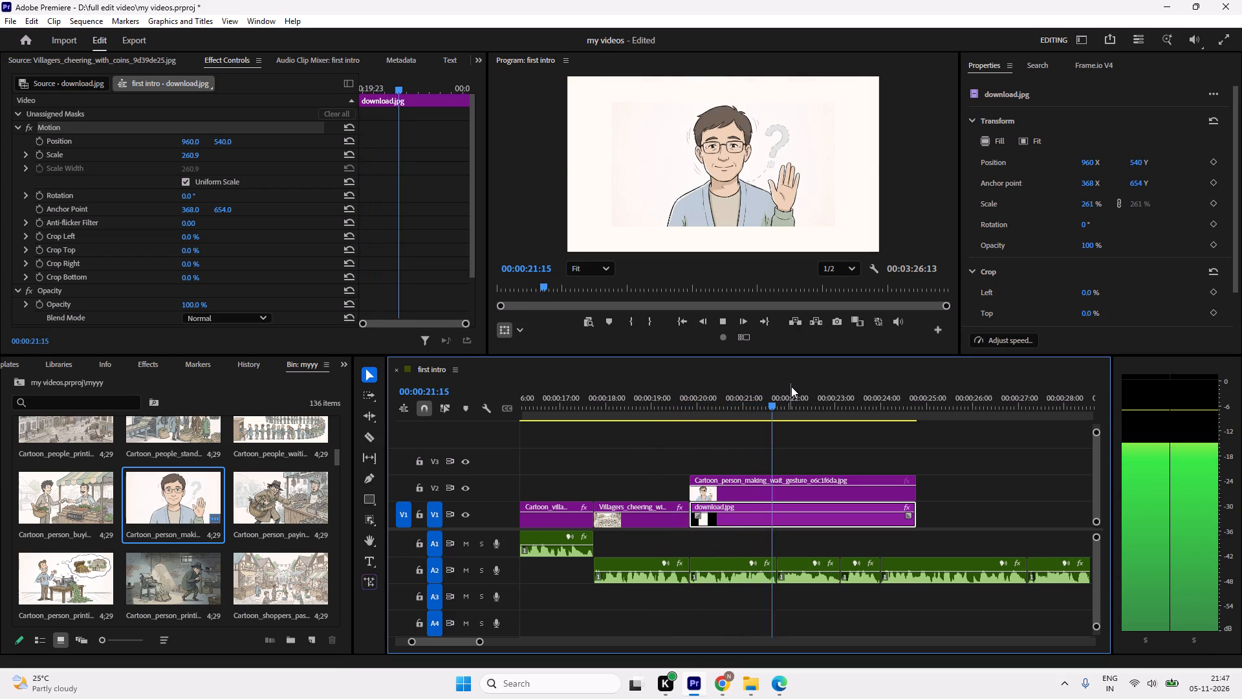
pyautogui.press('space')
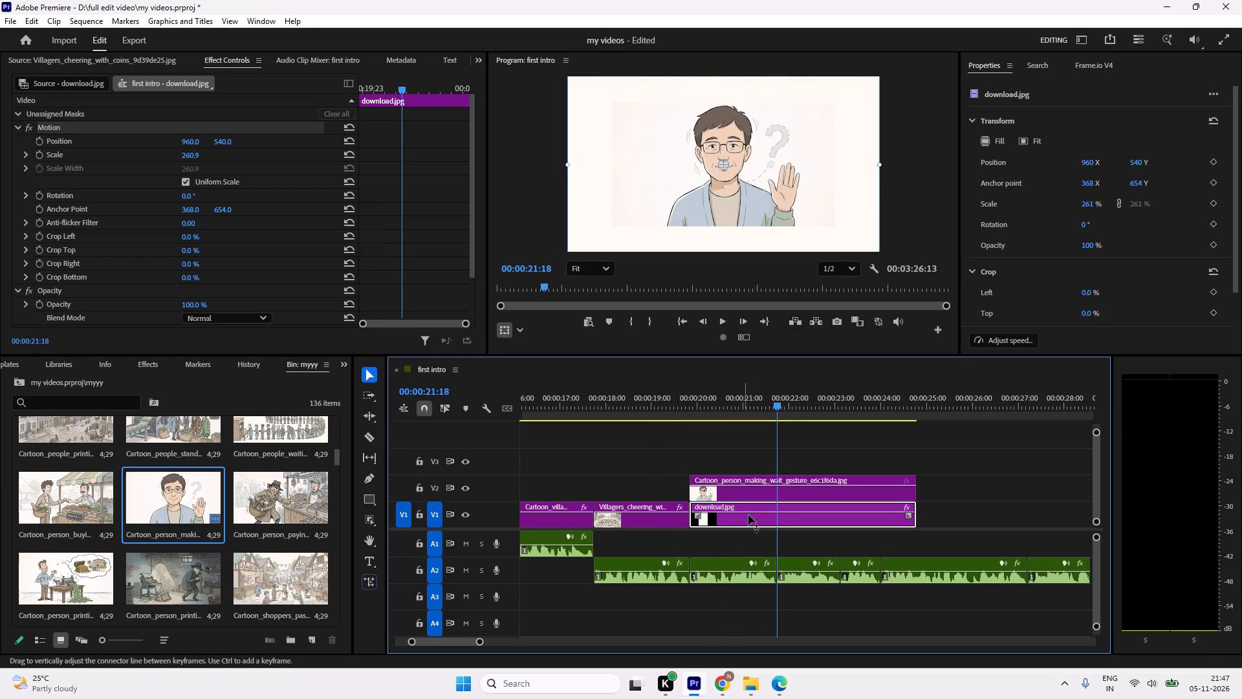
# Delete the download.jpg background clip from track V1.
pyautogui.click(757, 522)
pyautogui.press('Delete')
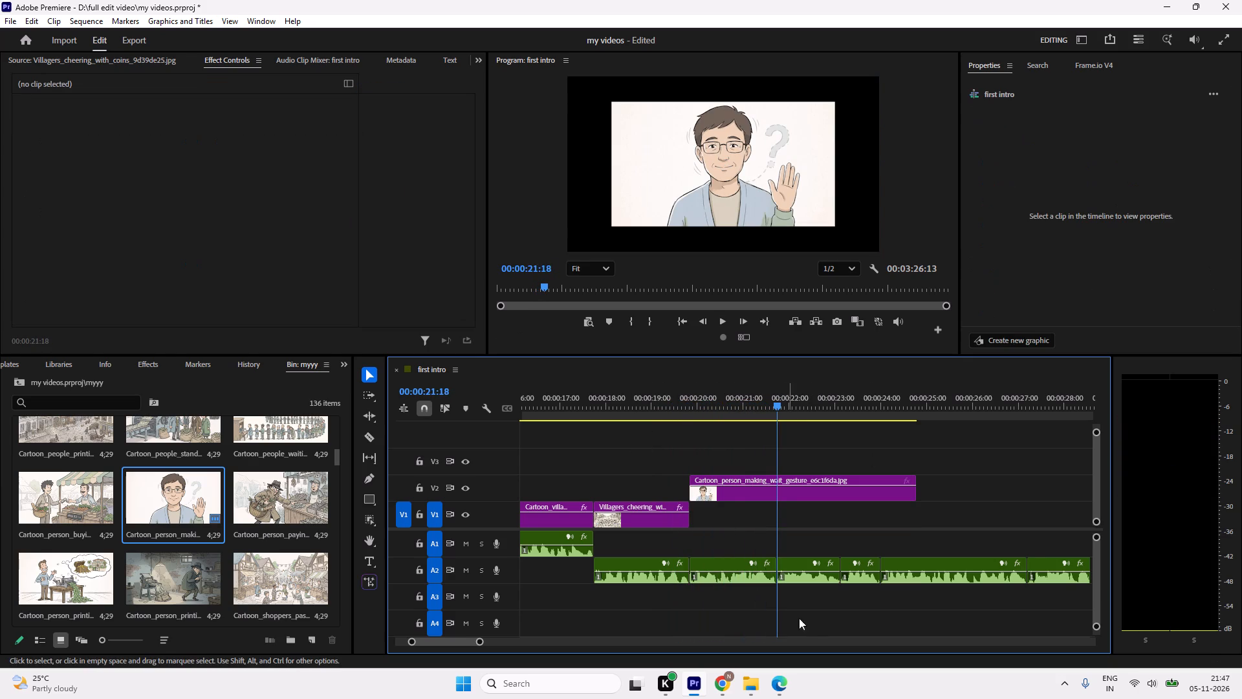
# Scale the waiting-gesture cartoon on V2 to fill the frame and play back from the cheering villagers clip.
pyautogui.click(804, 502)
pyautogui.click(801, 479)
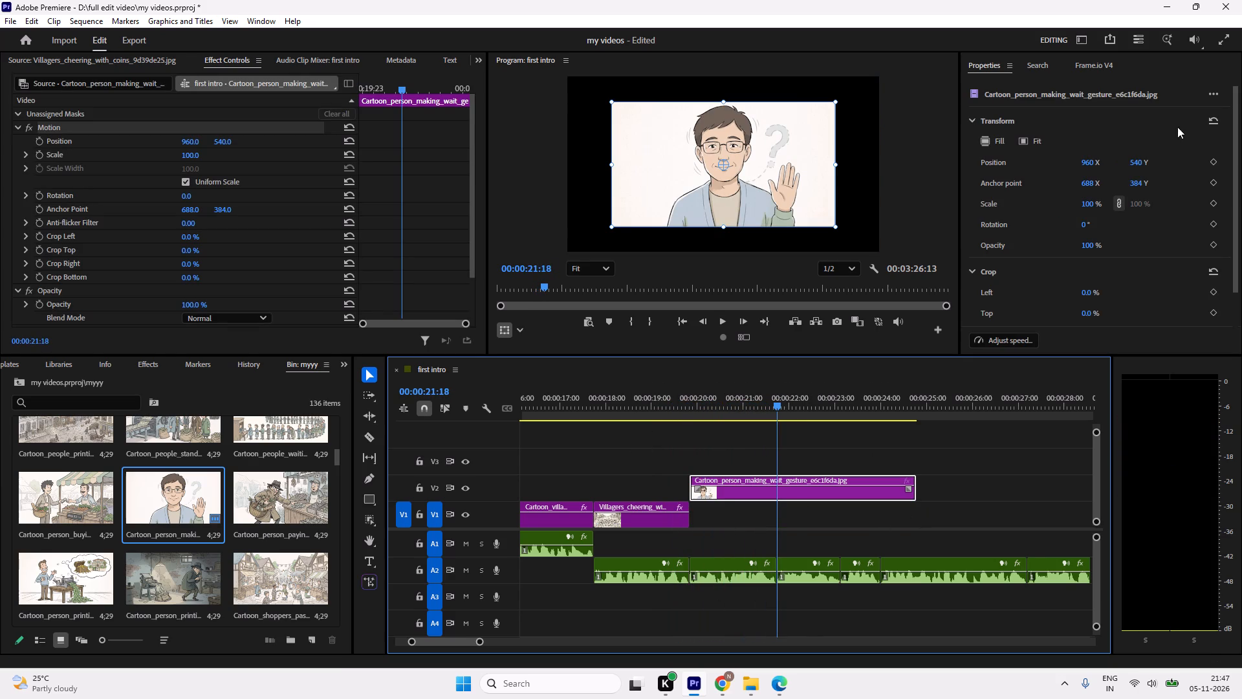
pyautogui.click(996, 140)
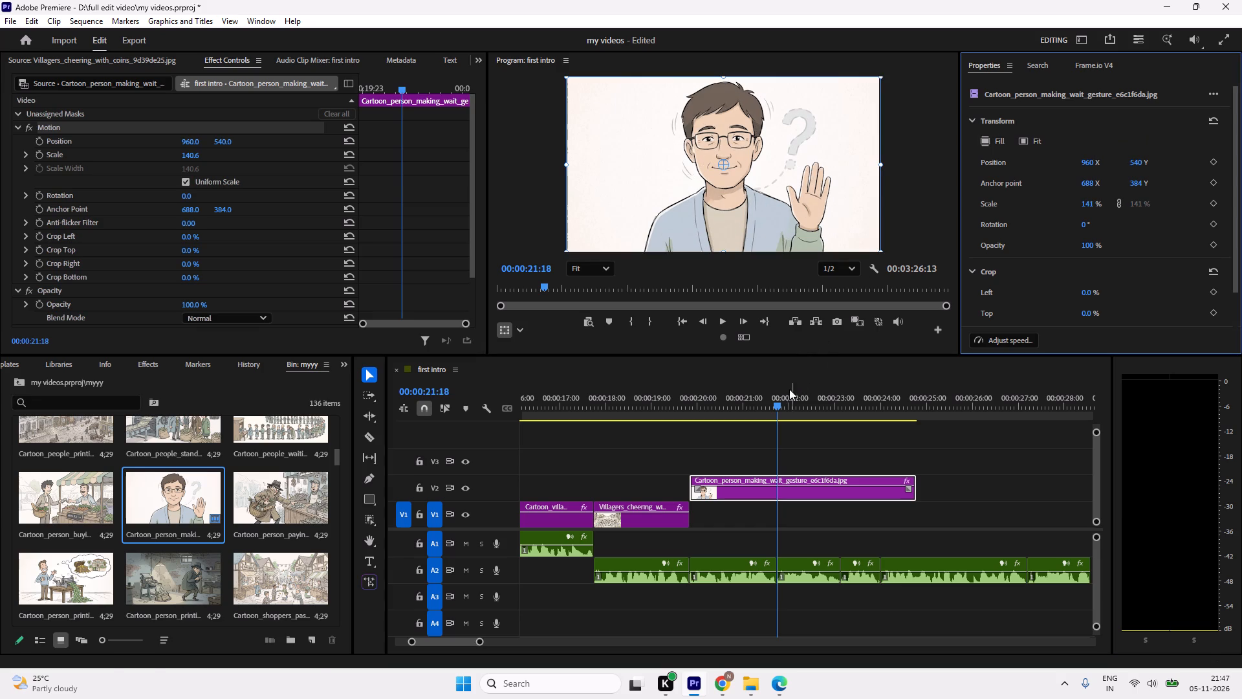
pyautogui.moveTo(738, 430); pyautogui.dragTo(655, 445)
pyautogui.moveTo(783, 414); pyautogui.dragTo(615, 424)
pyautogui.press('space')
pyautogui.click(752, 477)
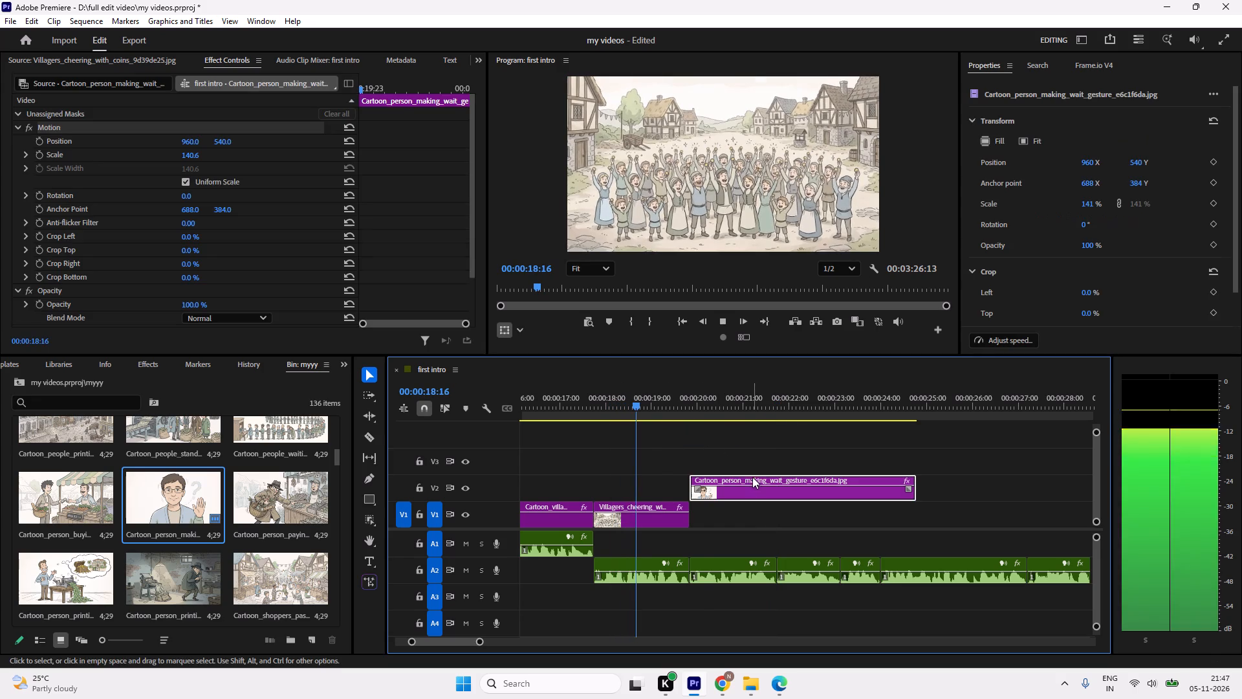
pyautogui.click(1034, 133)
pyautogui.press('space')
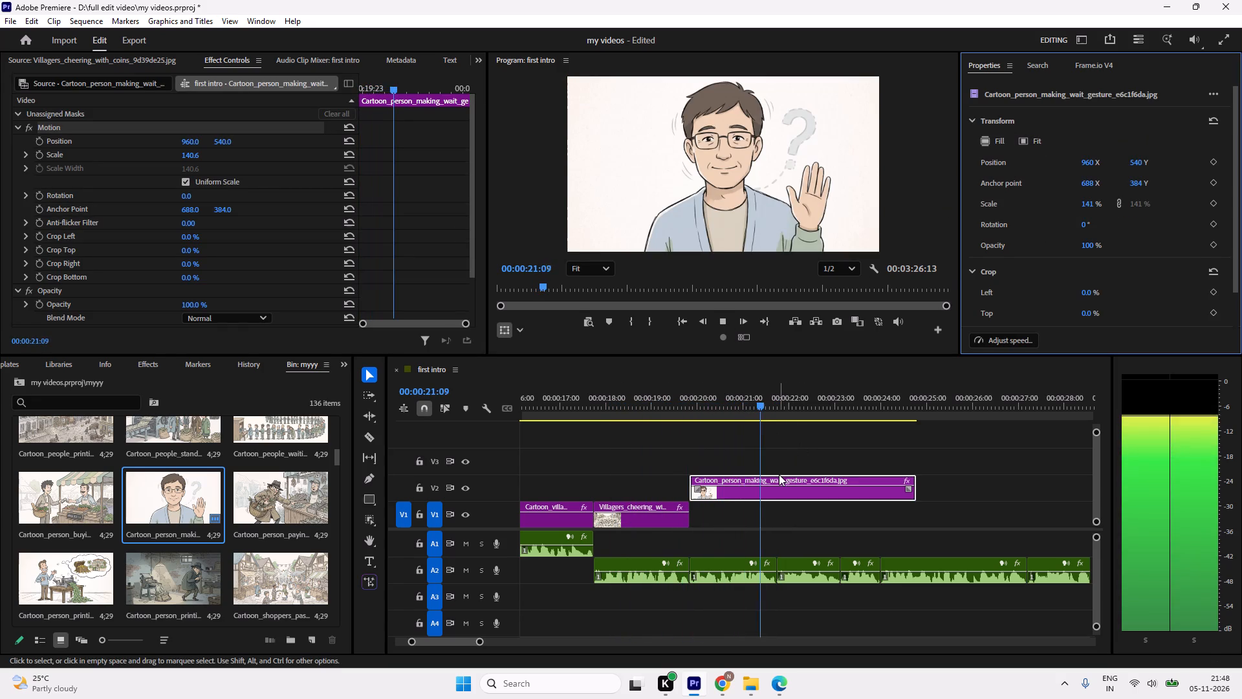
pyautogui.press('space')
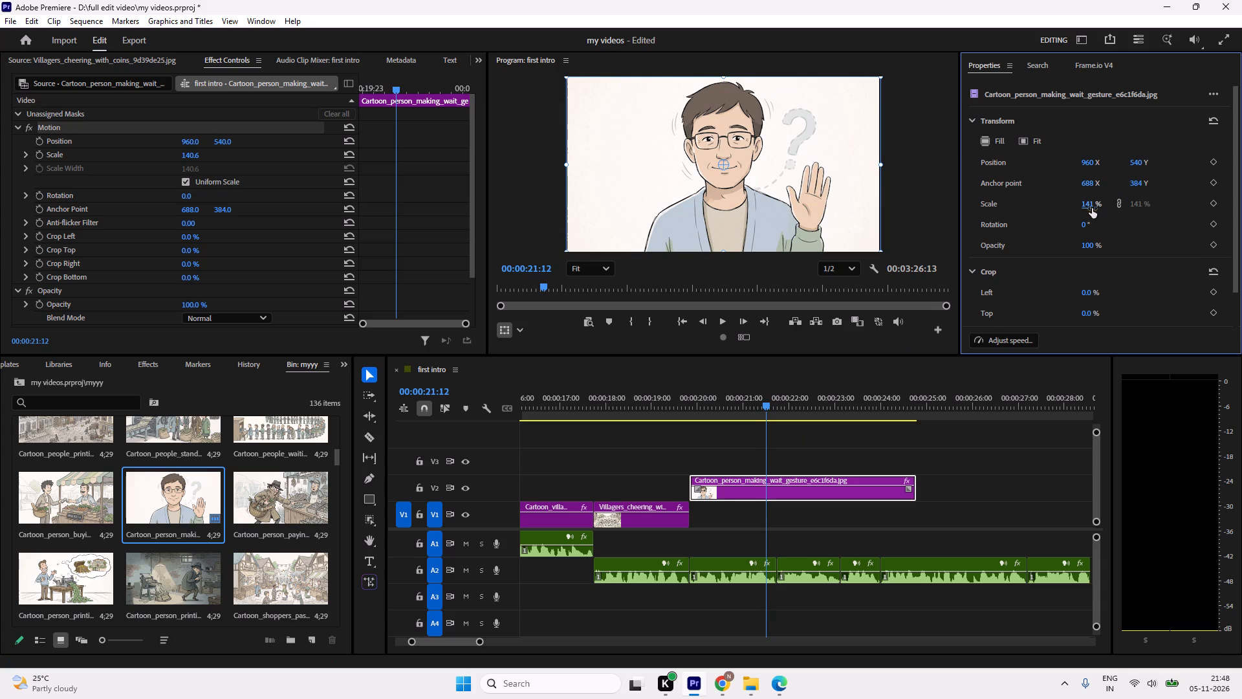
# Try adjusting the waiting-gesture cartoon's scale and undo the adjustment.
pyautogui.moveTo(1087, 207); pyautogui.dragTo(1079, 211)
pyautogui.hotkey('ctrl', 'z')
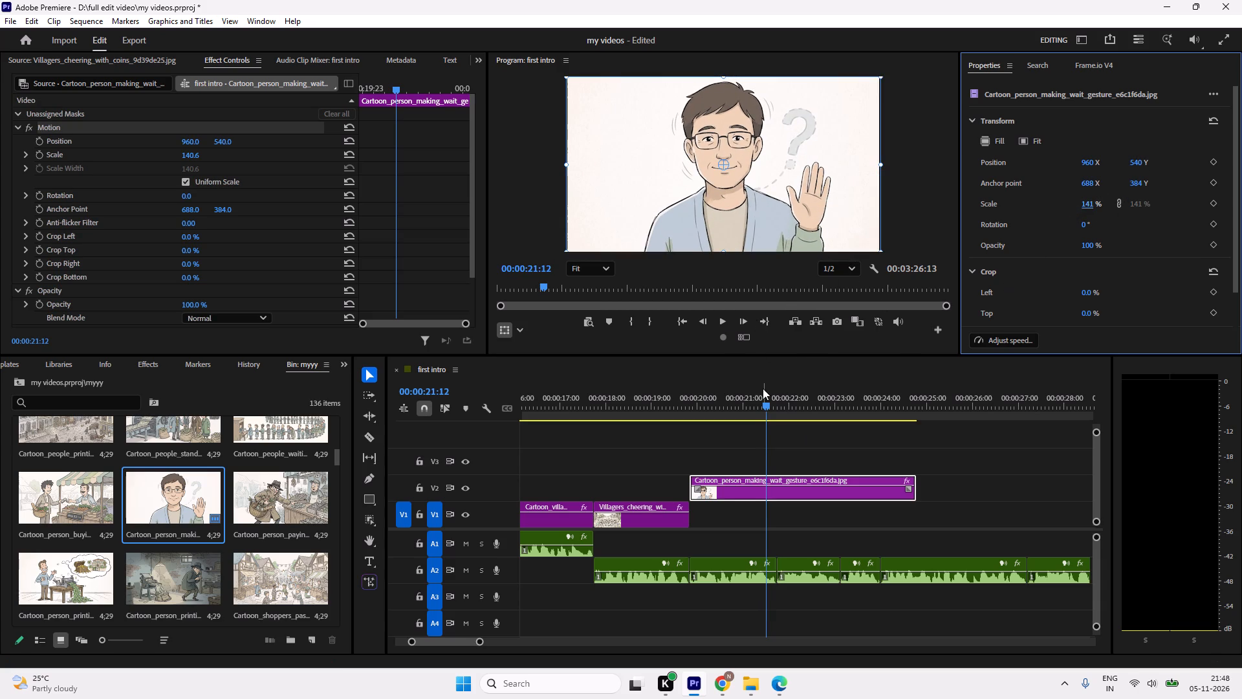
# Play back the narration over the waiting-gesture cartoon and trim the clip's end to 00:00:21:17.
pyautogui.moveTo(776, 421); pyautogui.dragTo(715, 442)
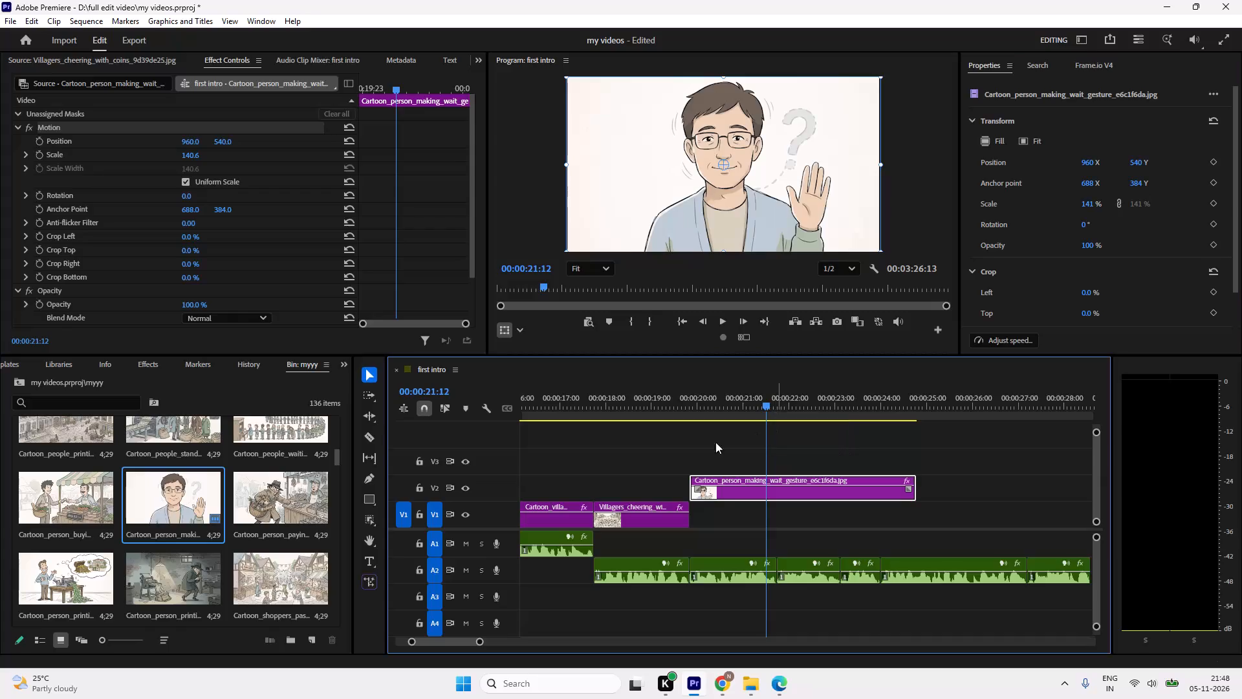
pyautogui.moveTo(715, 442); pyautogui.dragTo(706, 447)
pyautogui.moveTo(743, 410); pyautogui.dragTo(634, 425)
pyautogui.press('space')
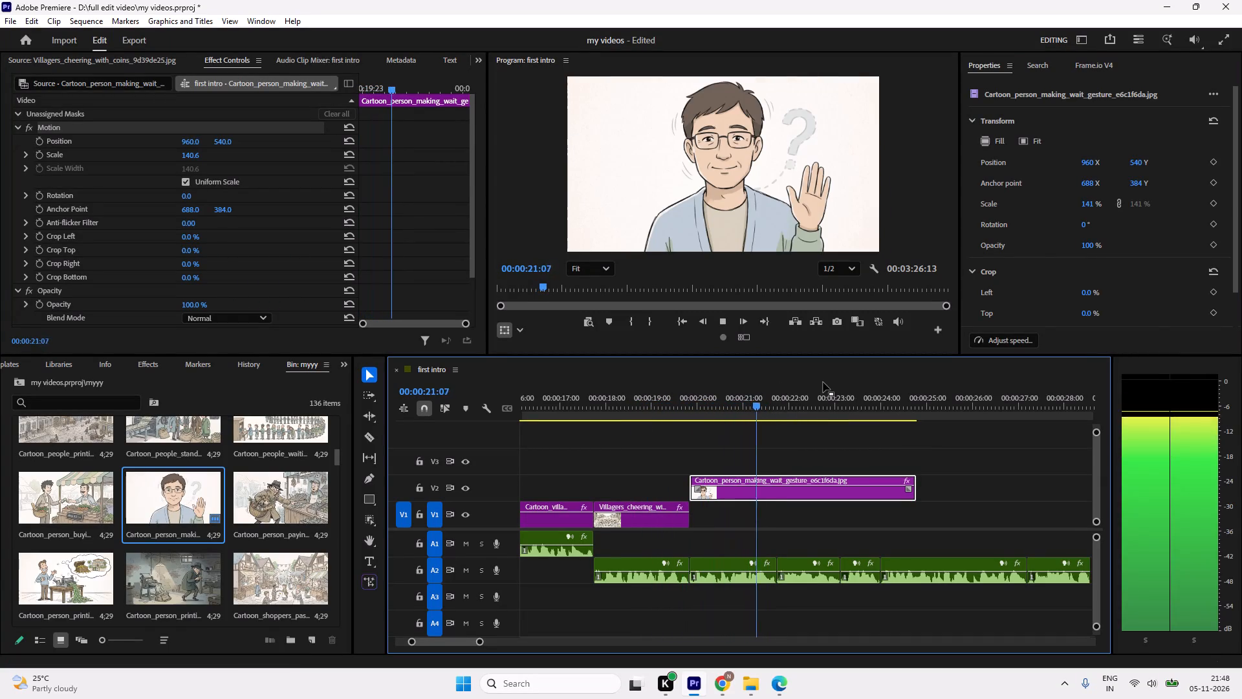
pyautogui.press('space')
pyautogui.moveTo(794, 406); pyautogui.dragTo(691, 431)
pyautogui.press('space')
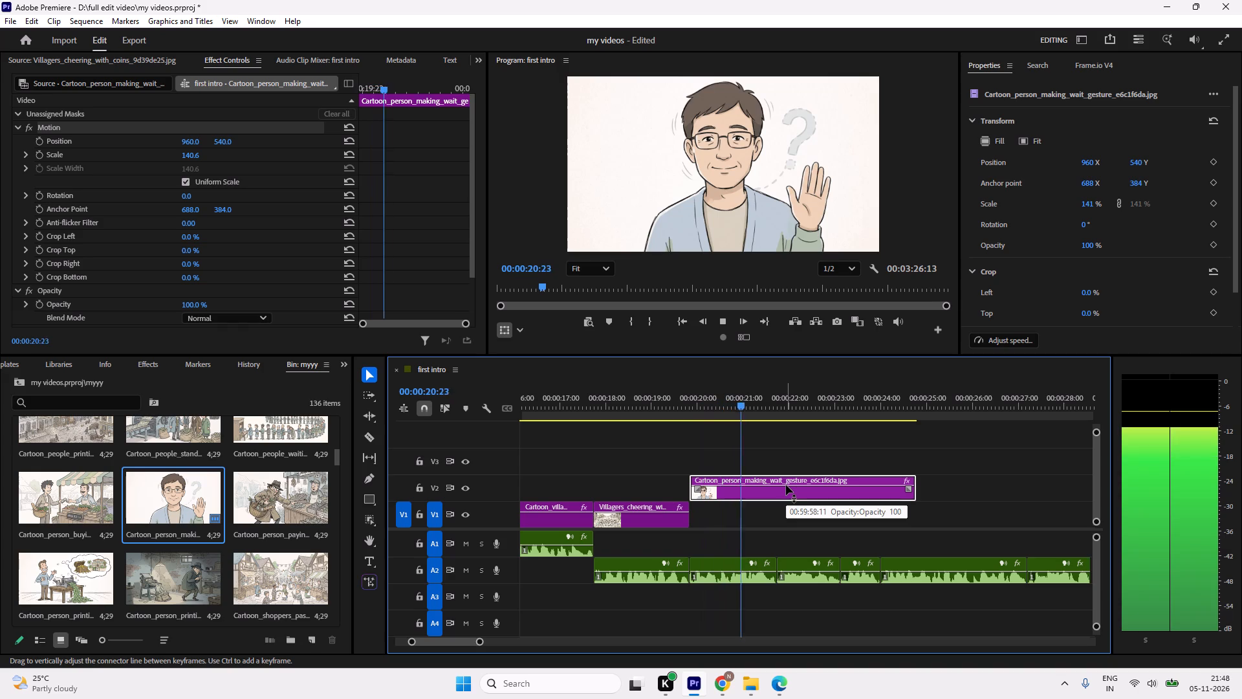
pyautogui.press('space')
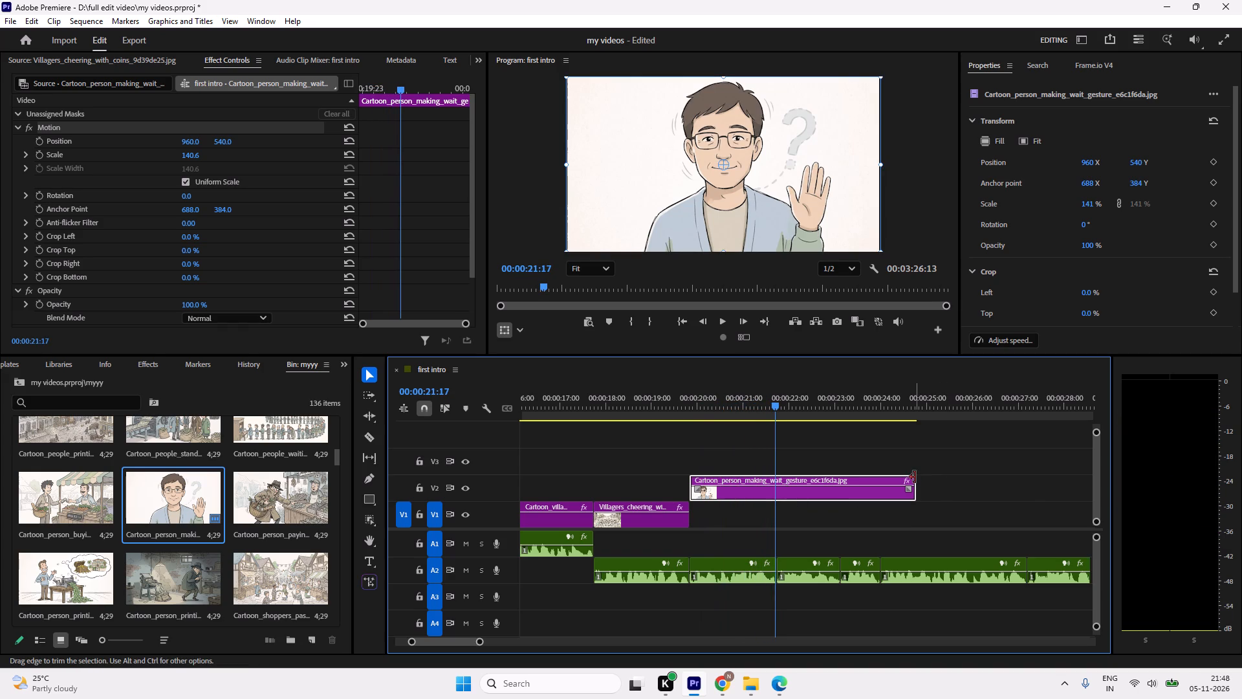
pyautogui.moveTo(913, 478); pyautogui.dragTo(774, 505)
# Animate the cartoon's scale with a keyframe at its start, 00:00:19:20, and 154.6 at 00:00:21:17, and preview the zoom.
pyautogui.moveTo(772, 405); pyautogui.dragTo(683, 422)
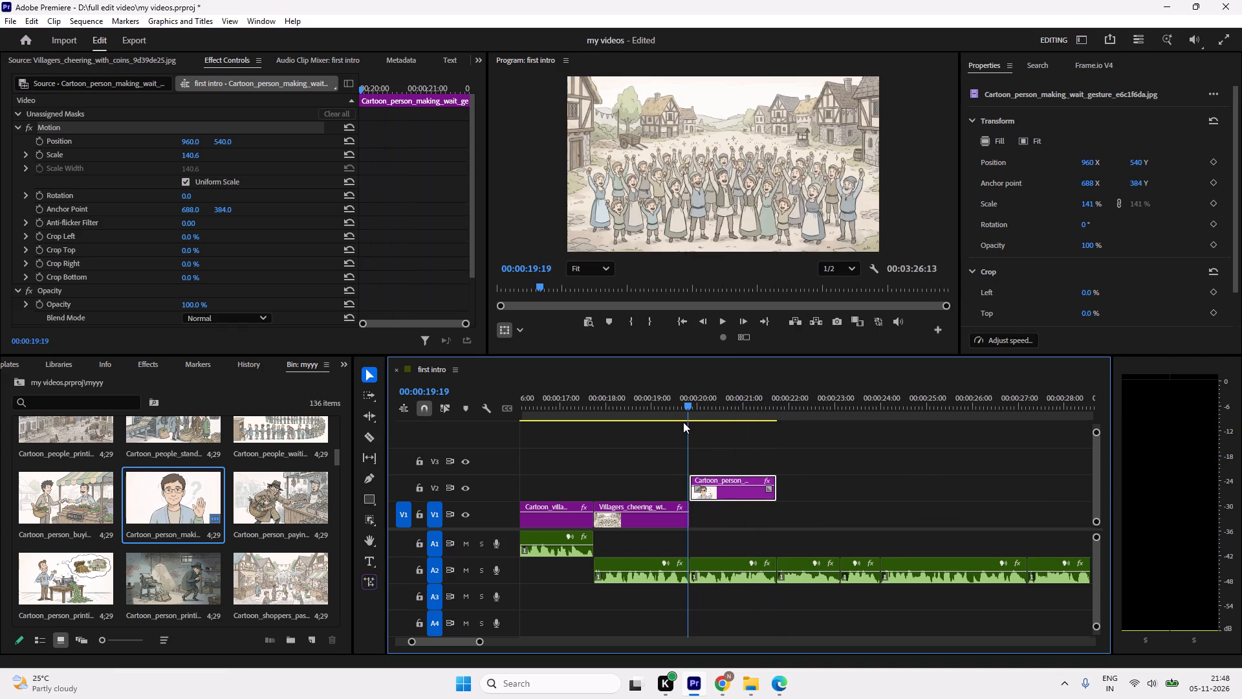
pyautogui.moveTo(683, 422); pyautogui.dragTo(687, 423)
pyautogui.click(719, 476)
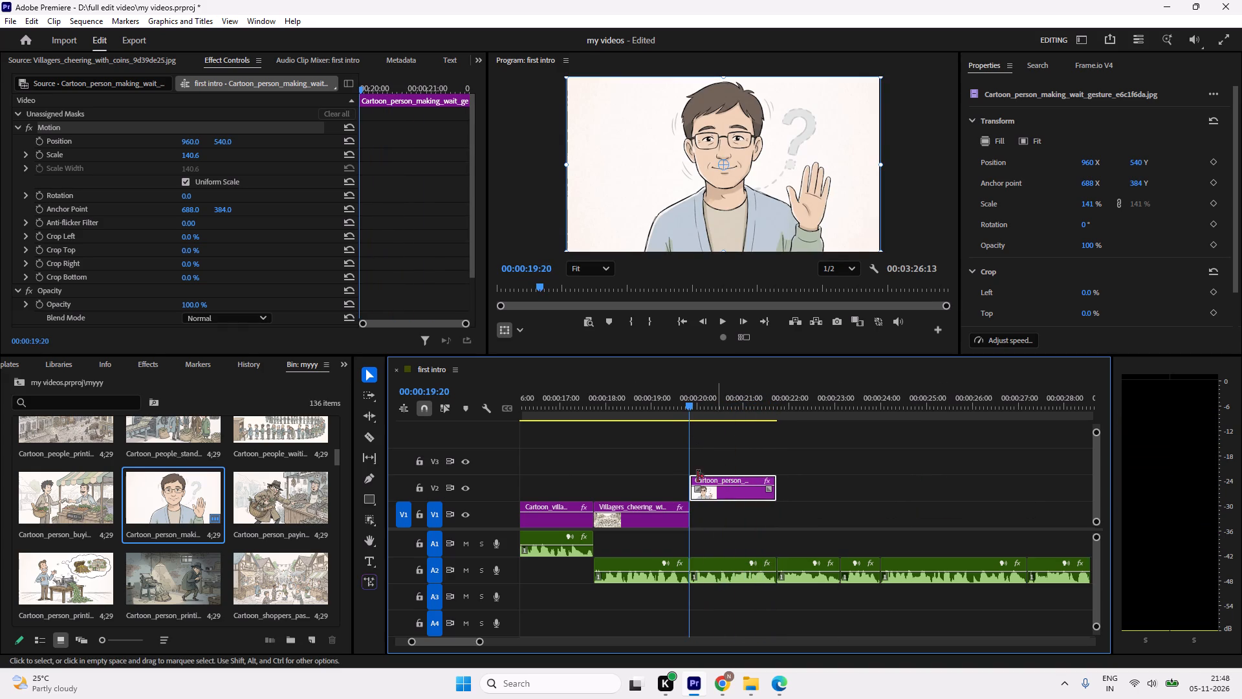
pyautogui.click(35, 152)
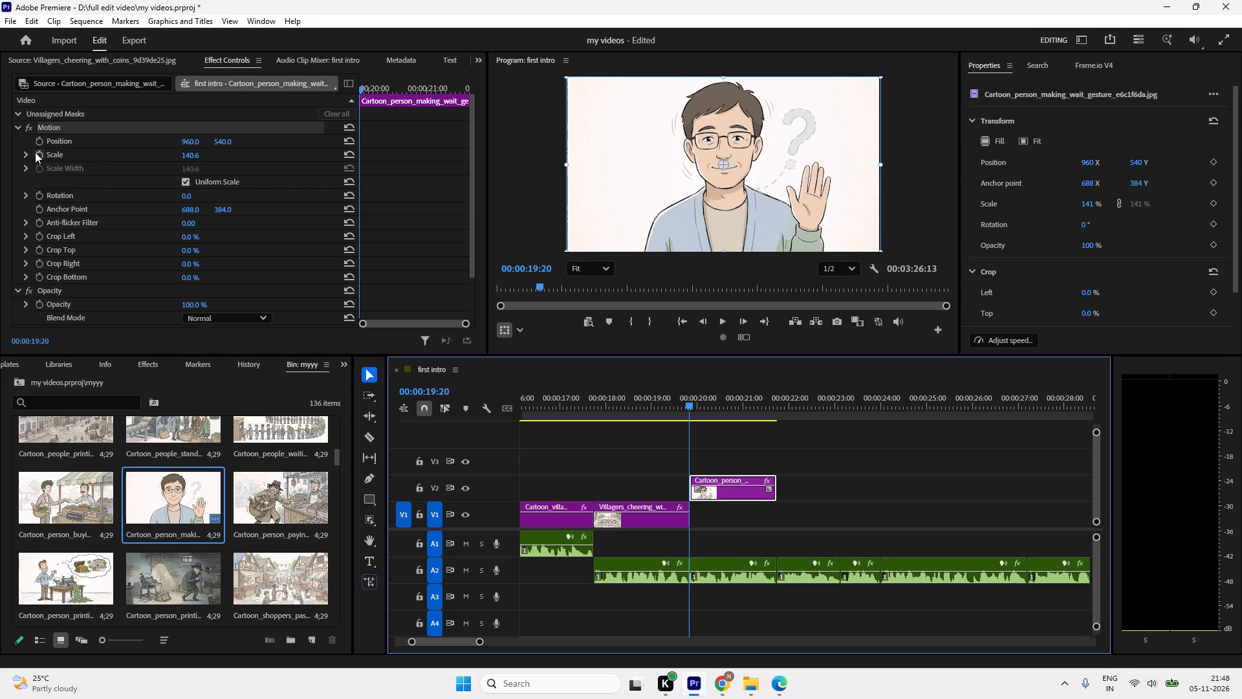
pyautogui.moveTo(365, 87); pyautogui.dragTo(590, 136)
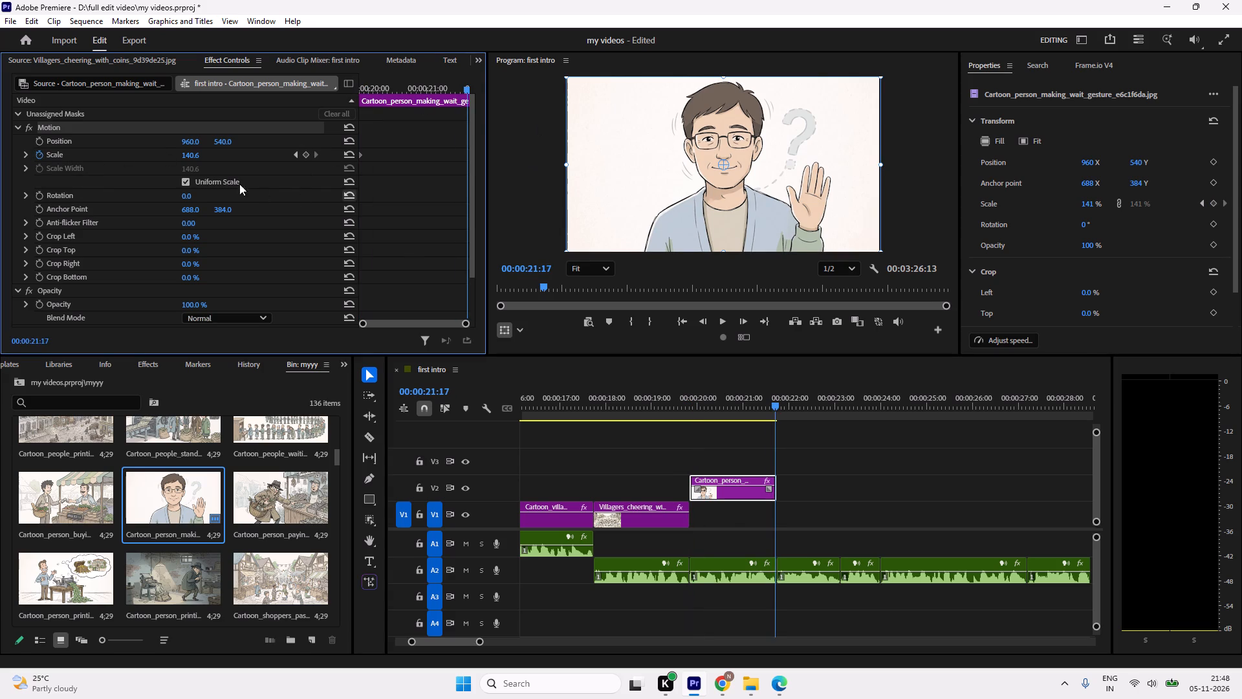
pyautogui.moveTo(190, 155); pyautogui.dragTo(195, 155)
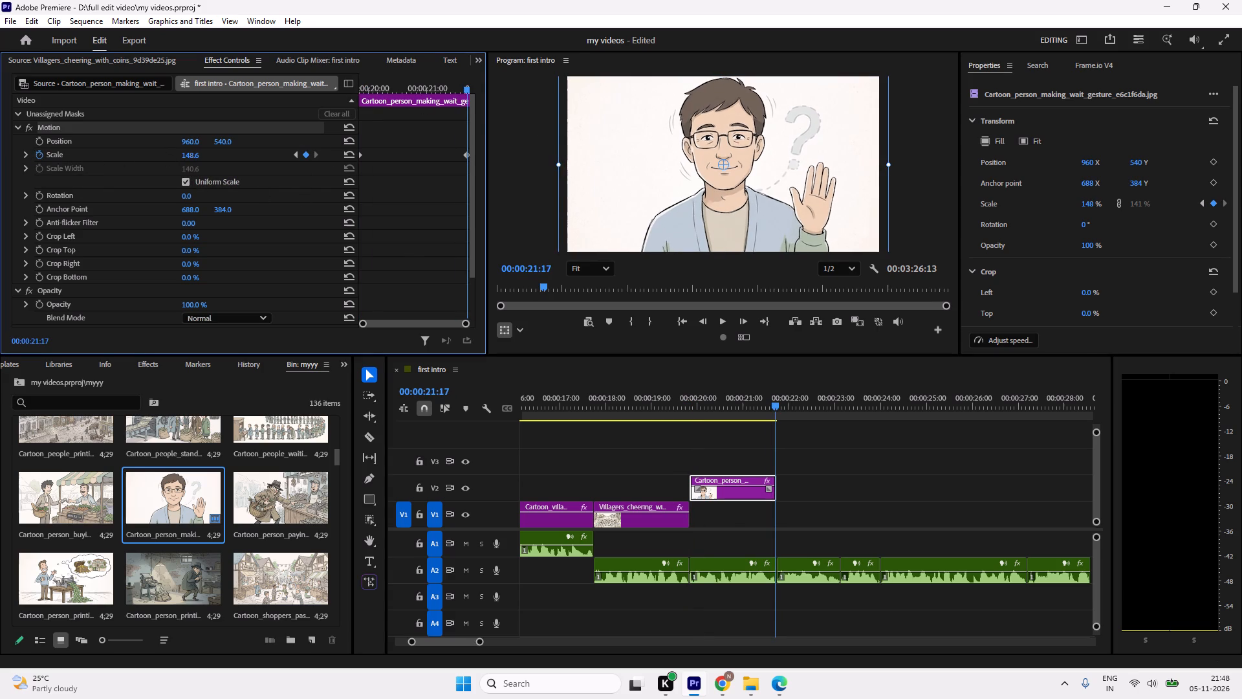
pyautogui.moveTo(195, 155); pyautogui.dragTo(202, 157)
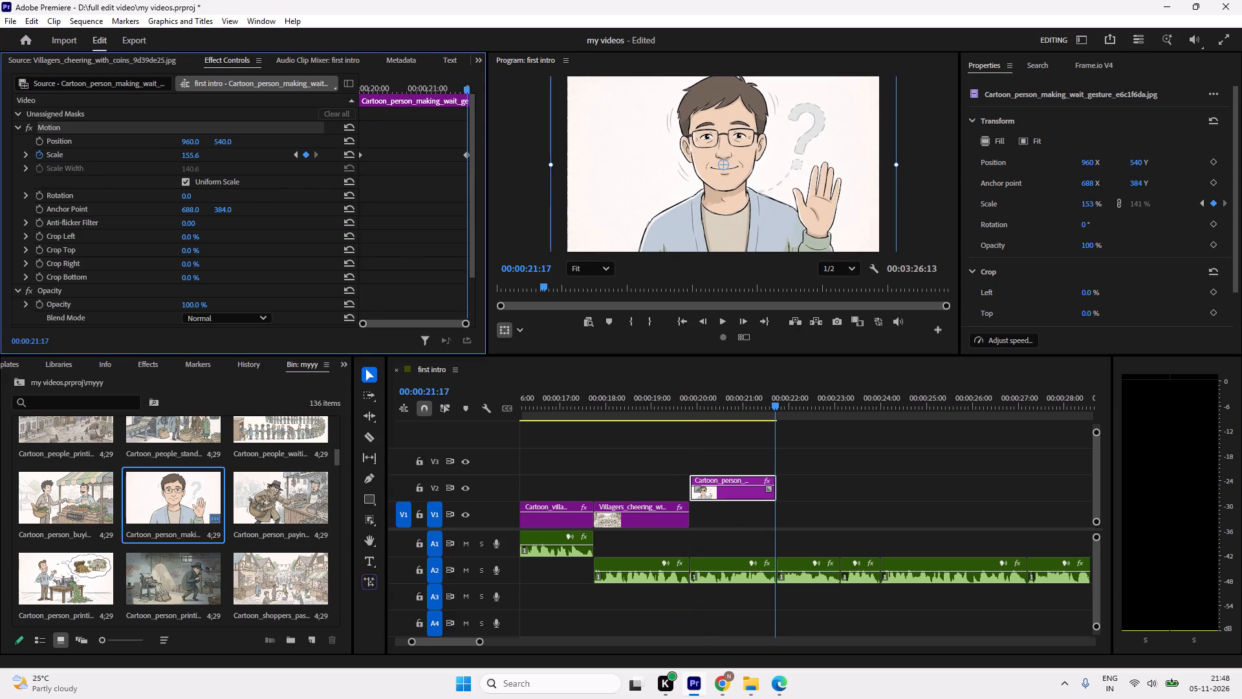
pyautogui.moveTo(202, 157); pyautogui.dragTo(203, 160)
pyautogui.moveTo(741, 397); pyautogui.dragTo(571, 419)
pyautogui.press('space')
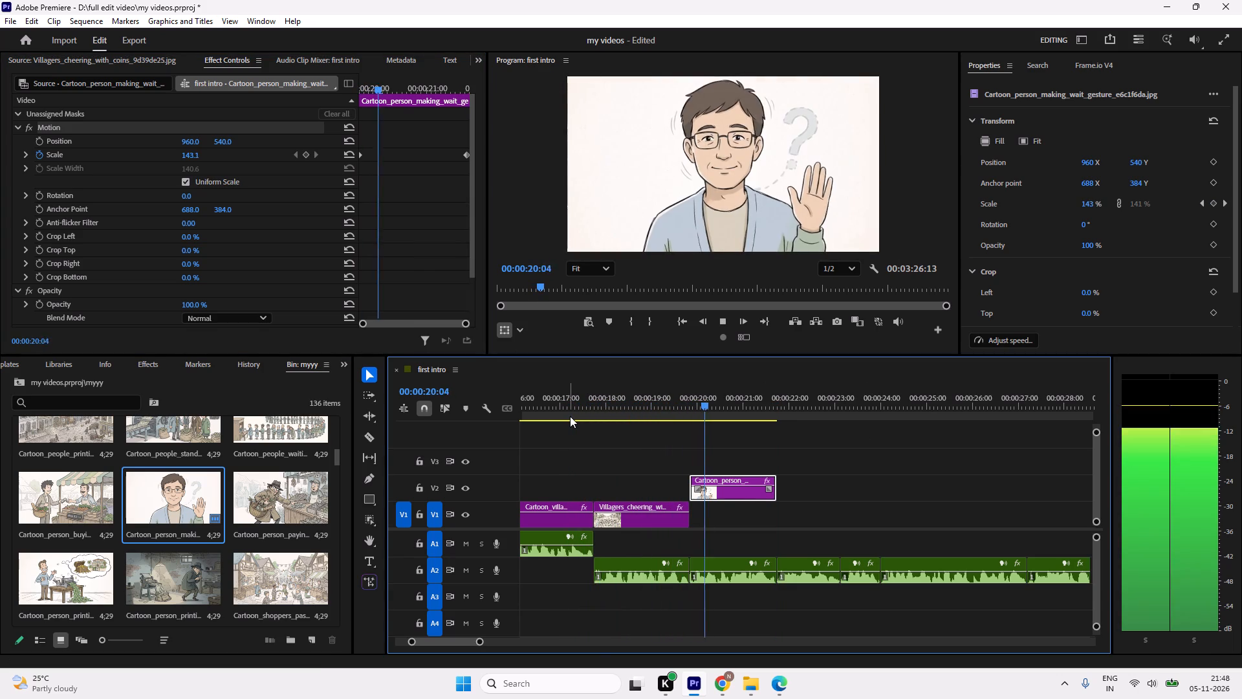
pyautogui.press('space')
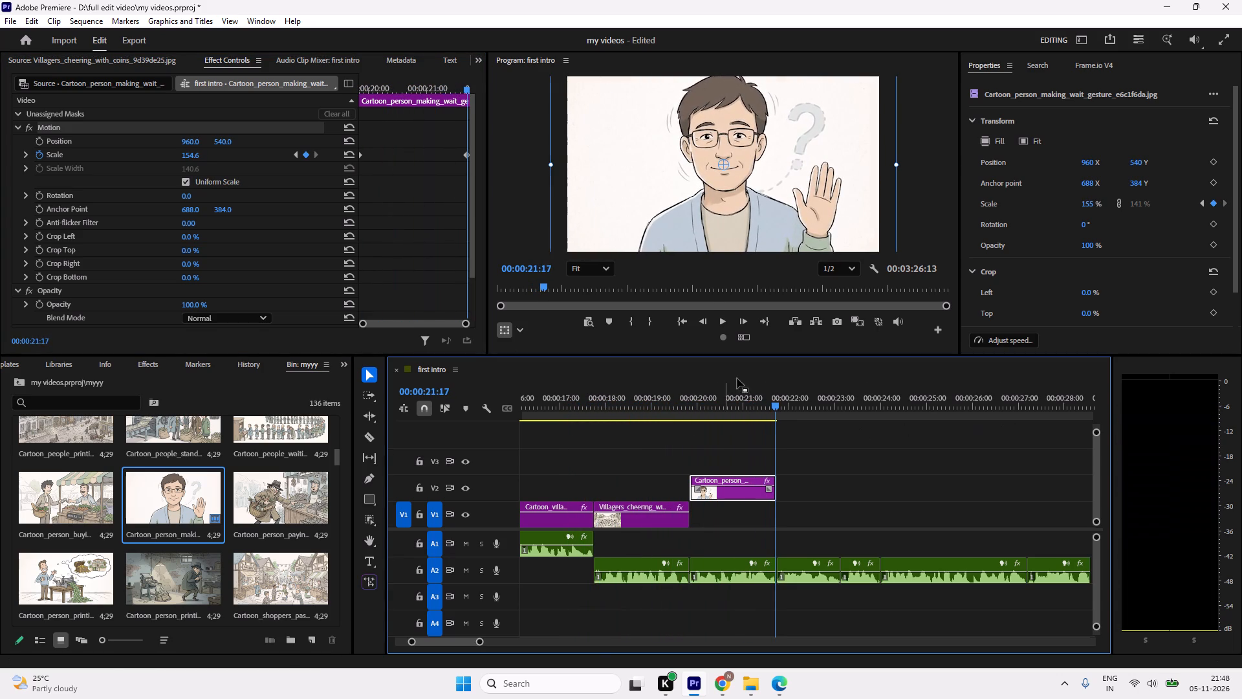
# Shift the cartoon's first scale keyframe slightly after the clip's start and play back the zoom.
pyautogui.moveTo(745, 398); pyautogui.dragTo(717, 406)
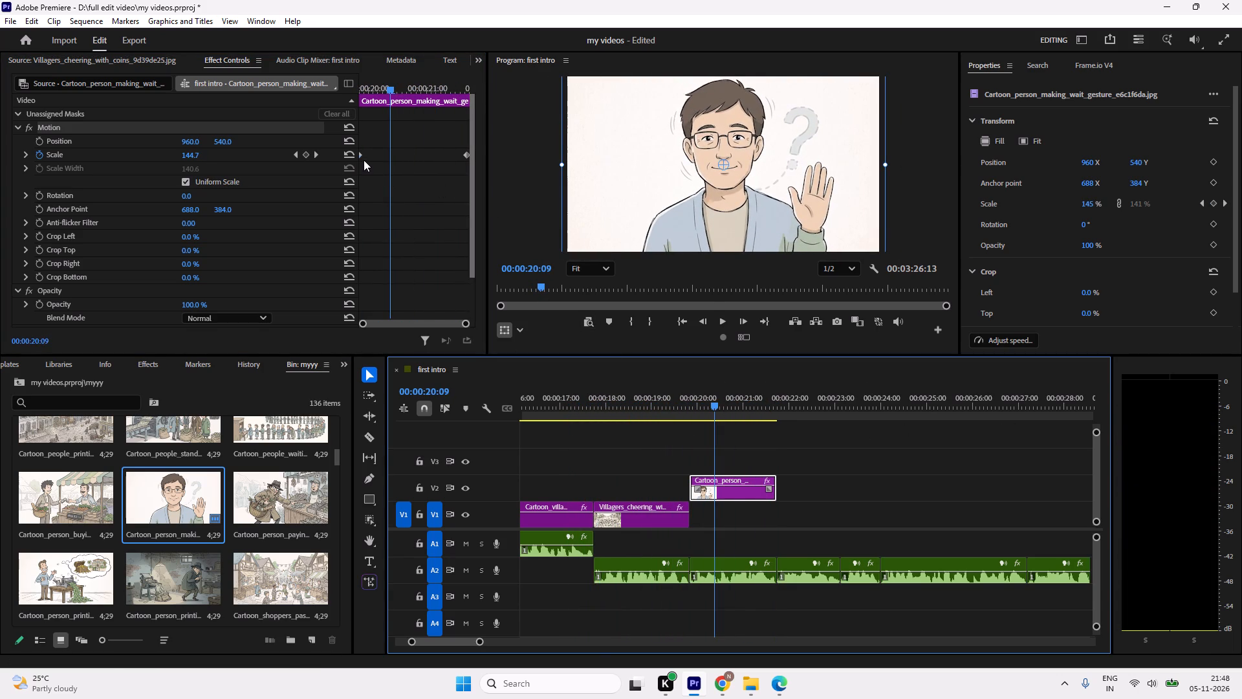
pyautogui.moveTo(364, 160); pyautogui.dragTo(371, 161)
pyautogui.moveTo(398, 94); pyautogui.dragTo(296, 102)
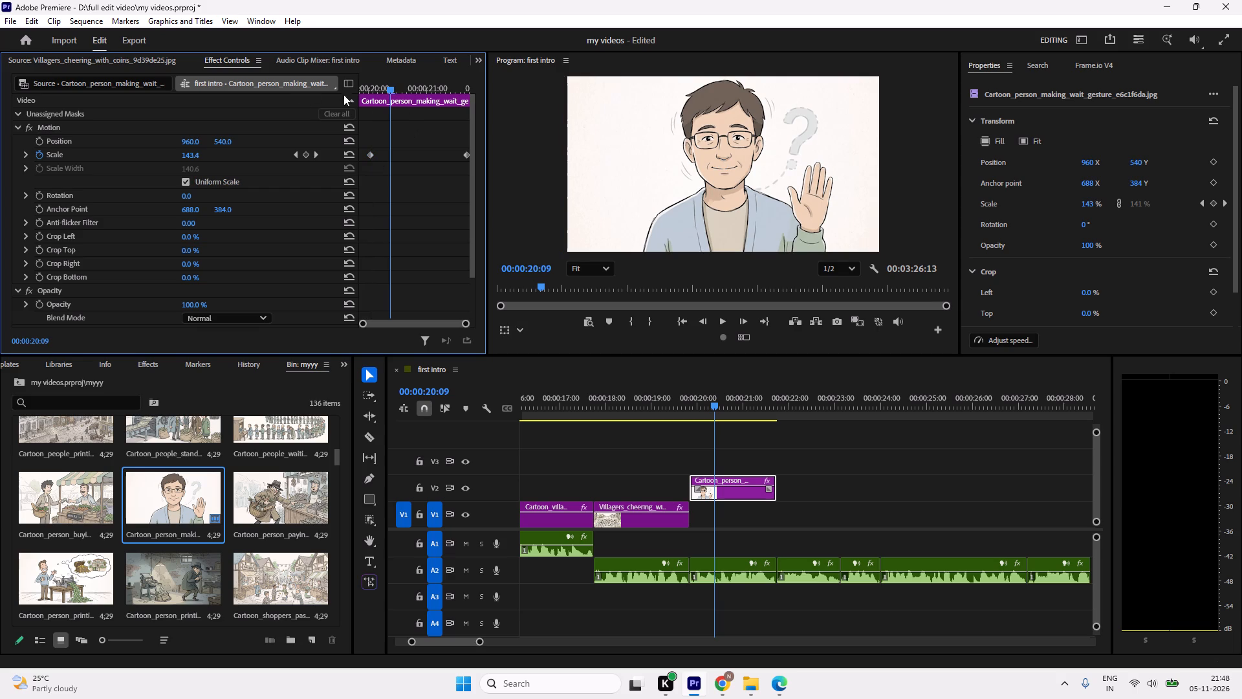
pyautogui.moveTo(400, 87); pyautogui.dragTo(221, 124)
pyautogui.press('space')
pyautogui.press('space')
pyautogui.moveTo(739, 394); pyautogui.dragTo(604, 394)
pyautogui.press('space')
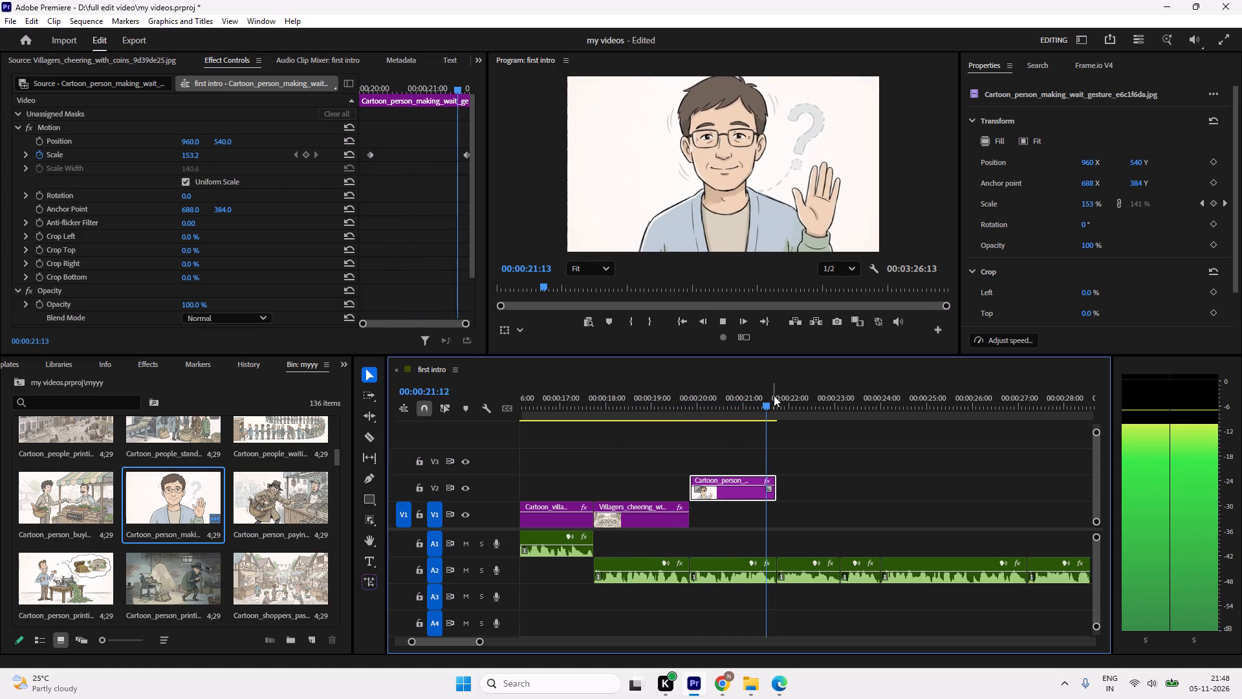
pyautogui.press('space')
# Move the first scale keyframe back to the start of the cartoon clip and play back the zoom.
pyautogui.moveTo(374, 150); pyautogui.dragTo(303, 168)
pyautogui.moveTo(454, 89); pyautogui.dragTo(292, 122)
pyautogui.press('space')
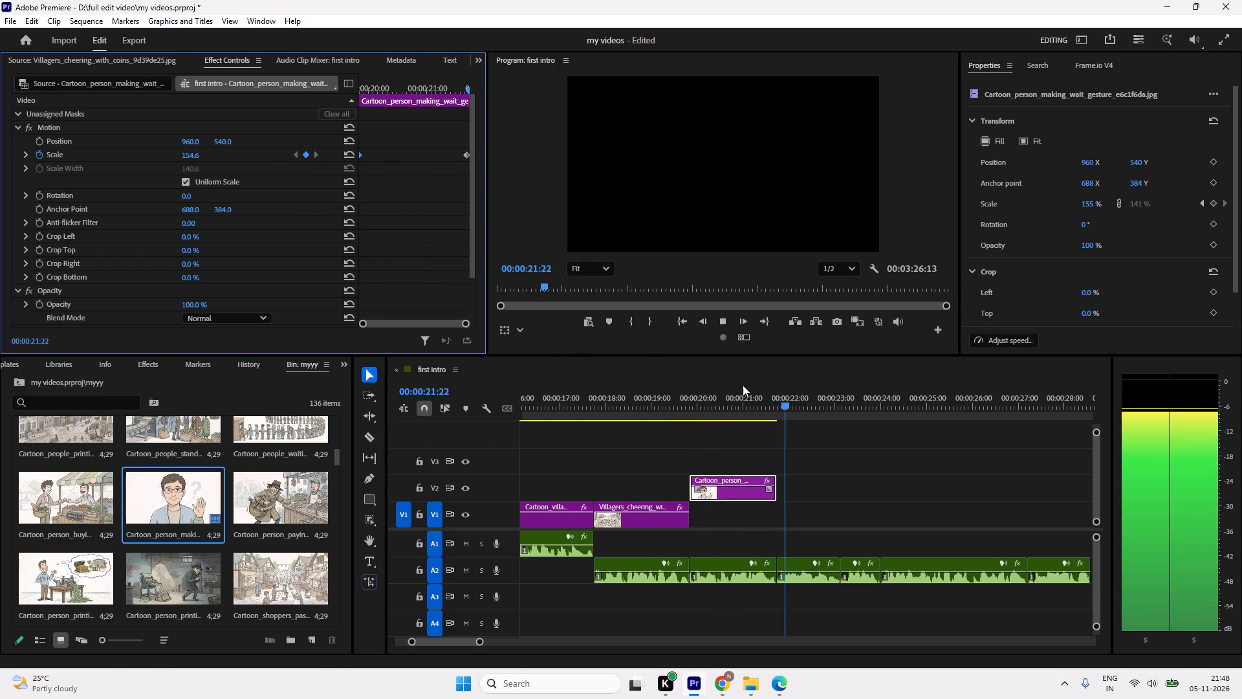
pyautogui.press('space')
pyautogui.moveTo(840, 403); pyautogui.dragTo(545, 424)
pyautogui.press('space')
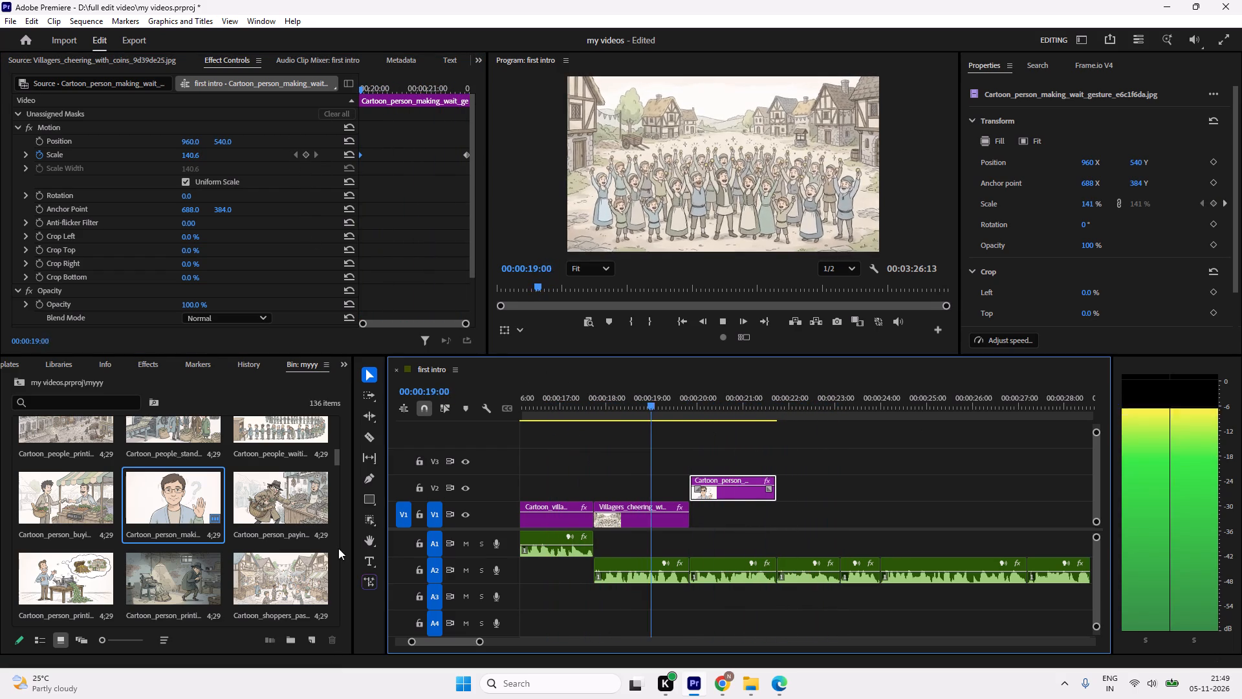
pyautogui.press('space')
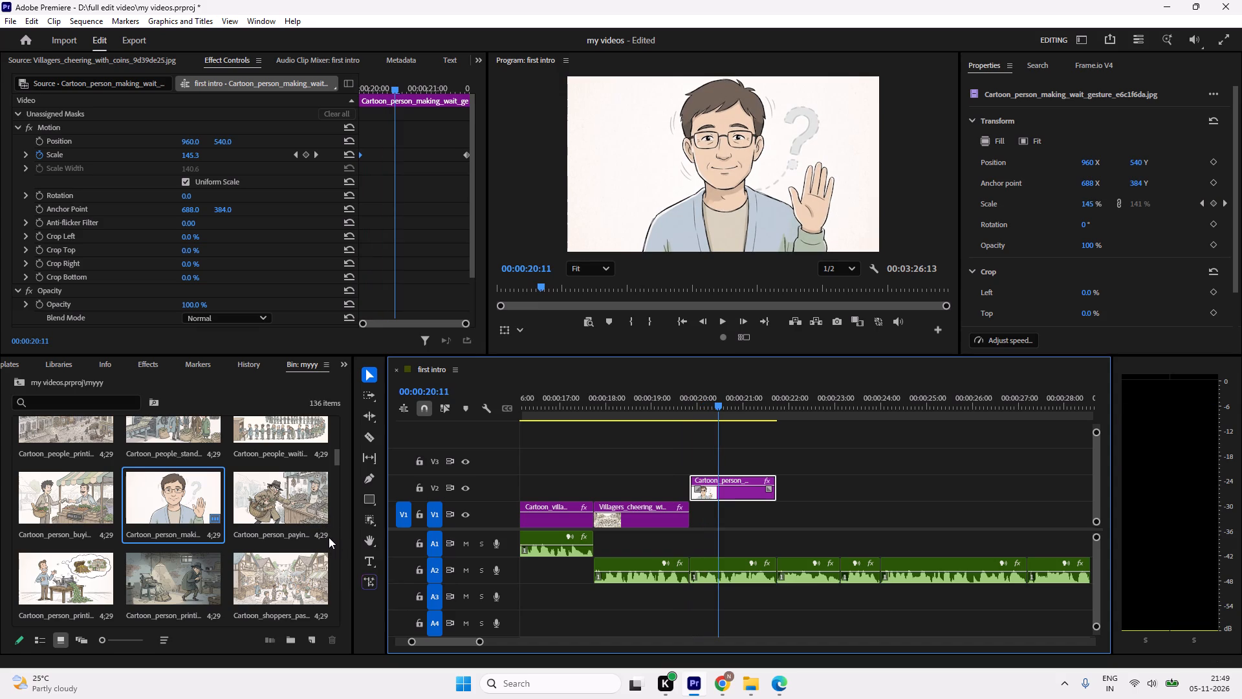
pyautogui.click(724, 683)
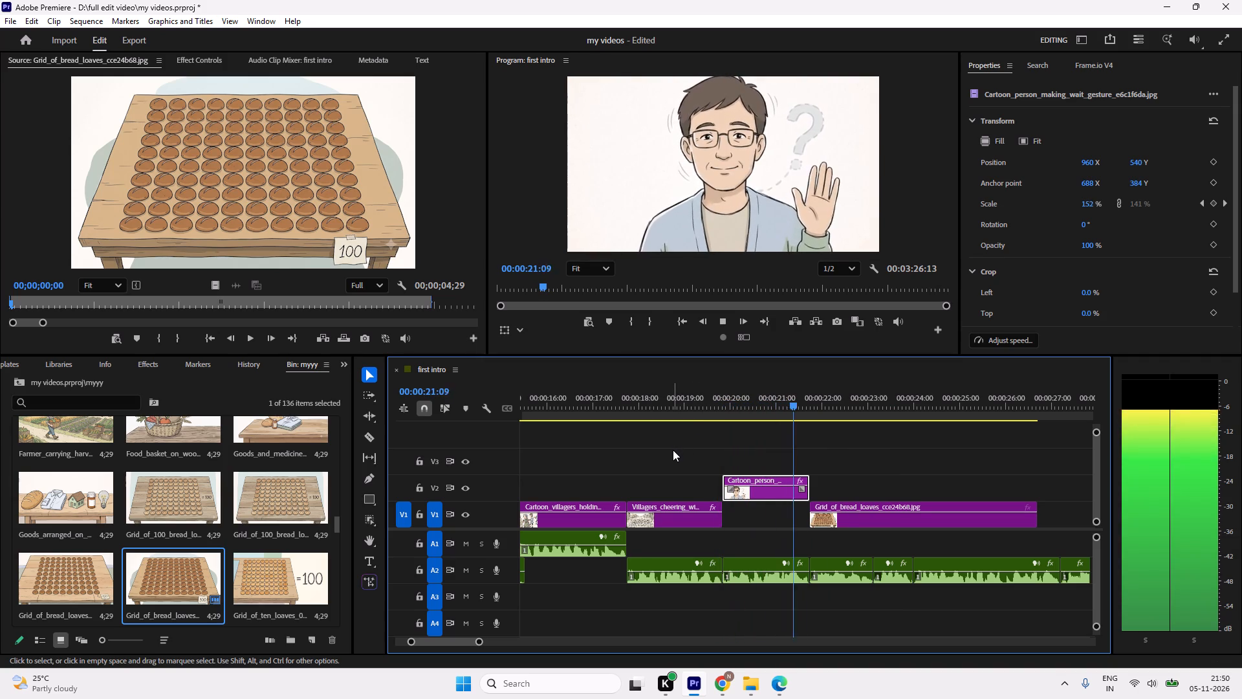
# Scale the bread loaves clip to fill the frame.
pyautogui.click(886, 518)
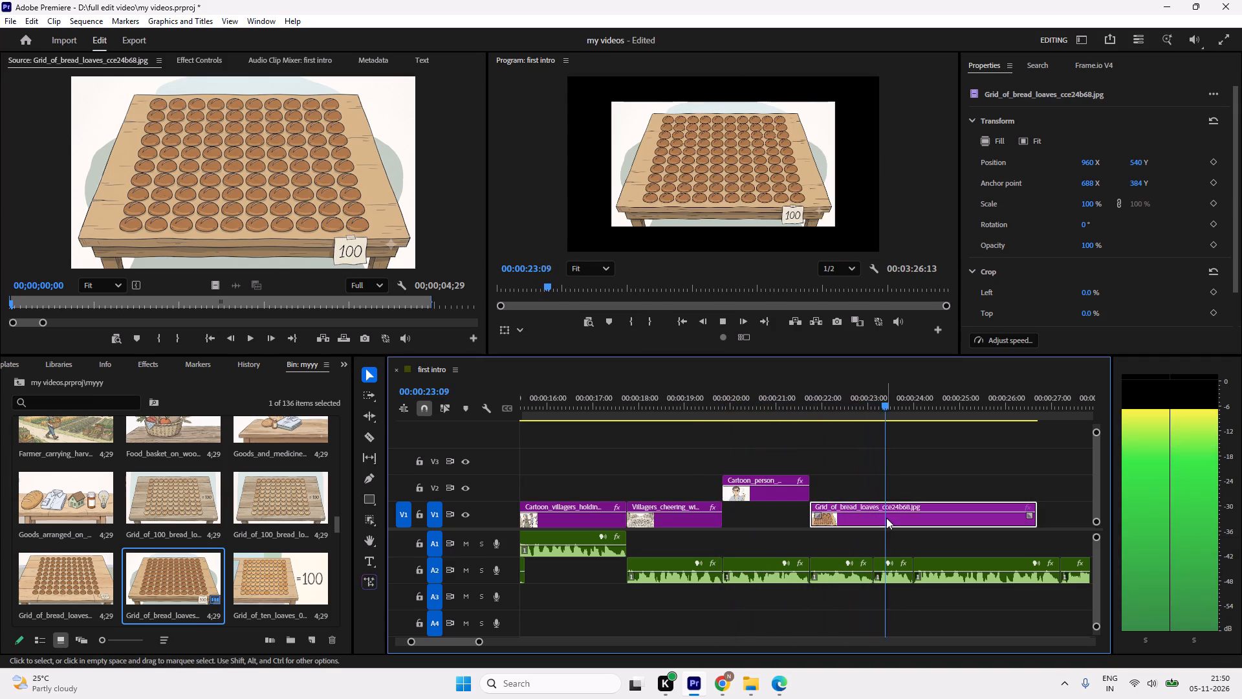
pyautogui.press('space')
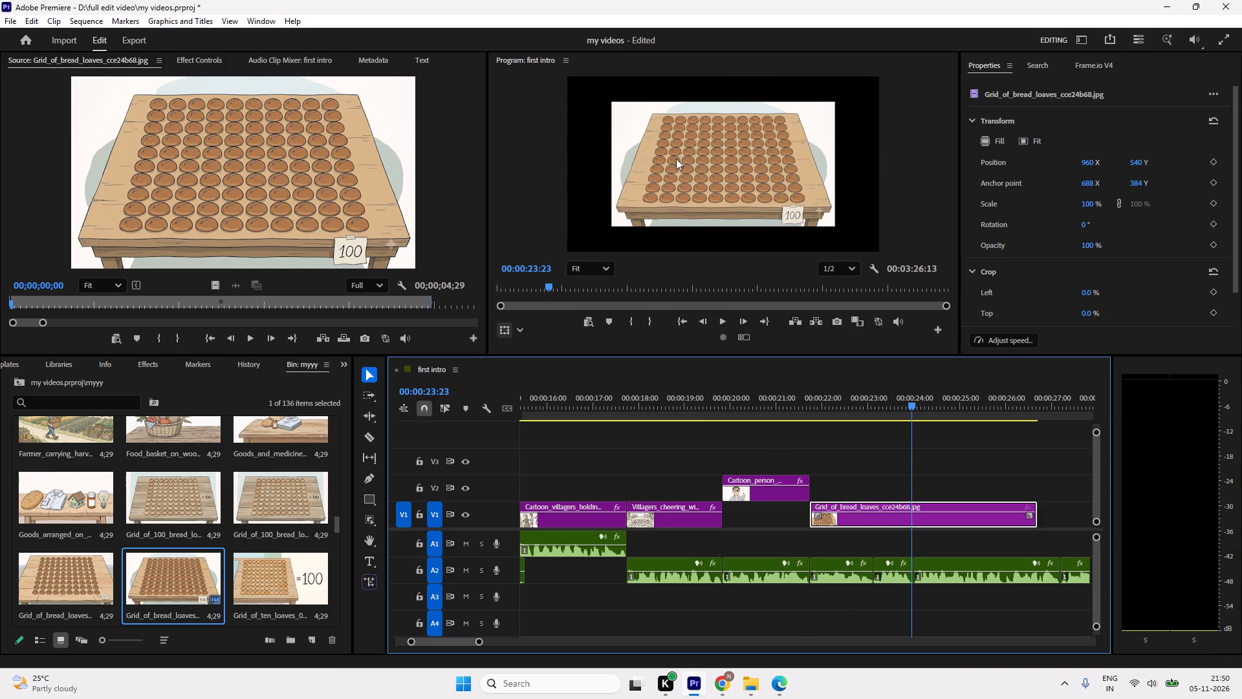
pyautogui.click(1028, 143)
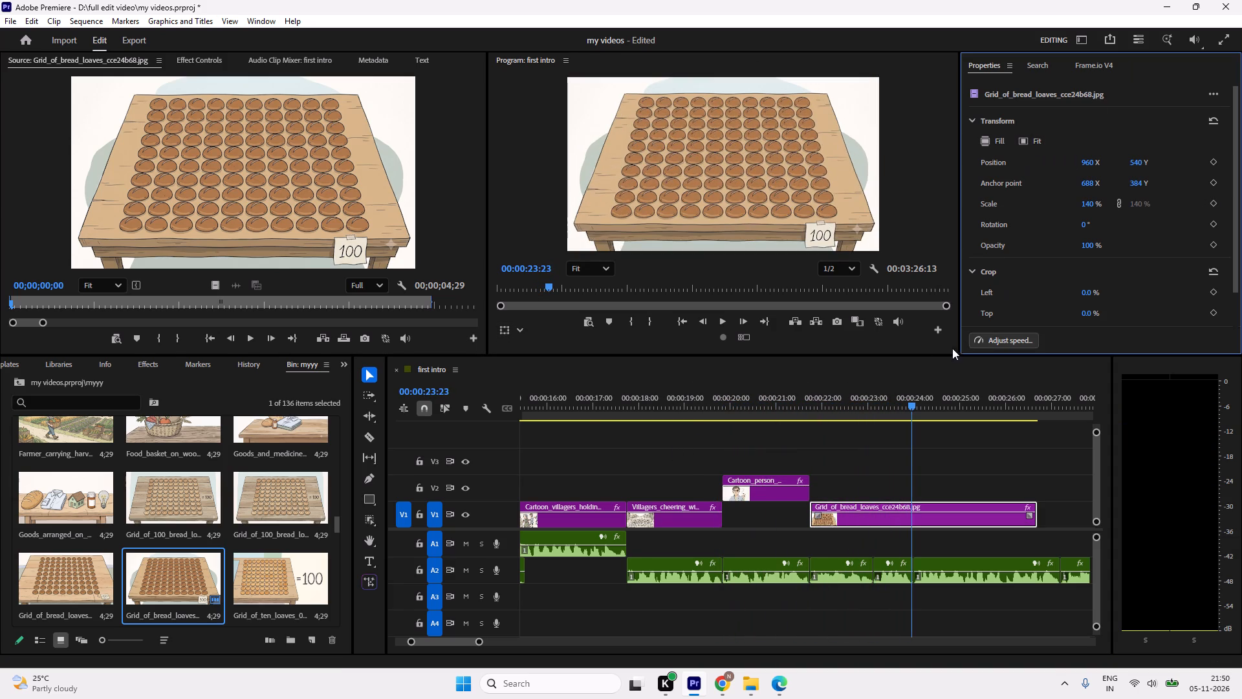
# Play back the narration repeatedly across the waiting-gesture and bread loaves clips up to about 00:00:24:00 to check the timing.
pyautogui.moveTo(929, 394); pyautogui.dragTo(752, 427)
pyautogui.press('space')
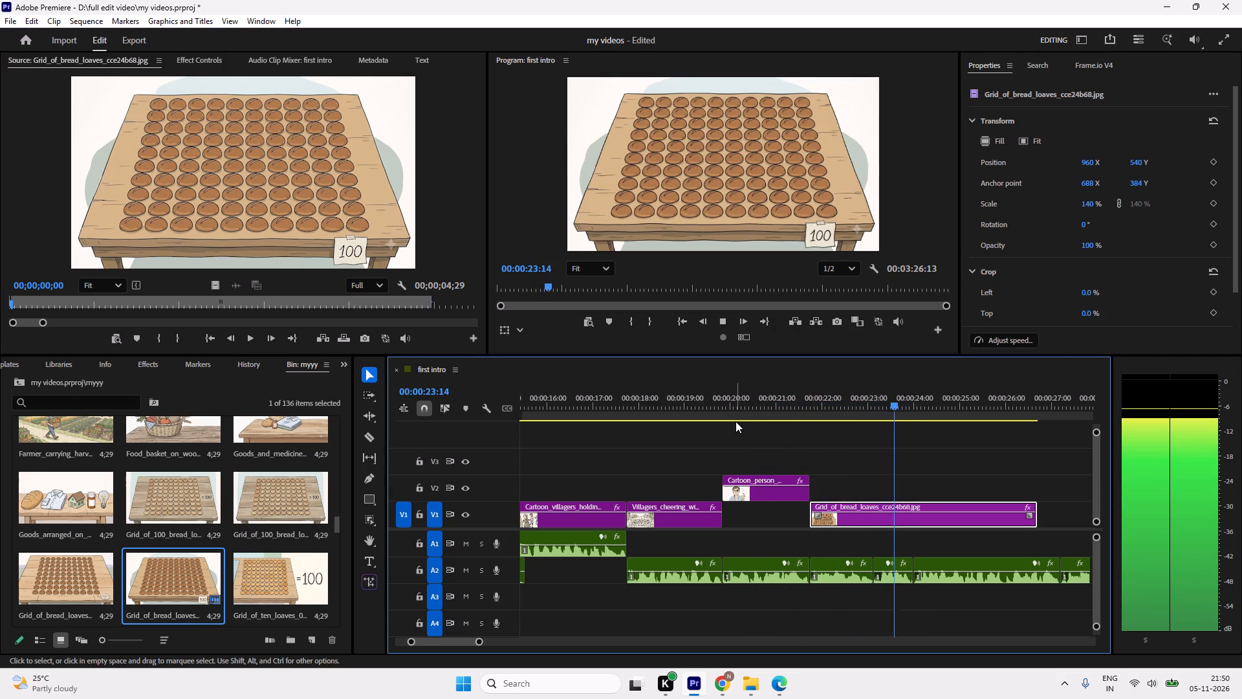
pyautogui.press('space')
pyautogui.moveTo(921, 405); pyautogui.dragTo(793, 401)
pyautogui.press('space')
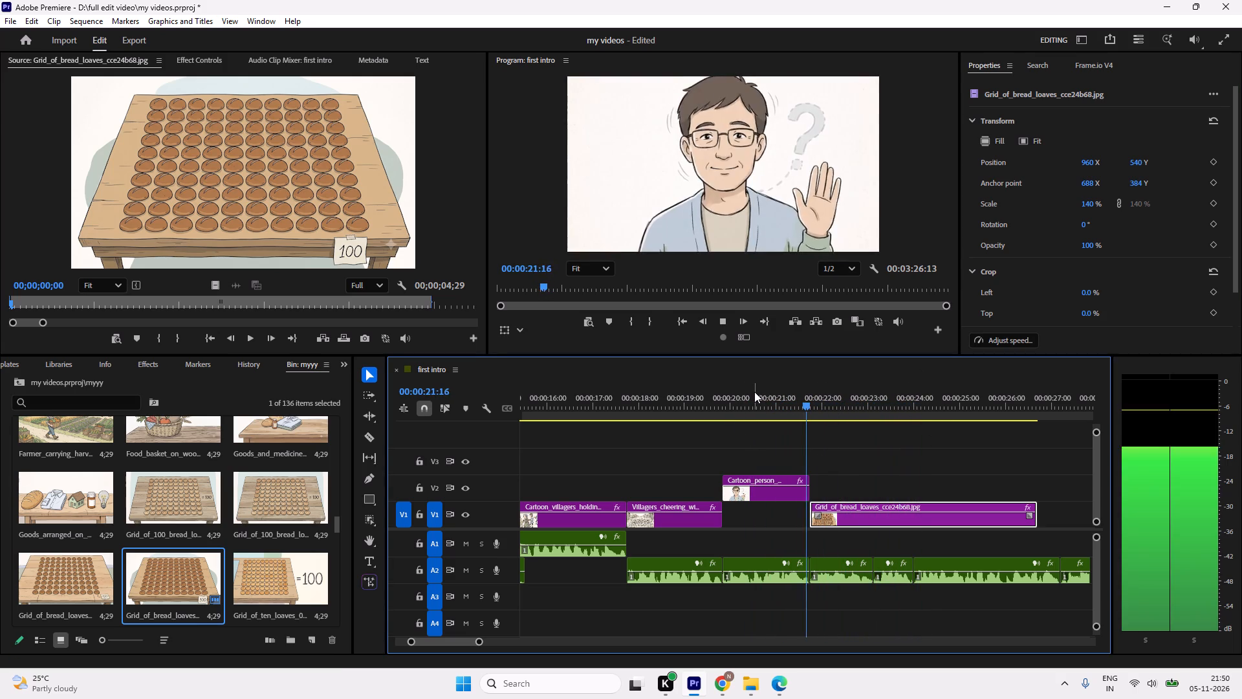
pyautogui.press('space')
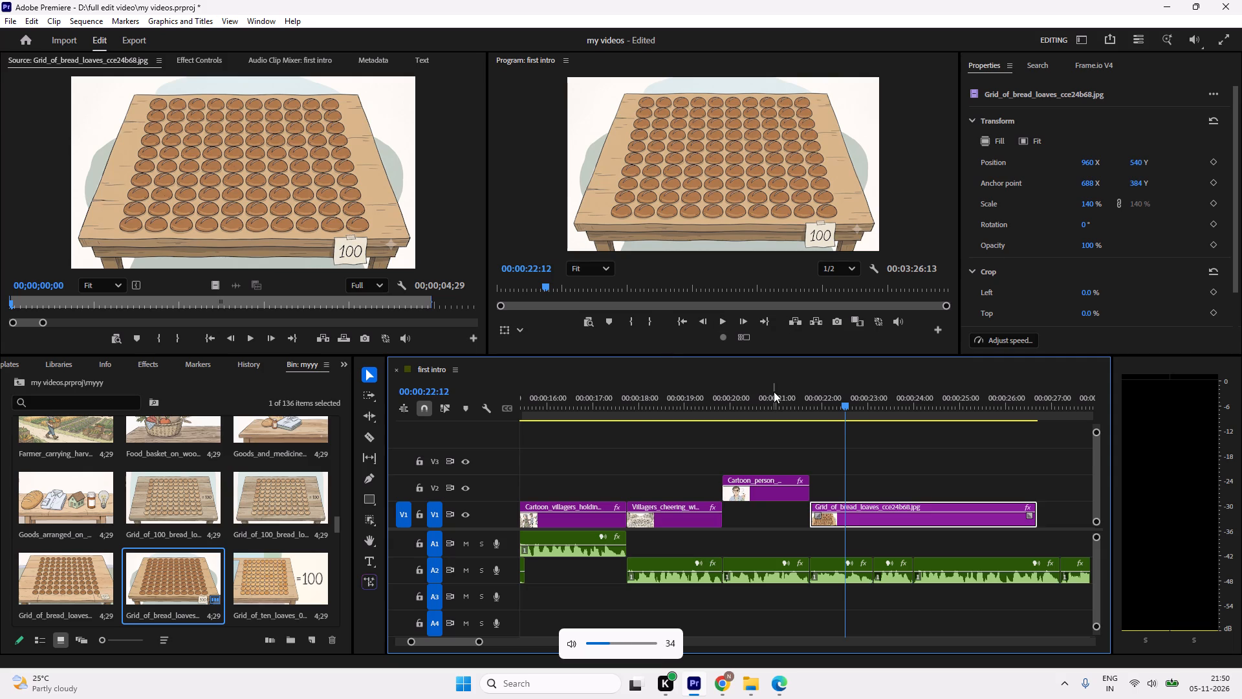
pyautogui.moveTo(851, 419); pyautogui.dragTo(633, 427)
pyautogui.press('space')
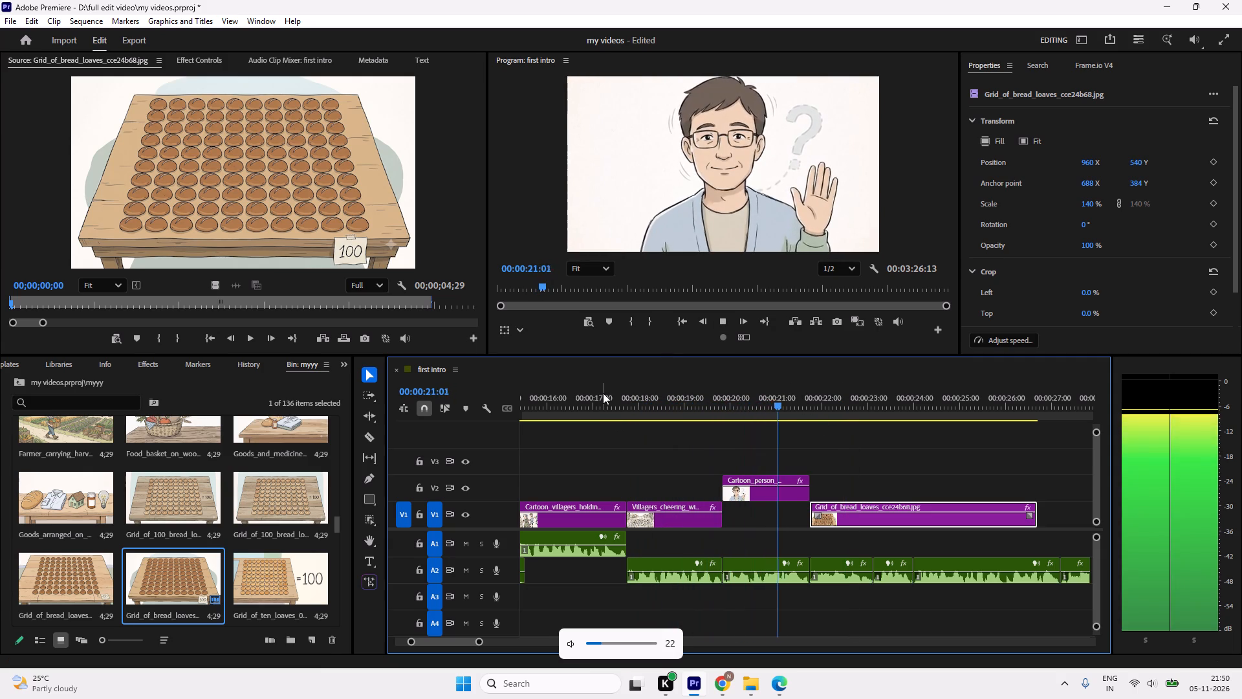
pyautogui.press('space')
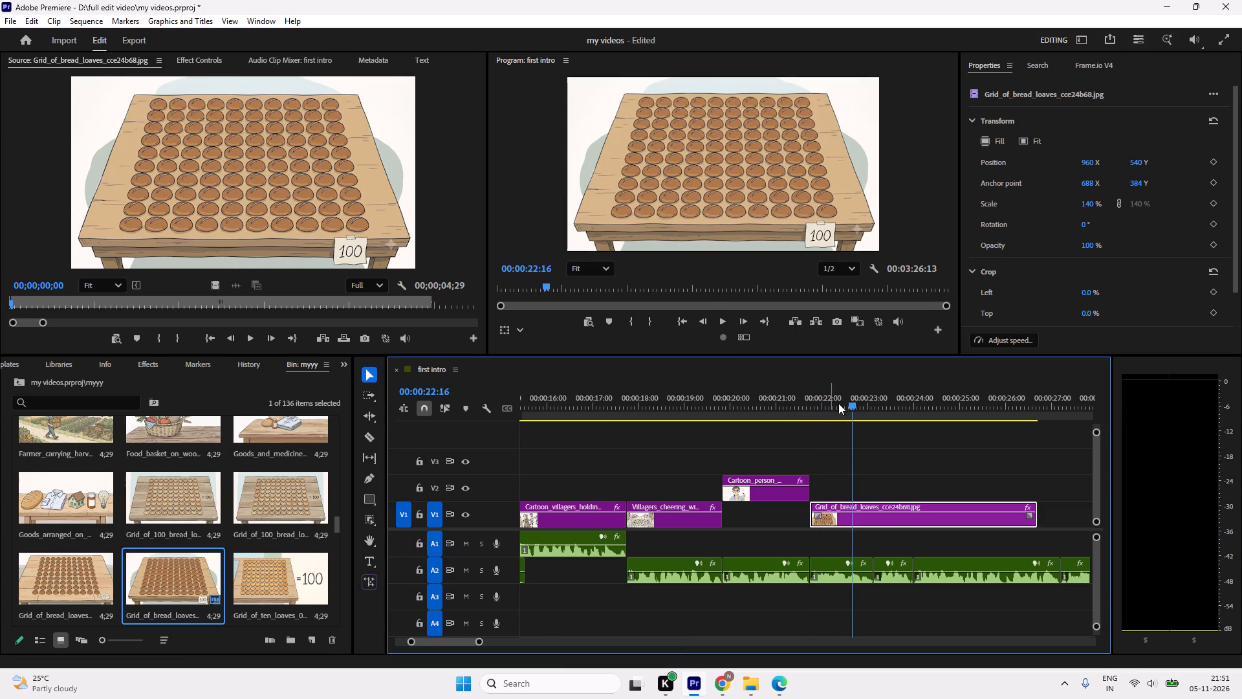
pyautogui.moveTo(863, 403); pyautogui.dragTo(809, 430)
pyautogui.press('space')
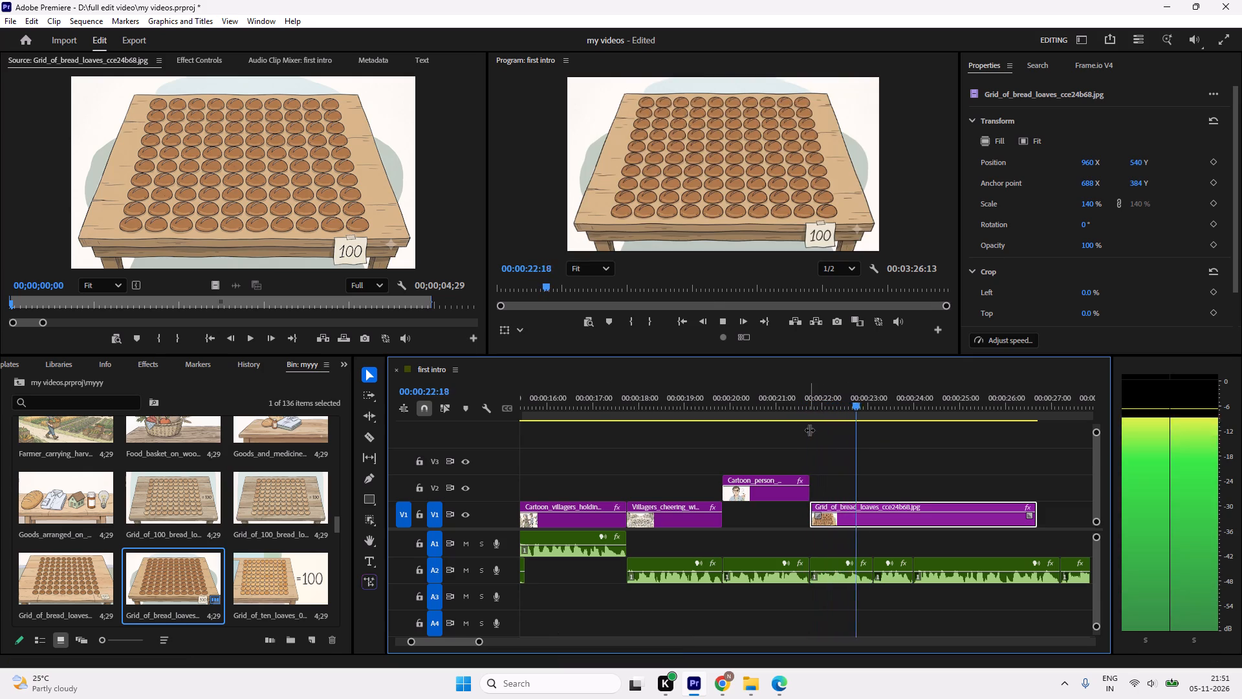
pyautogui.press('space')
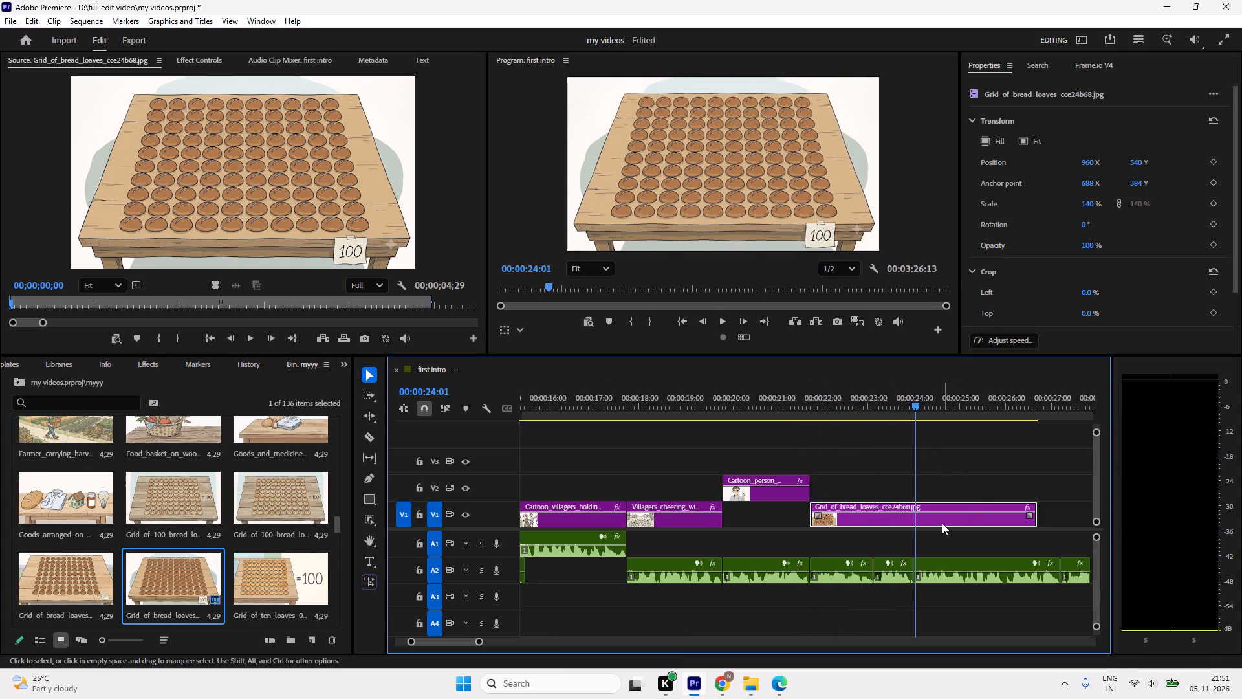
pyautogui.moveTo(924, 383); pyautogui.dragTo(725, 401)
pyautogui.press('space')
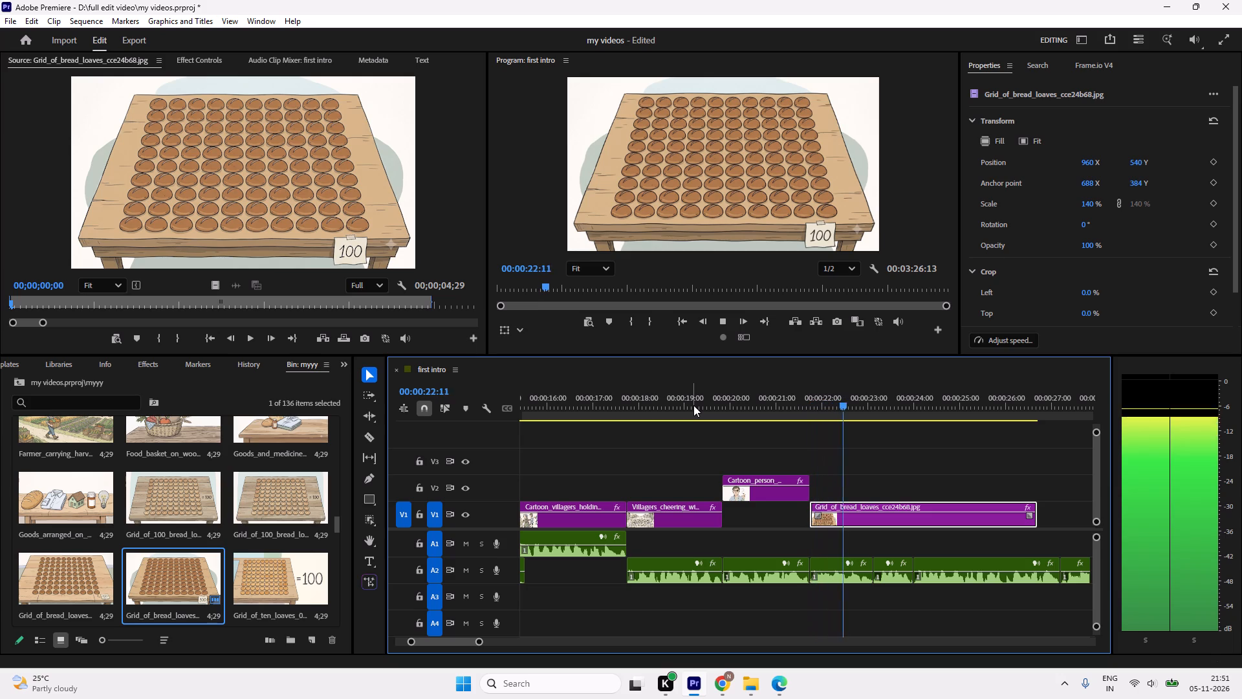
pyautogui.press('space')
pyautogui.moveTo(921, 408); pyautogui.dragTo(682, 409)
pyautogui.press('space')
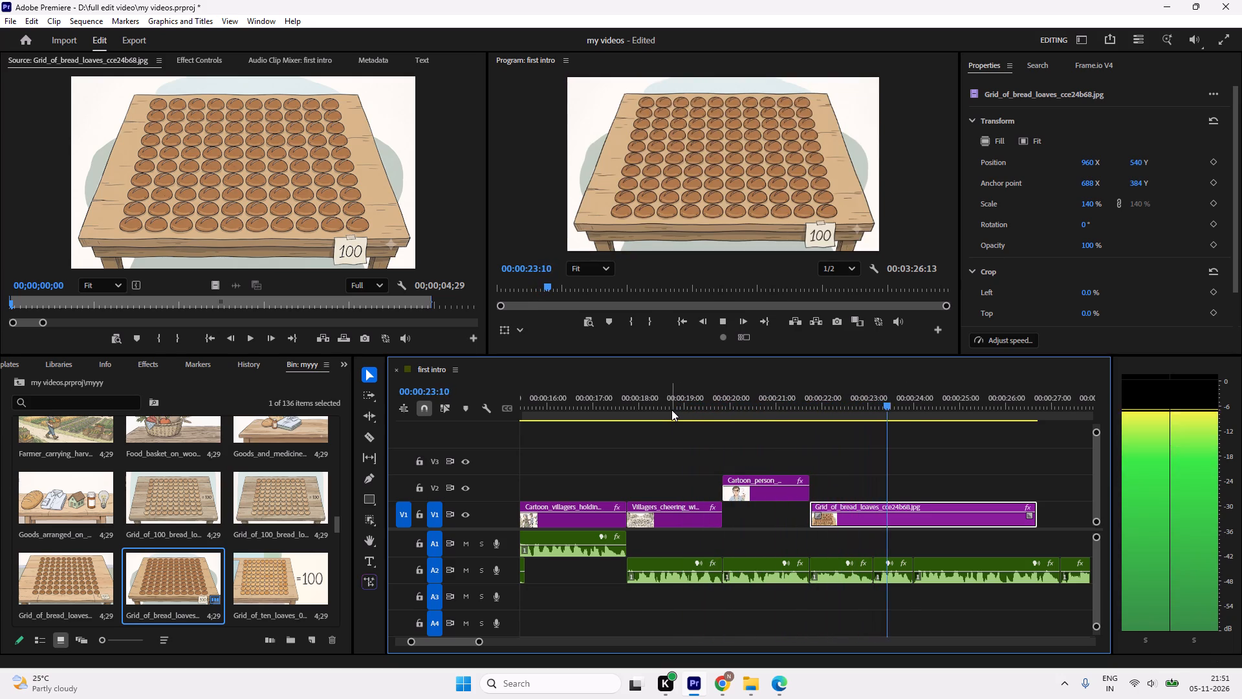
pyautogui.press('space')
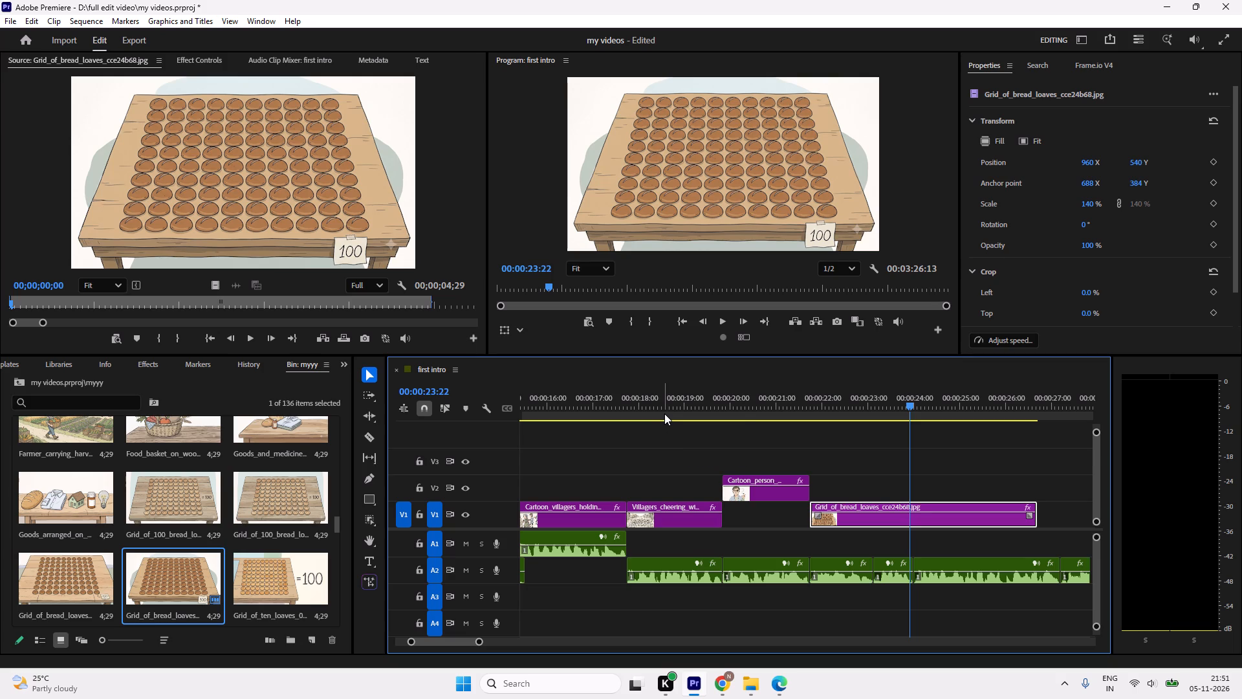
# Browse the myyy bin and preview the images of villagers gathered around a bread pile and a villager pointing at bread loaves.
pyautogui.scroll(2, 181, 525)
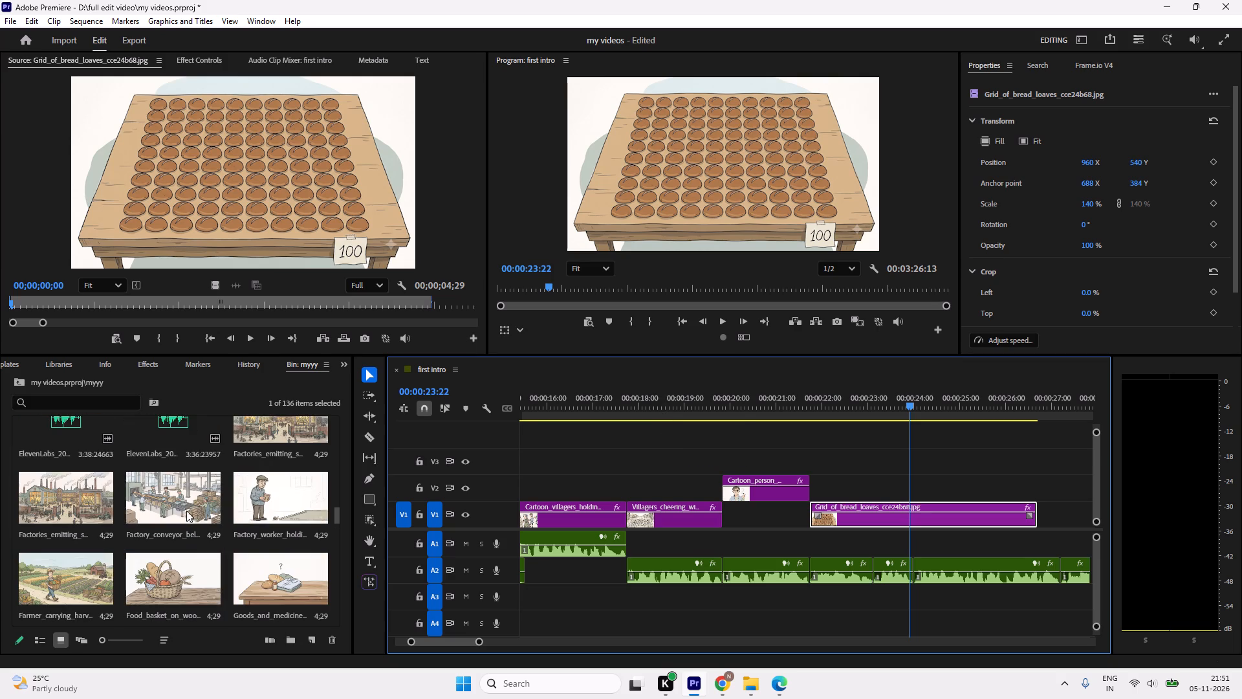
pyautogui.scroll(-4, 190, 488)
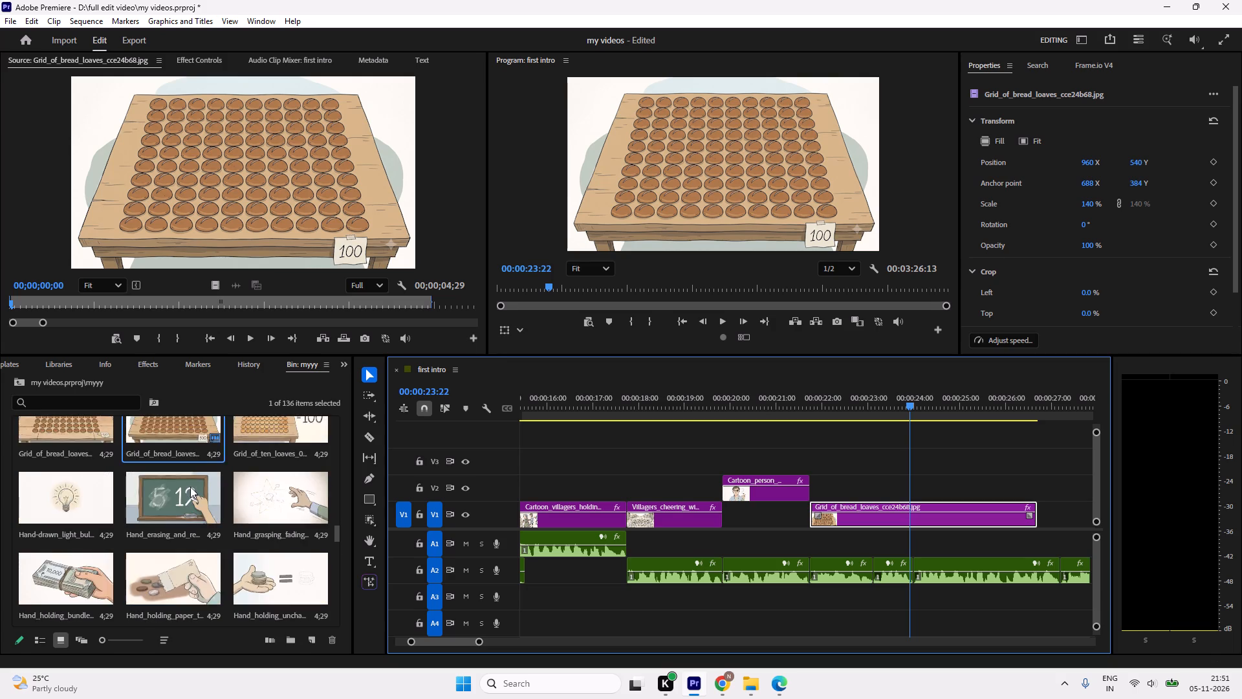
pyautogui.scroll(-7, 190, 487)
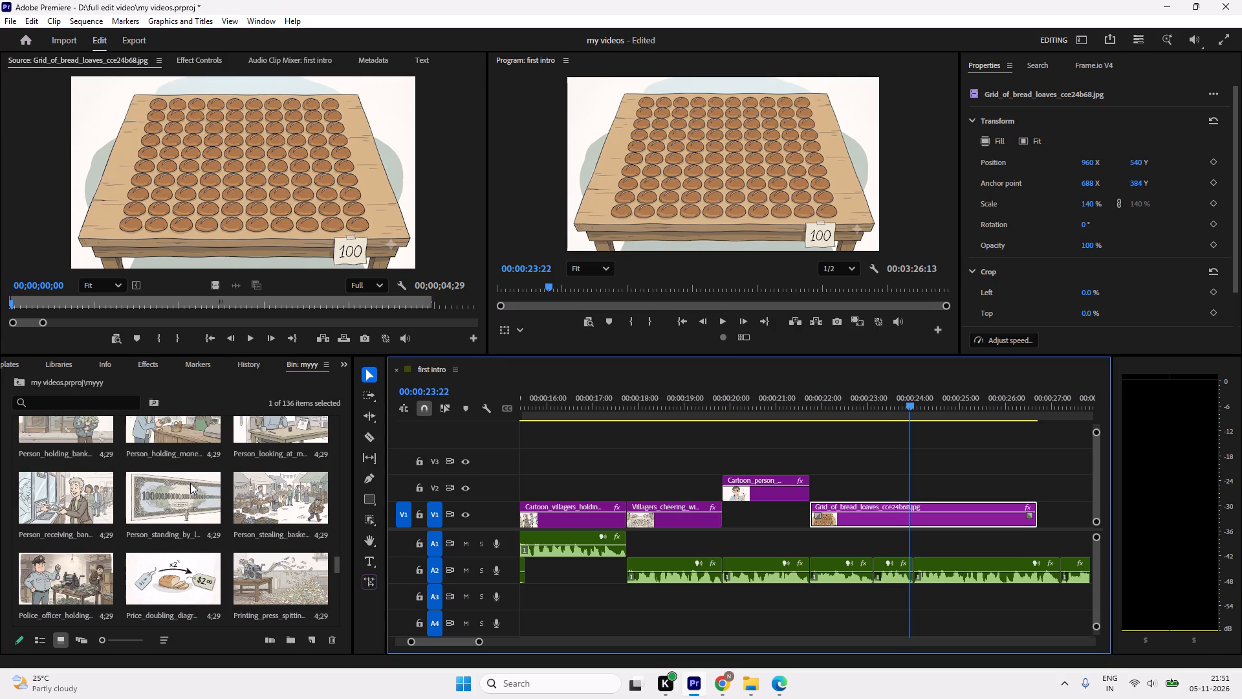
pyautogui.scroll(2, 190, 483)
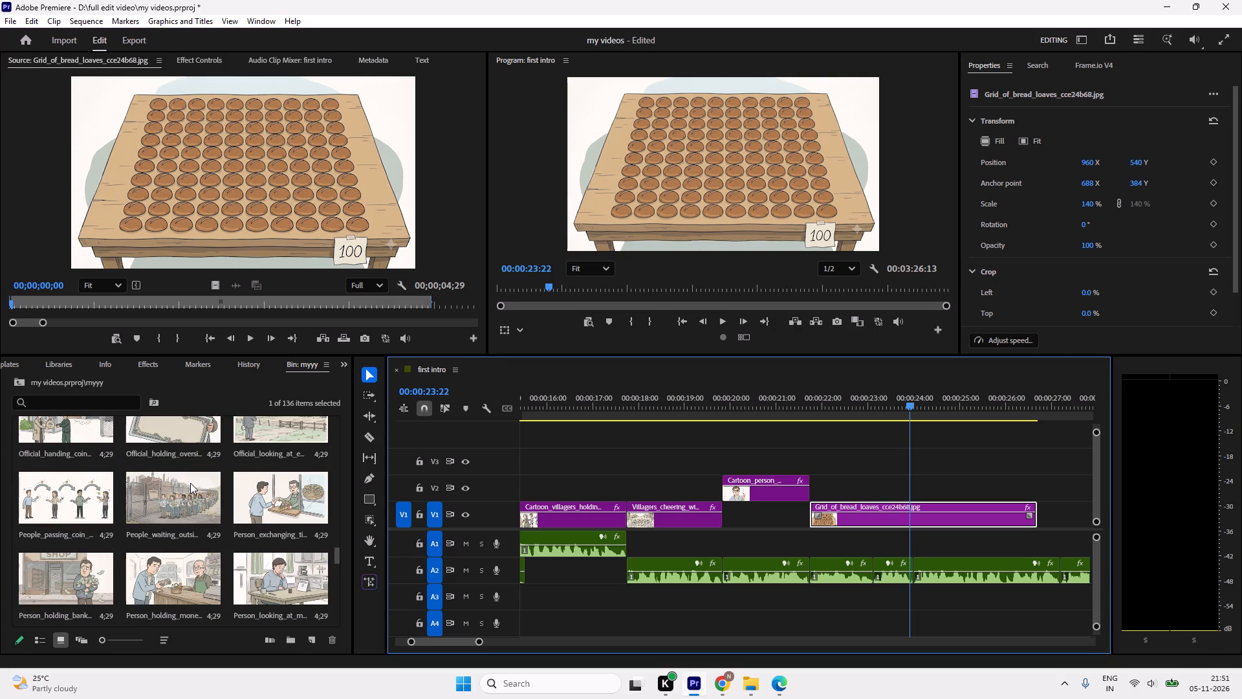
pyautogui.scroll(-1, 190, 483)
pyautogui.scroll(1, 190, 483)
pyautogui.scroll(-3, 190, 483)
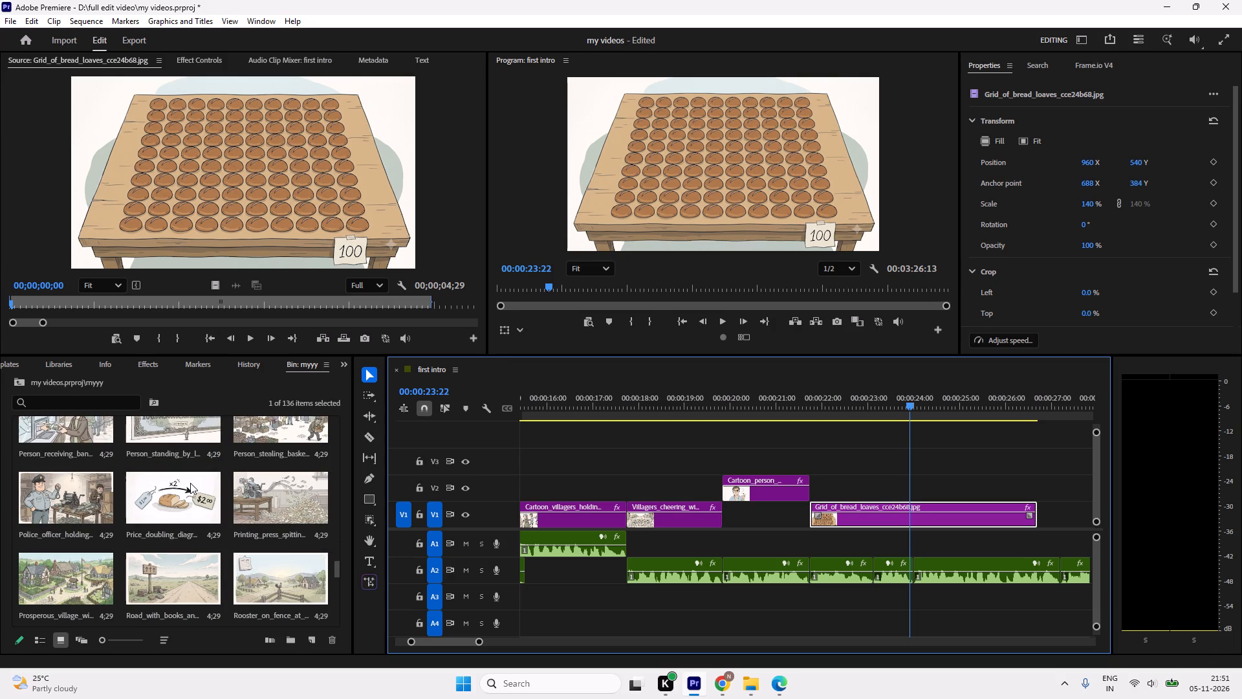
pyautogui.scroll(-3, 190, 483)
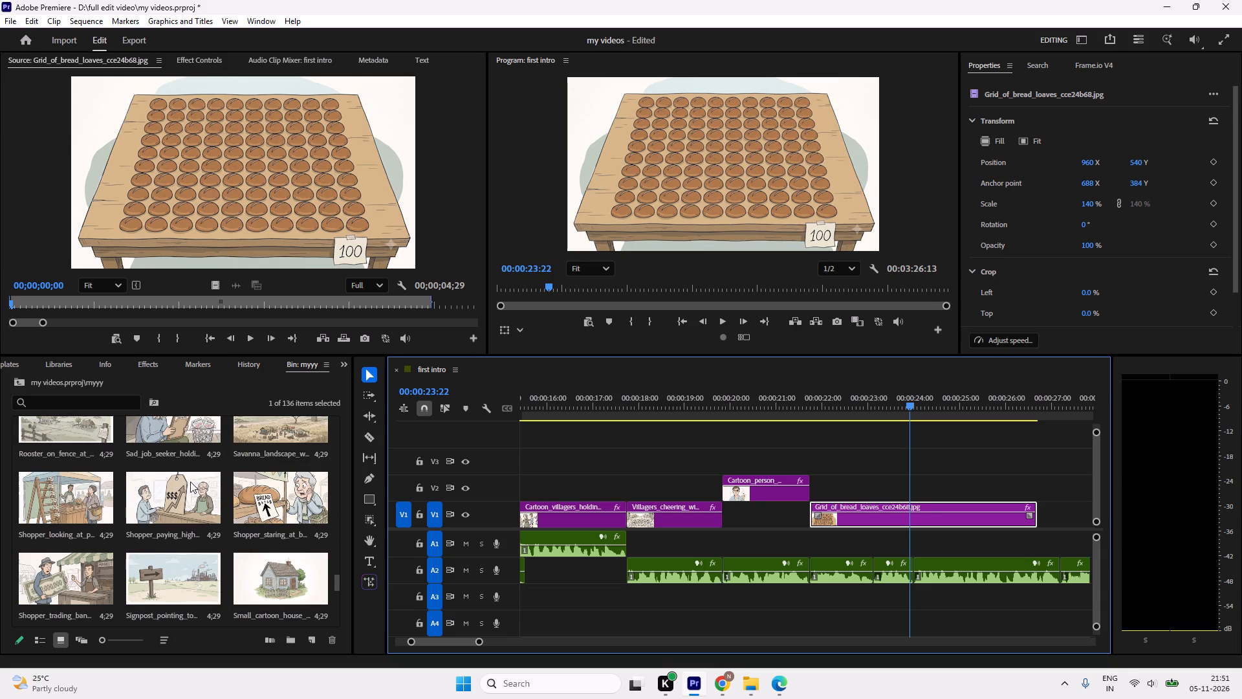
pyautogui.scroll(-3, 190, 482)
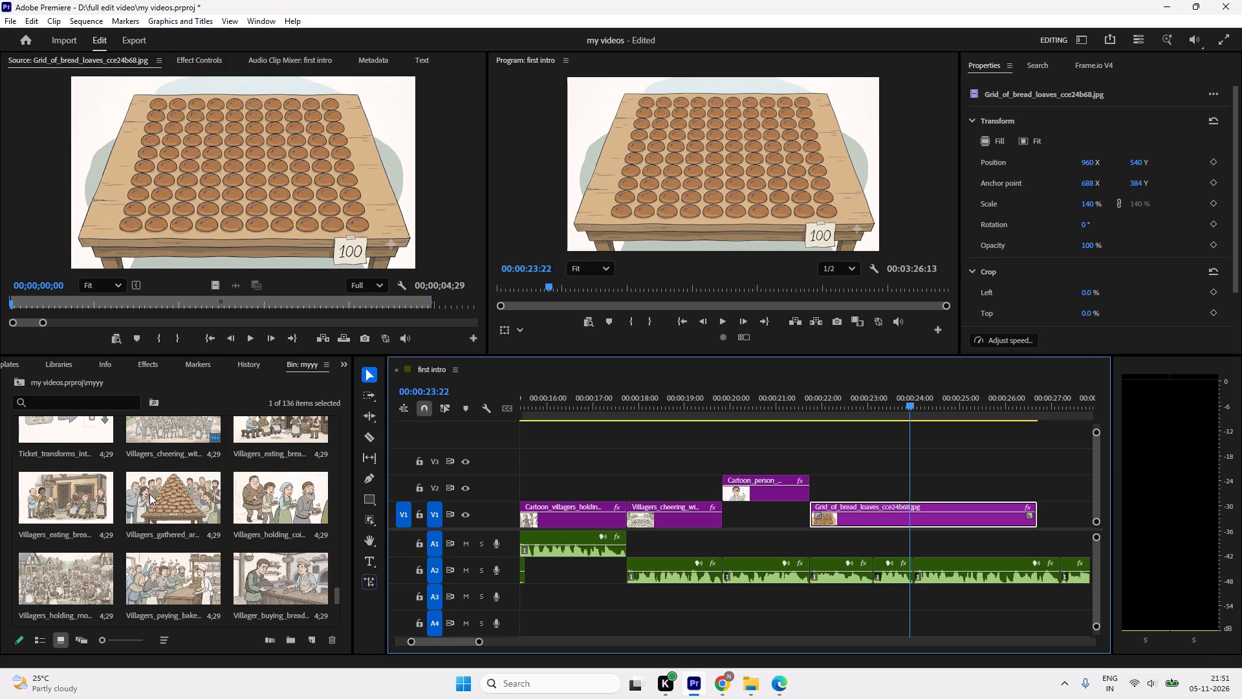
pyautogui.doubleClick(188, 496)
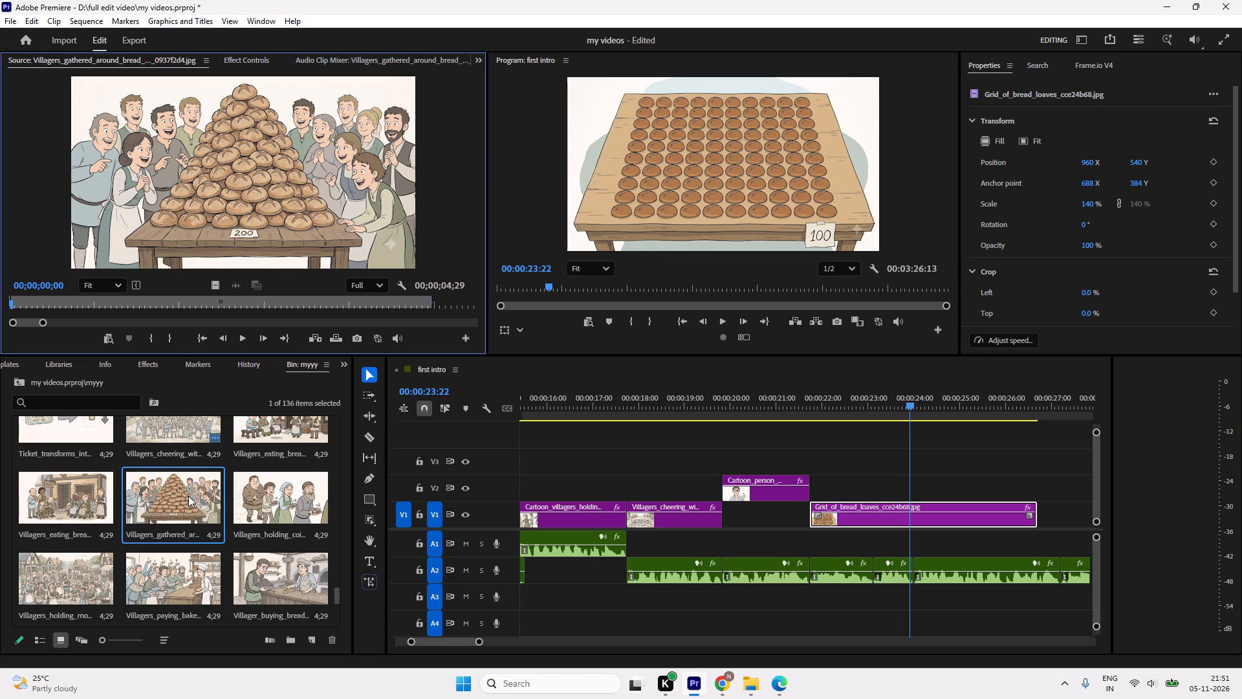
pyautogui.scroll(1, 178, 471)
pyautogui.scroll(-4, 178, 471)
pyautogui.doubleClick(83, 484)
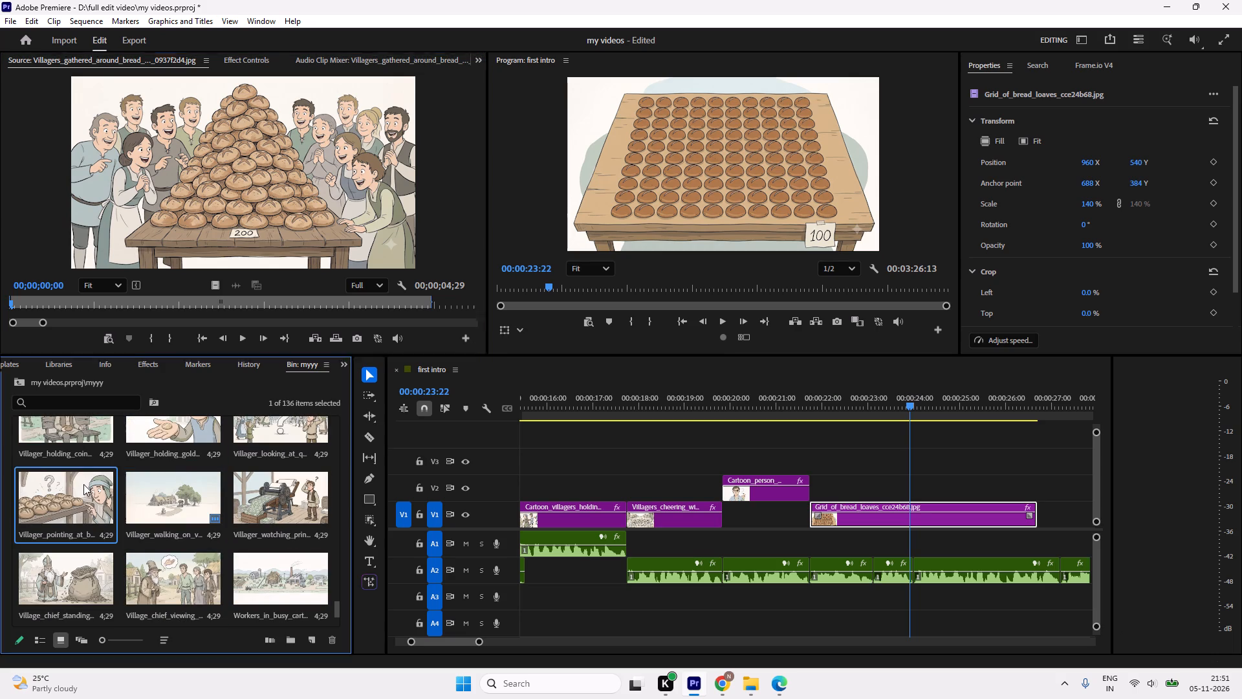
pyautogui.scroll(-2, 170, 494)
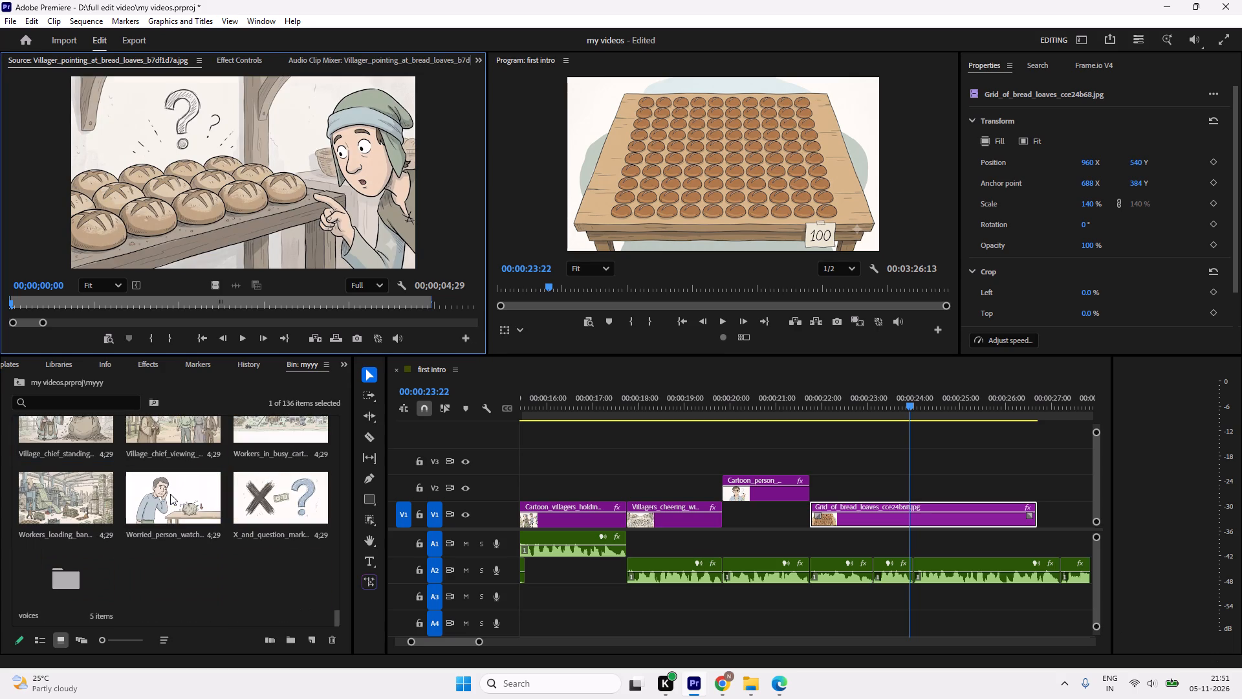
pyautogui.scroll(3, 169, 493)
# Trim the end of the bread loaves clip on V1 to 00:00:24:00, matching the narration cut, and play it back.
pyautogui.moveTo(906, 404); pyautogui.dragTo(875, 401)
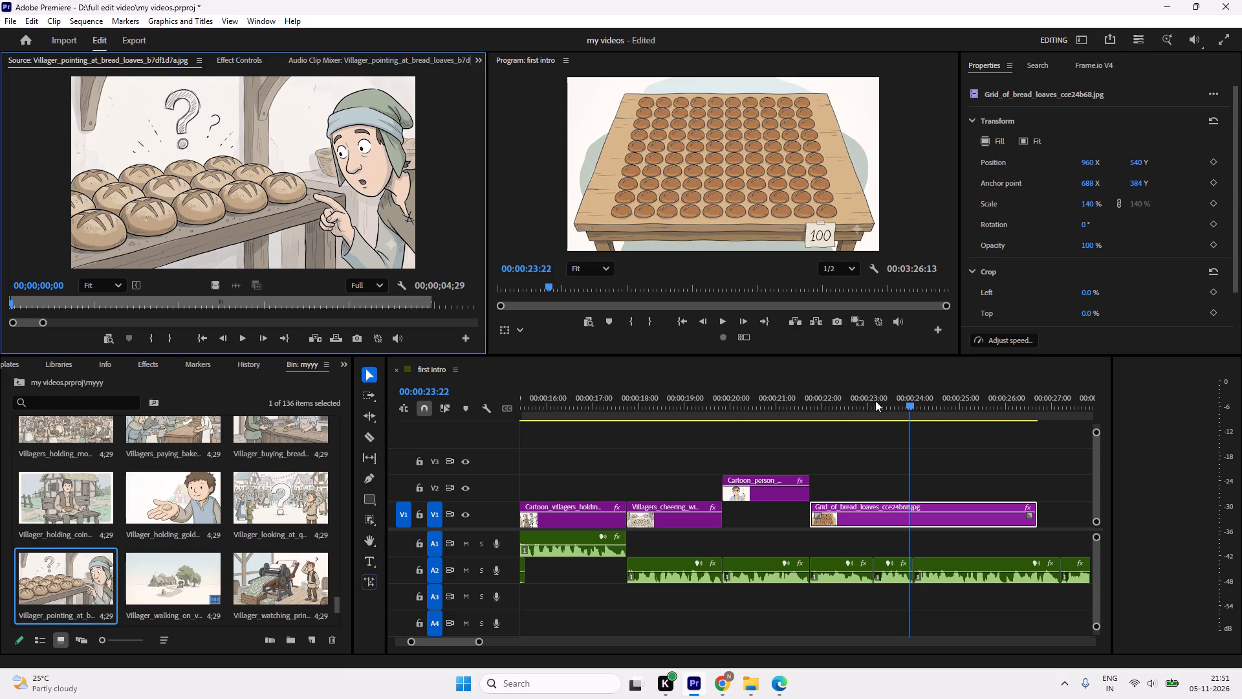
pyautogui.moveTo(875, 401); pyautogui.dragTo(743, 420)
pyautogui.press('space')
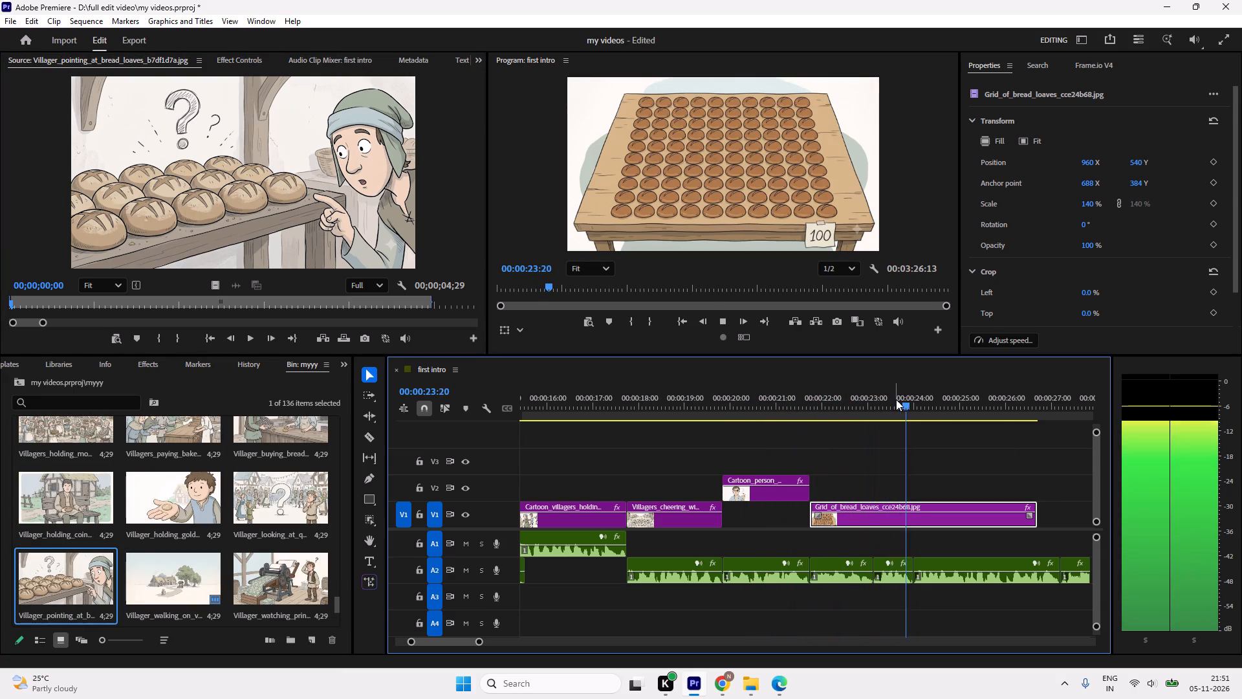
pyautogui.press('space')
pyautogui.moveTo(1036, 507); pyautogui.dragTo(932, 540)
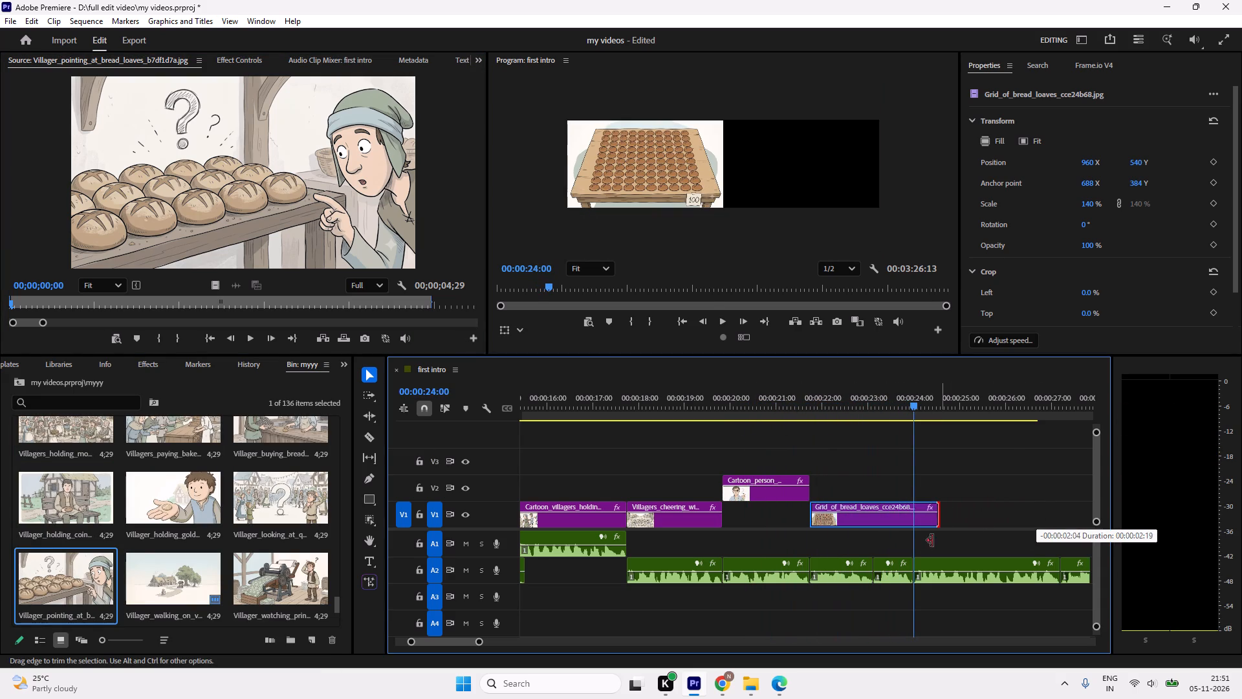
pyautogui.moveTo(932, 540); pyautogui.dragTo(910, 551)
pyautogui.moveTo(902, 409); pyautogui.dragTo(758, 431)
pyautogui.press('space')
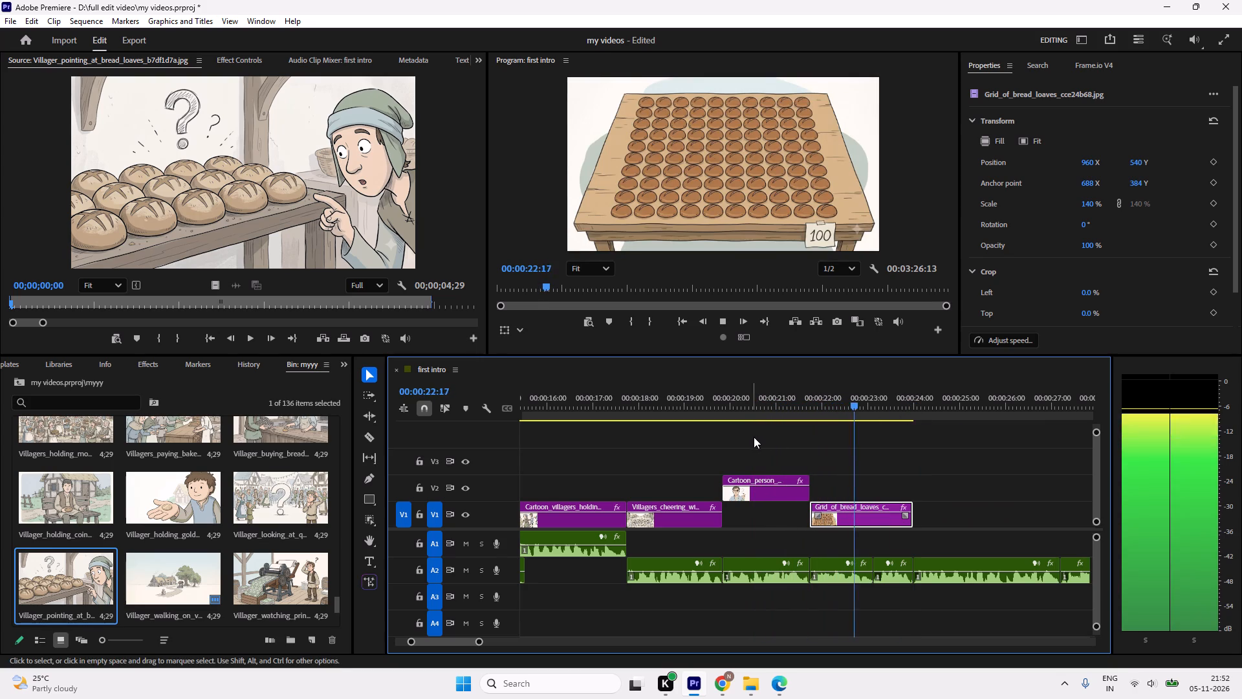
pyautogui.press('space')
# Keyframe the bread loaves clip's Scale from 139.5 at 00:00:21:18 to 153.5 at 00:00:23:23 for a slow zoom-in.
pyautogui.moveTo(904, 405); pyautogui.dragTo(811, 439)
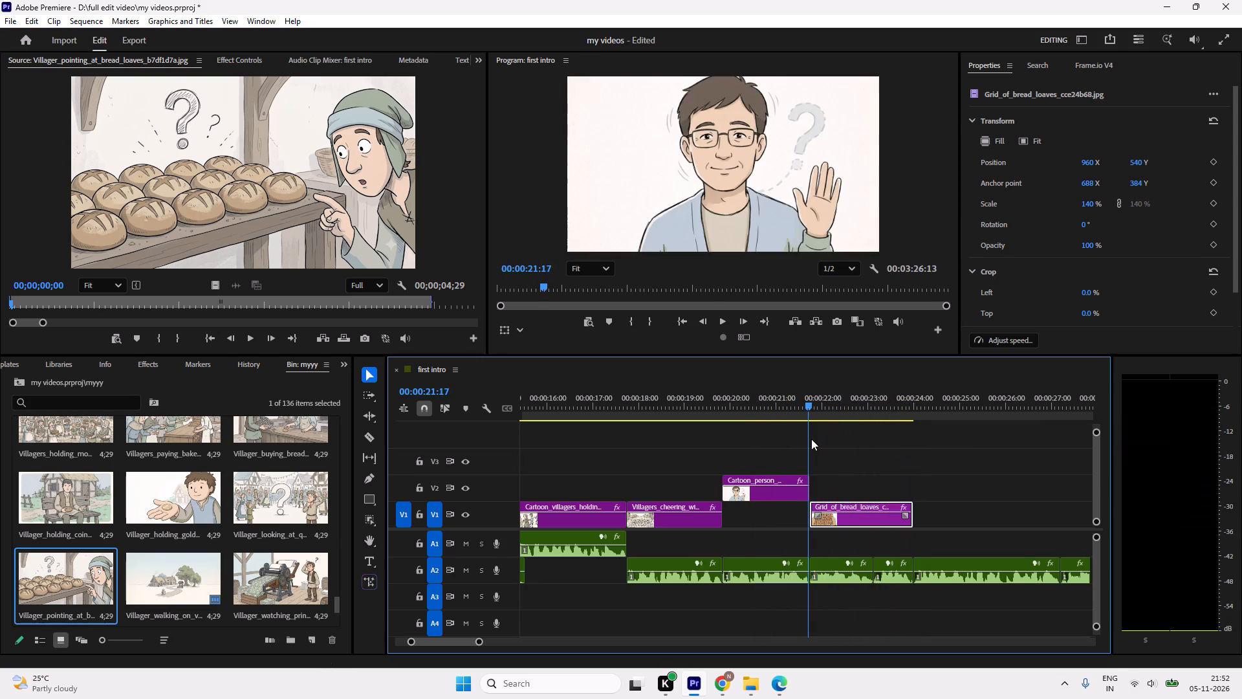
pyautogui.moveTo(811, 439); pyautogui.dragTo(813, 440)
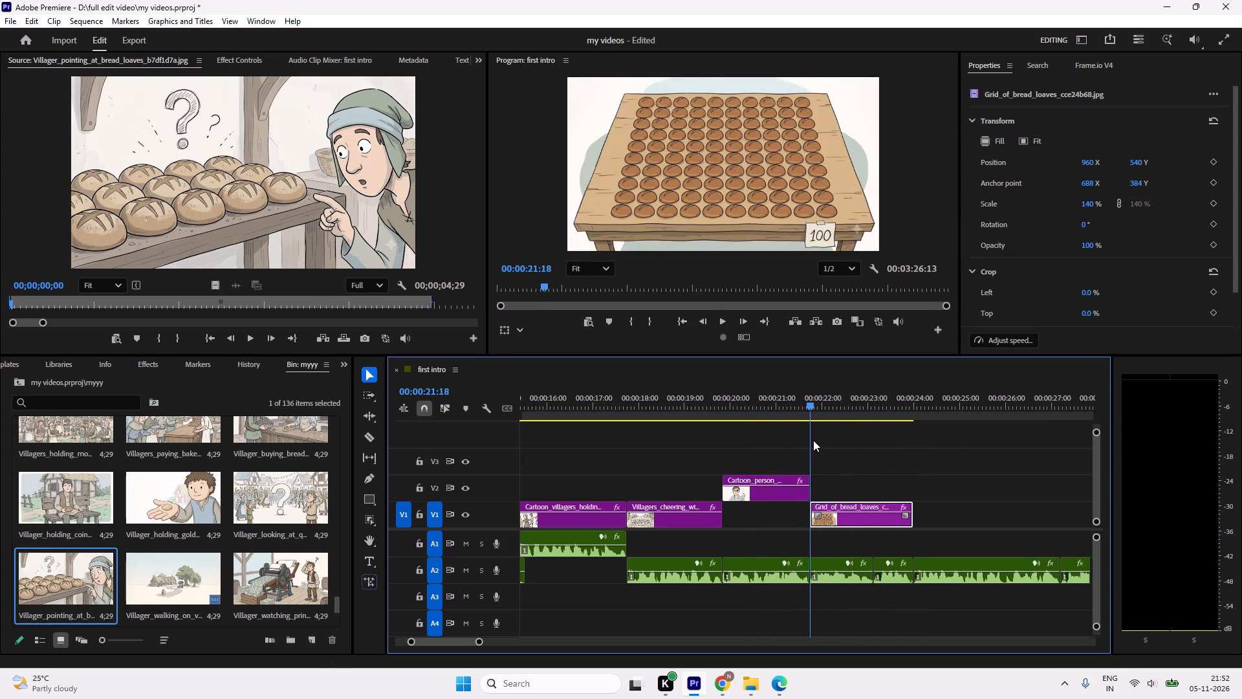
pyautogui.moveTo(813, 440); pyautogui.dragTo(812, 441)
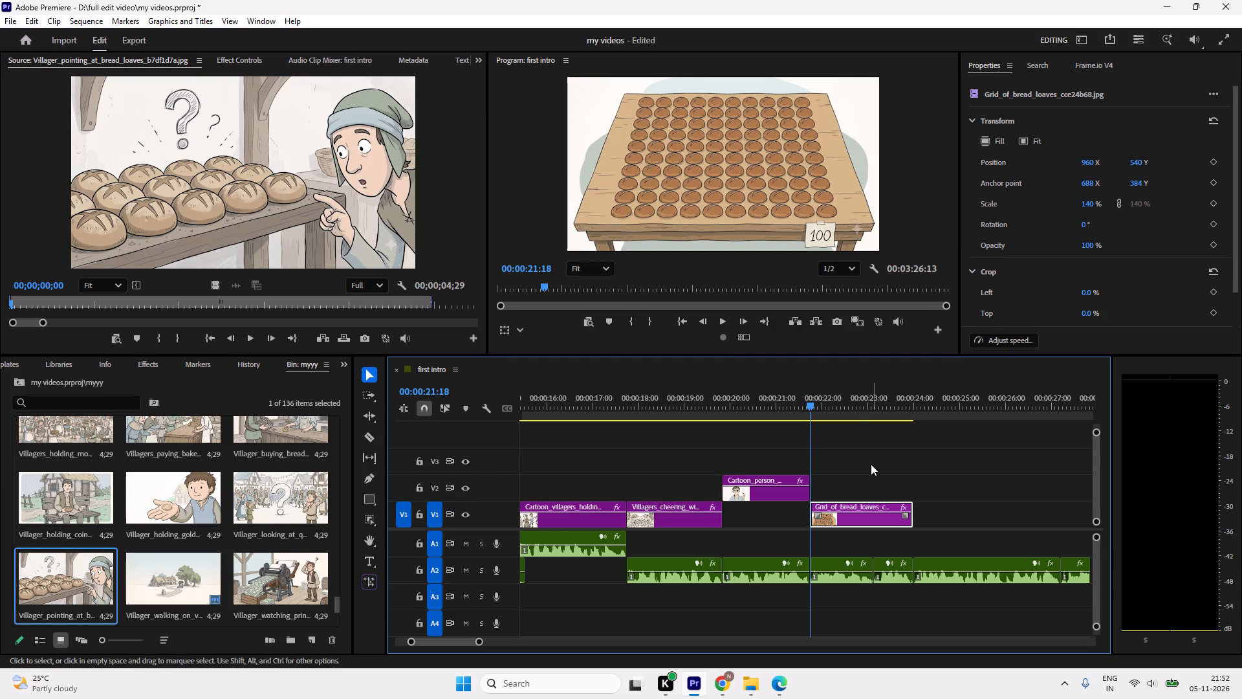
pyautogui.click(840, 533)
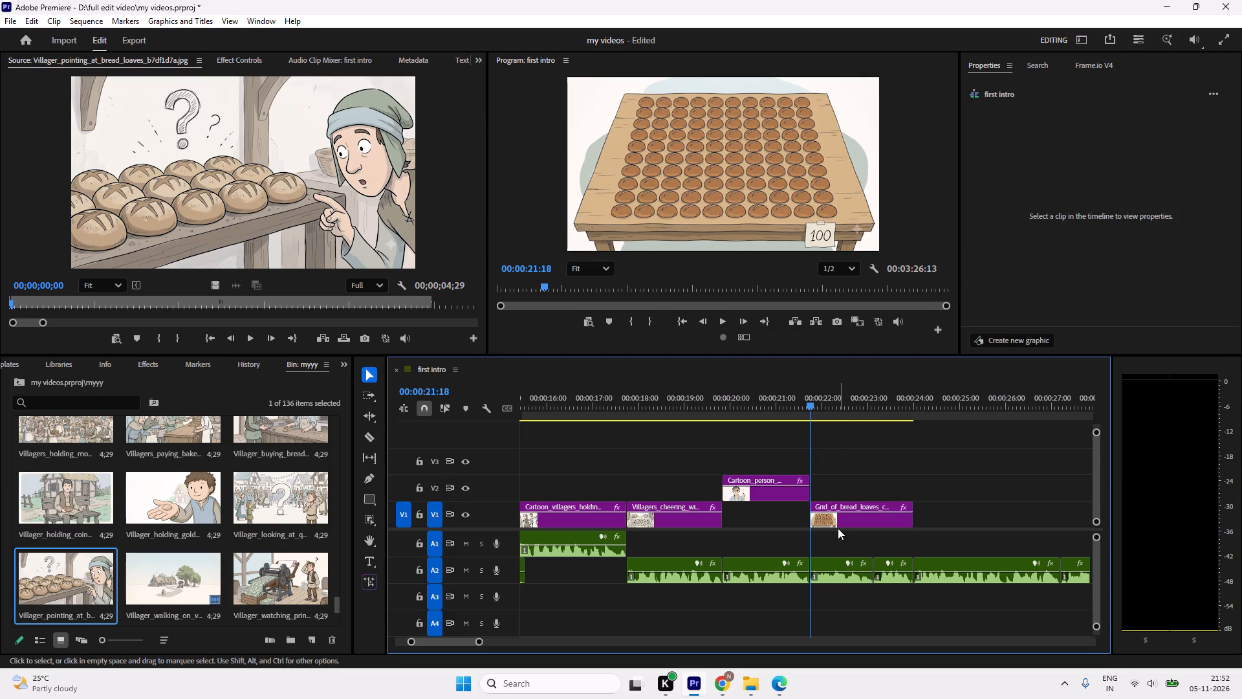
pyautogui.click(837, 521)
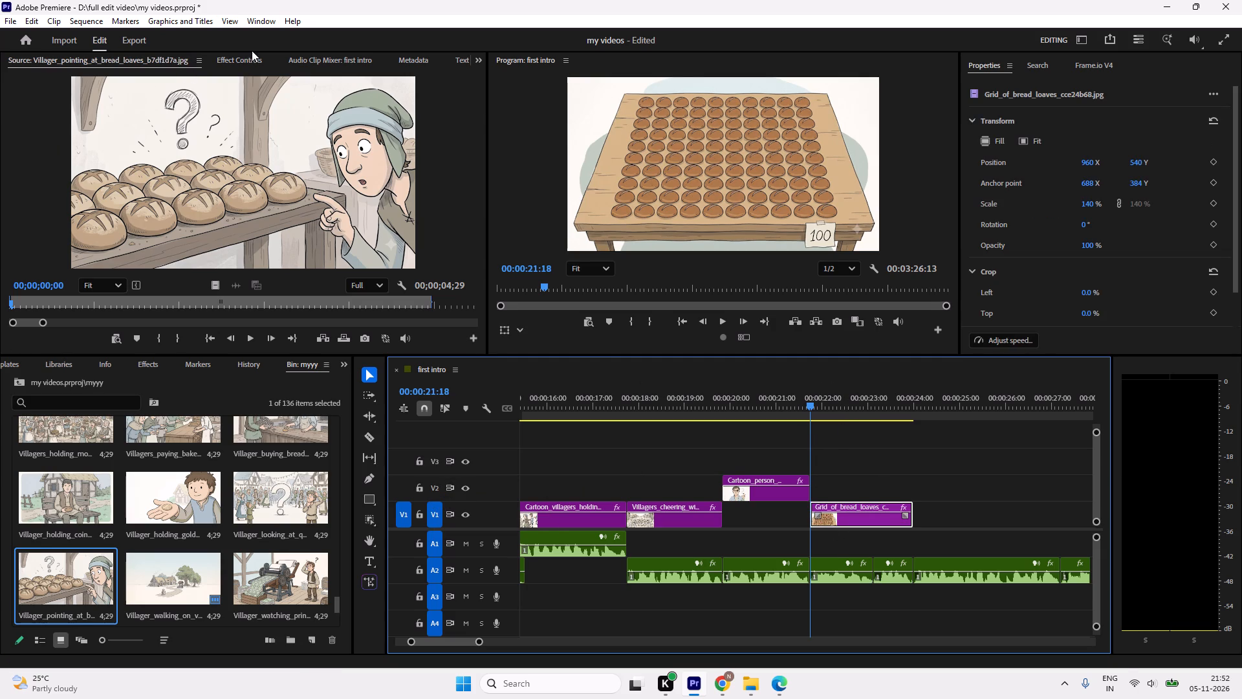
pyautogui.click(252, 50)
pyautogui.click(245, 61)
pyautogui.click(41, 136)
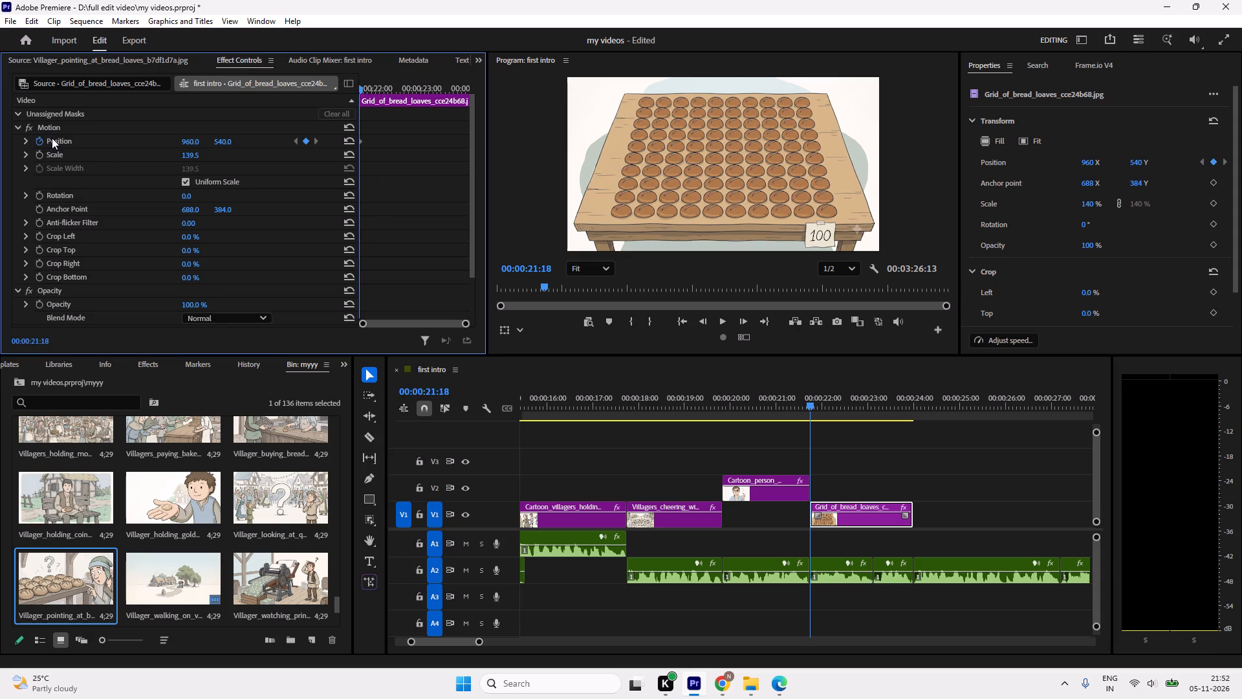
pyautogui.hotkey('ctrl', 'z')
pyautogui.click(38, 152)
pyautogui.moveTo(363, 90); pyautogui.dragTo(485, 92)
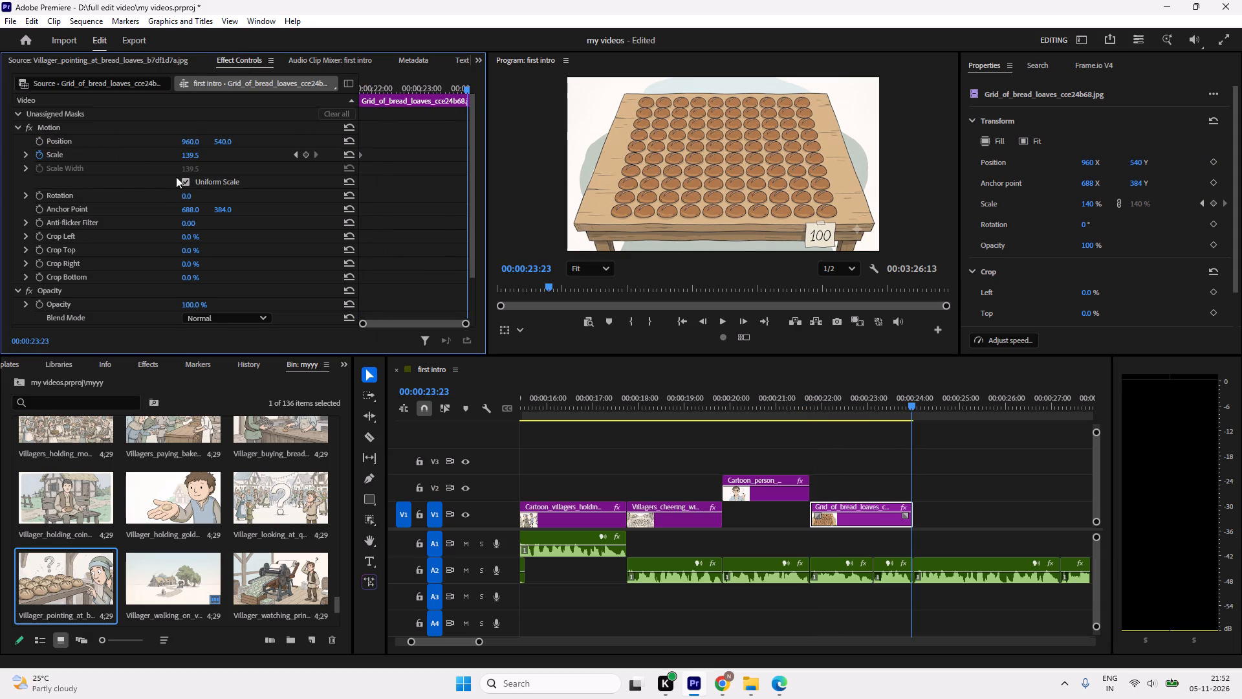
pyautogui.moveTo(190, 157); pyautogui.dragTo(200, 157)
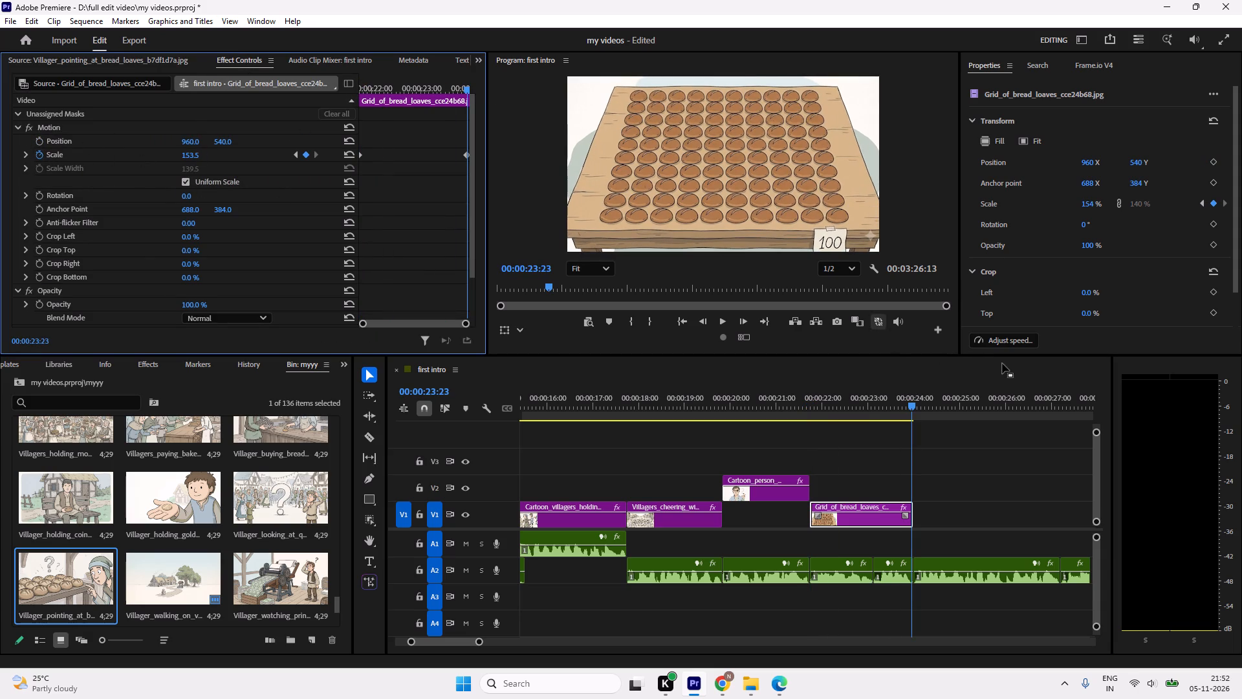
# Play back the narration repeatedly from the waiting-gesture and bread loaves clips past 00:00:33:00 to check the zoom and the upcoming lines.
pyautogui.moveTo(943, 399); pyautogui.dragTo(748, 404)
pyautogui.press('space')
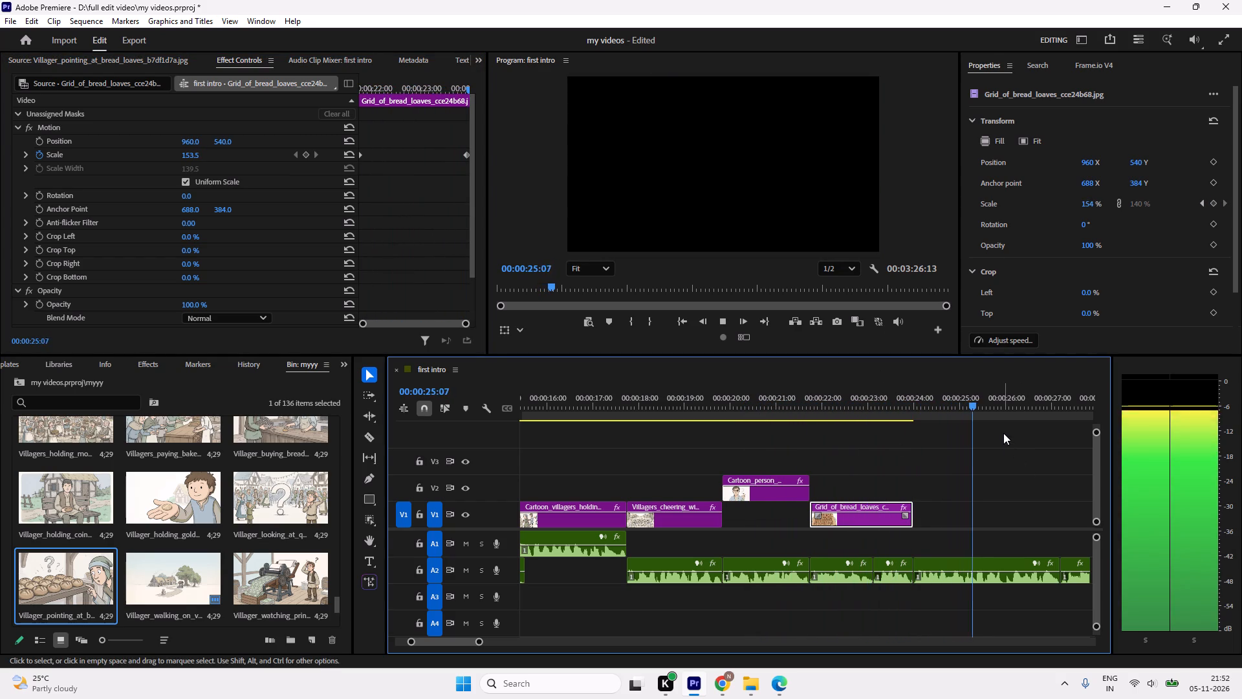
pyautogui.press('space')
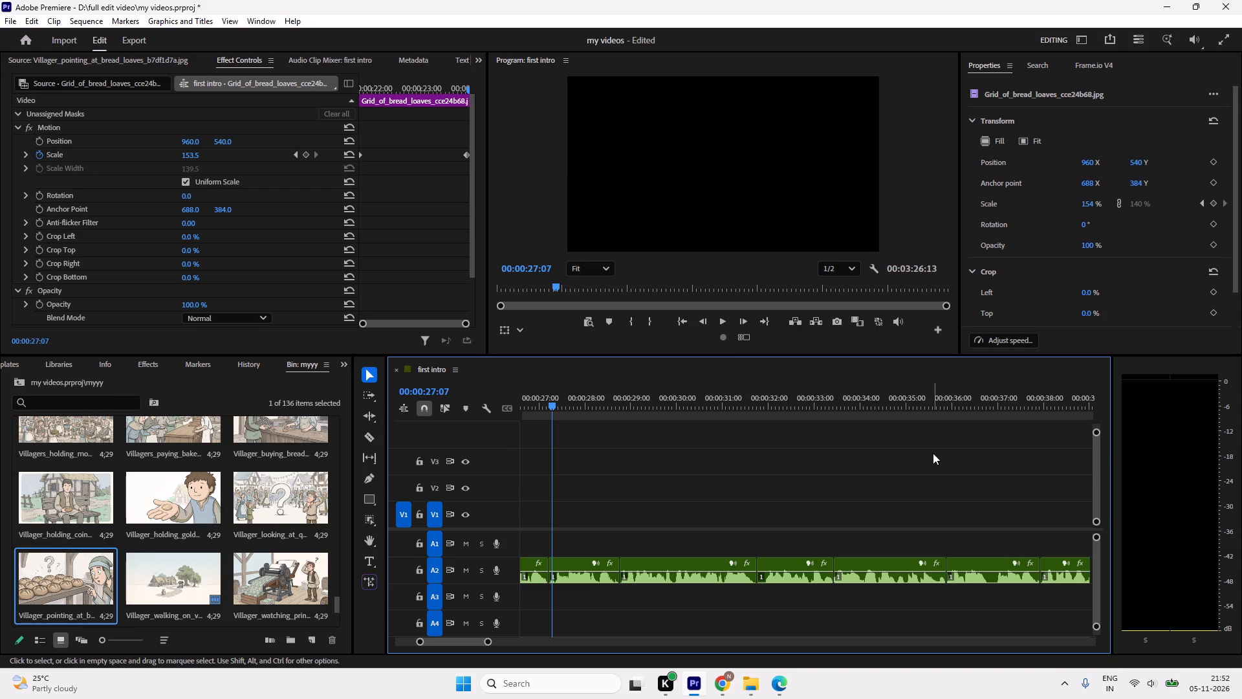
pyautogui.scroll(10, 655, 476)
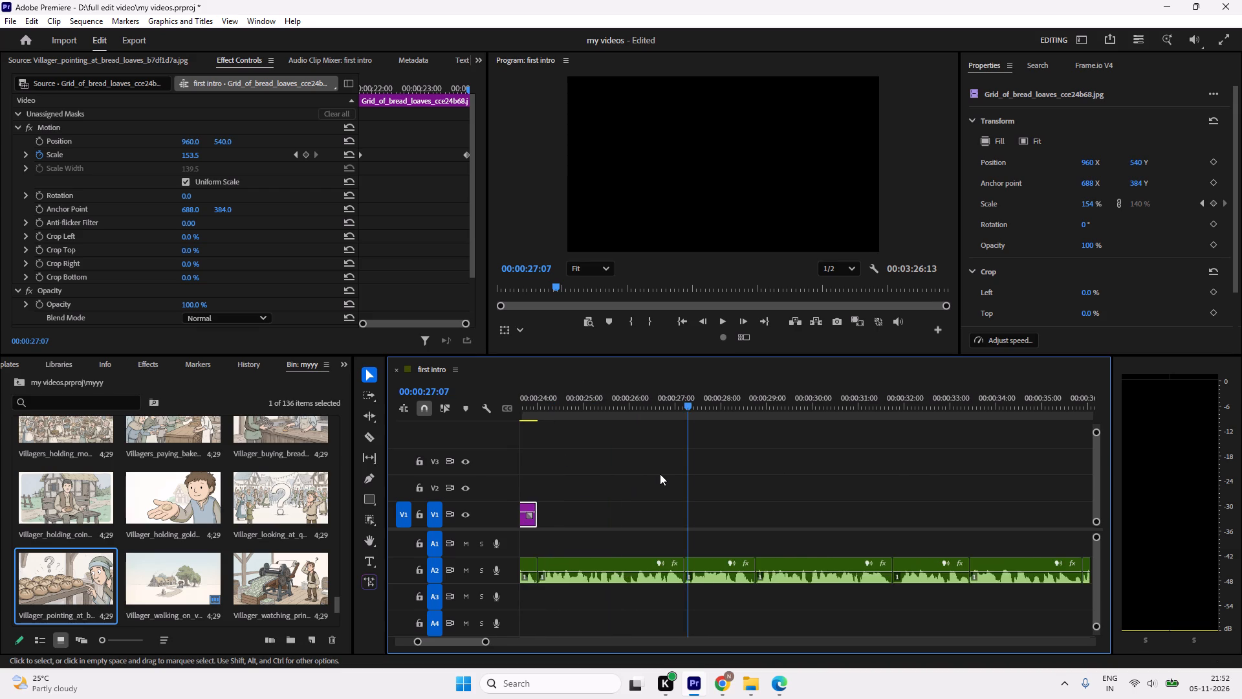
pyautogui.scroll(2, 660, 474)
pyautogui.moveTo(785, 406); pyautogui.dragTo(546, 430)
pyautogui.press('space')
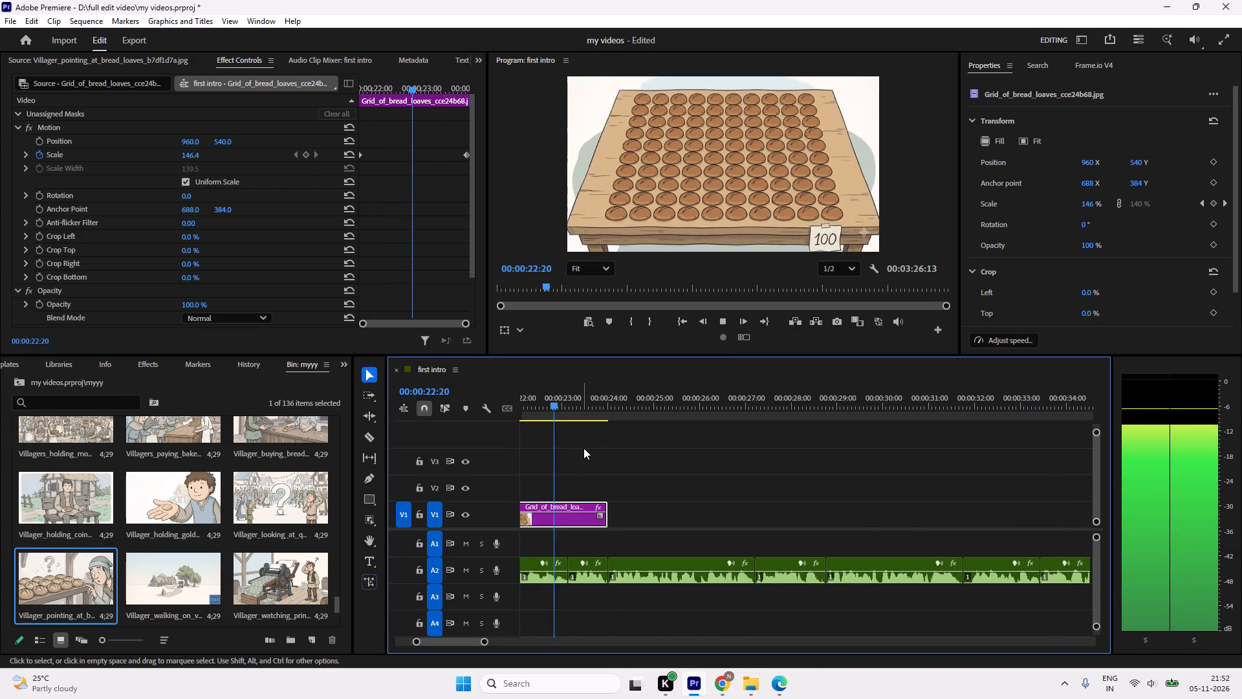
pyautogui.scroll(-2, 584, 448)
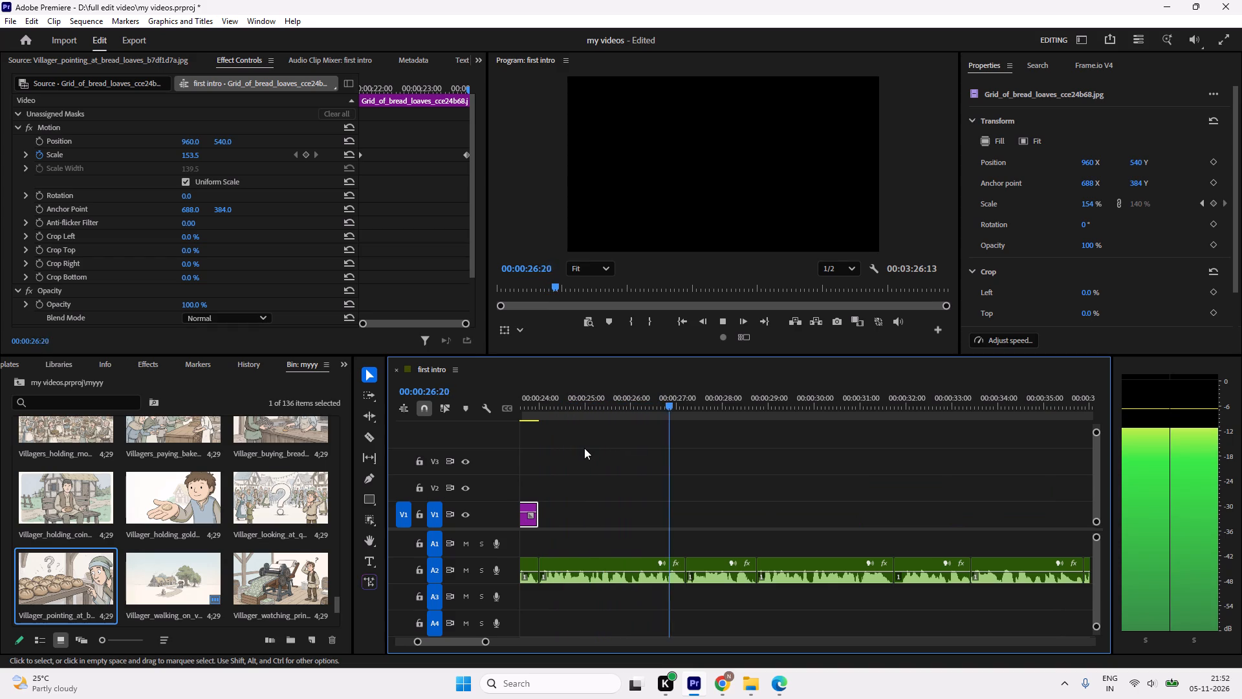
pyautogui.press('space')
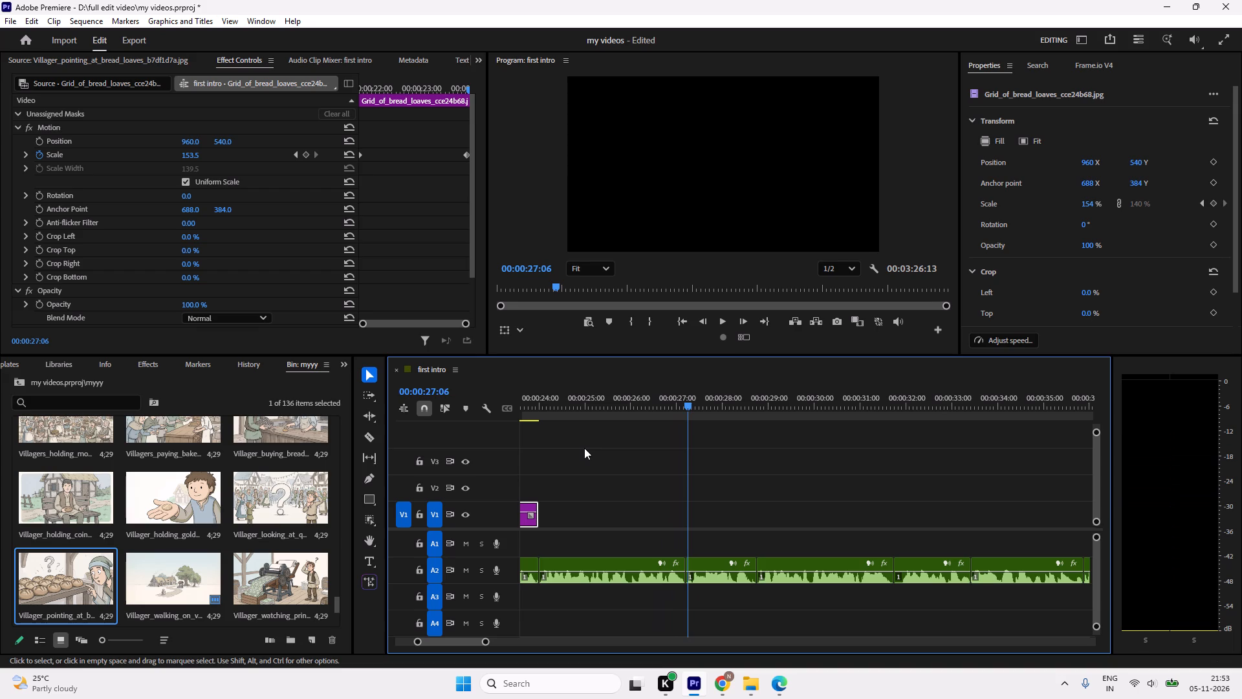
pyautogui.moveTo(484, 641); pyautogui.dragTo(538, 644)
pyautogui.moveTo(833, 388); pyautogui.dragTo(686, 414)
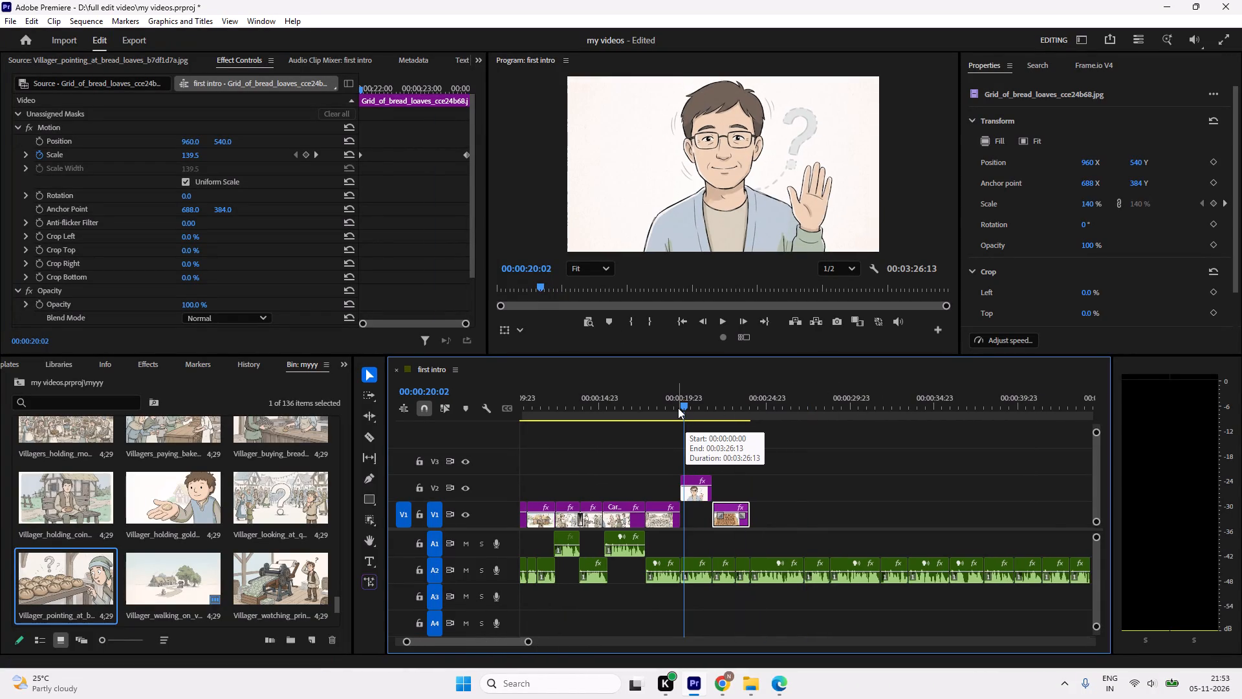
pyautogui.press('space')
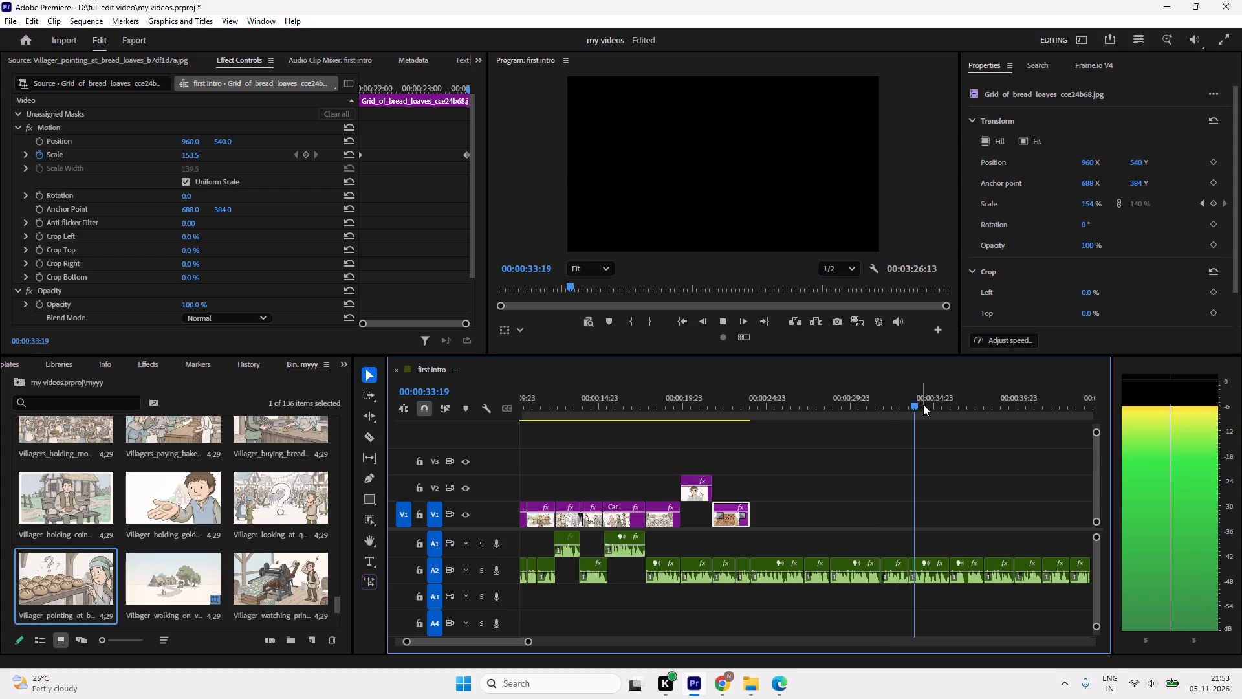
pyautogui.moveTo(939, 403); pyautogui.dragTo(719, 444)
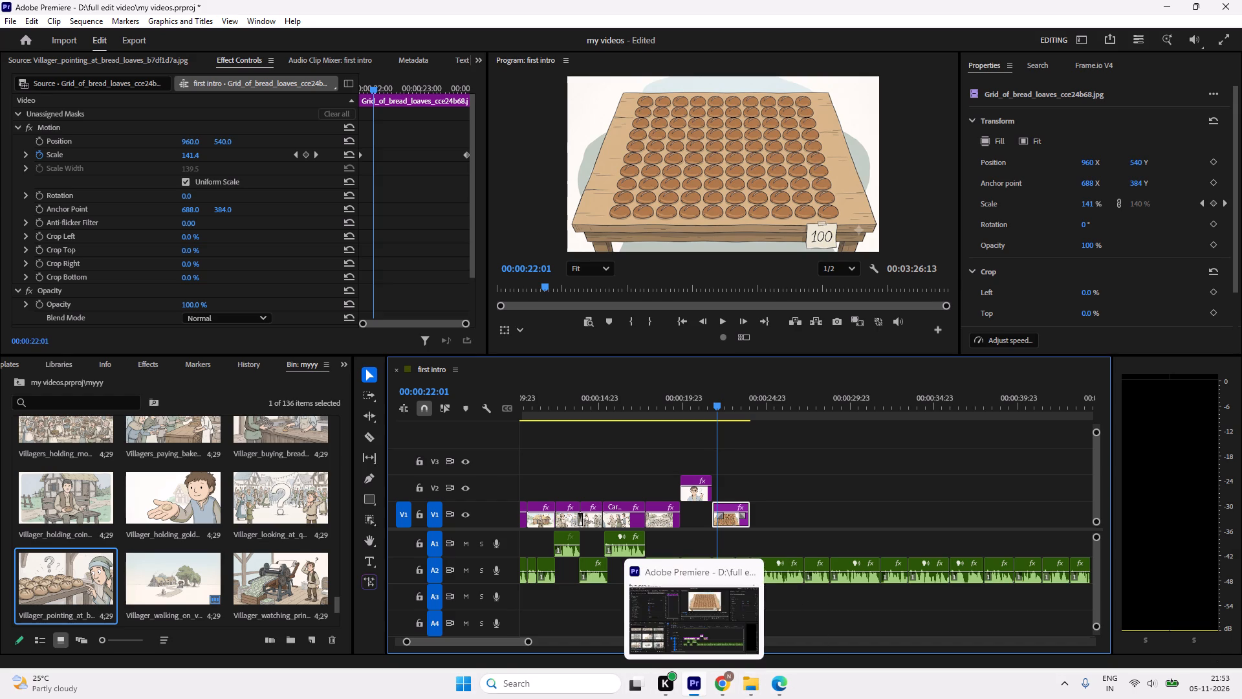
# Search Windows for Notepad and open it to consult the narration script.
pyautogui.click(544, 689)
pyautogui.press('n')
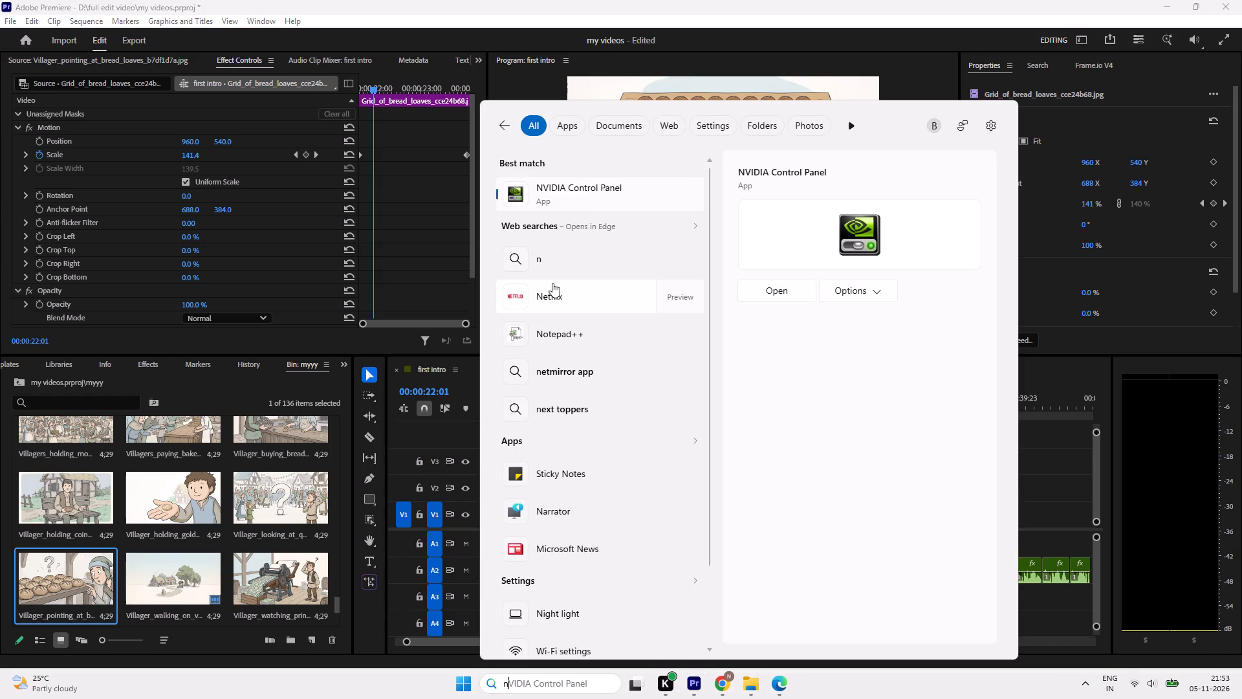
pyautogui.press('u')
pyautogui.press('BackSpace')
pyautogui.press('o')
pyautogui.click(550, 195)
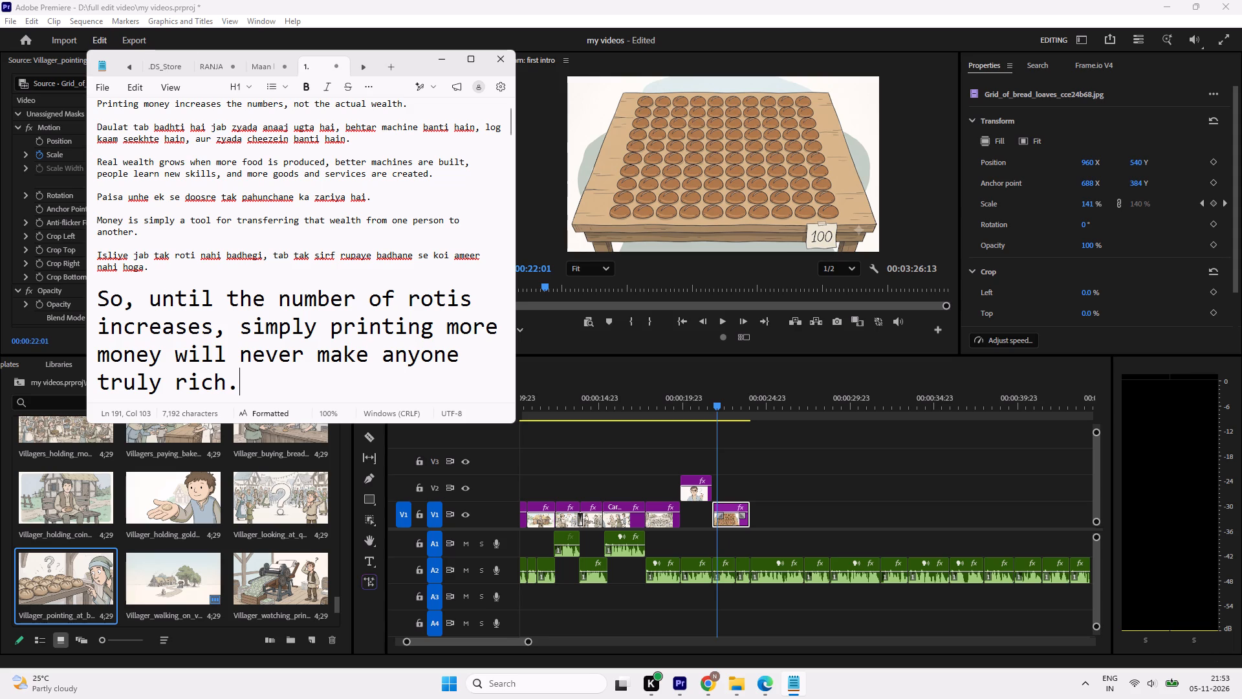
# Look through the open Notepad documents, including the bilingual script and scene prompts, to find the full Hinglish narration script.
pyautogui.scroll(2, 332, 148)
pyautogui.click(472, 61)
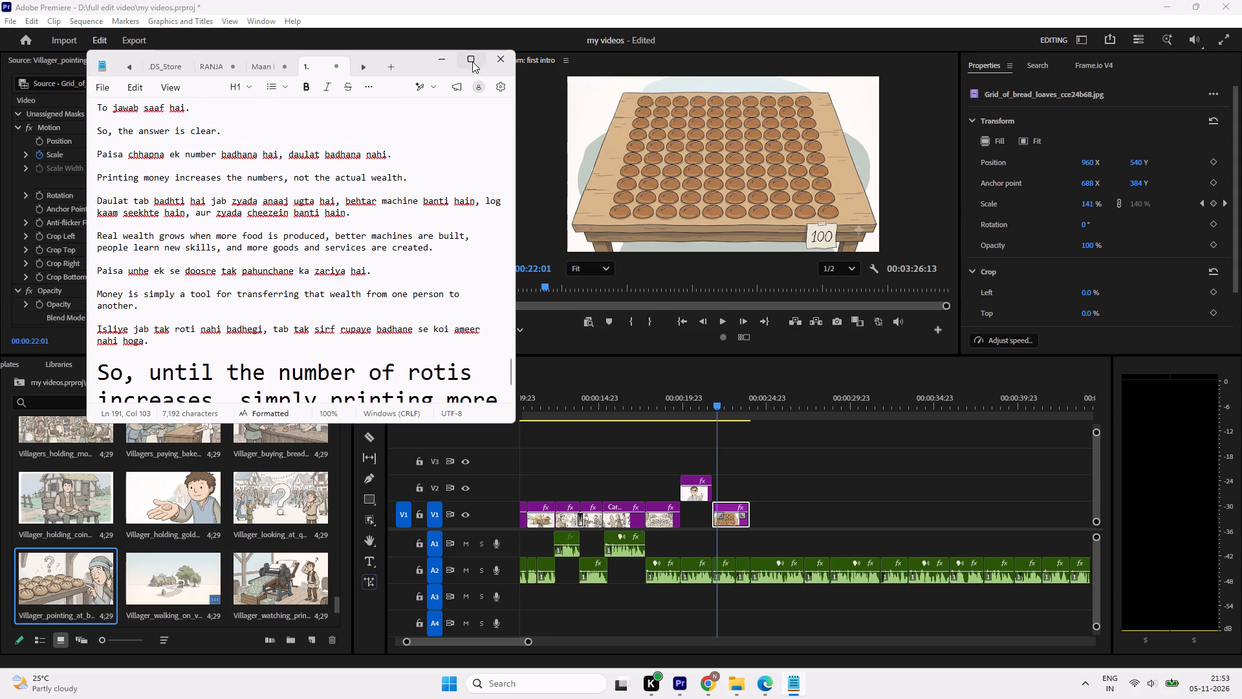
pyautogui.scroll(3, 543, 229)
pyautogui.scroll(-9, 545, 227)
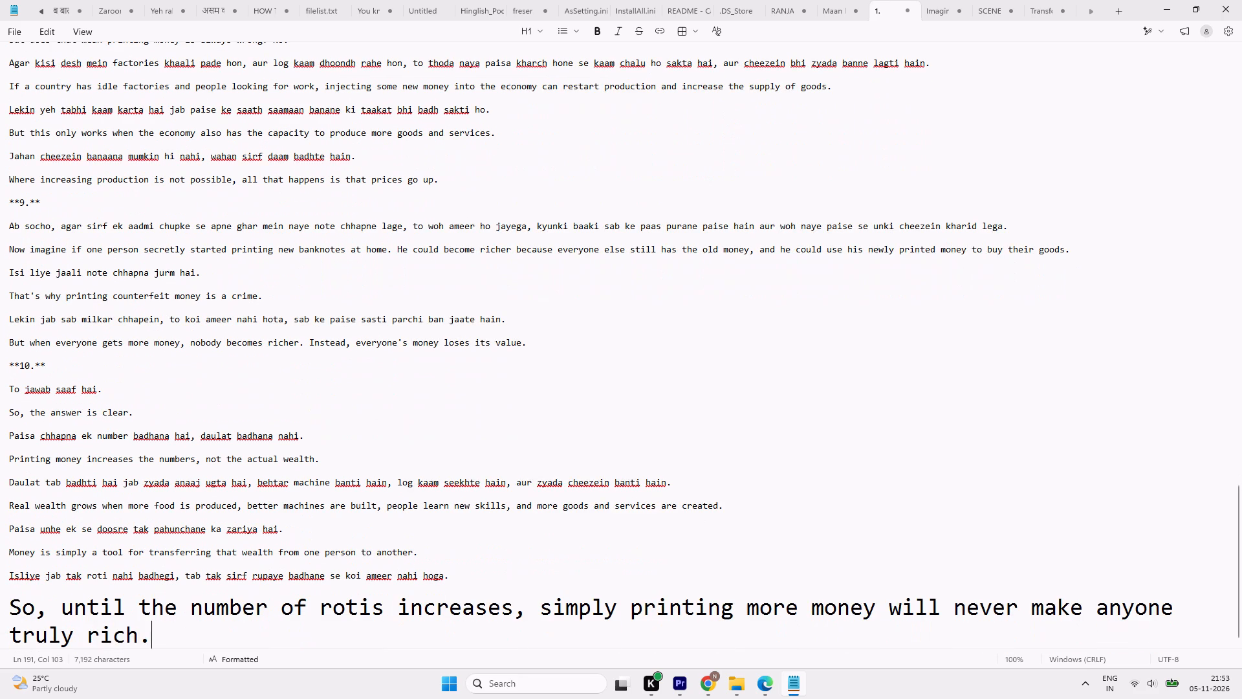
pyautogui.click(976, 4)
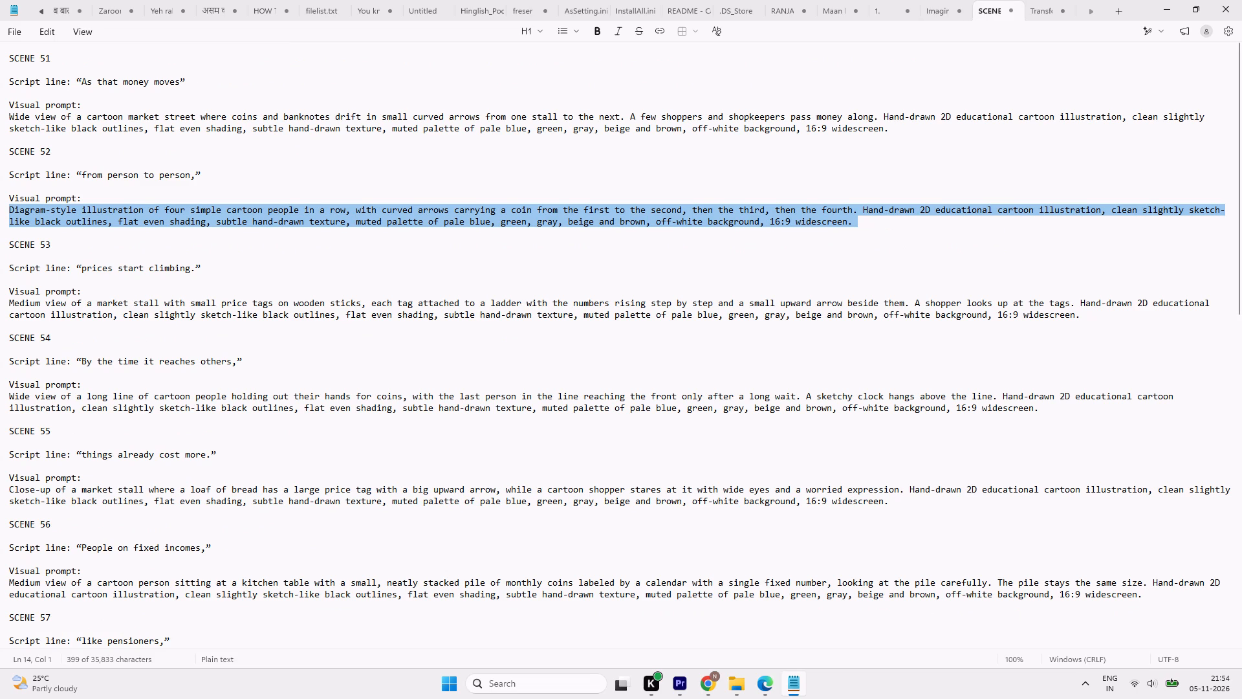
pyautogui.click(1044, 16)
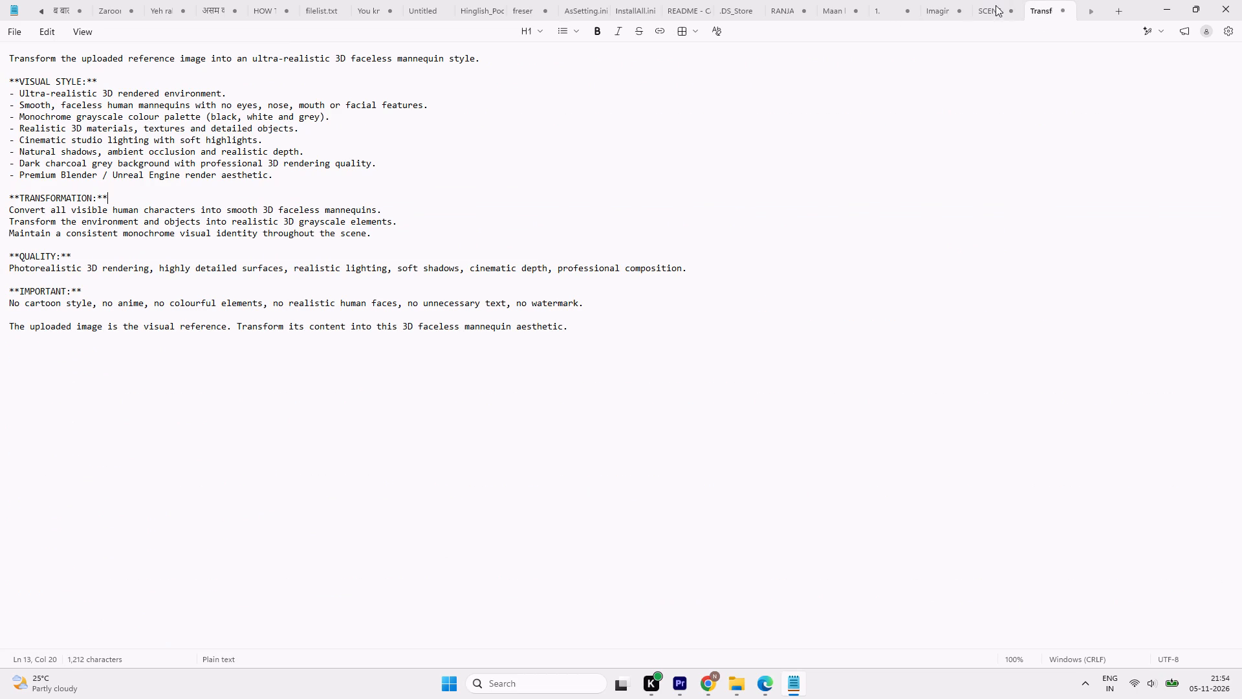
pyautogui.click(927, 8)
pyautogui.click(827, 12)
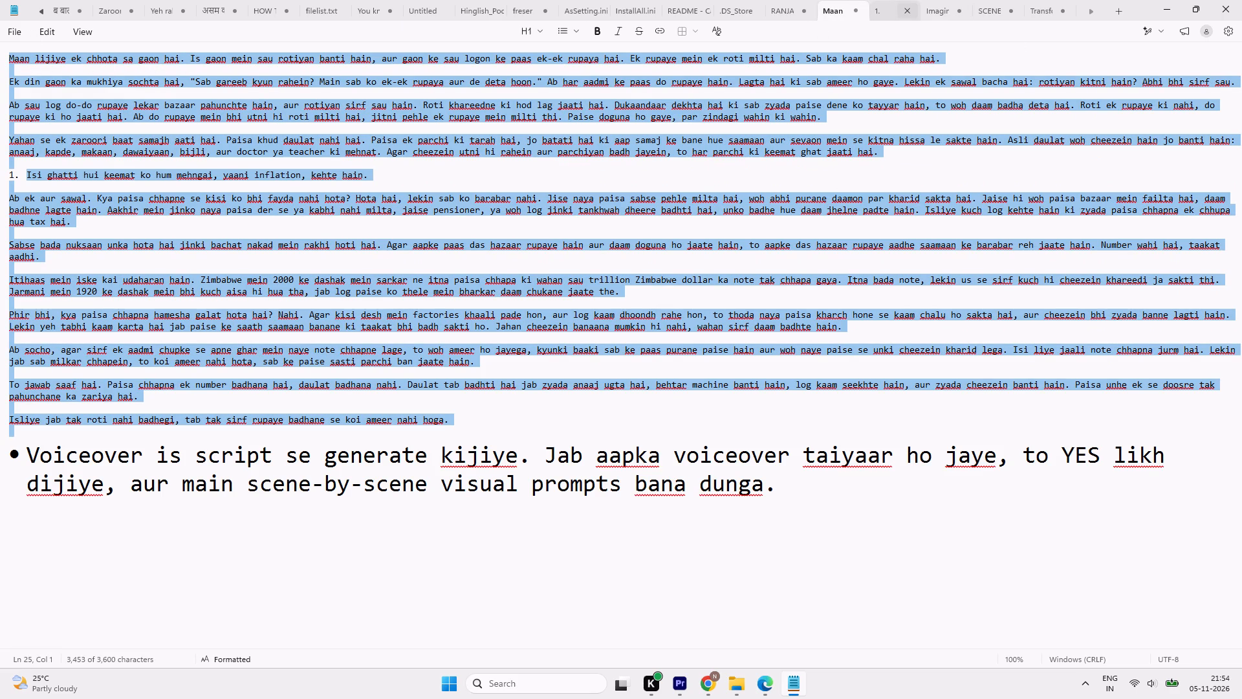
# Copy the entire selected Hinglish narration script beginning "Maan lijiye ek chhota sa gaon hai" and close Notepad.
pyautogui.click(1193, 12)
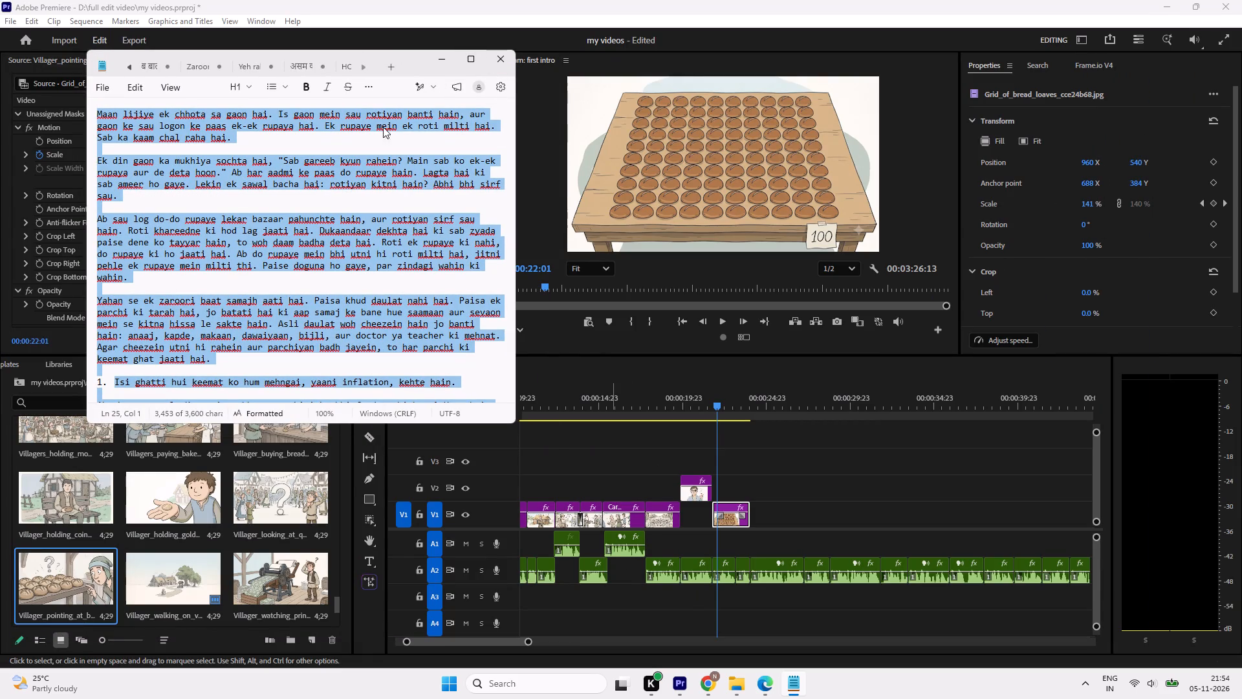
pyautogui.hotkey('ctrl', 'c')
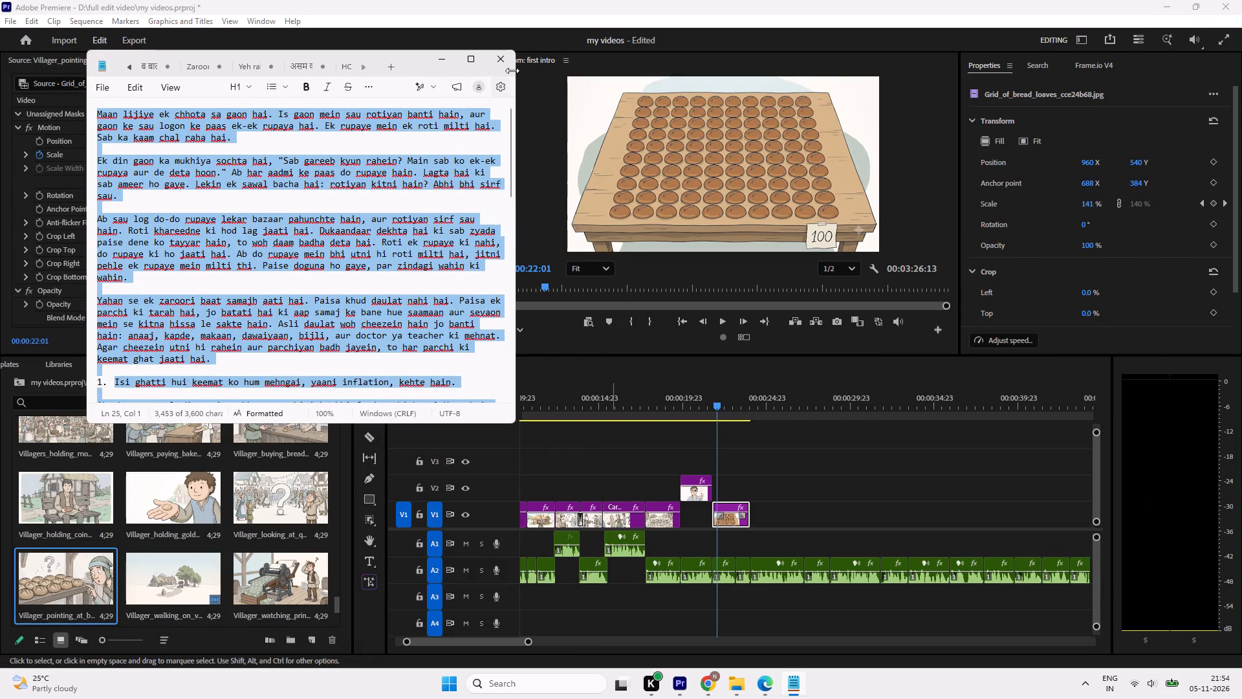
pyautogui.click(505, 65)
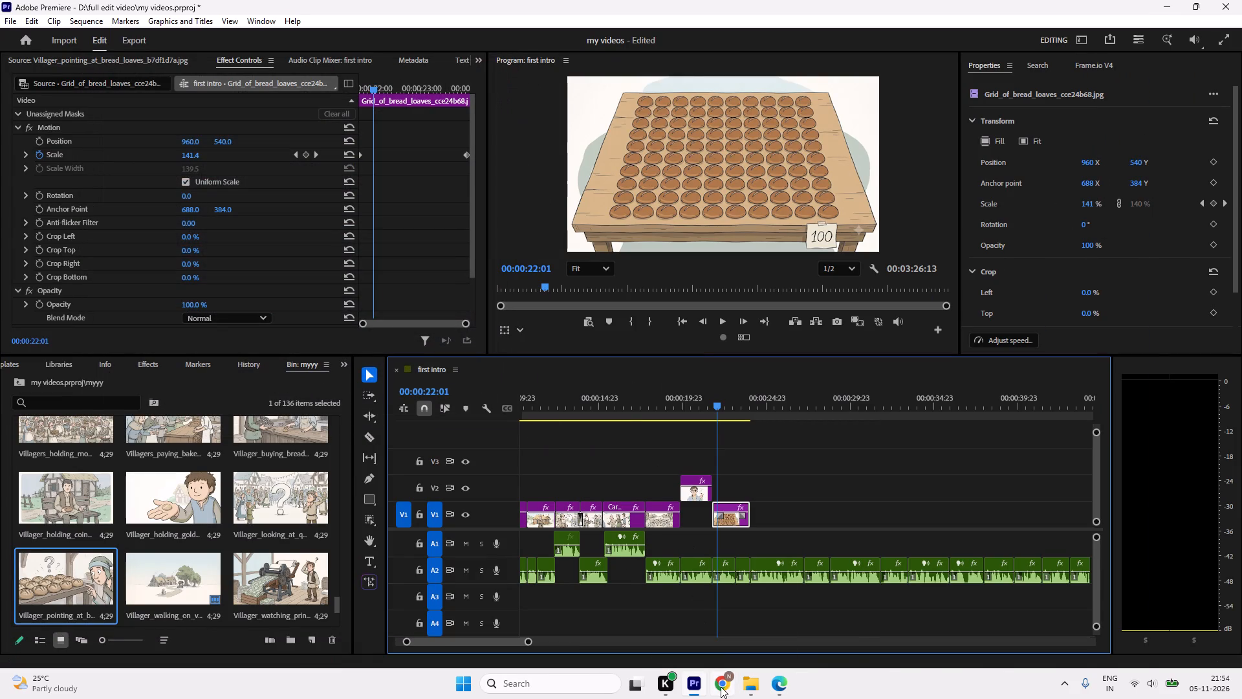
# Switch to Google Chrome and open a new browser tab.
pyautogui.click(721, 687)
pyautogui.click(192, 15)
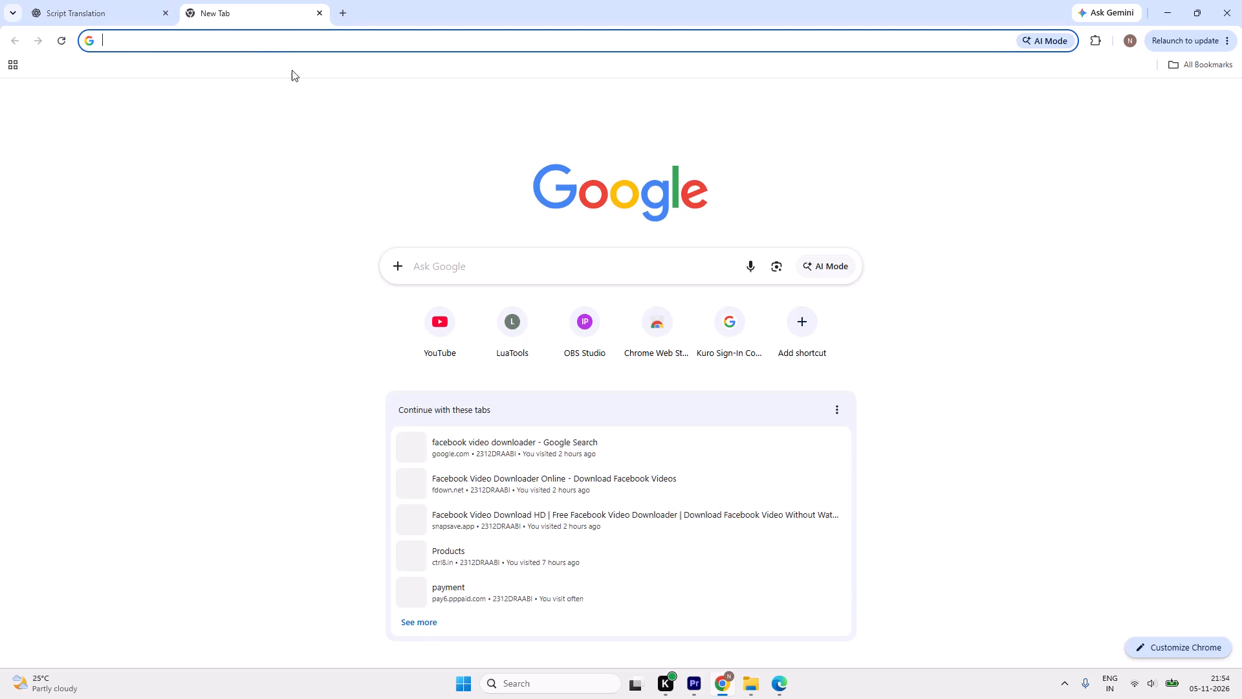
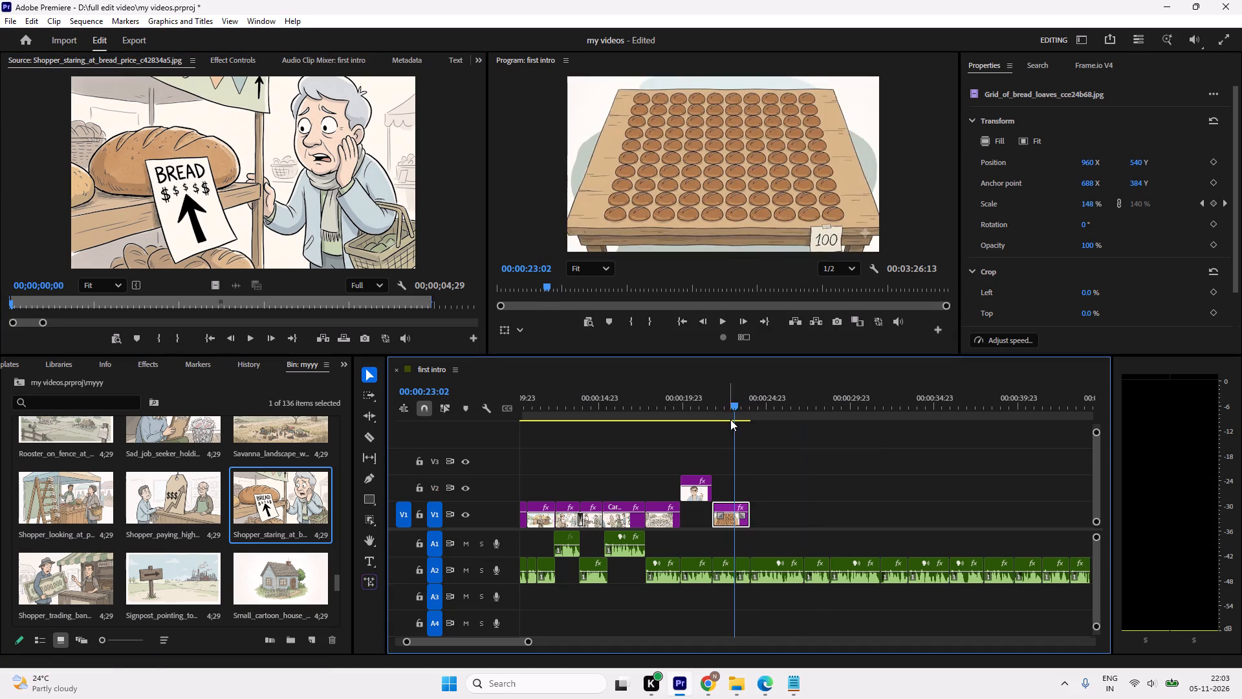
pyautogui.press('space')
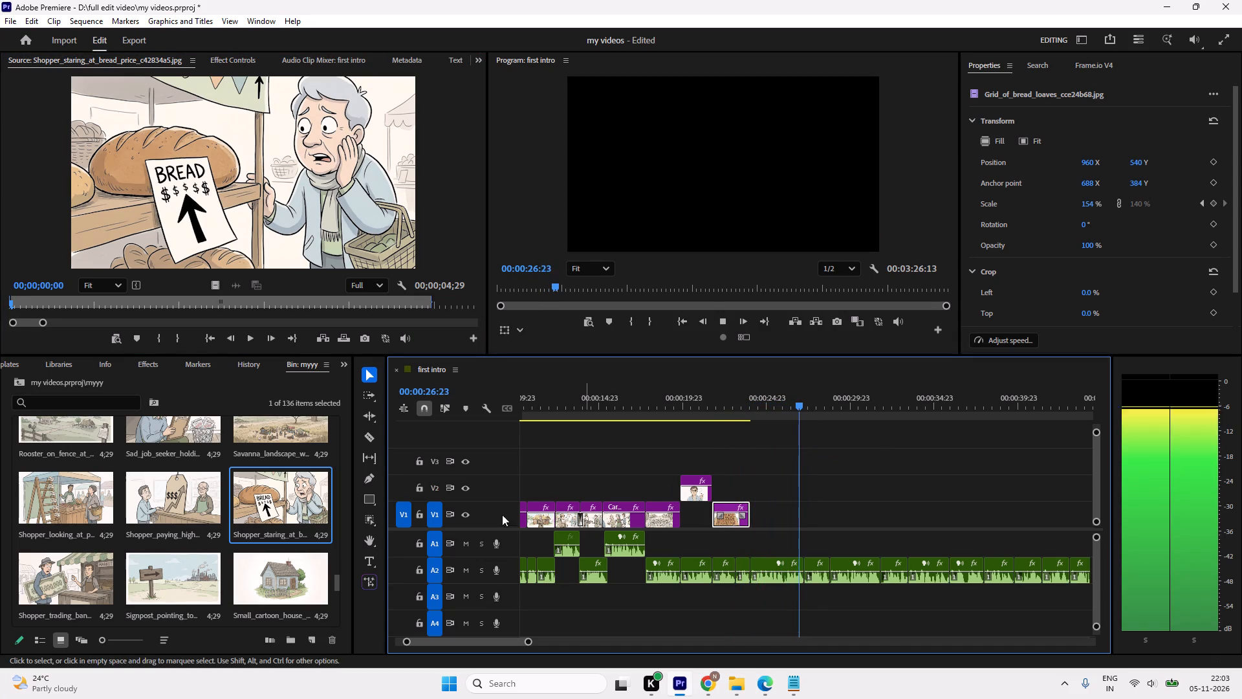
pyautogui.press('space')
# Browse the myyy bin, previewing the smoking factories, workers entering the factory, chief distributing coins, and villagers running toward the bakery.
pyautogui.scroll(2, 164, 529)
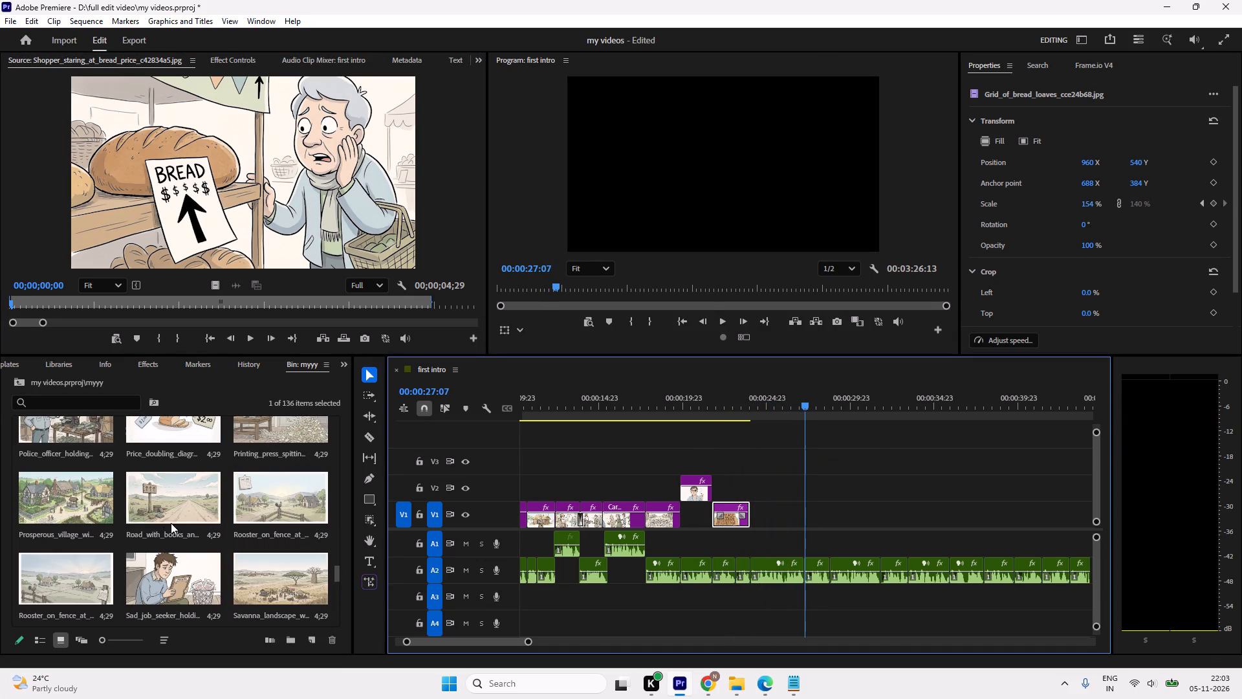
pyautogui.scroll(1, 195, 537)
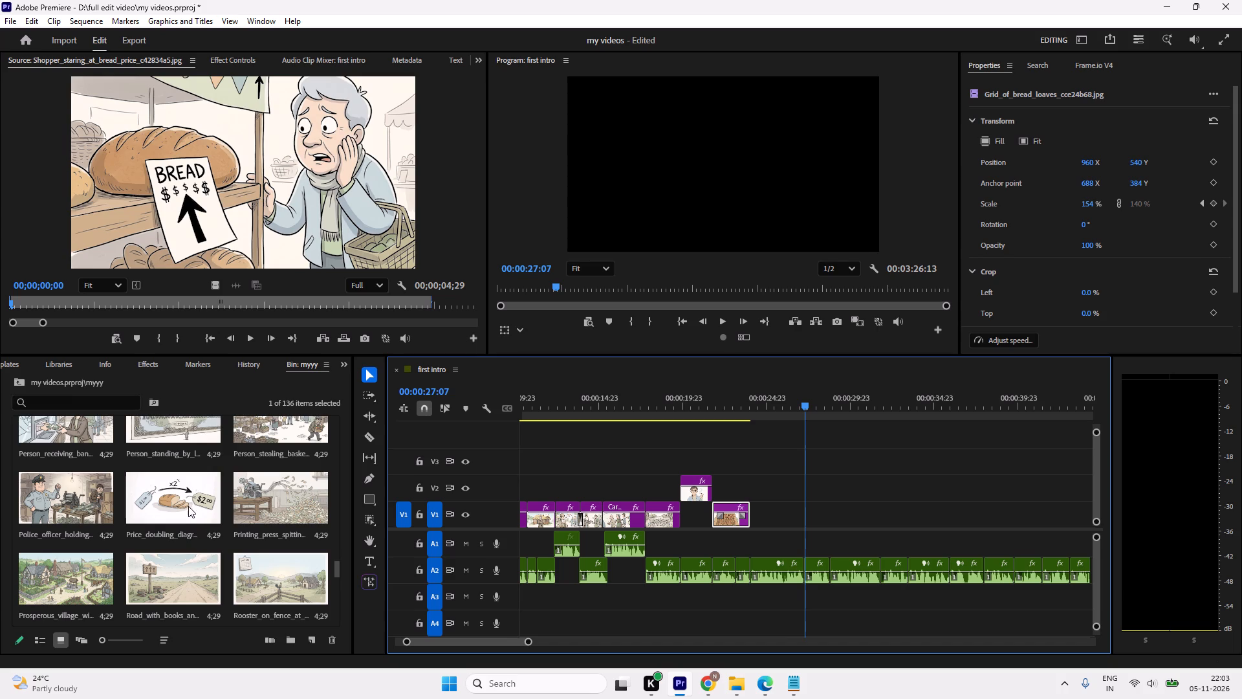
pyautogui.scroll(3, 183, 498)
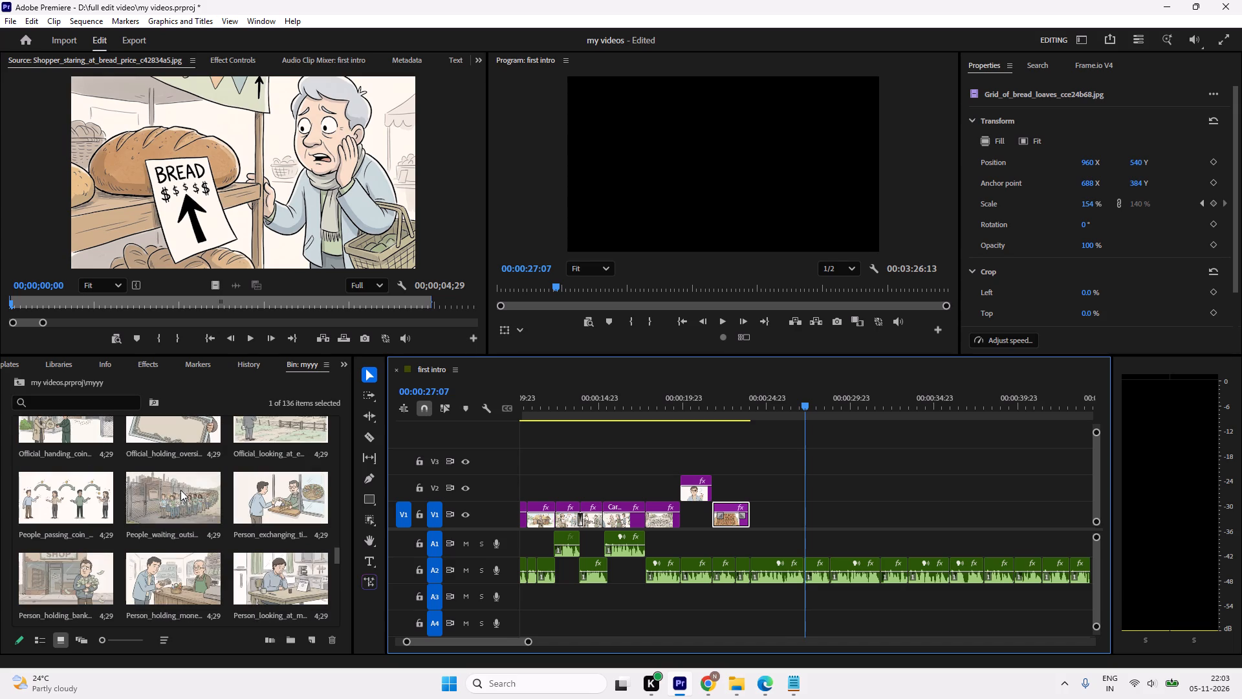
pyautogui.scroll(3, 187, 491)
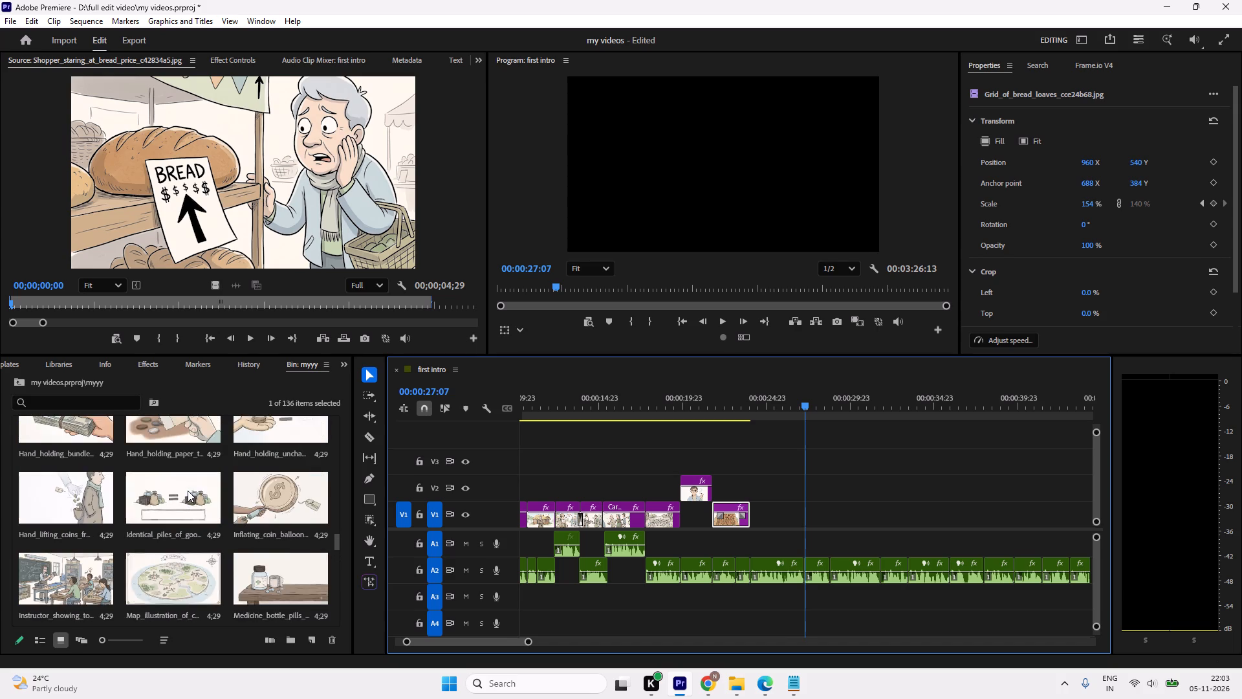
pyautogui.scroll(6, 188, 491)
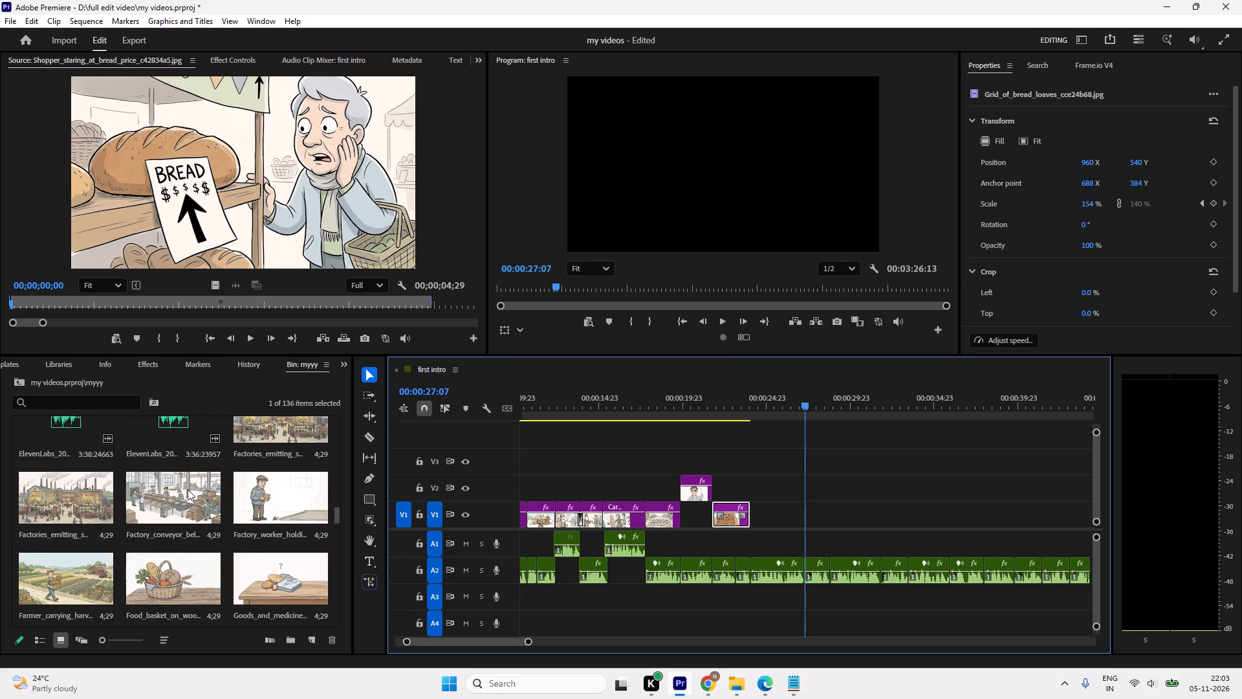
pyautogui.scroll(3, 188, 489)
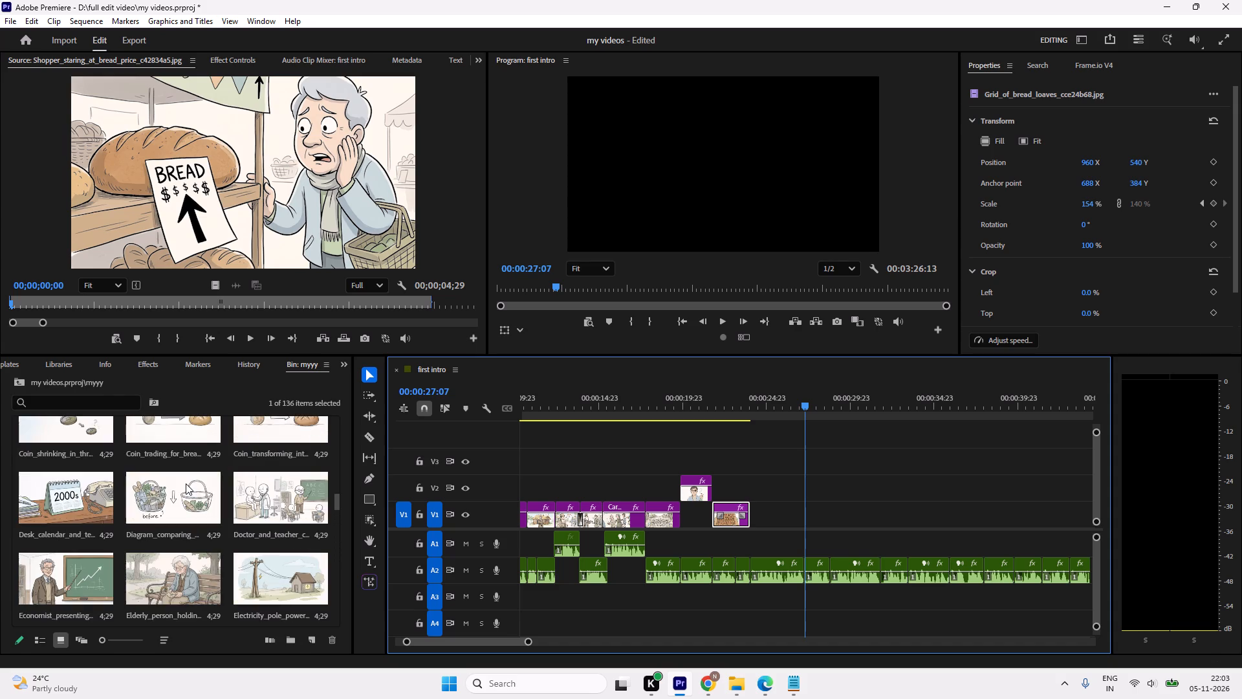
pyautogui.scroll(-2, 186, 483)
pyautogui.doubleClick(265, 502)
pyautogui.scroll(1, 210, 489)
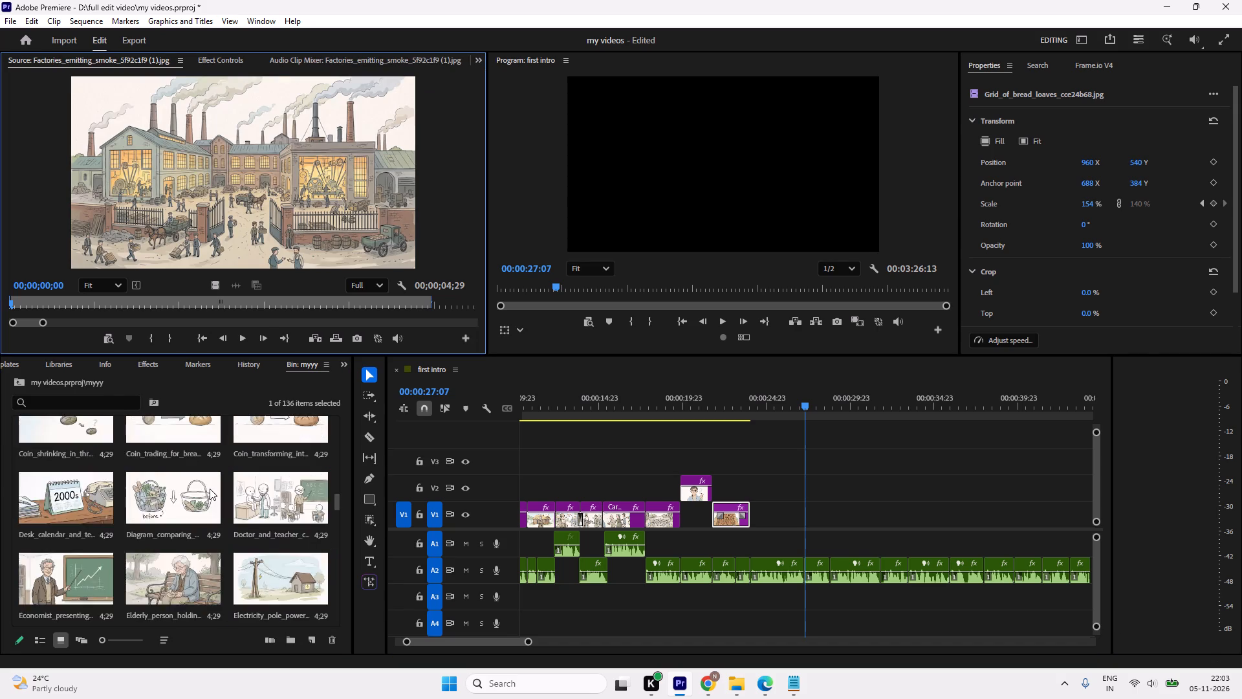
pyautogui.scroll(4, 210, 489)
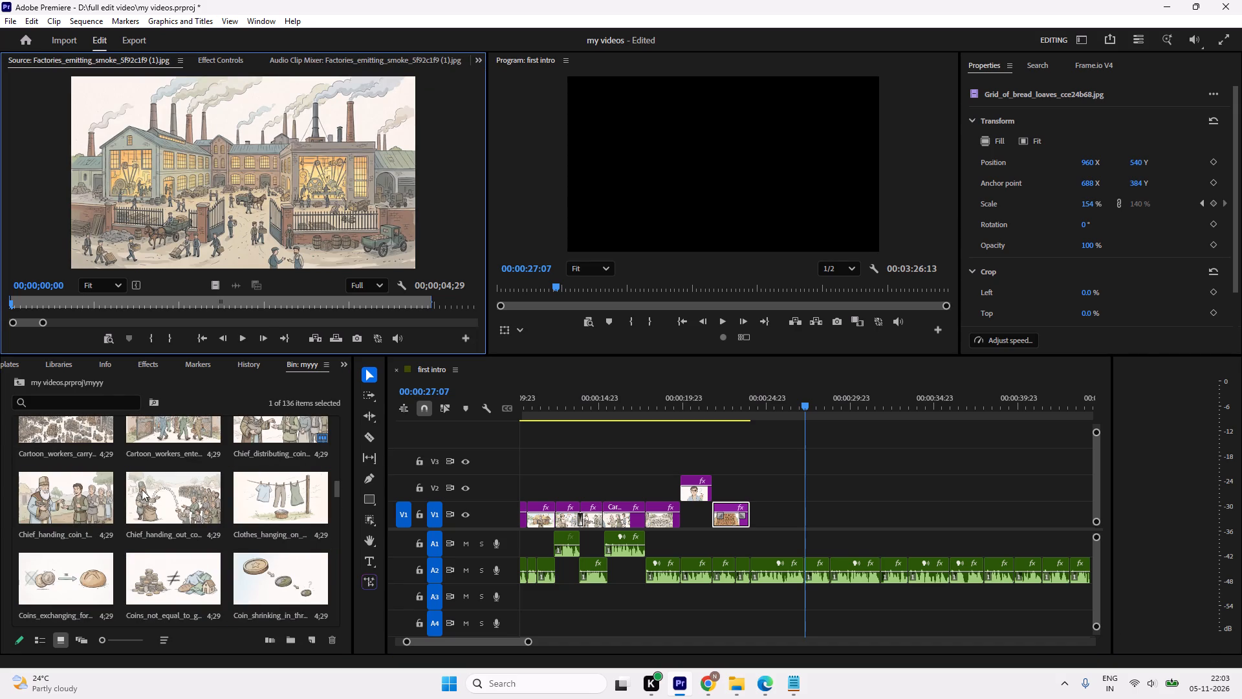
pyautogui.scroll(1, 186, 494)
pyautogui.doubleClick(178, 494)
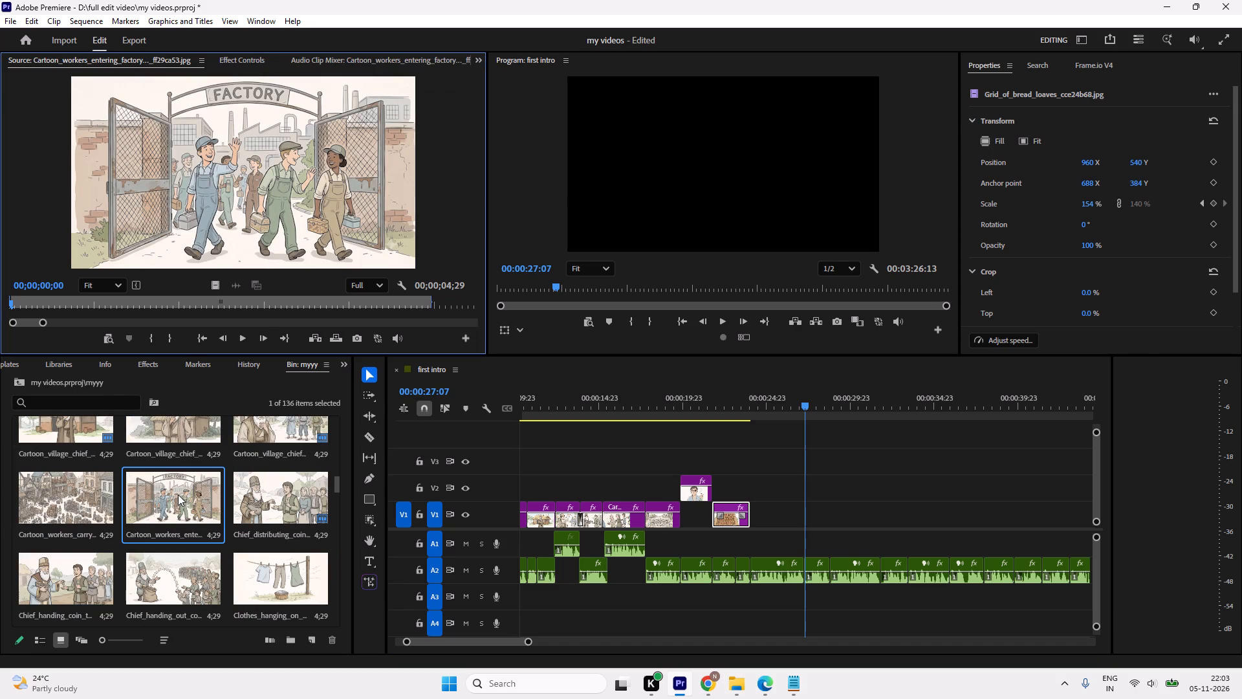
pyautogui.doubleClick(87, 502)
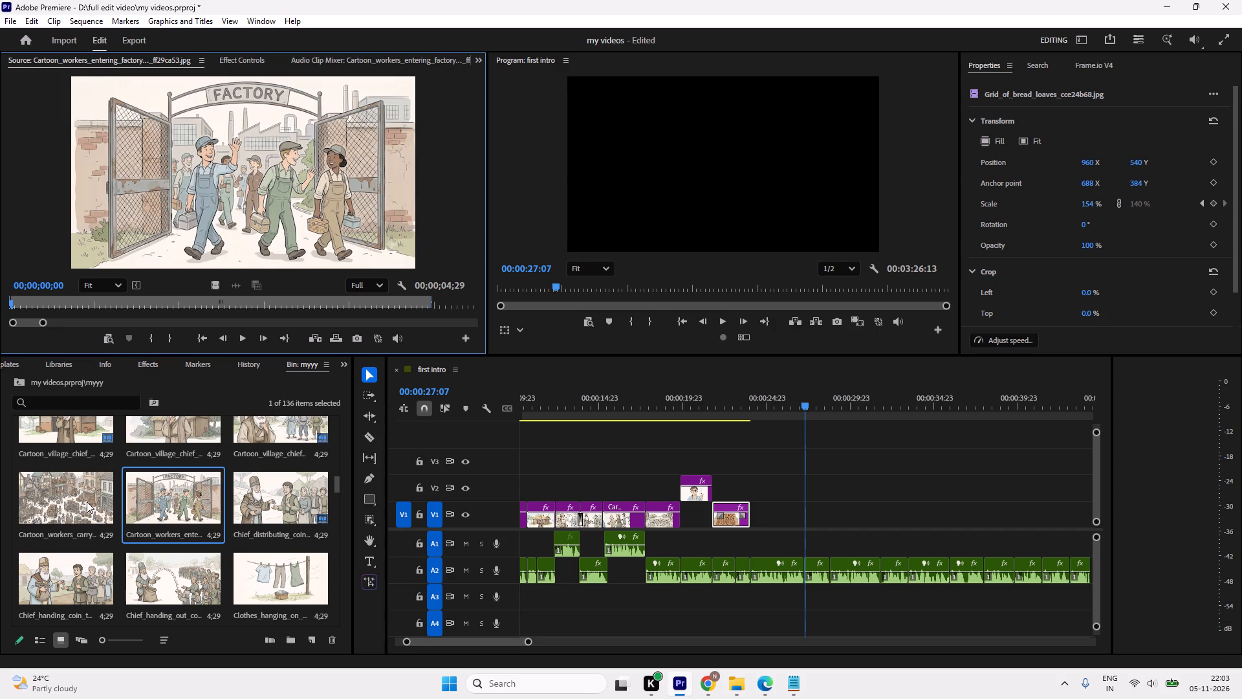
pyautogui.doubleClick(274, 501)
pyautogui.scroll(1, 274, 501)
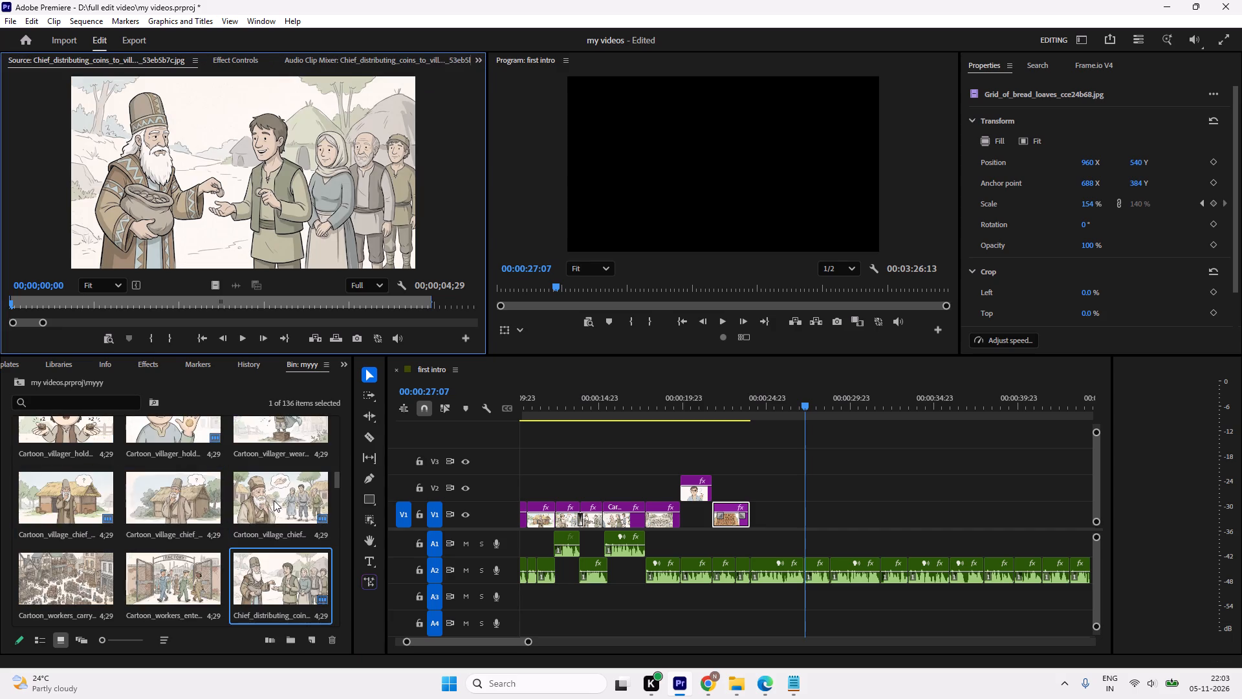
pyautogui.scroll(3, 273, 500)
pyautogui.doubleClick(270, 496)
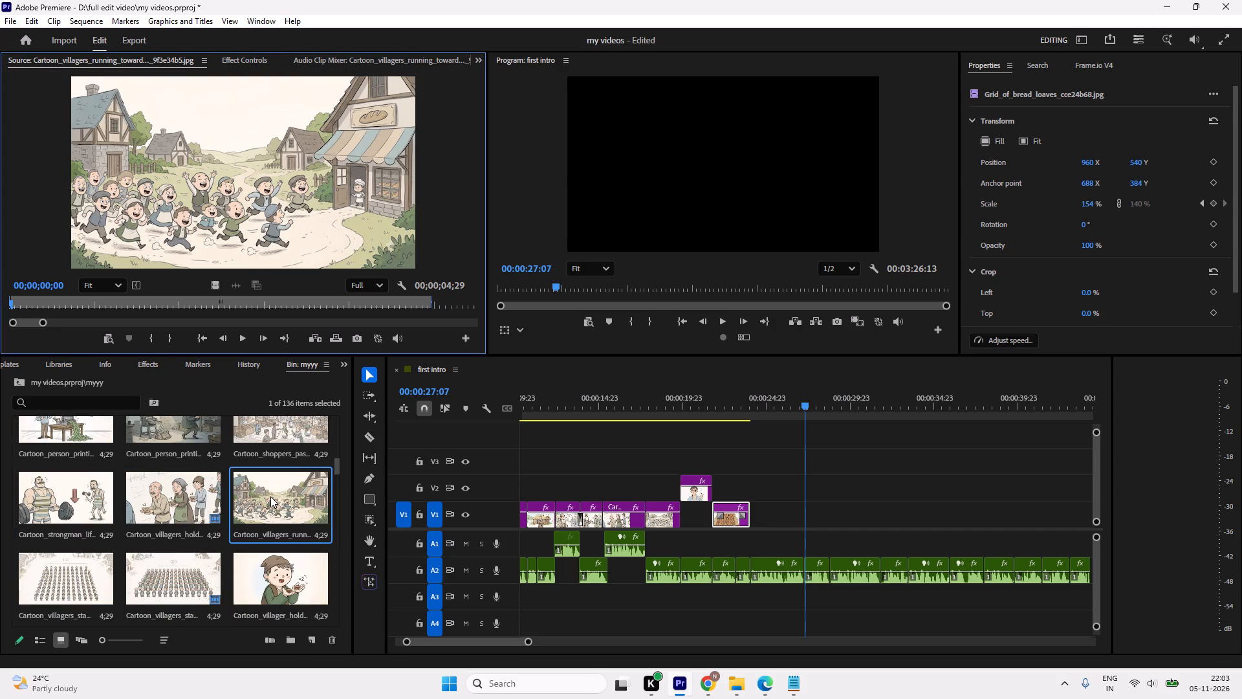
# Browse the earlier bin images, previewing the shoppers passing money, the market street money exchange, and the crowd viewing the printing press.
pyautogui.scroll(1, 270, 496)
pyautogui.doubleClick(280, 491)
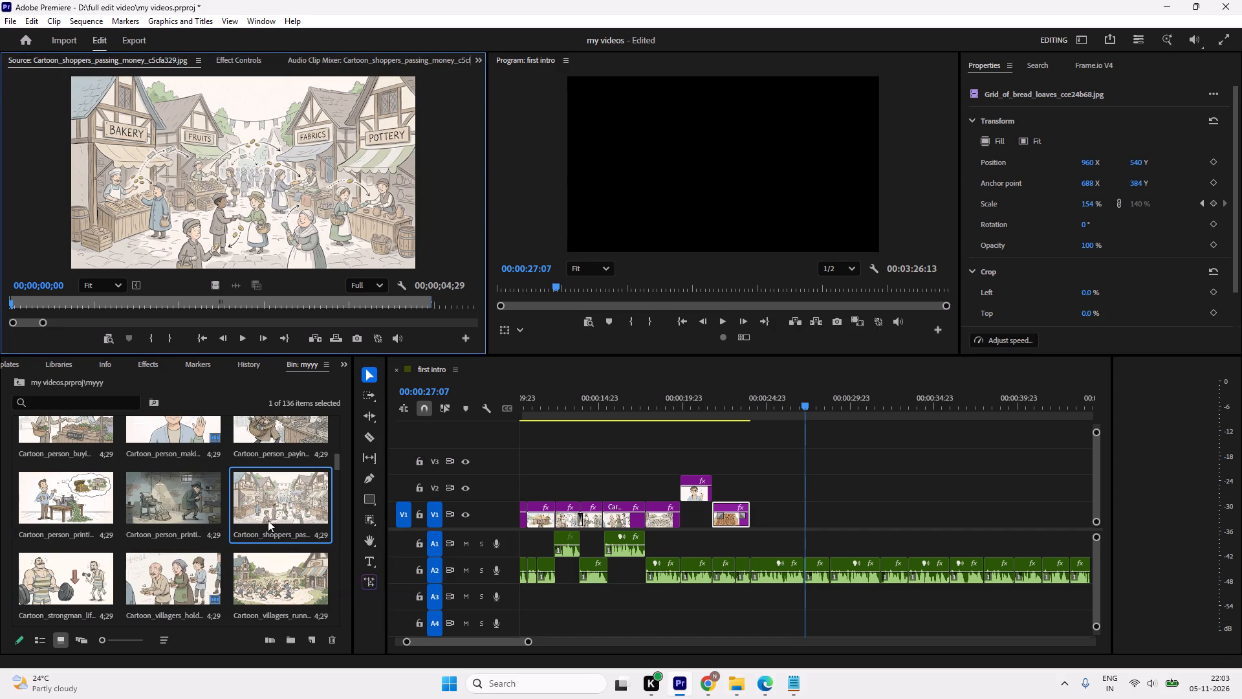
pyautogui.scroll(1, 262, 520)
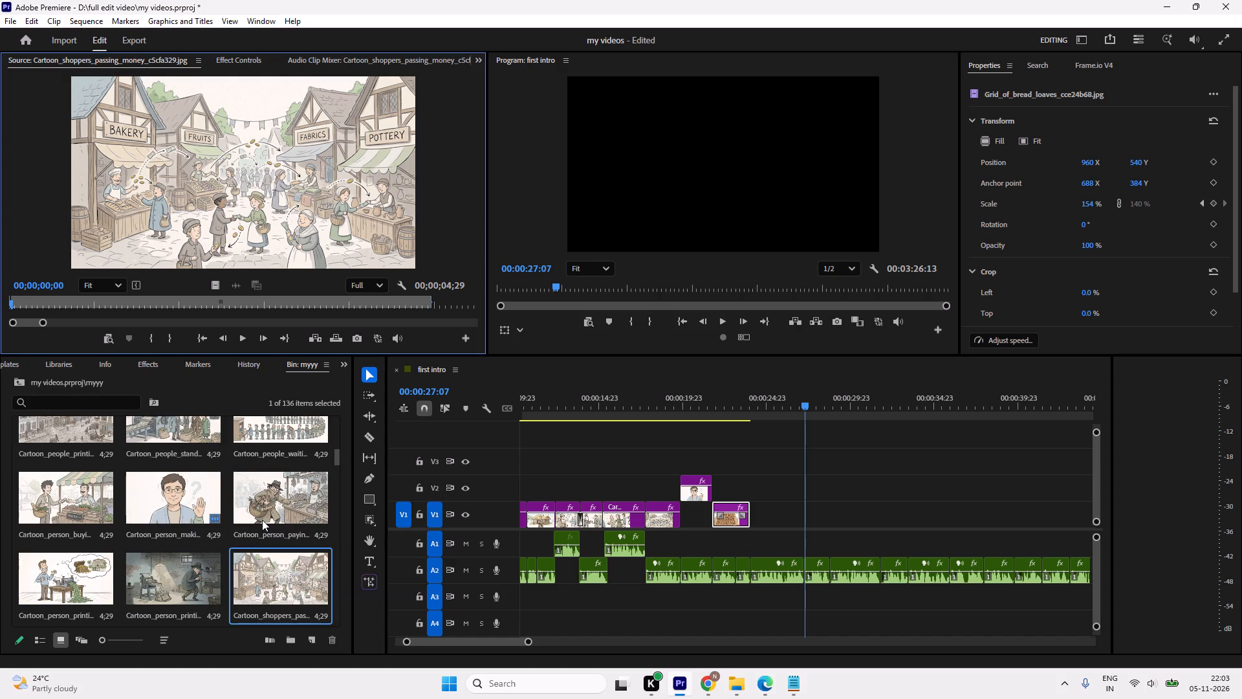
pyautogui.scroll(2, 262, 520)
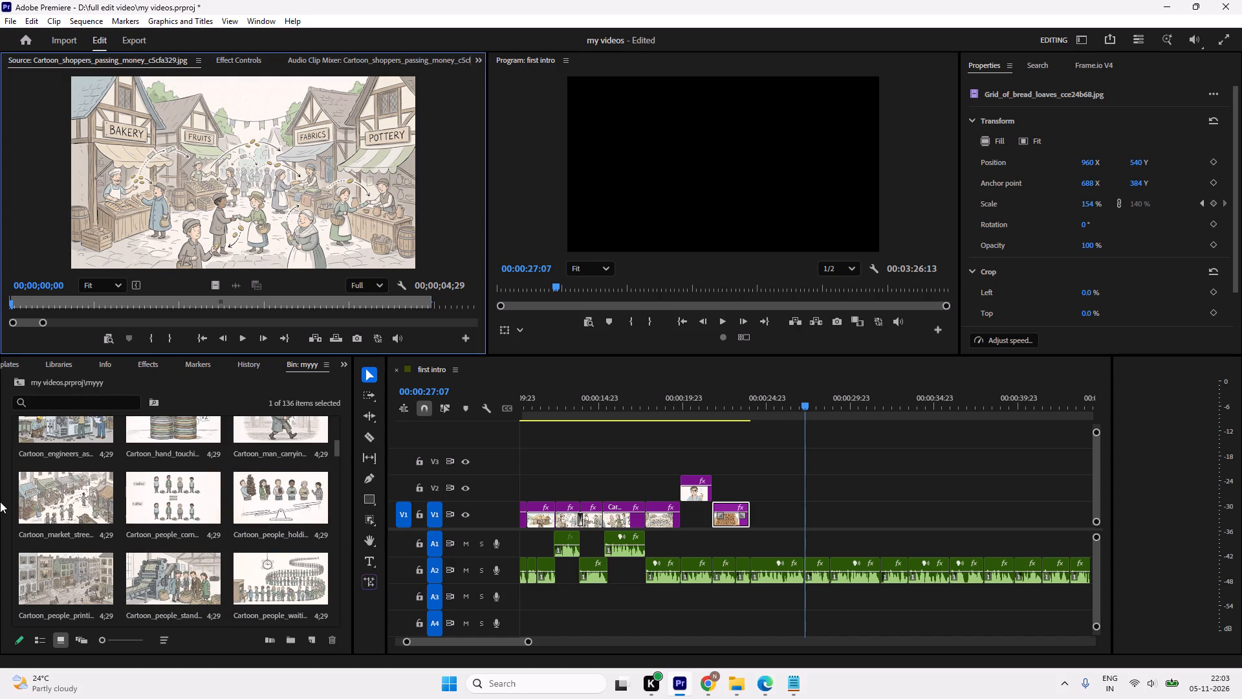
pyautogui.doubleClick(92, 505)
pyautogui.scroll(1, 173, 522)
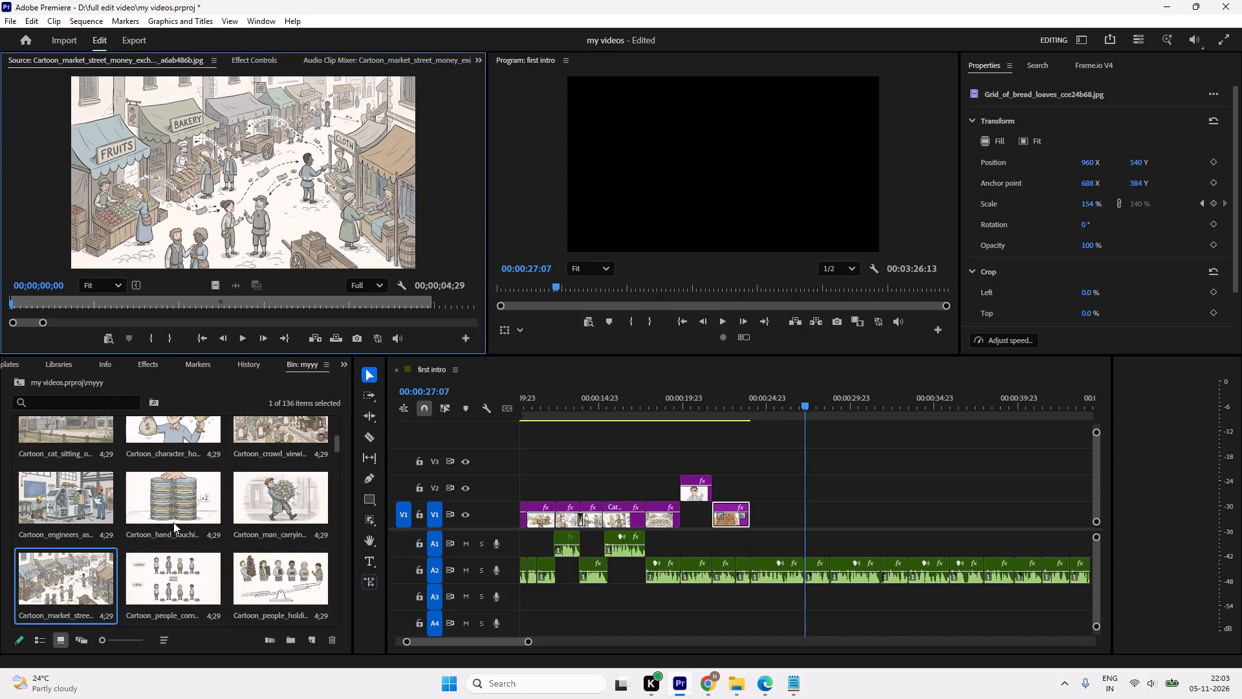
pyautogui.scroll(1, 173, 522)
pyautogui.doubleClick(262, 518)
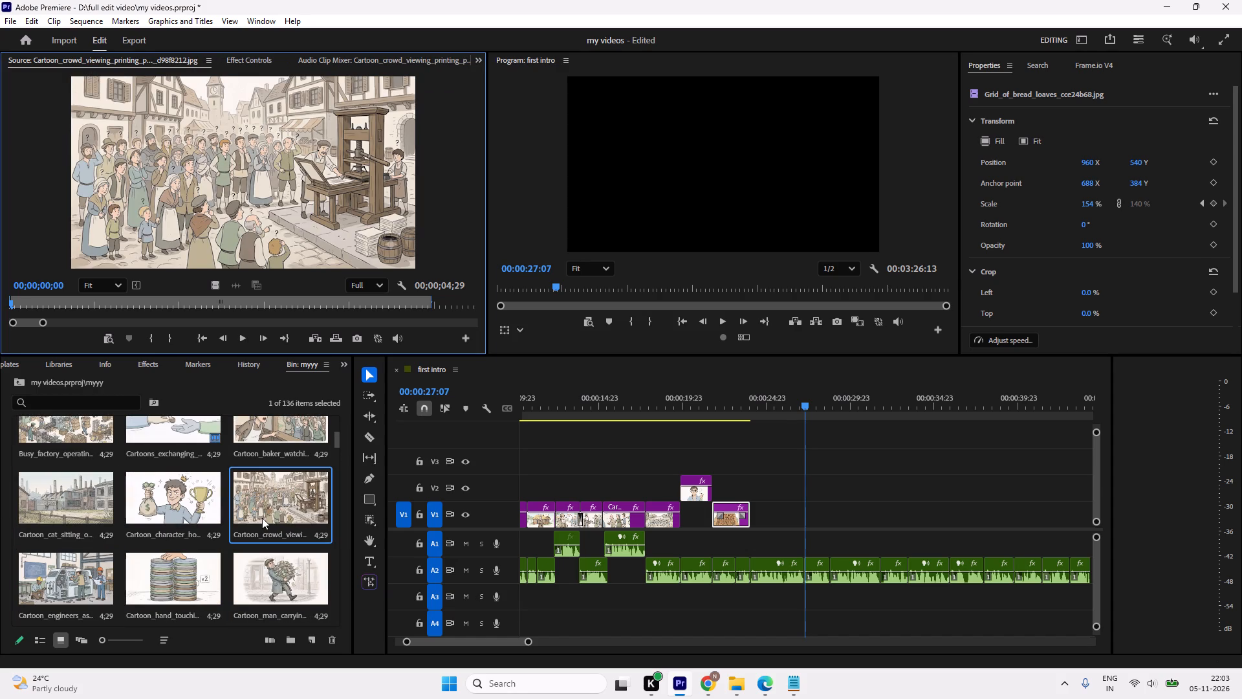
pyautogui.scroll(3, 262, 518)
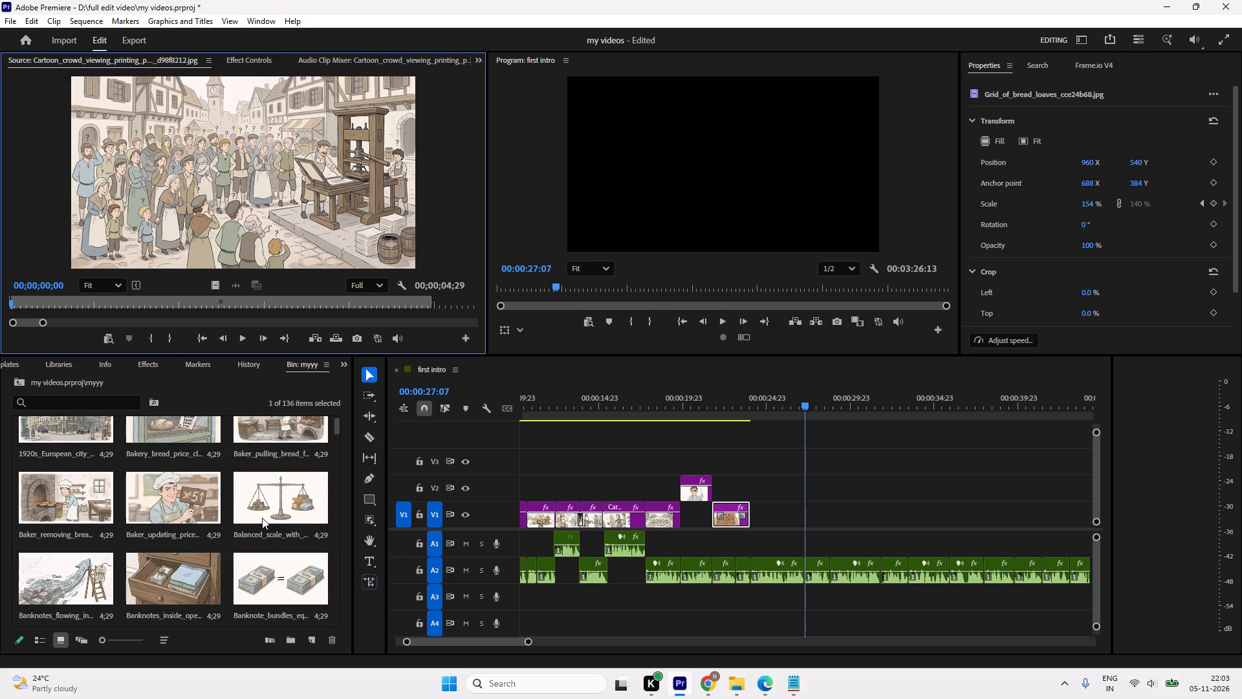
pyautogui.scroll(2, 262, 518)
pyautogui.scroll(-4, 262, 518)
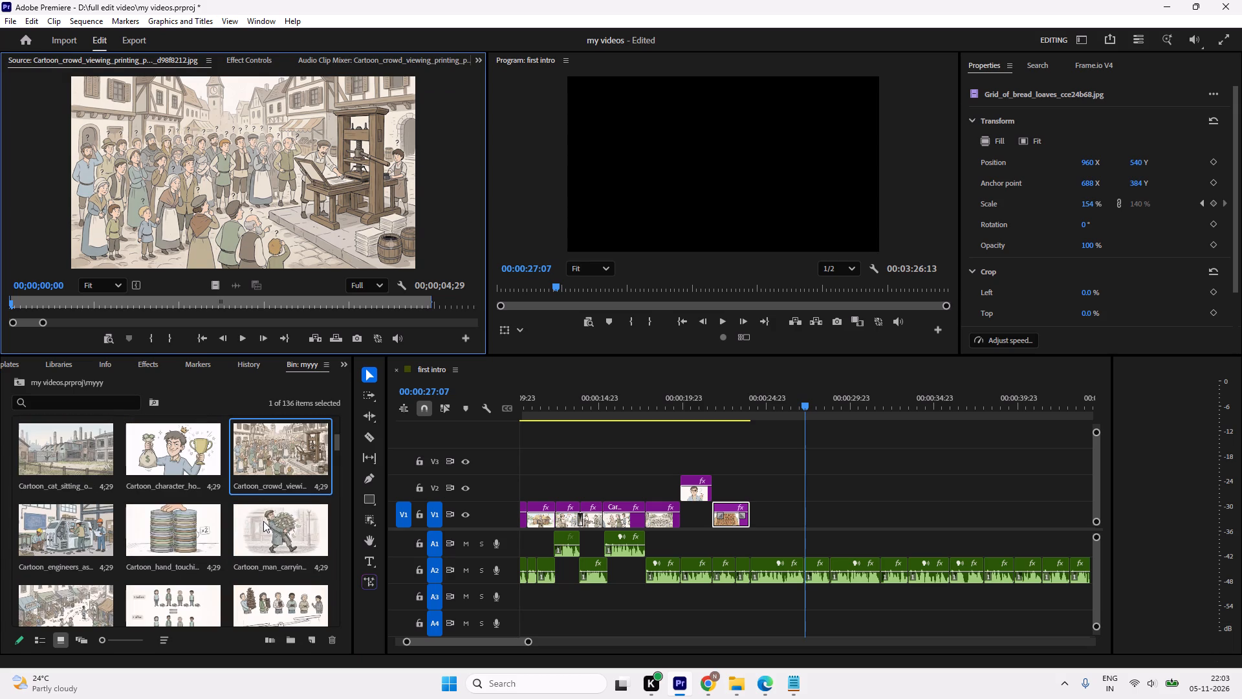
pyautogui.scroll(-3, 264, 524)
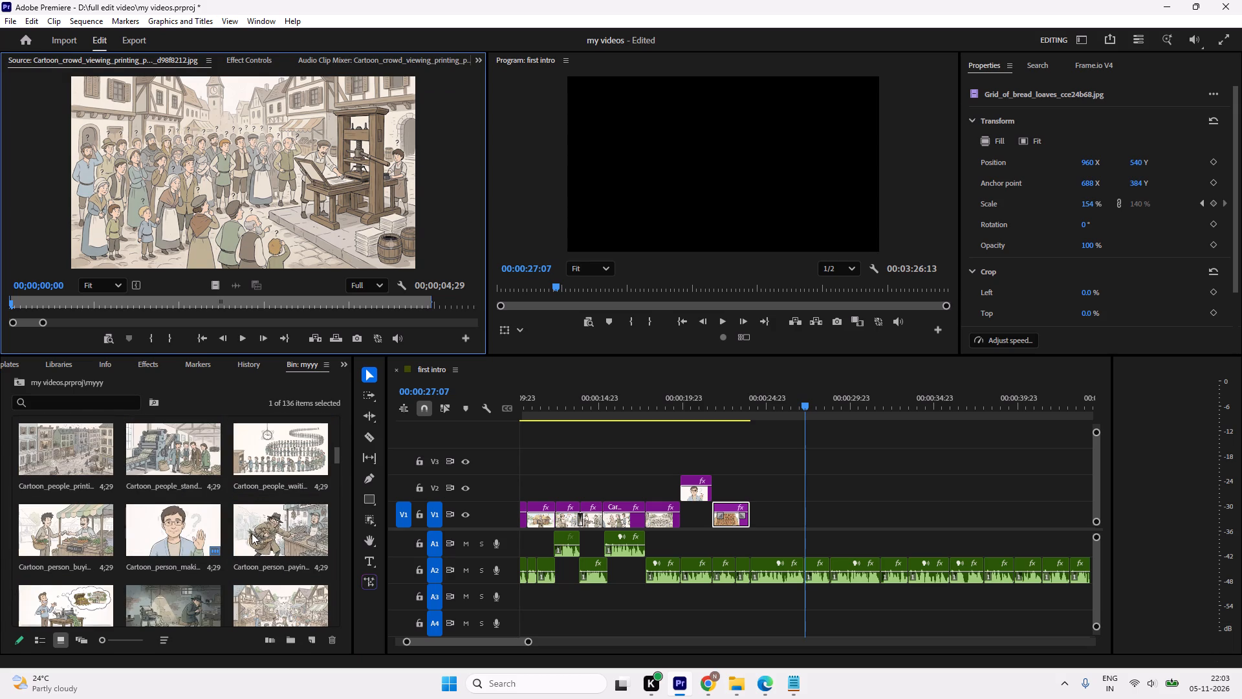
pyautogui.scroll(-2, 268, 565)
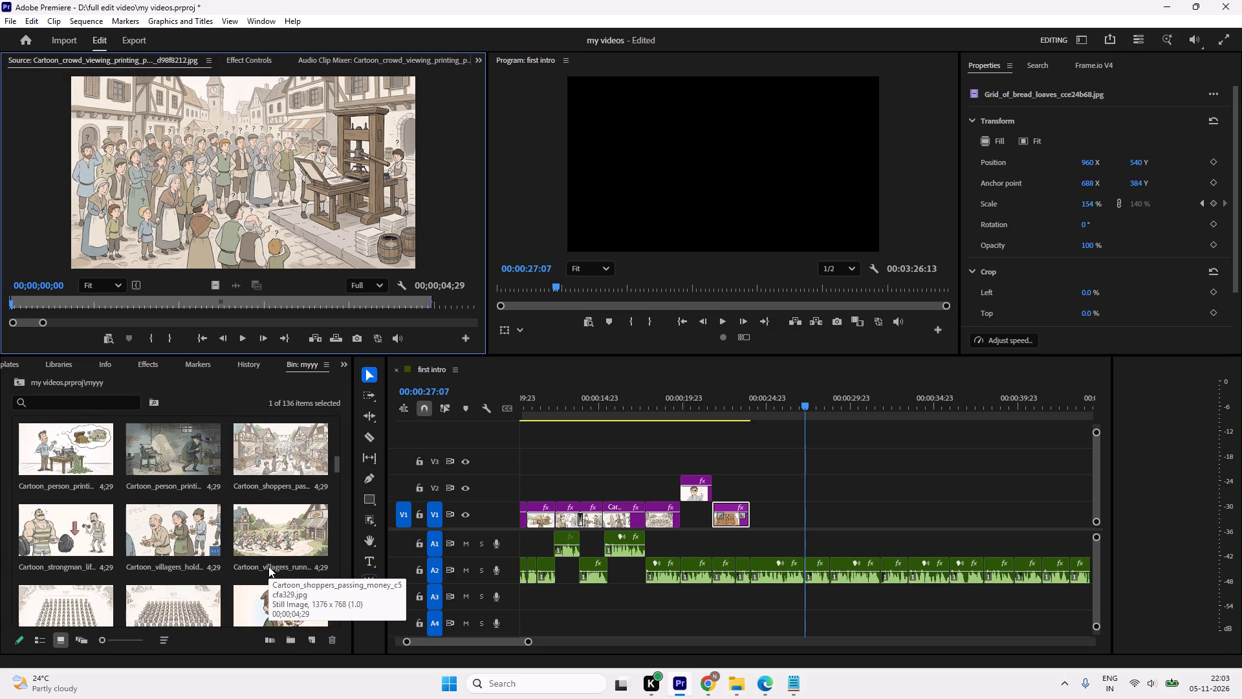
# Compare previews of the villagers running to the bakery, shoppers passing money, people printing banknotes, market street, and printing press crowd.
pyautogui.doubleClick(276, 549)
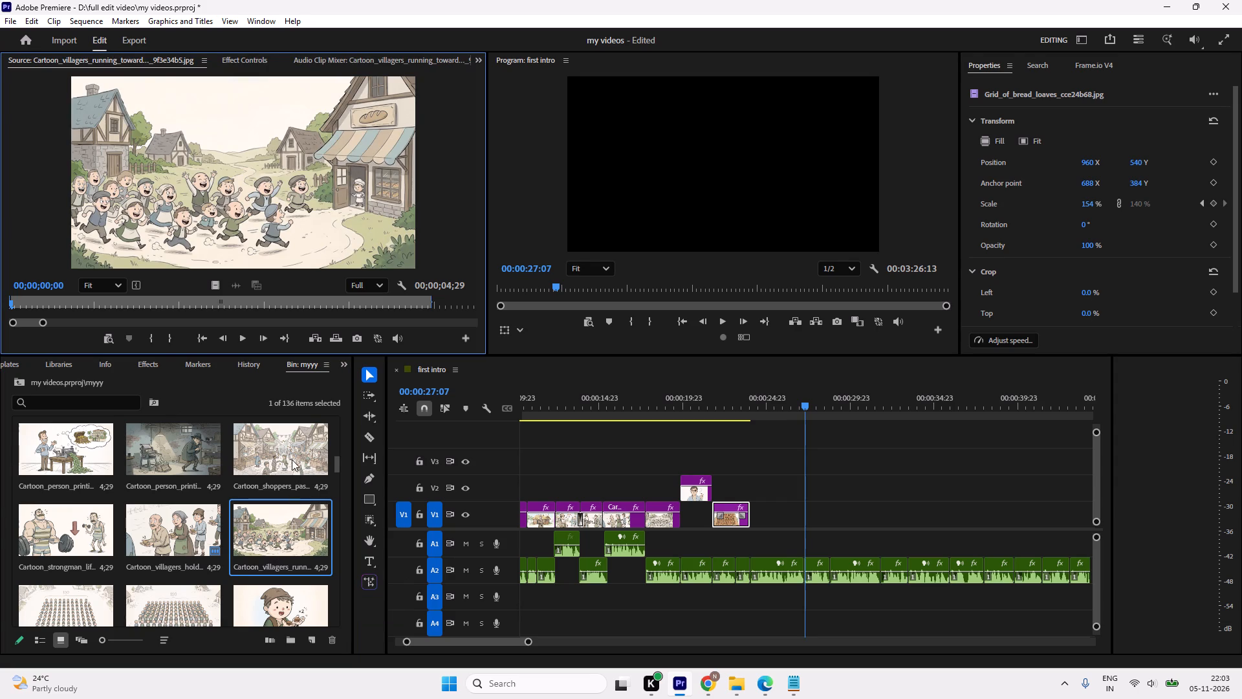
pyautogui.click(291, 457)
pyautogui.click(290, 456)
pyautogui.scroll(-1, 249, 500)
pyautogui.scroll(1, 249, 500)
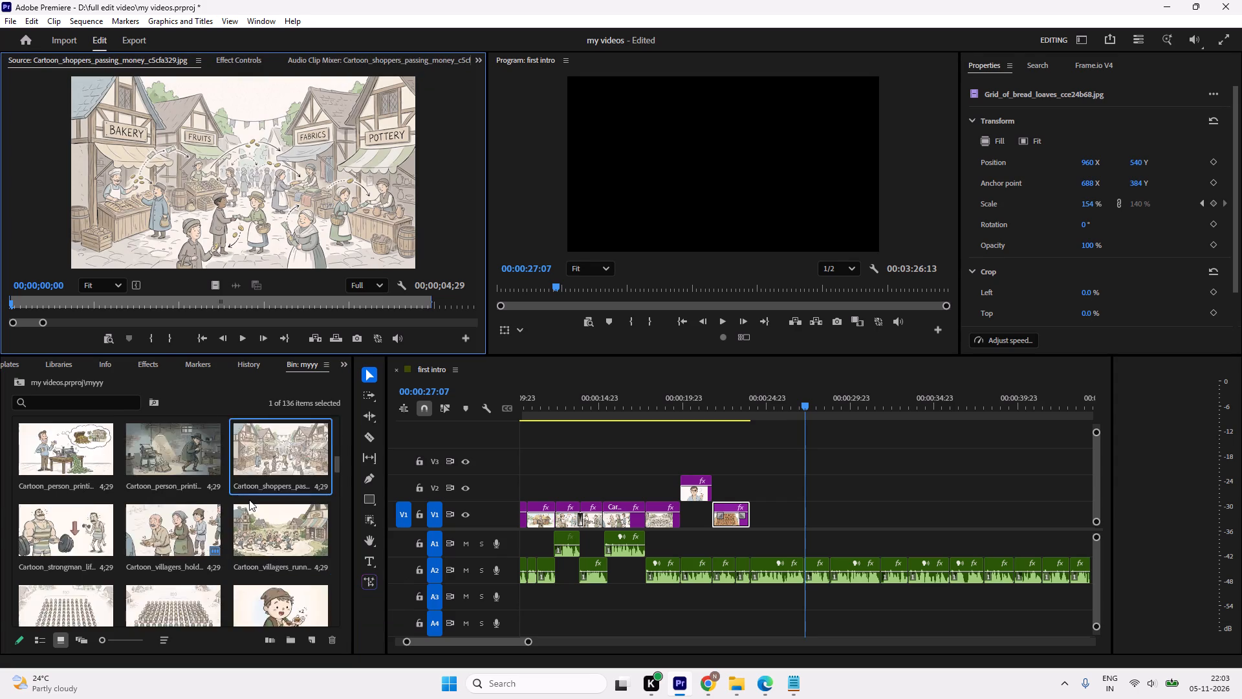
pyautogui.scroll(3, 249, 500)
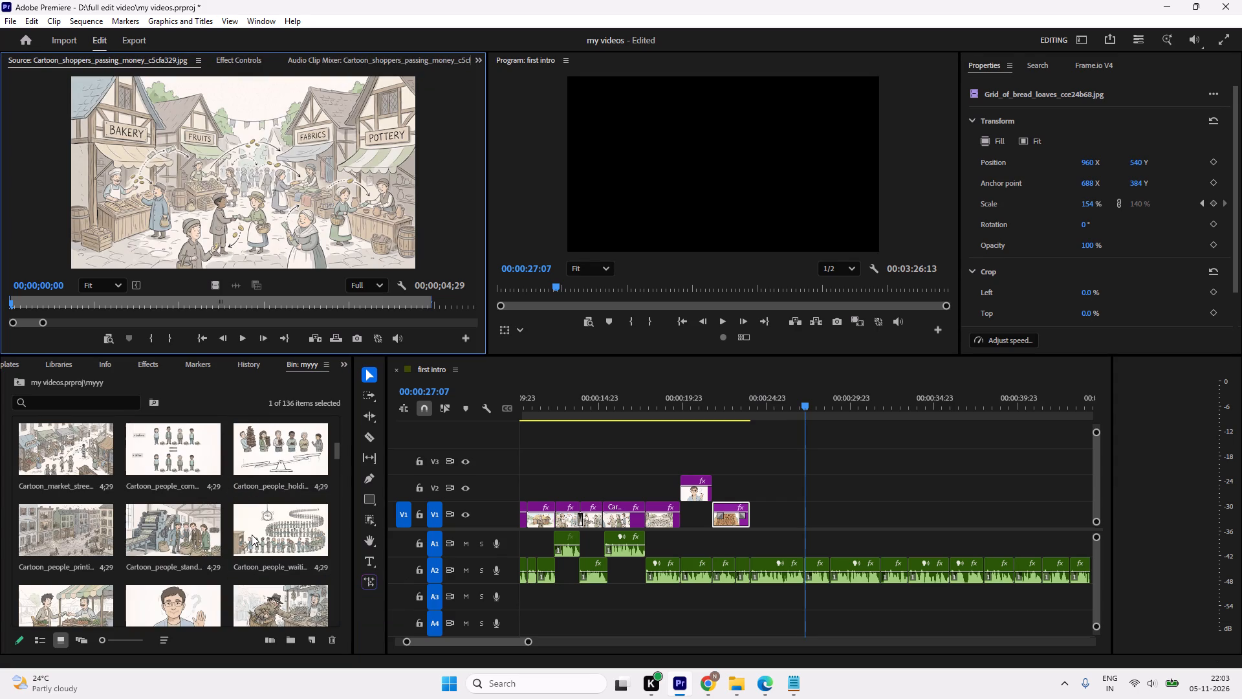
pyautogui.doubleClick(71, 529)
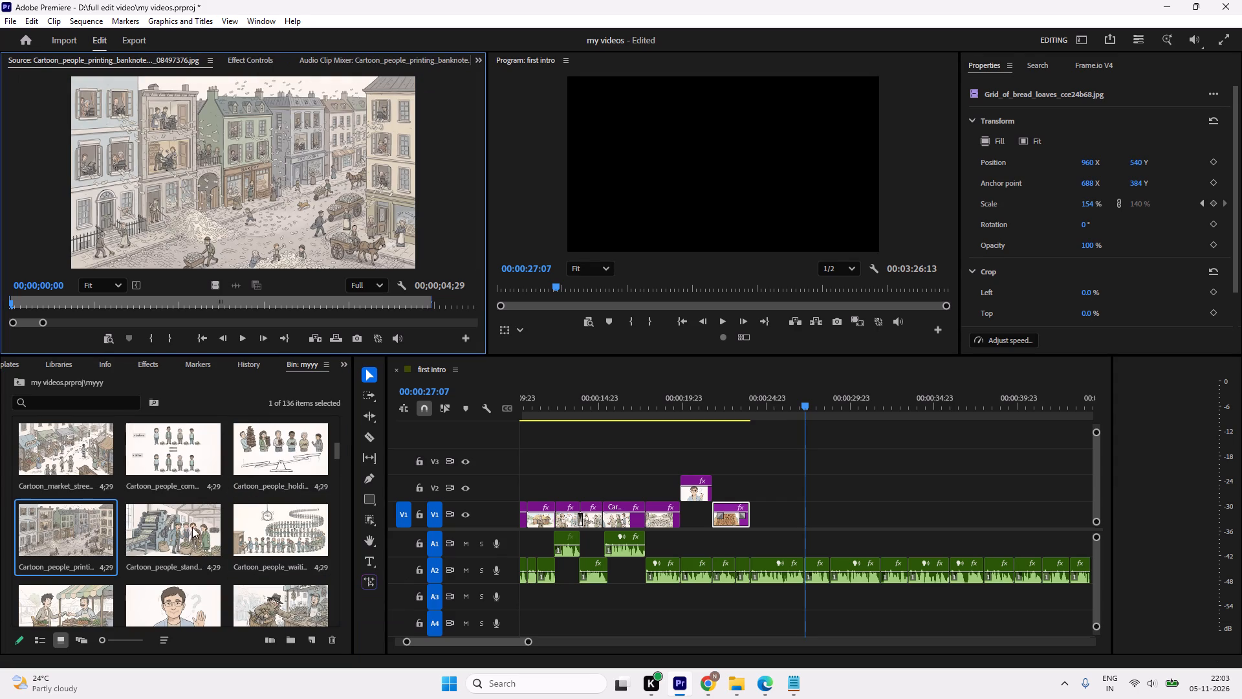
pyautogui.doubleClick(58, 451)
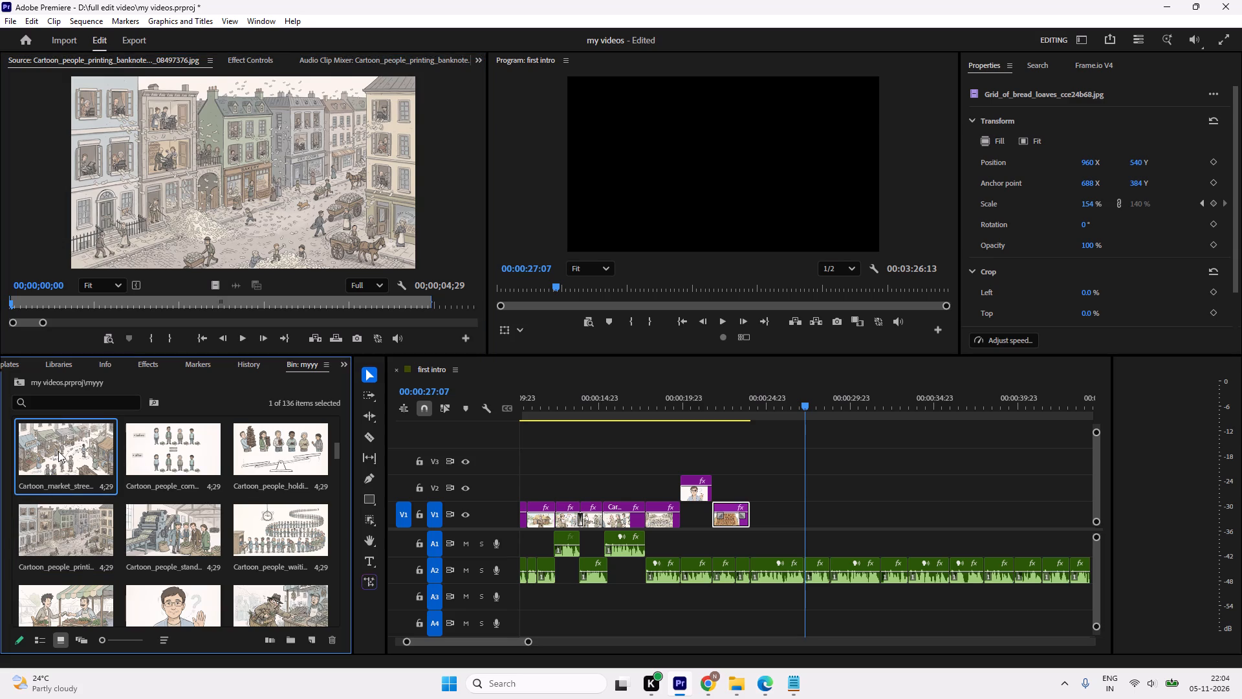
pyautogui.scroll(2, 175, 468)
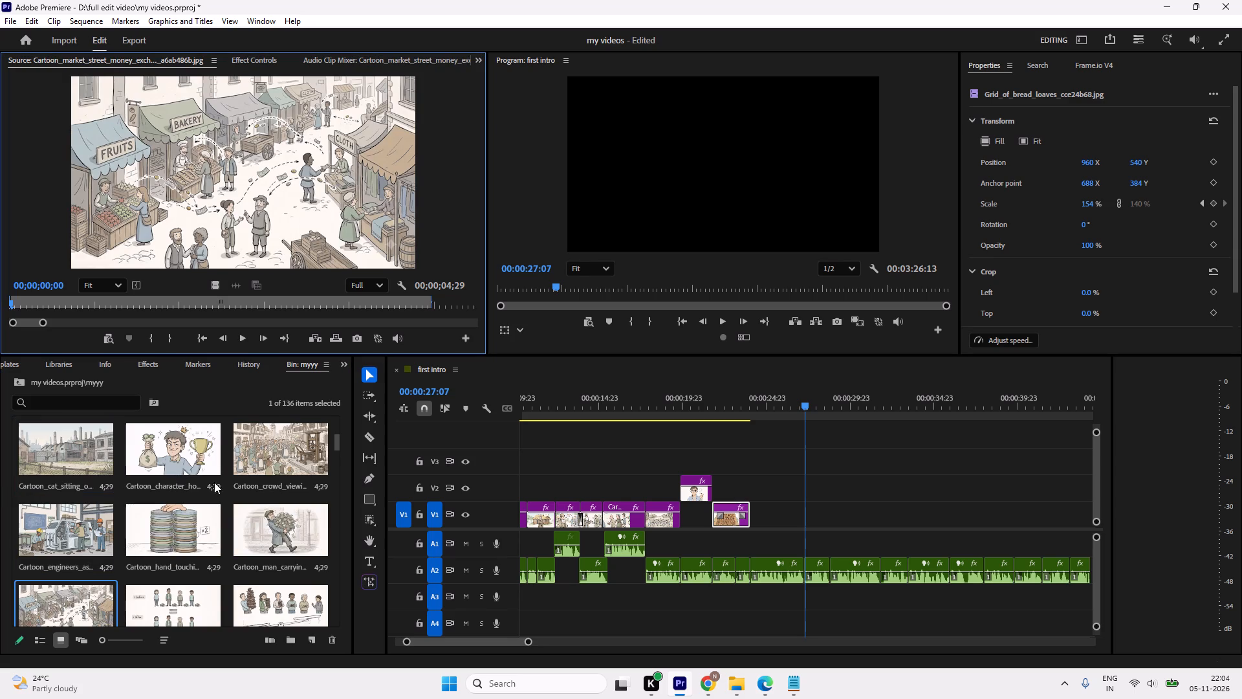
pyautogui.doubleClick(293, 450)
# Browse the myyy bin for an image matching the next narration line, and preview the person stealing a basket at the market.
pyautogui.scroll(2, 281, 453)
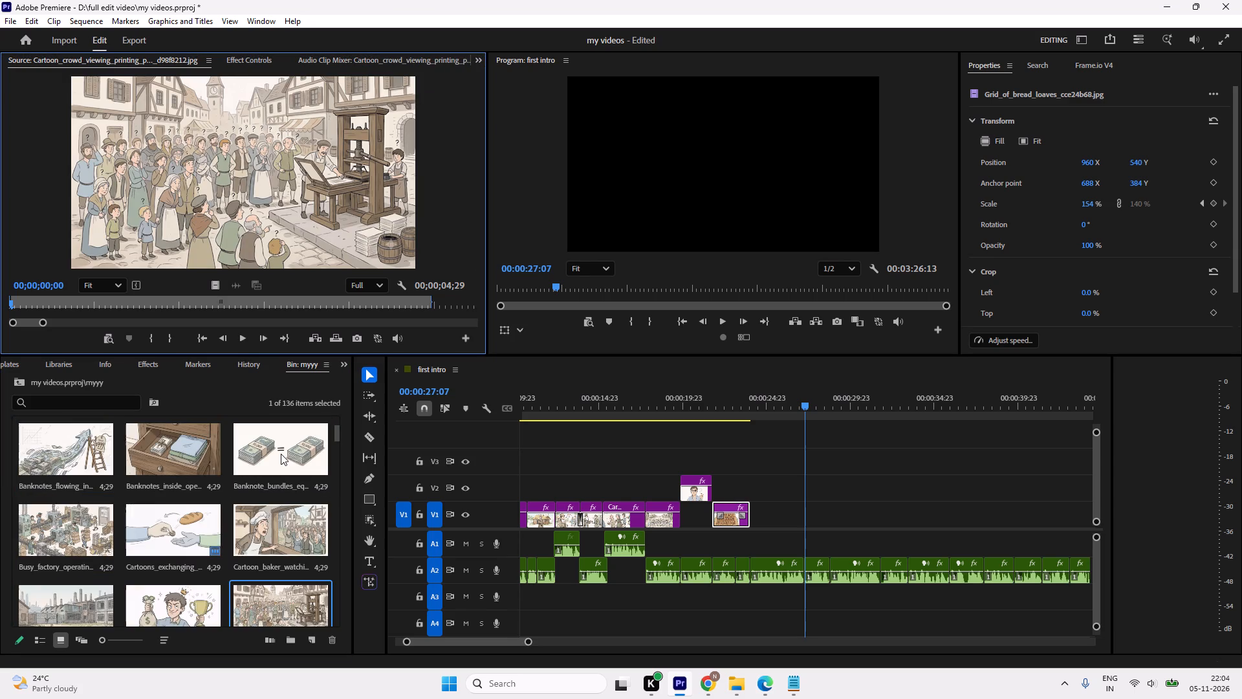
pyautogui.scroll(2, 281, 454)
pyautogui.scroll(4, 224, 501)
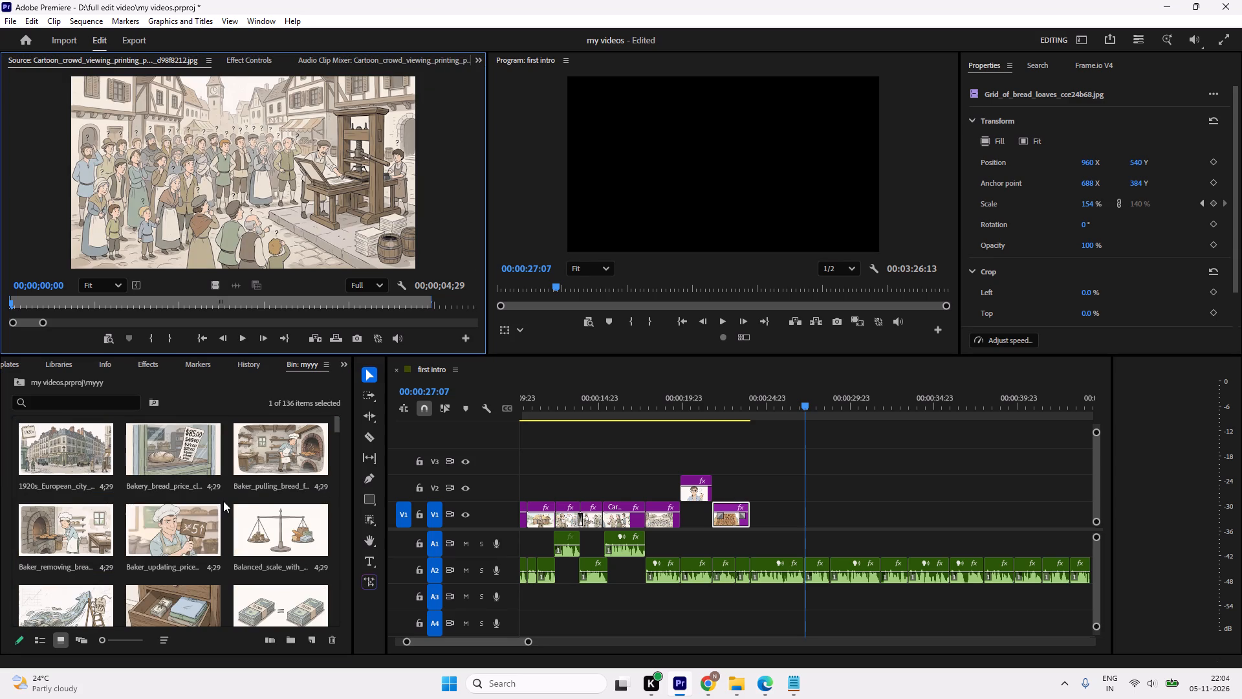
pyautogui.scroll(-6, 223, 501)
pyautogui.scroll(-3, 286, 563)
pyautogui.click(248, 523)
pyautogui.click(308, 527)
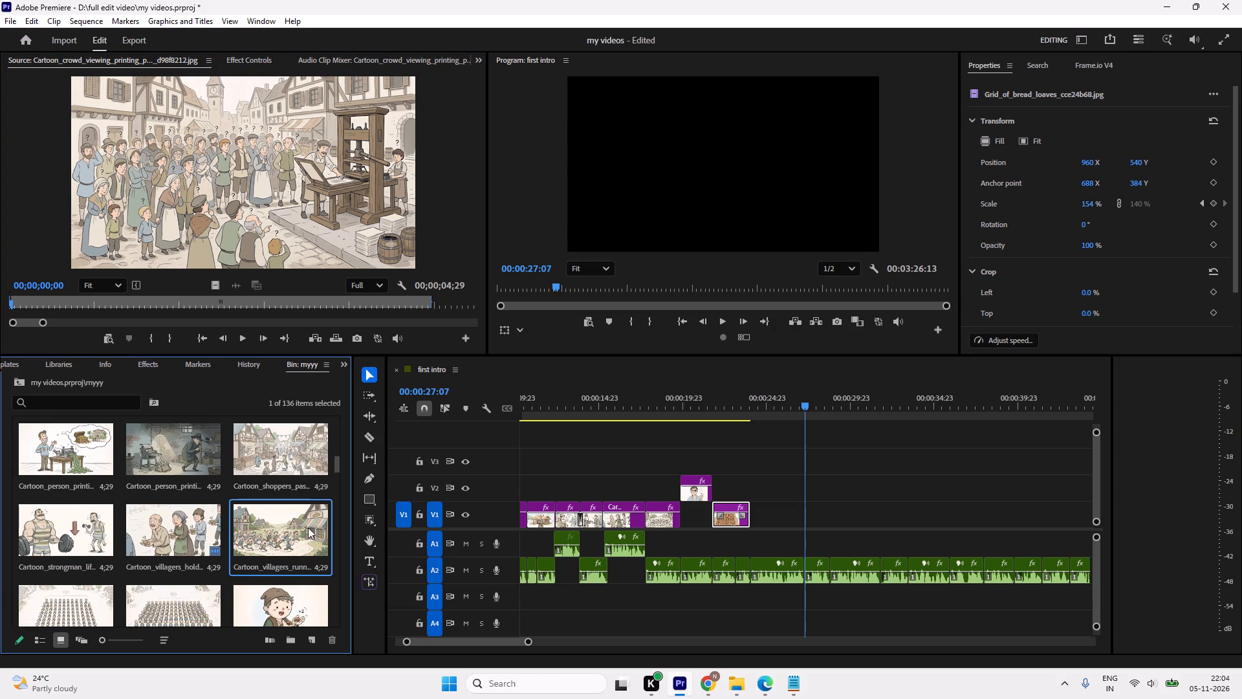
pyautogui.scroll(-4, 308, 527)
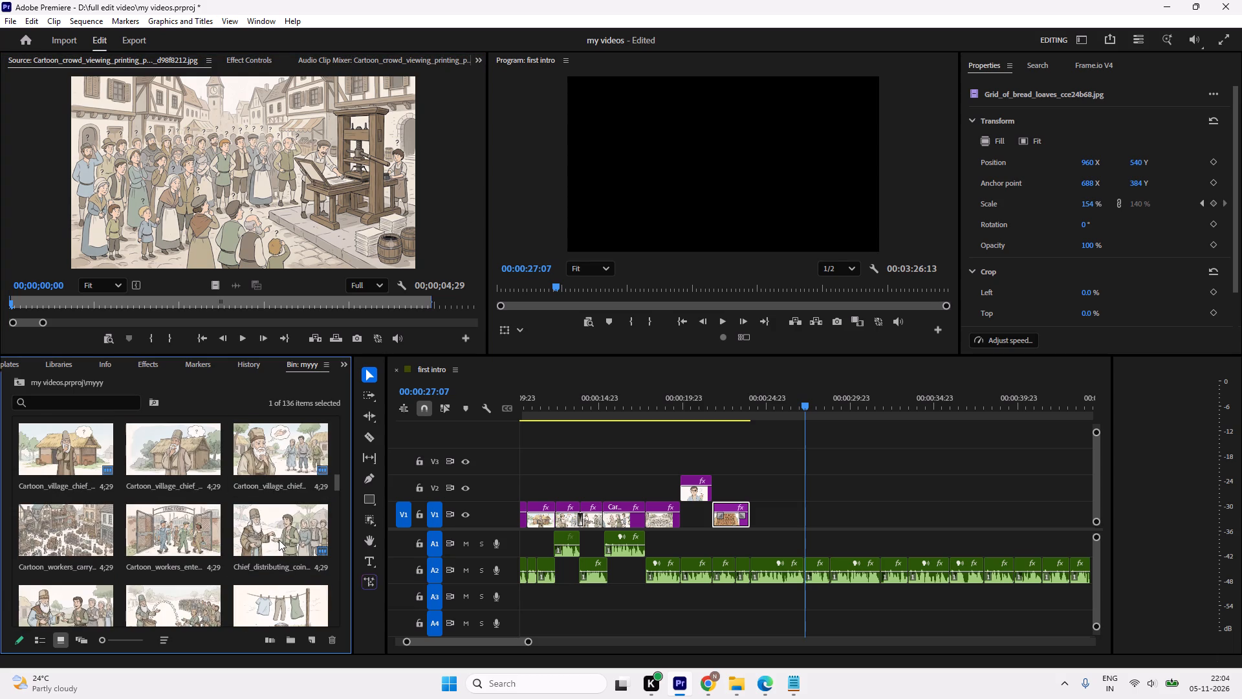
pyautogui.scroll(-1, 280, 535)
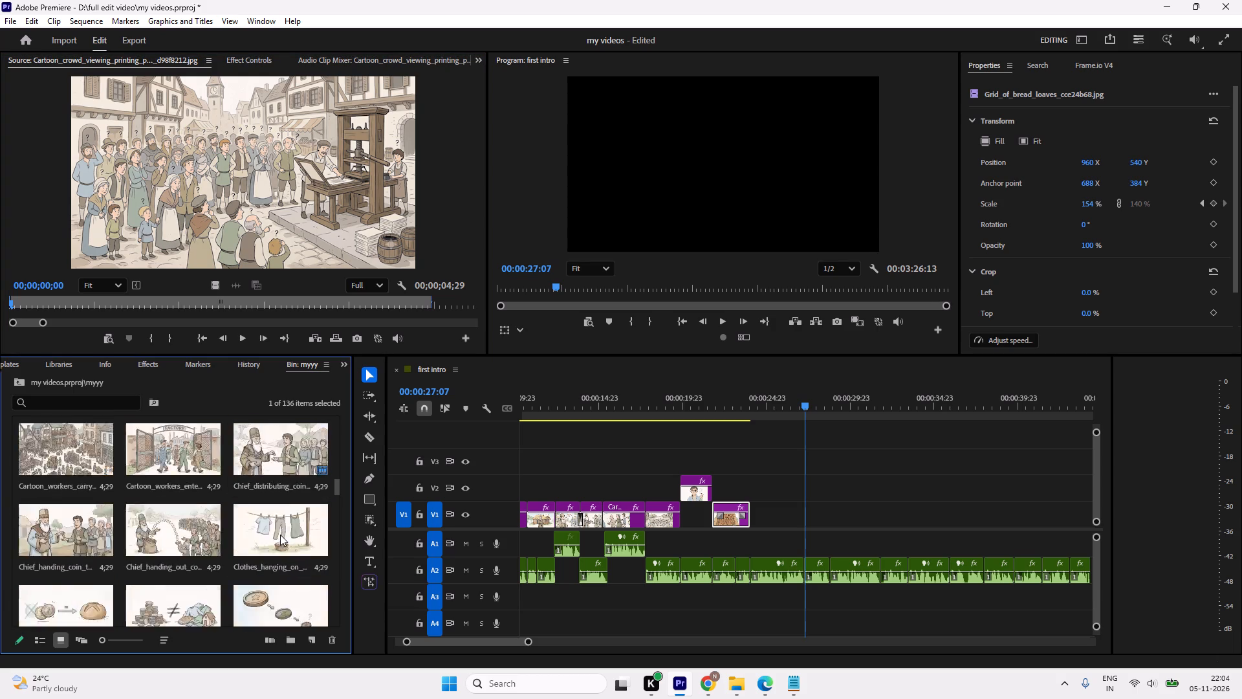
pyautogui.scroll(-7, 280, 535)
pyautogui.scroll(1, 278, 540)
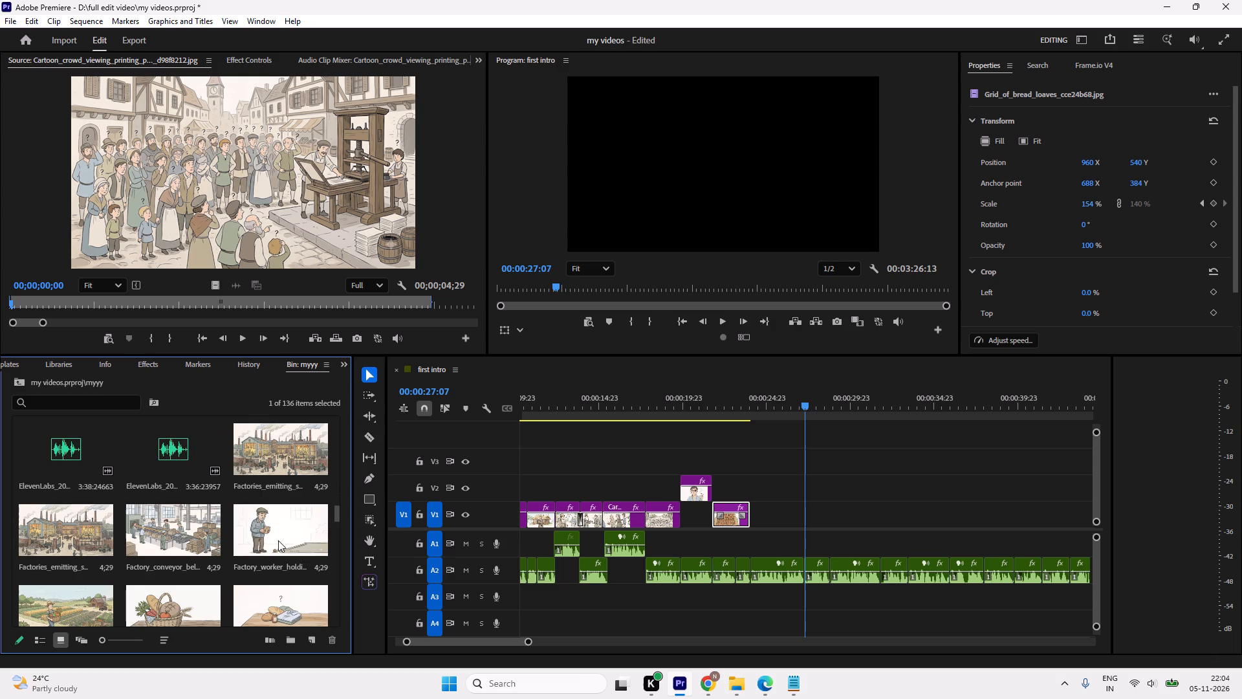
pyautogui.scroll(-14, 278, 540)
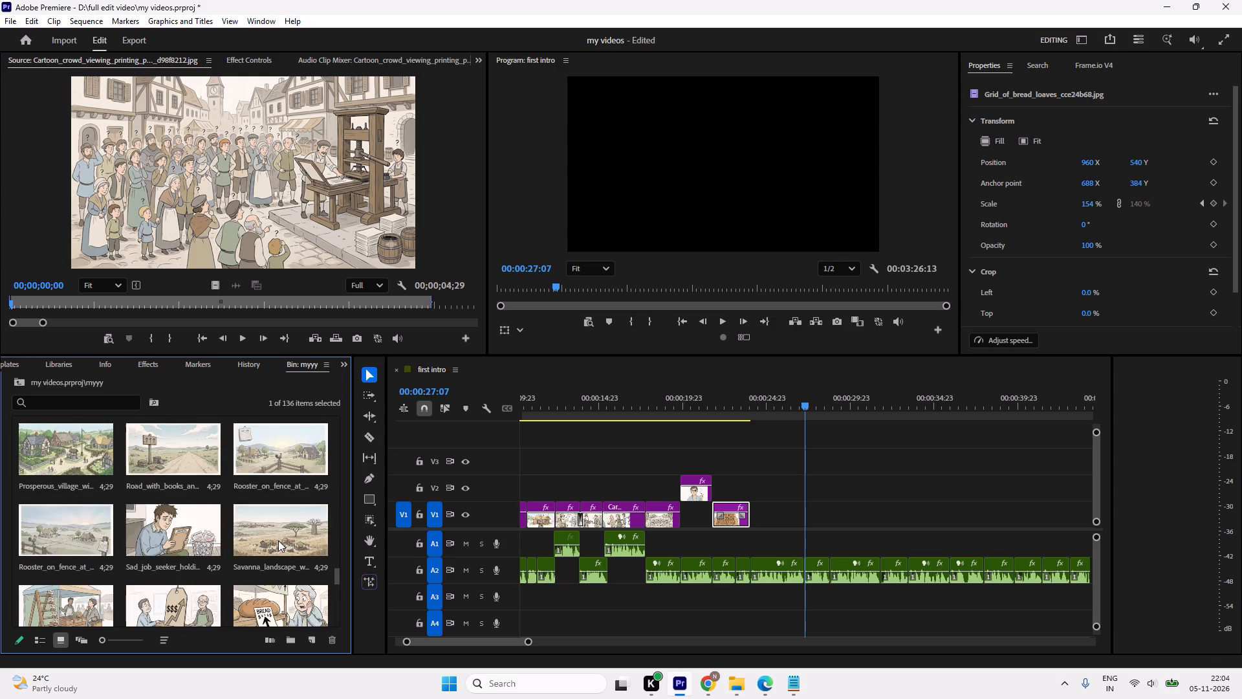
pyautogui.scroll(2, 278, 540)
pyautogui.doubleClick(281, 451)
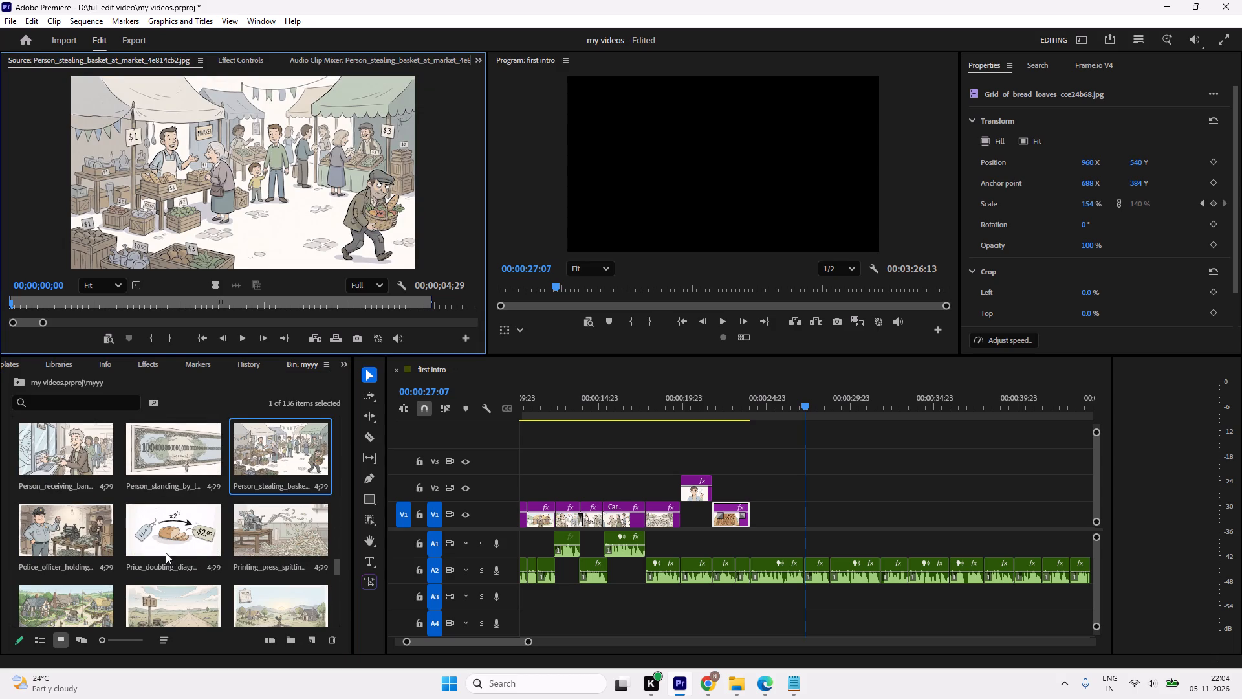
# Browse the remaining bin images of villagers, hands and coins, returning to the shoppers and villagers illustrations.
pyautogui.scroll(-5, 124, 511)
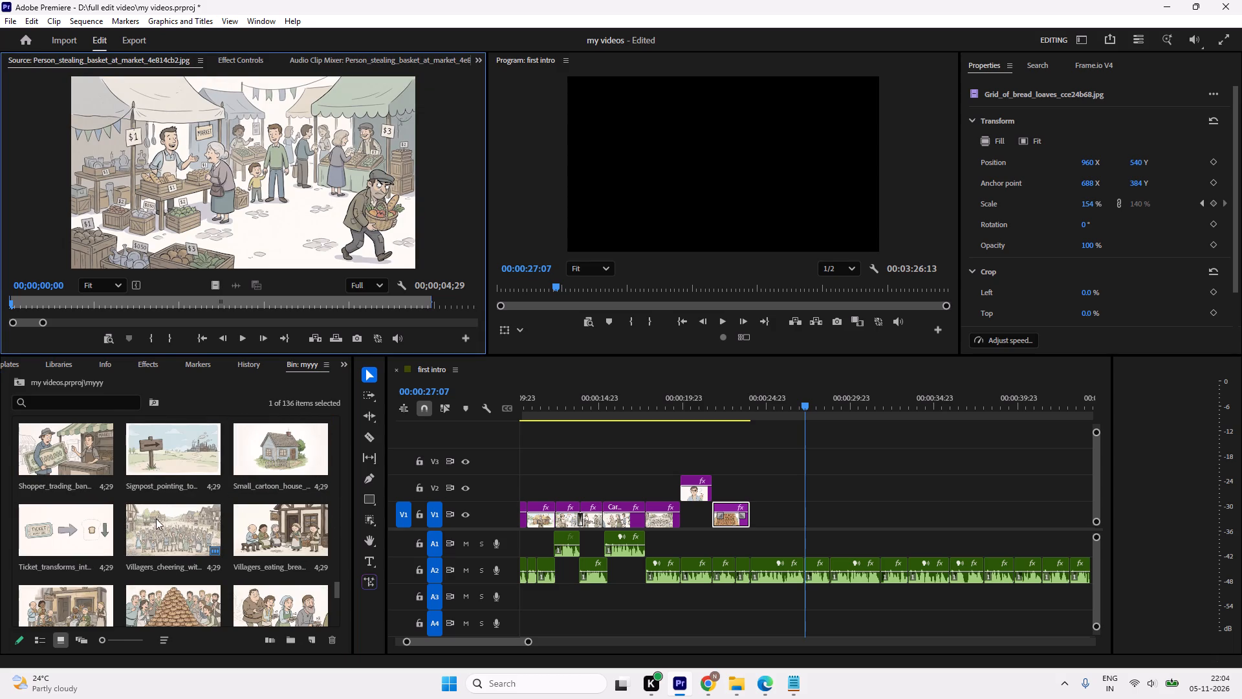
pyautogui.scroll(-4, 219, 529)
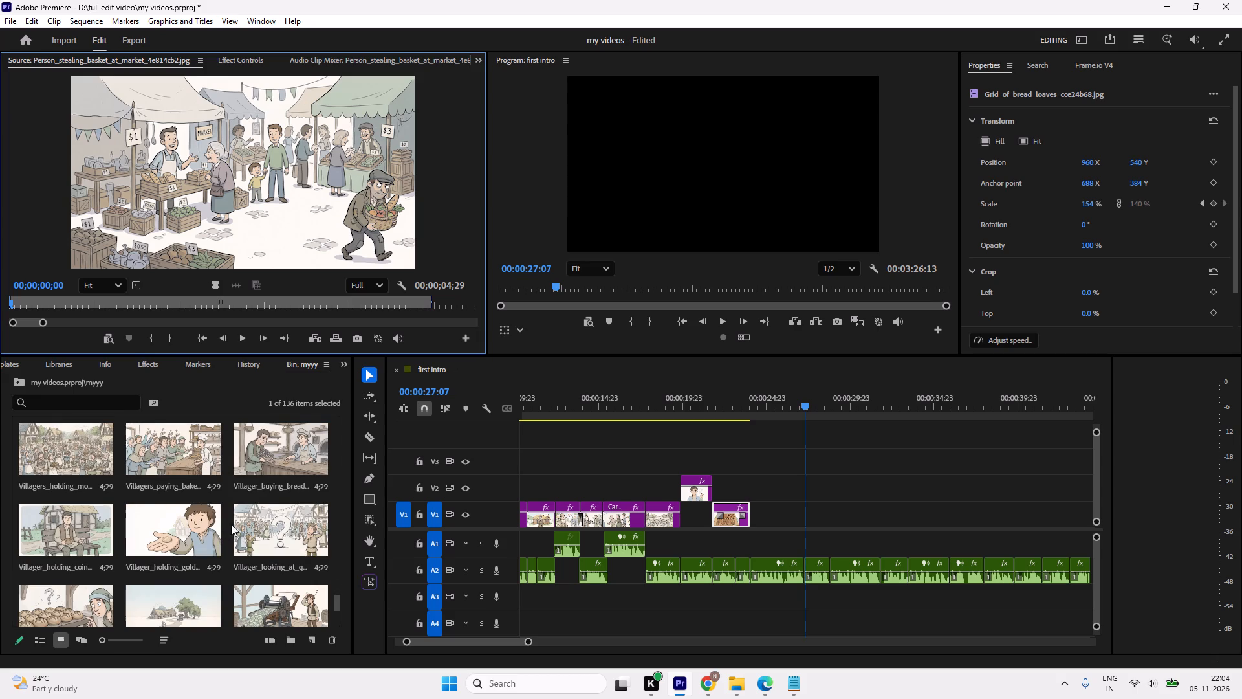
pyautogui.scroll(-3, 289, 583)
pyautogui.scroll(3, 287, 581)
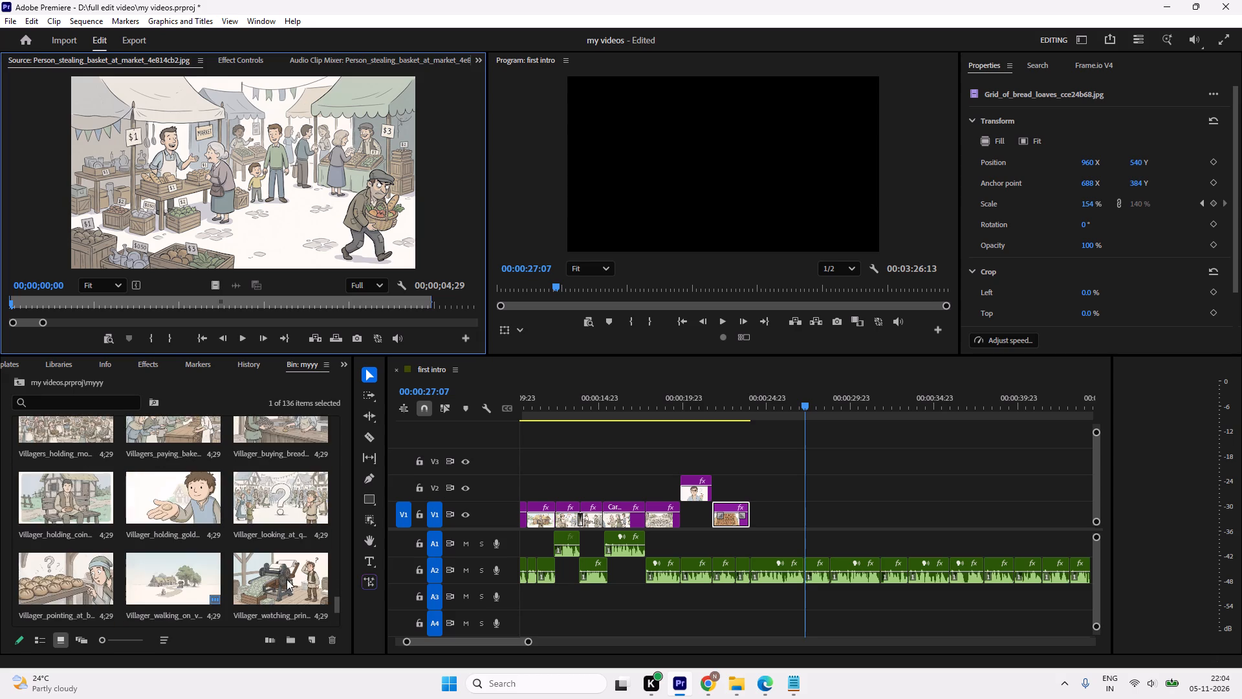
pyautogui.scroll(15, 287, 579)
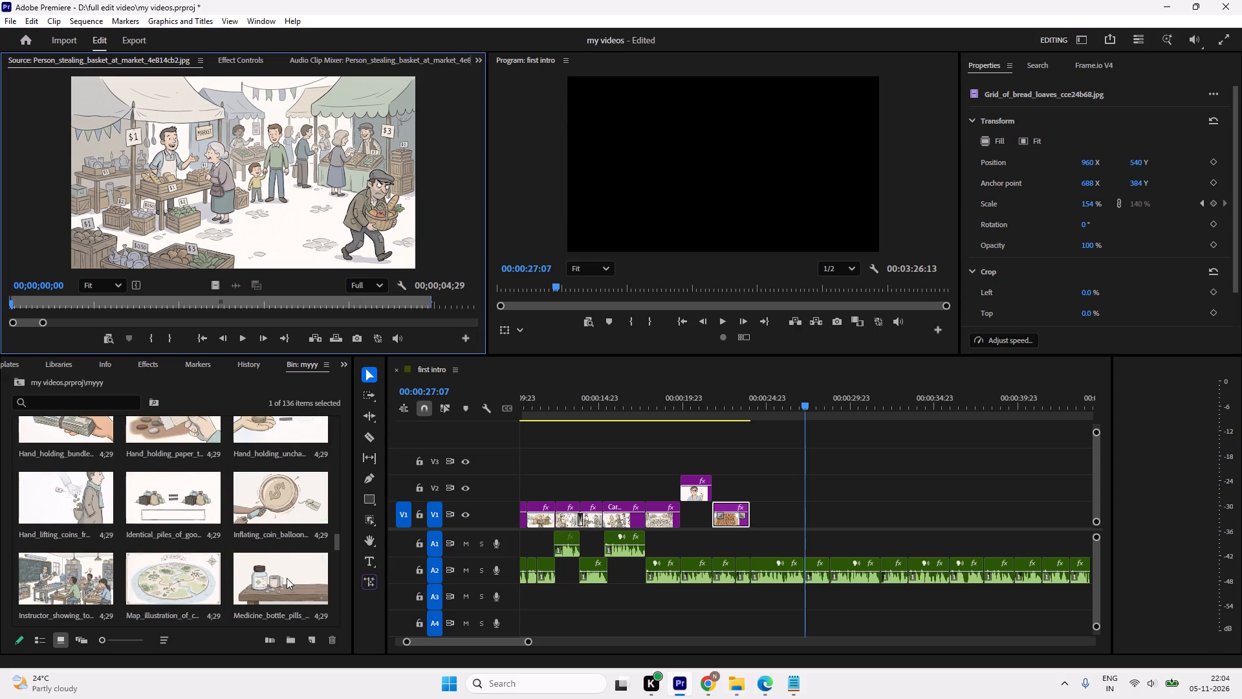
pyautogui.scroll(11, 248, 579)
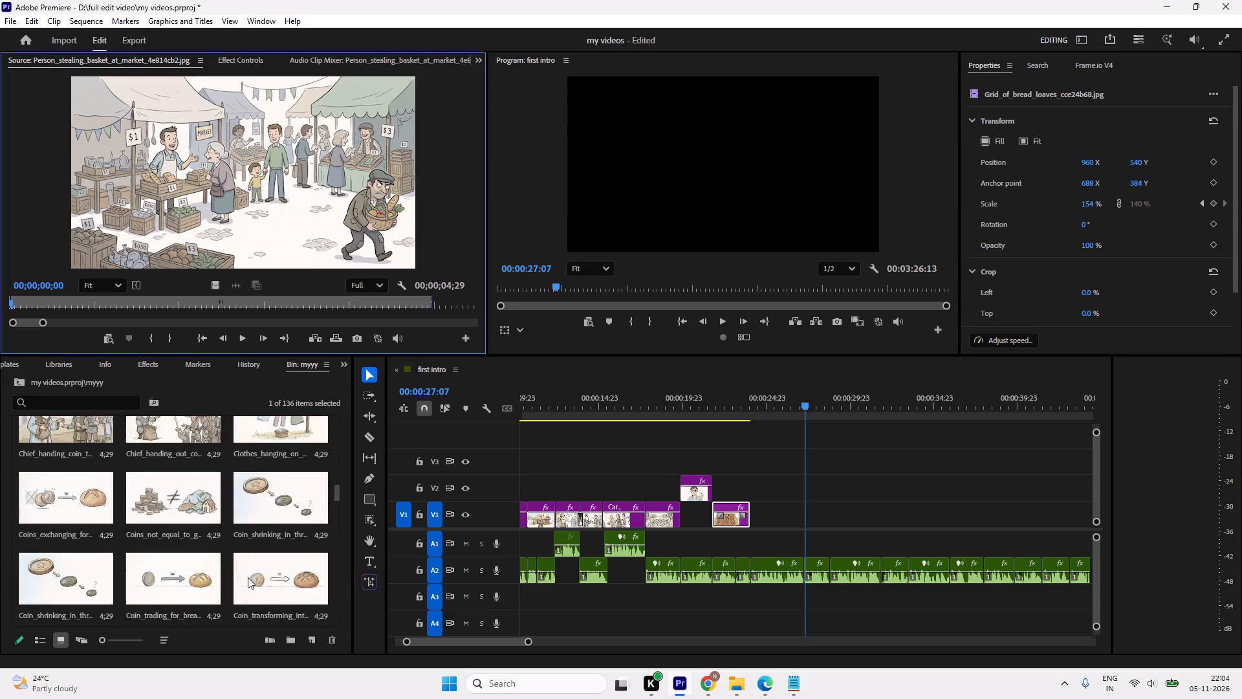
pyautogui.scroll(7, 248, 577)
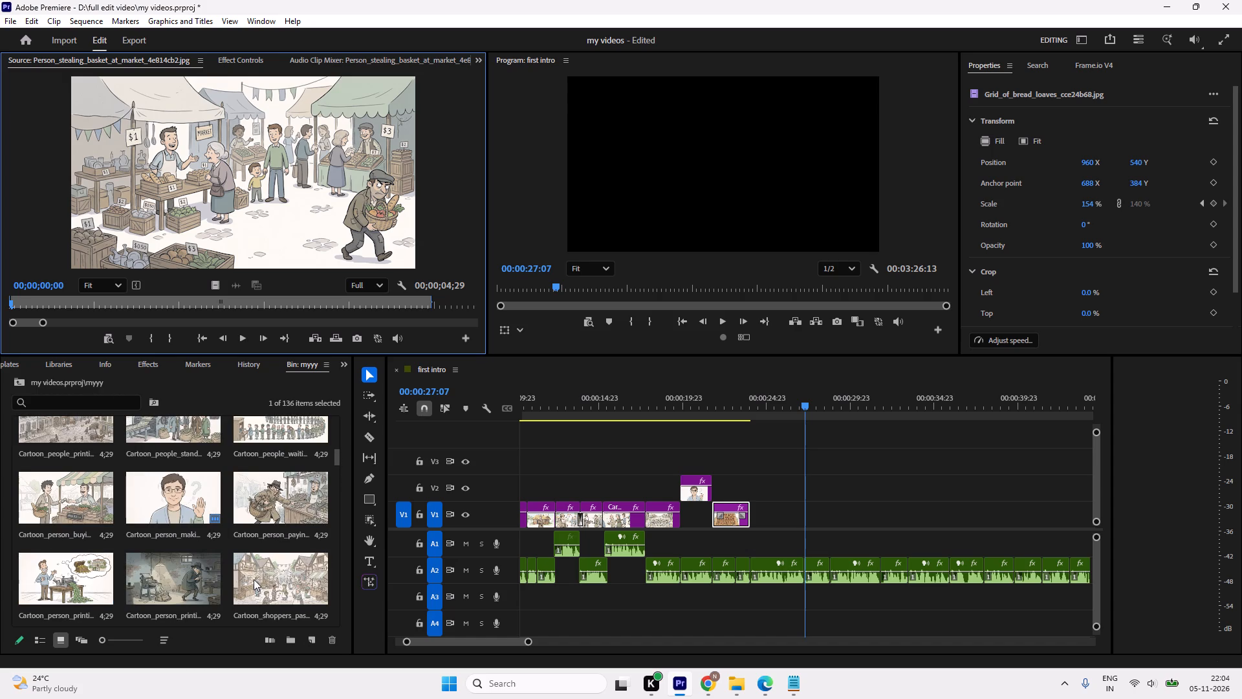
pyautogui.scroll(-1, 260, 575)
# Compare previews of the villagers running toward the bakery and the shoppers passing money.
pyautogui.doubleClick(281, 564)
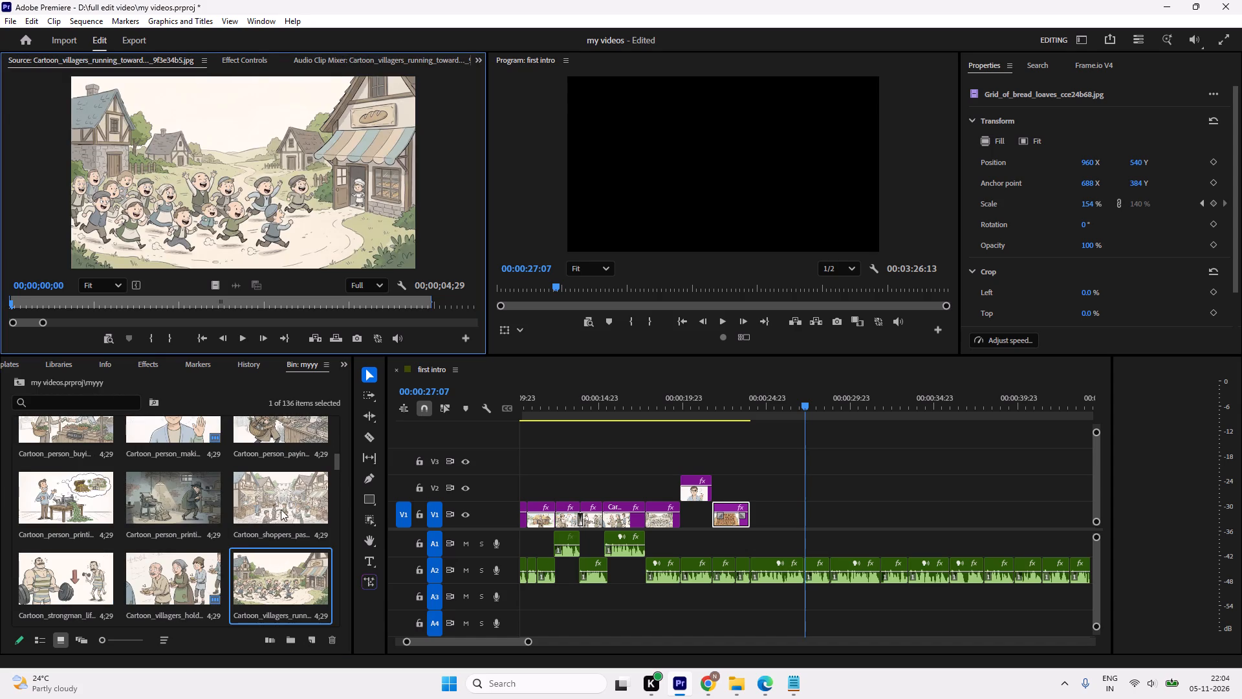
pyautogui.click(281, 501)
pyautogui.click(281, 501)
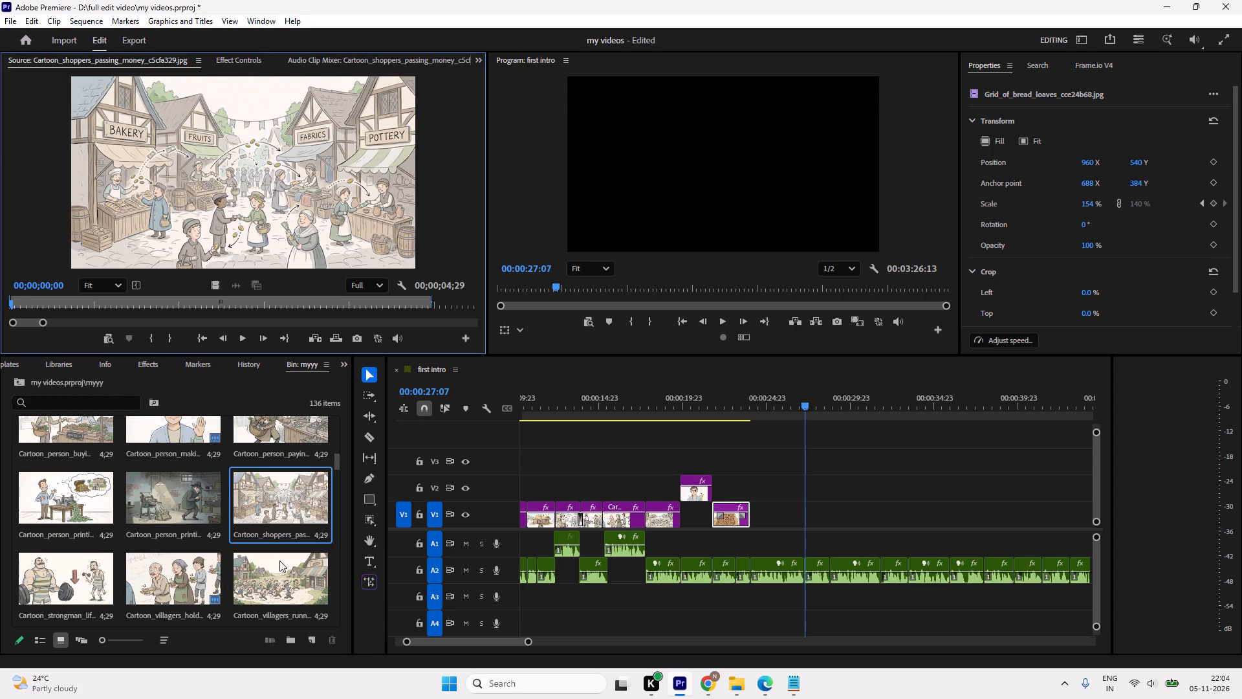
pyautogui.doubleClick(279, 562)
pyautogui.doubleClick(267, 515)
pyautogui.click(261, 480)
pyautogui.click(275, 517)
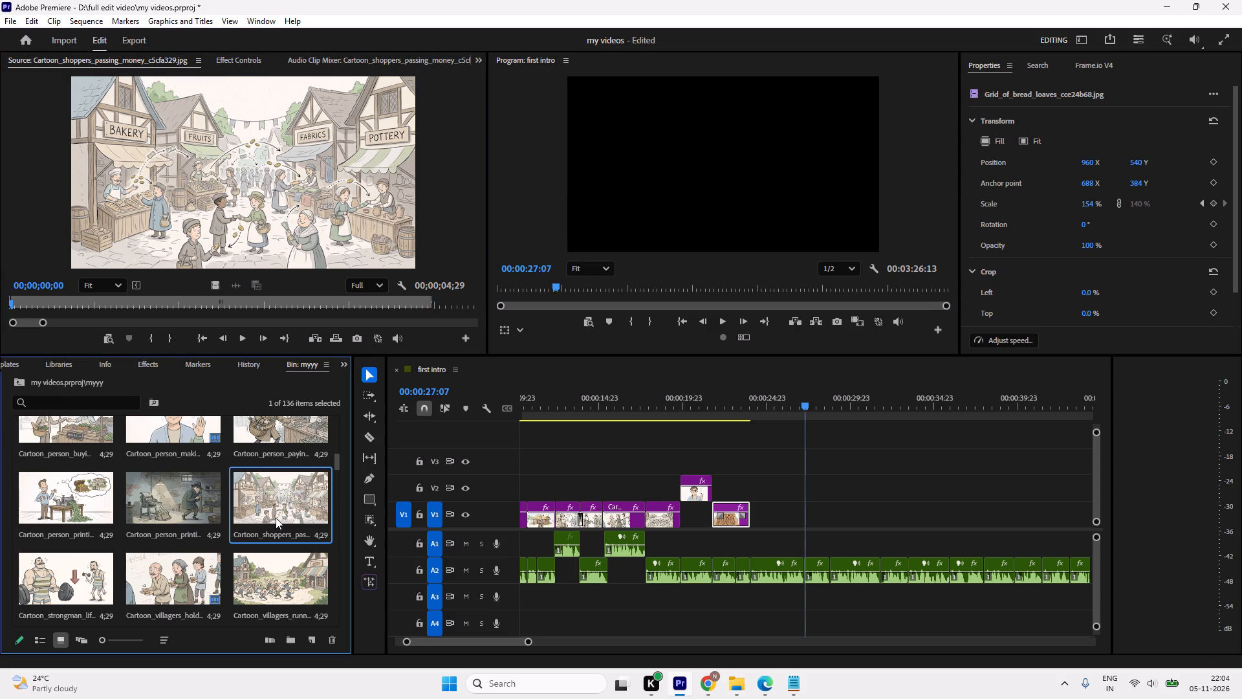
pyautogui.doubleClick(285, 581)
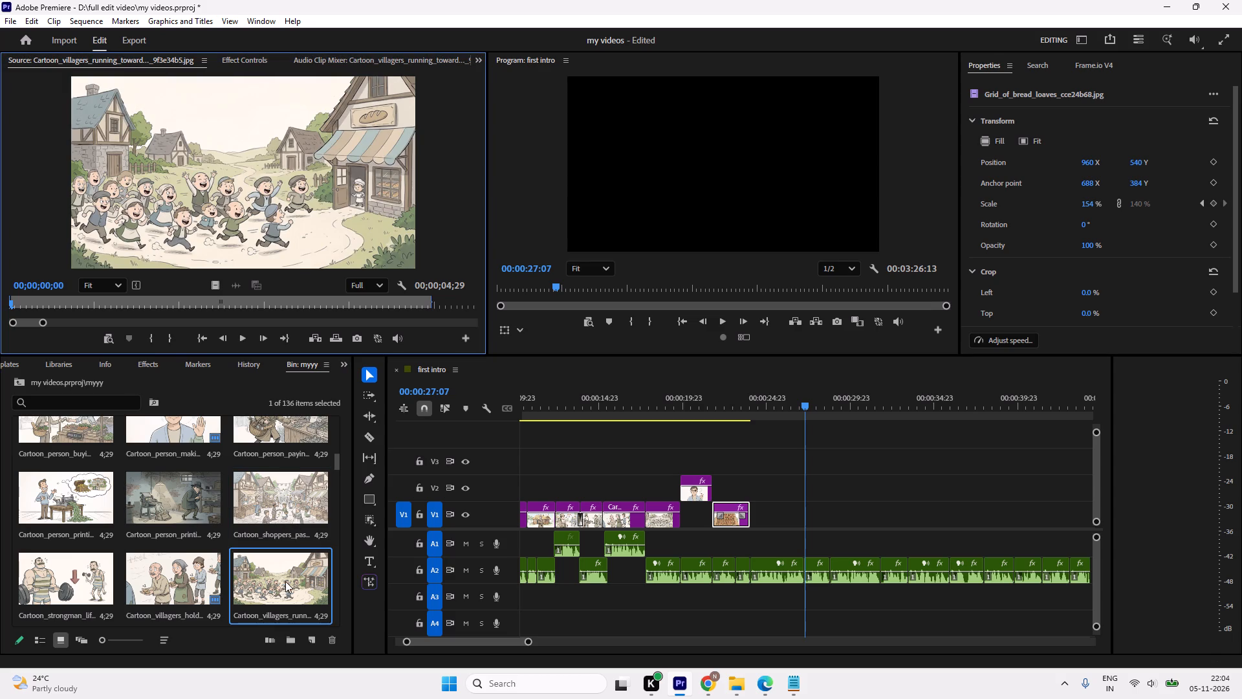
# Place the villagers-running-toward-bakery image on V1 directly after the bread-loaves grid clip.
pyautogui.moveTo(279, 581); pyautogui.dragTo(781, 498)
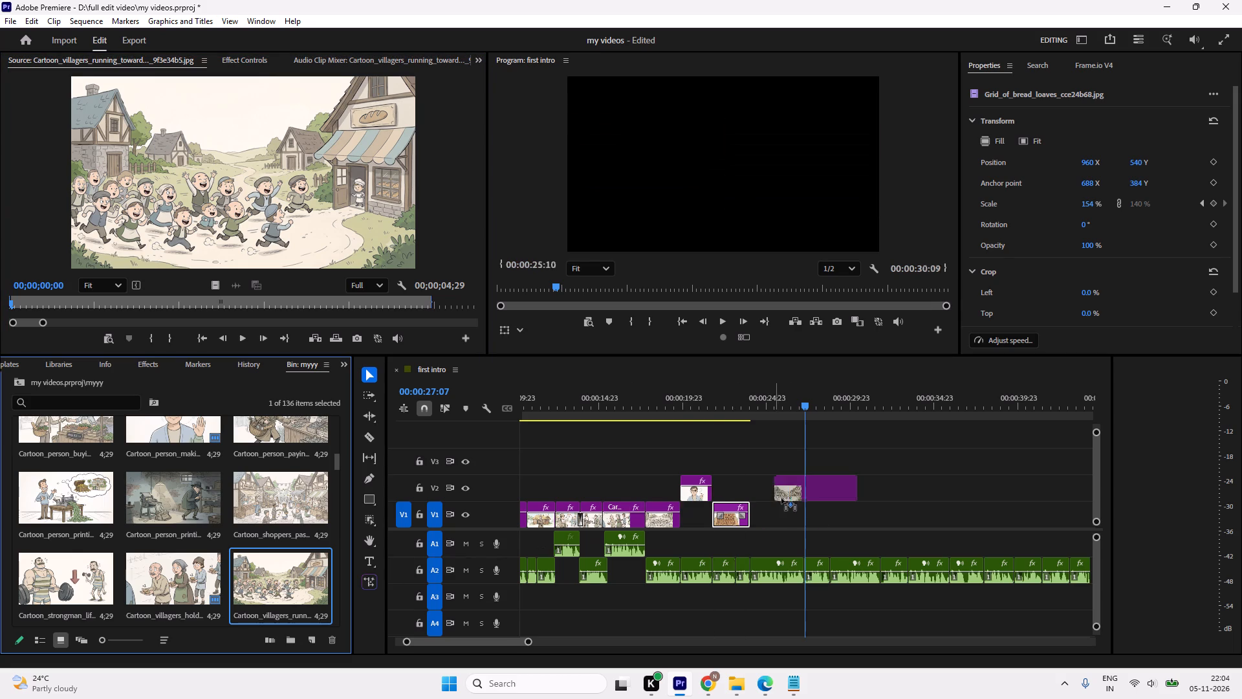
pyautogui.moveTo(781, 498); pyautogui.dragTo(754, 513)
# Play the sequence repeatedly from the bread-loaves clip into the villagers clip to judge where the narration line ends.
pyautogui.moveTo(812, 408); pyautogui.dragTo(760, 408)
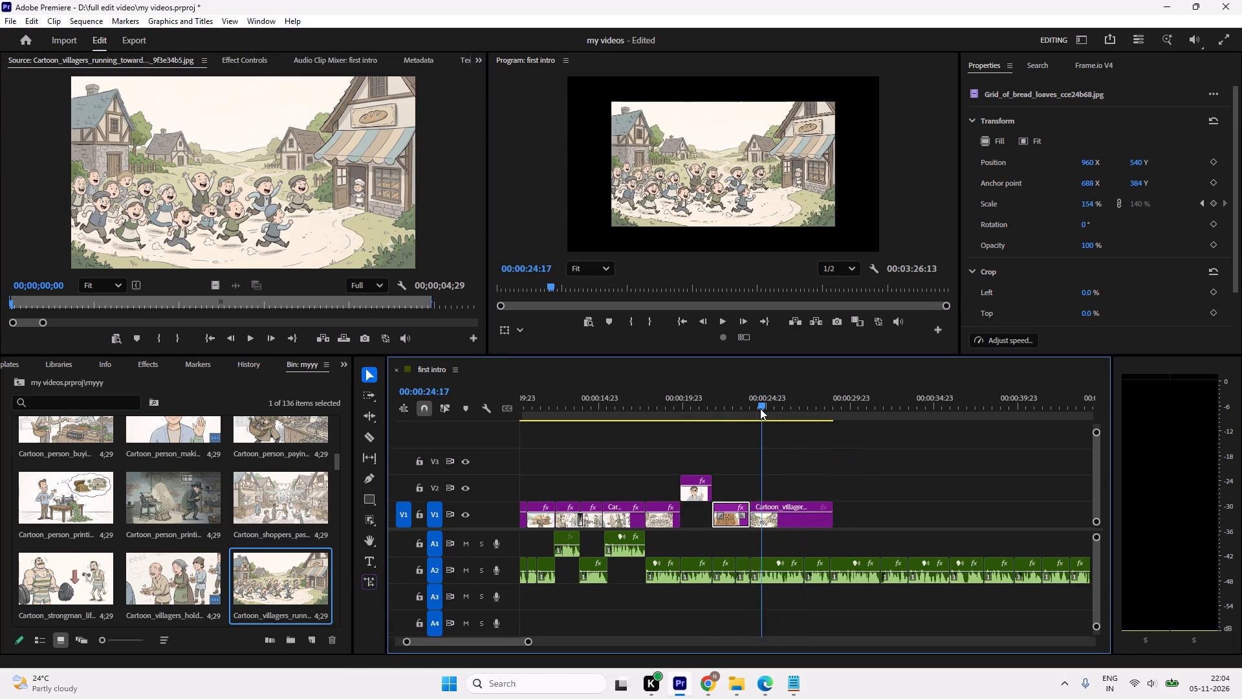
pyautogui.moveTo(760, 408); pyautogui.dragTo(719, 410)
pyautogui.press('space')
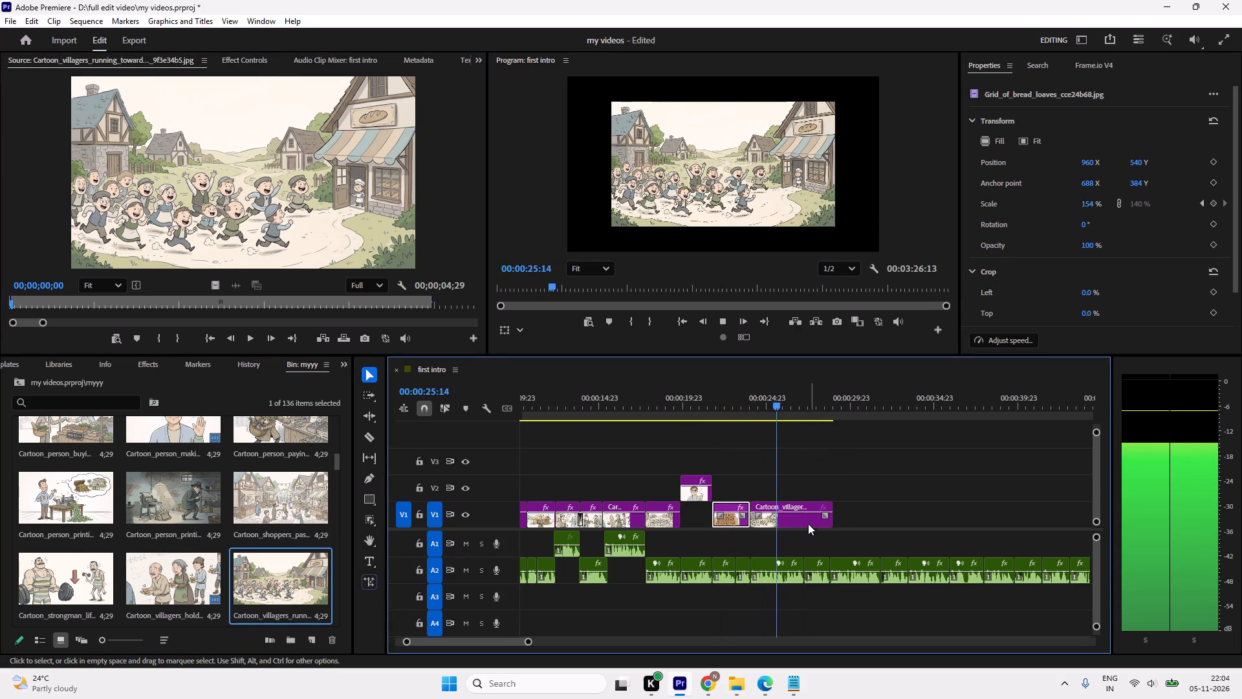
pyautogui.press('space')
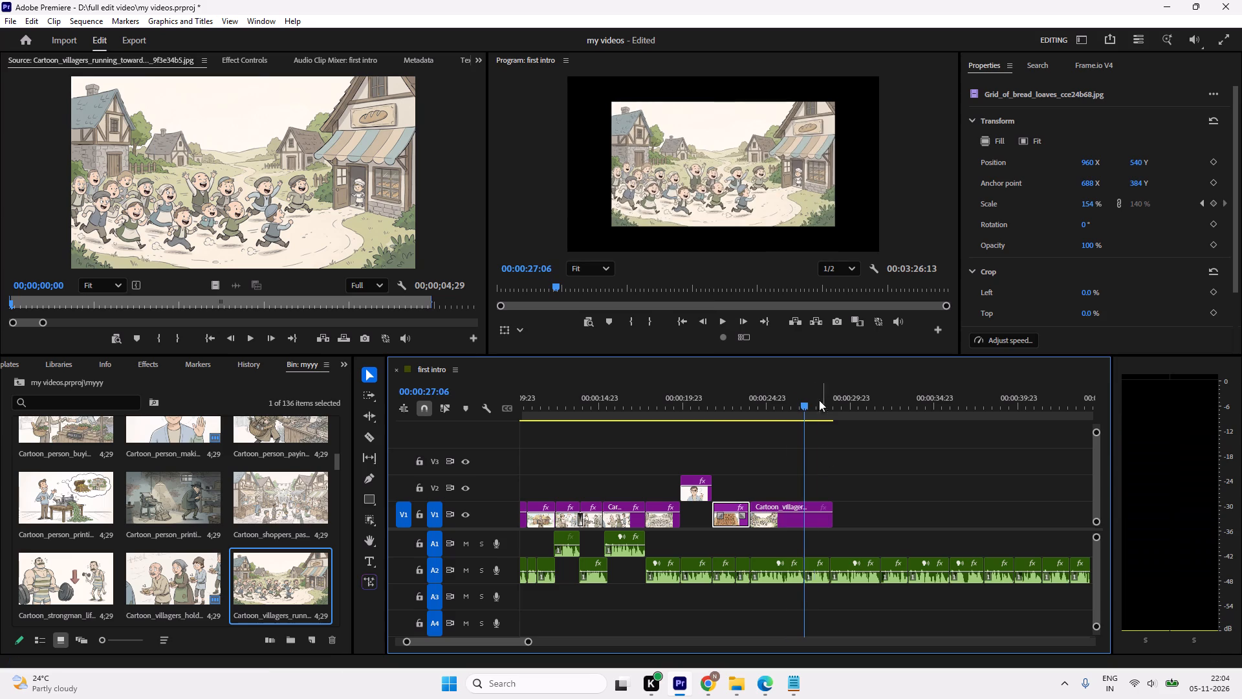
pyautogui.moveTo(816, 401); pyautogui.dragTo(724, 402)
pyautogui.press('space')
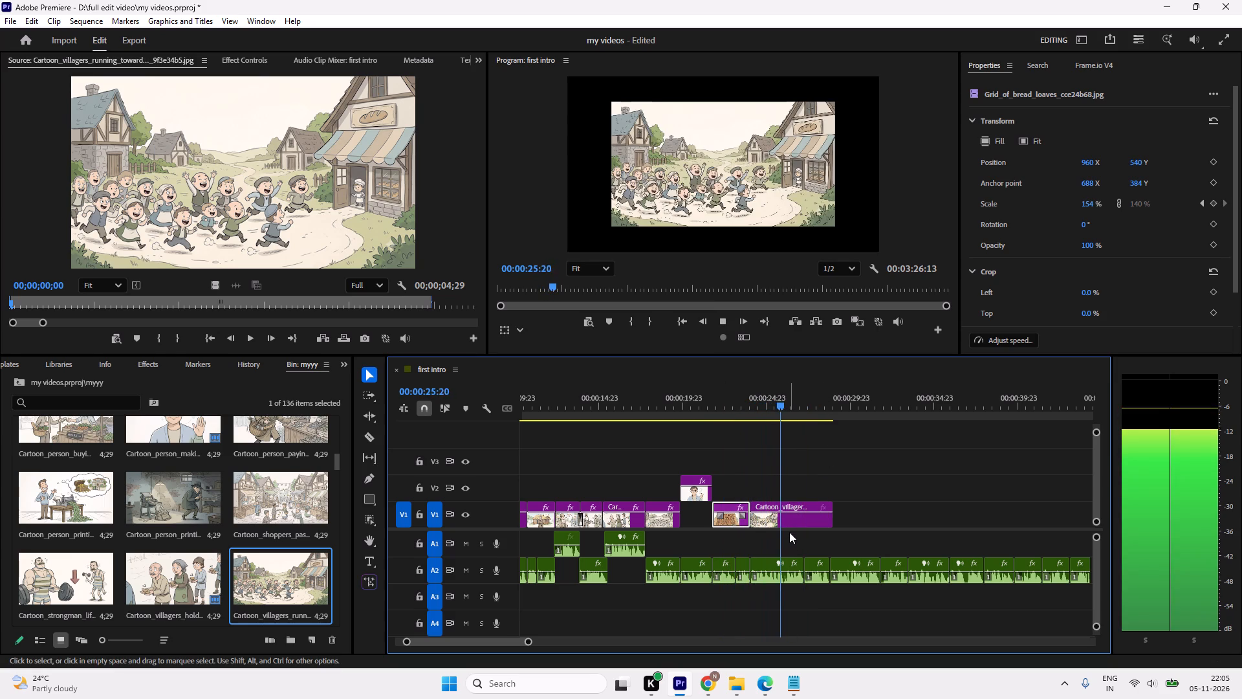
pyautogui.press('space')
pyautogui.moveTo(788, 386); pyautogui.dragTo(761, 387)
pyautogui.press('space')
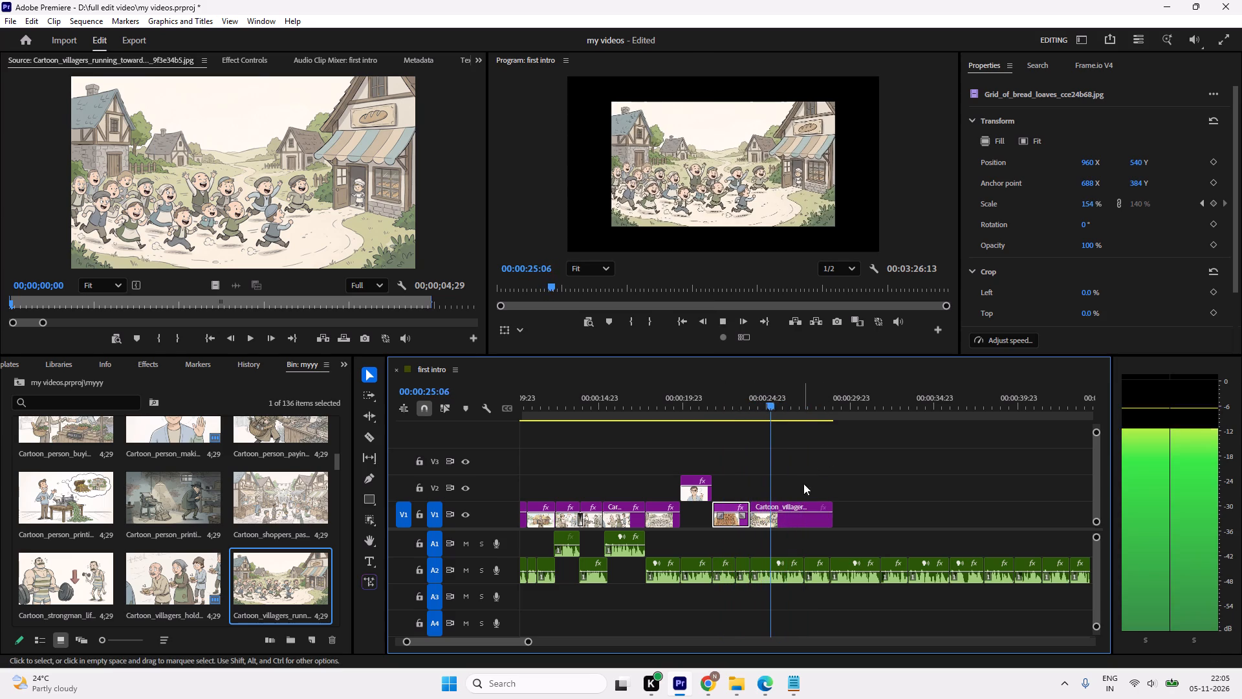
pyautogui.press('space')
# Trim the end of the villagers-running clip on V1 back to about 00:00:26:03.
pyautogui.click(781, 518)
pyautogui.moveTo(833, 504); pyautogui.dragTo(805, 507)
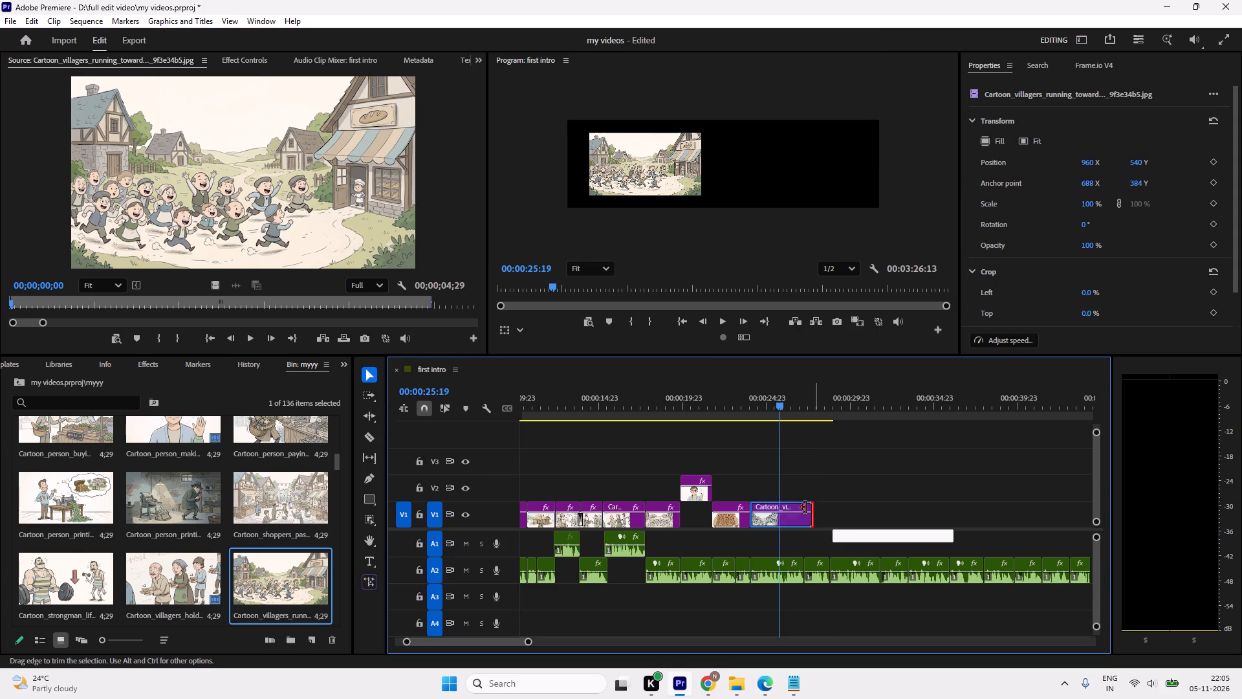
pyautogui.moveTo(805, 507); pyautogui.dragTo(787, 510)
# Scale the villagers-running clip to fill the frame.
pyautogui.moveTo(781, 400); pyautogui.dragTo(717, 400)
pyautogui.press('space')
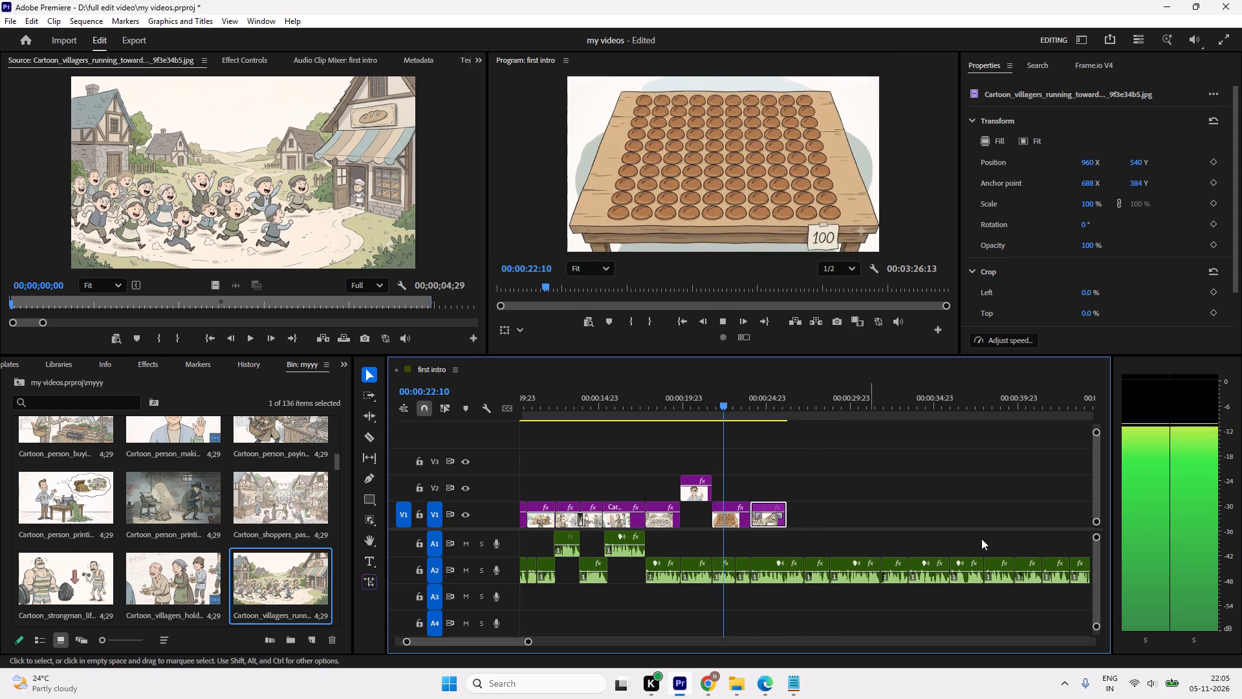
pyautogui.press('space')
pyautogui.click(1001, 142)
# Play back the bread-loaves and villagers-running clips to check their timing against the narration.
pyautogui.press('space')
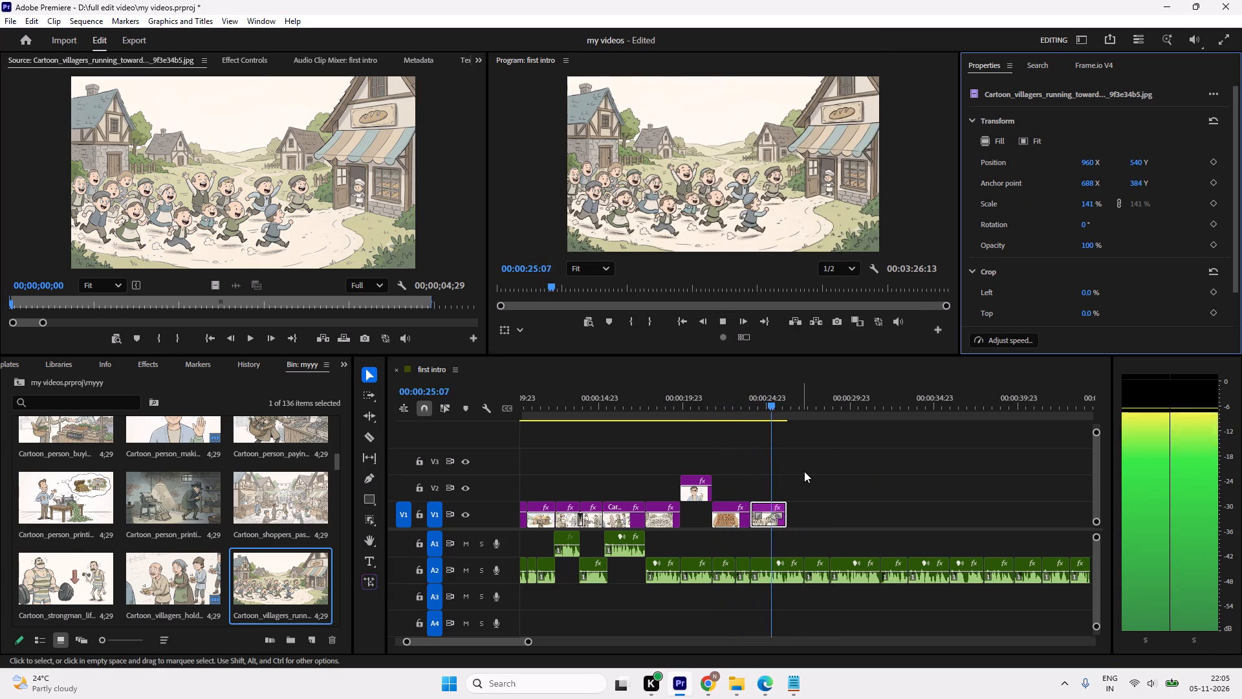
pyautogui.press('space')
pyautogui.moveTo(807, 409); pyautogui.dragTo(728, 416)
pyautogui.press('space')
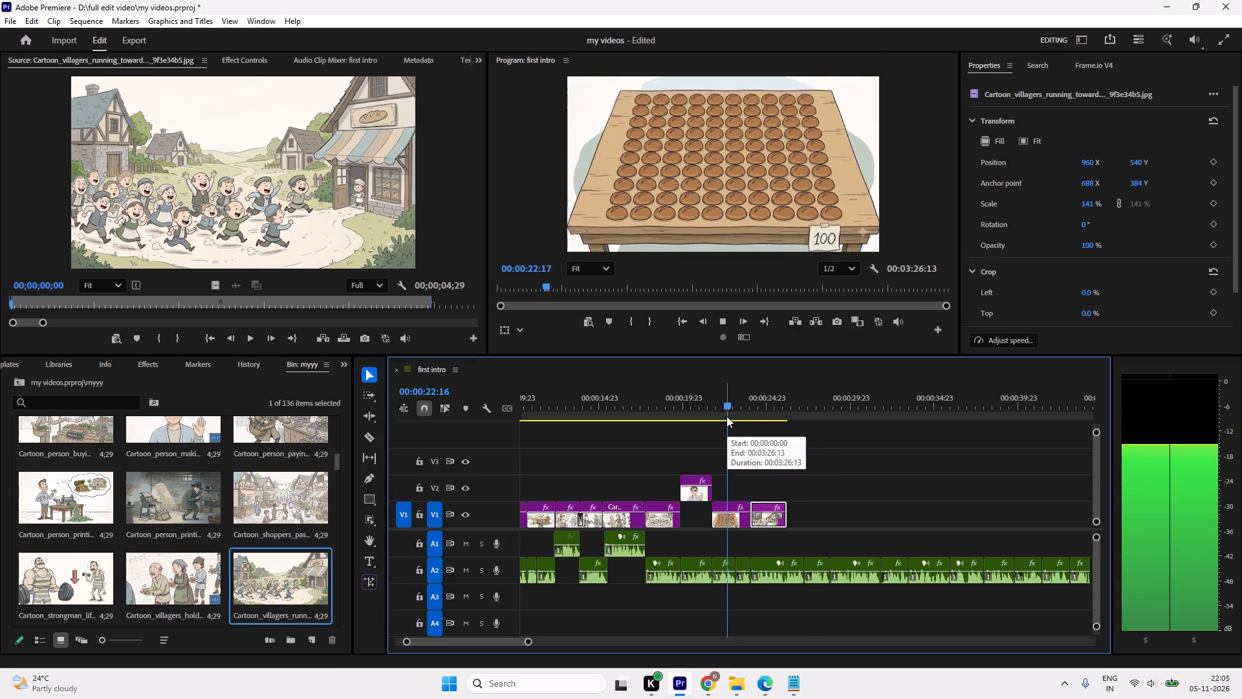
pyautogui.press('space')
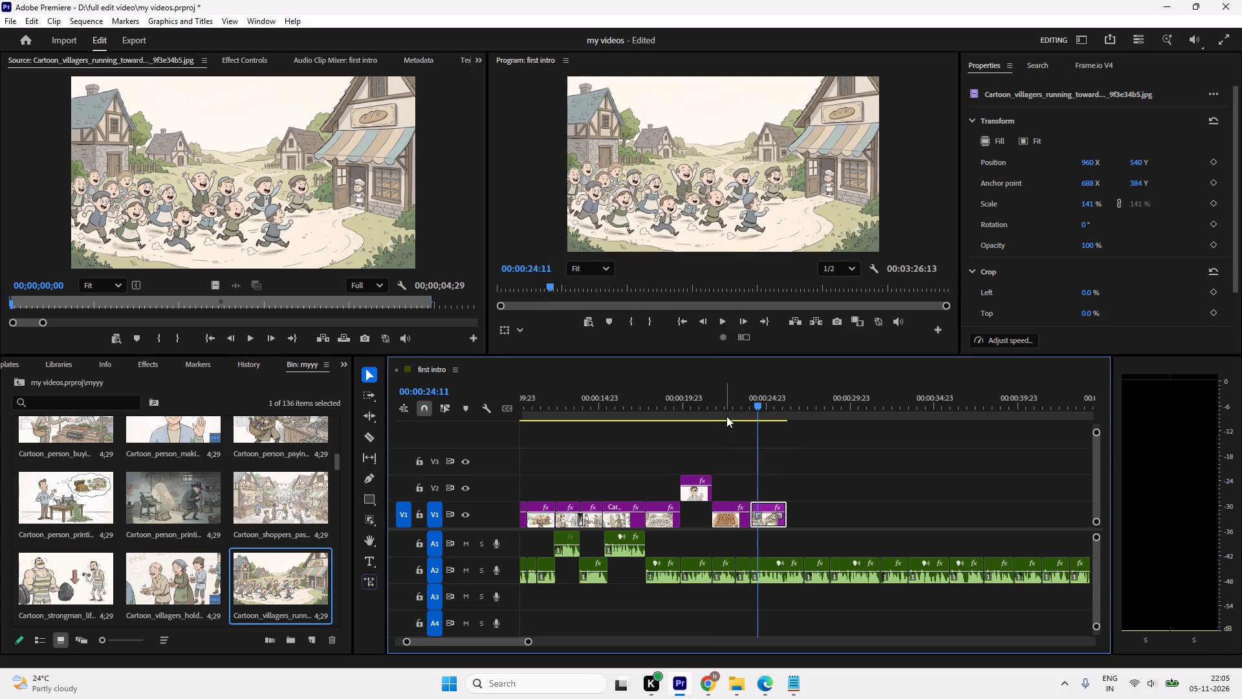
pyautogui.press('space')
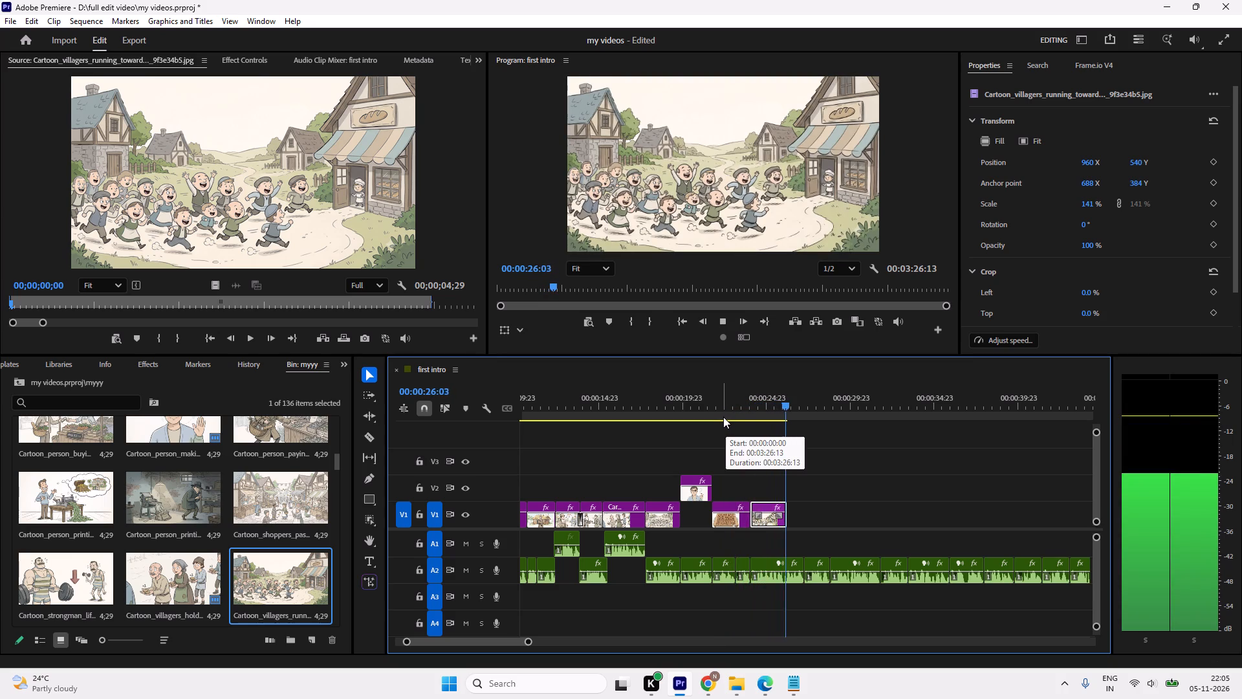
pyautogui.moveTo(814, 410); pyautogui.dragTo(779, 430)
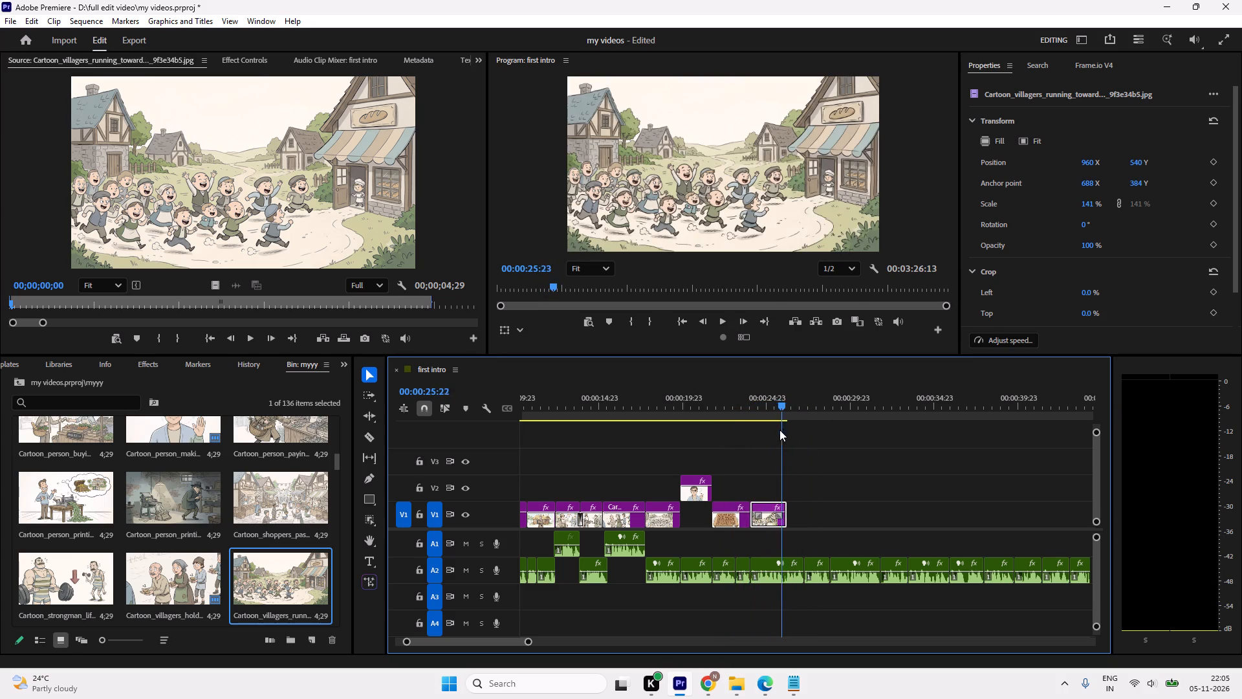
pyautogui.moveTo(779, 430); pyautogui.dragTo(749, 436)
pyautogui.press('space')
pyautogui.press('space')
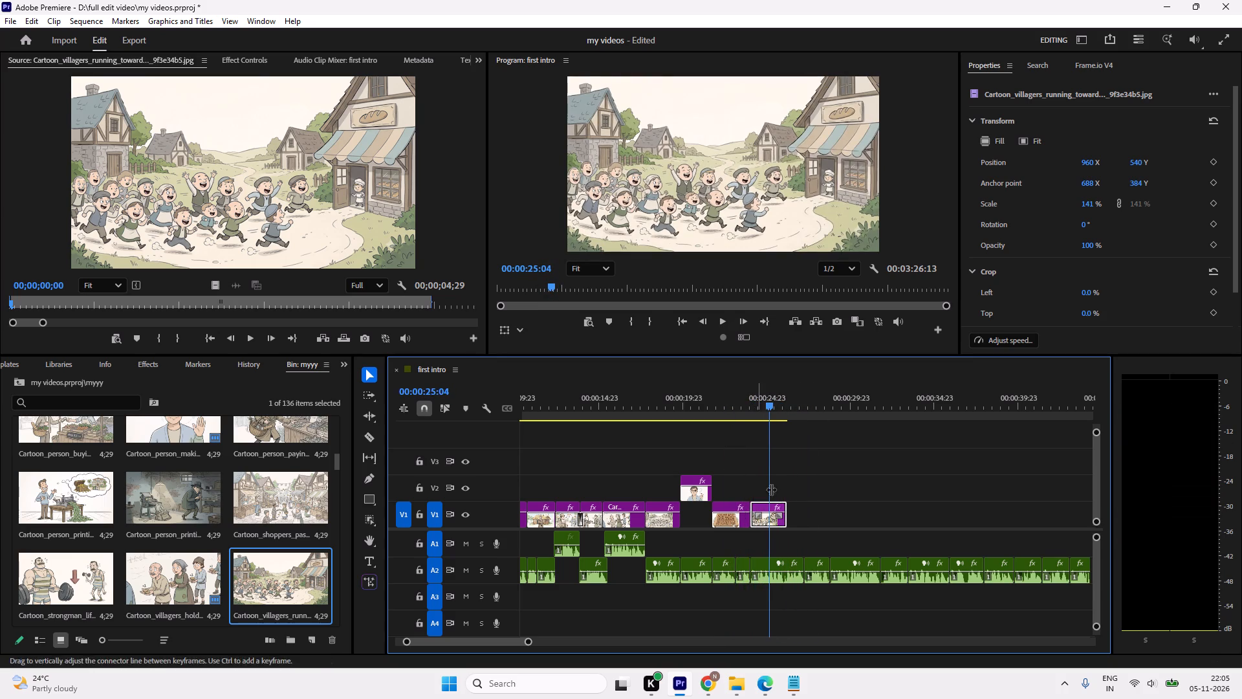
# Keyframe the villagers-running clip's Scale from 140.6 at 00:00:24:00 to 148.6 at its end, 00:00:26:04, for a slow zoom-in.
pyautogui.moveTo(778, 410); pyautogui.dragTo(753, 416)
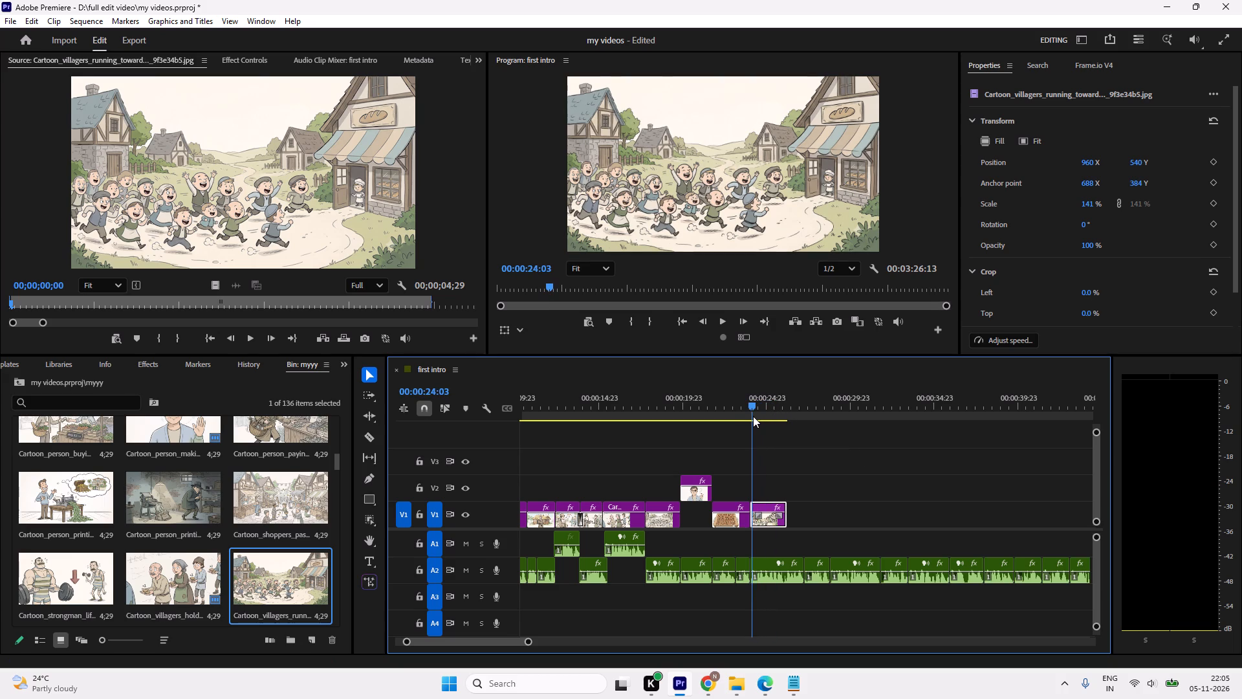
pyautogui.moveTo(753, 416); pyautogui.dragTo(751, 419)
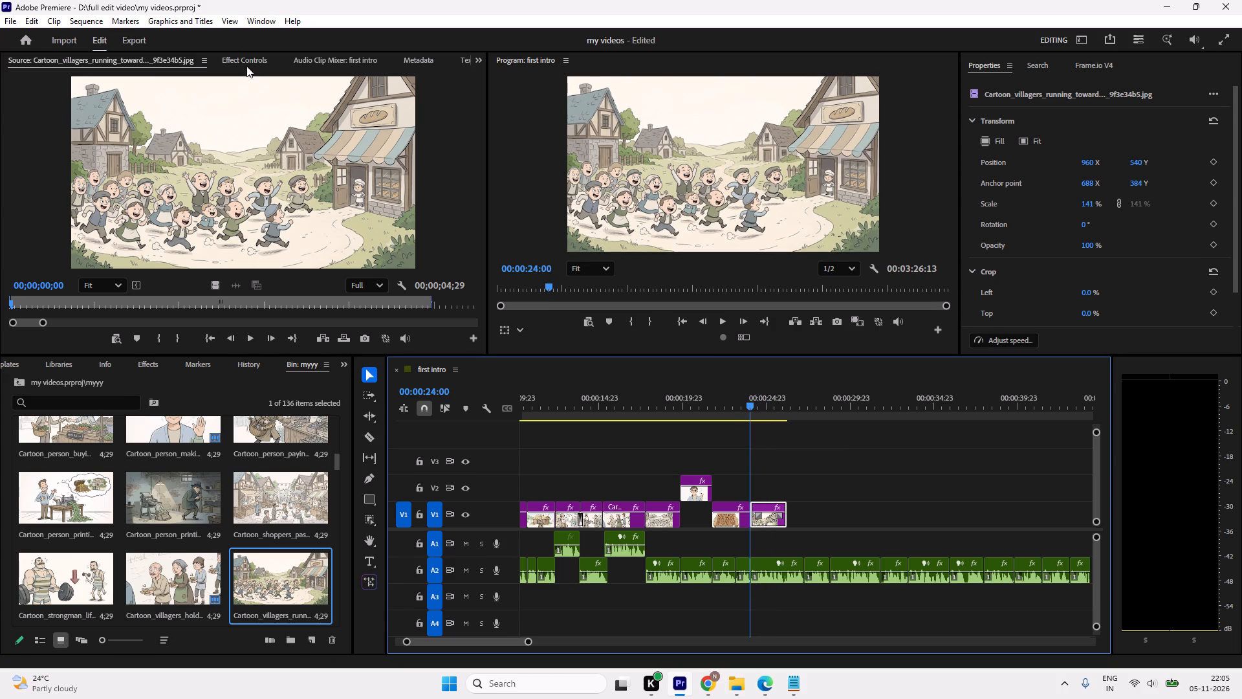
pyautogui.click(246, 65)
pyautogui.click(36, 155)
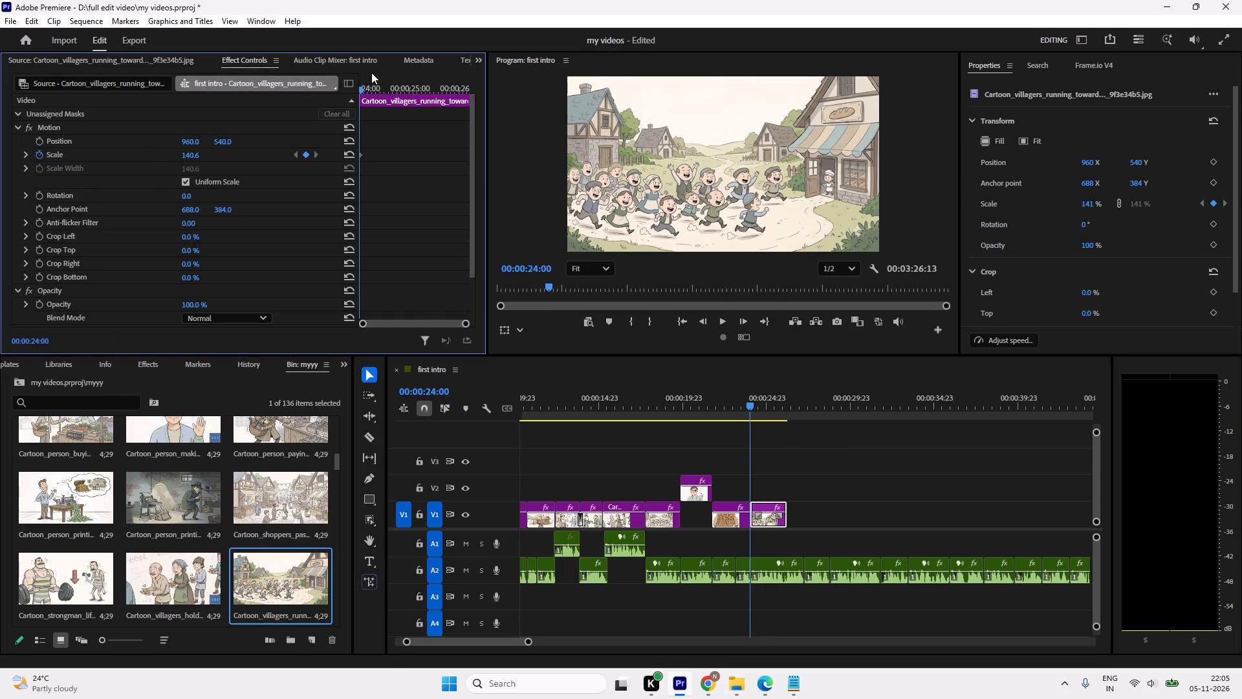
pyautogui.moveTo(363, 84); pyautogui.dragTo(496, 112)
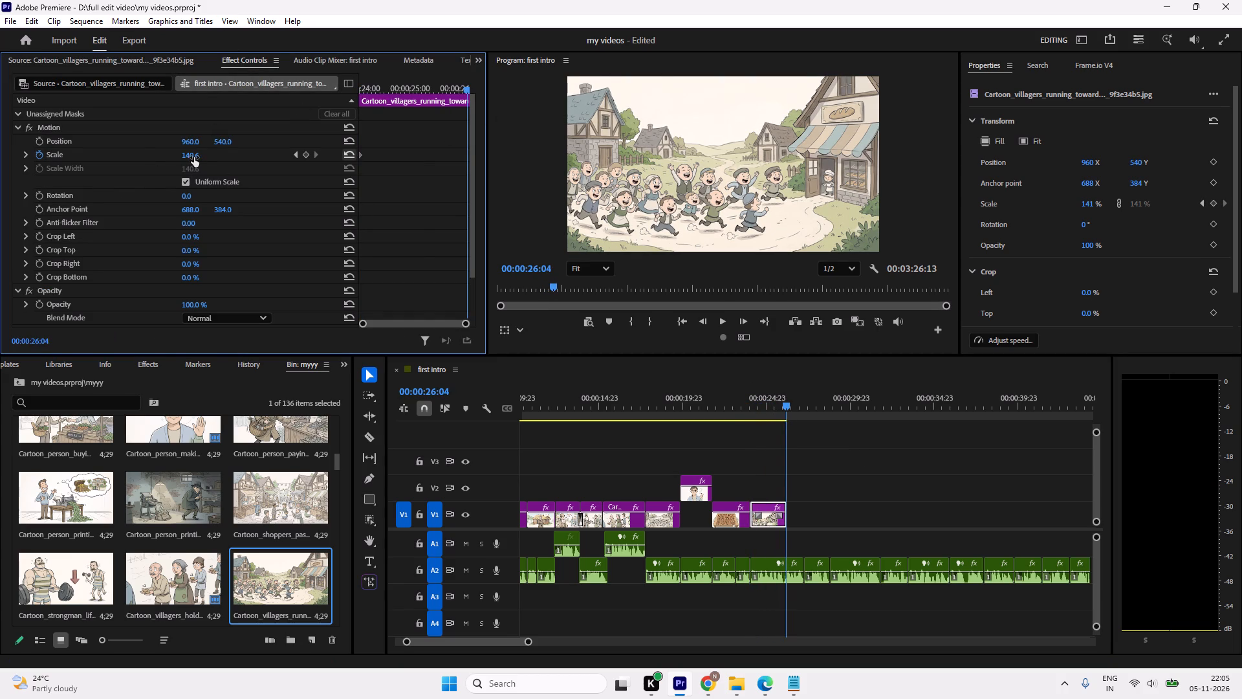
pyautogui.moveTo(194, 157); pyautogui.dragTo(201, 158)
# Play back the villagers-running clip to check its zoom and hear the narration that follows it.
pyautogui.moveTo(798, 403); pyautogui.dragTo(764, 403)
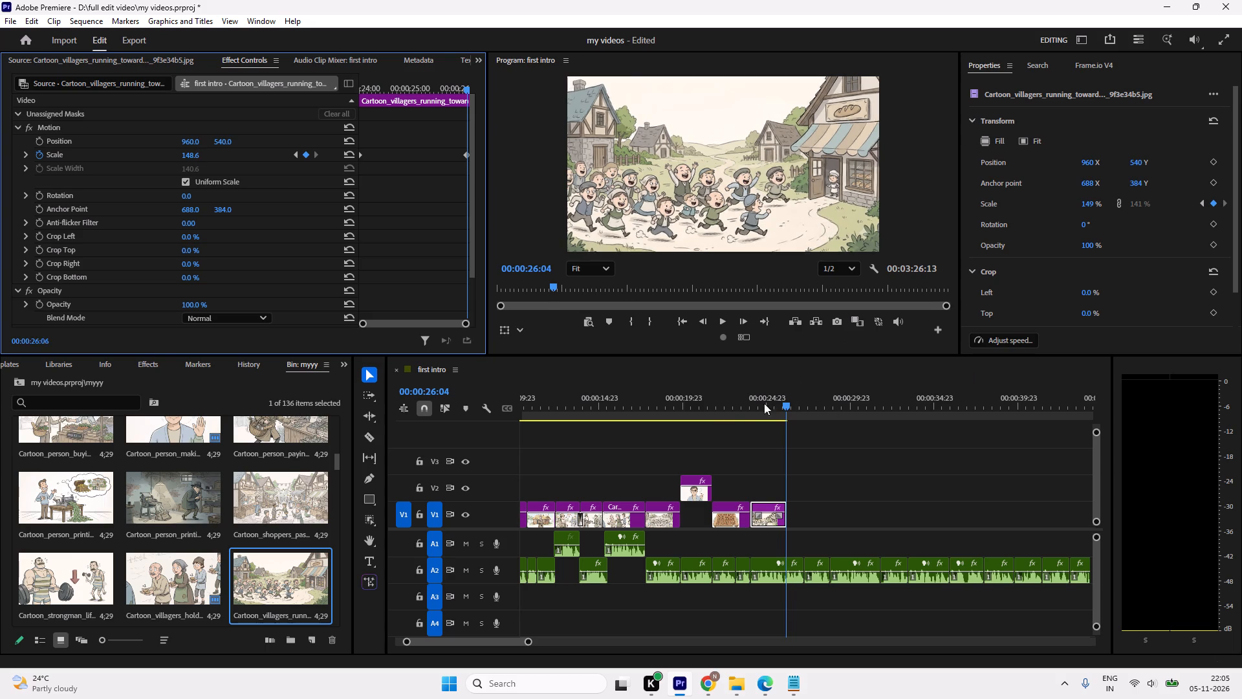
pyautogui.moveTo(764, 403); pyautogui.dragTo(733, 407)
pyautogui.press('space')
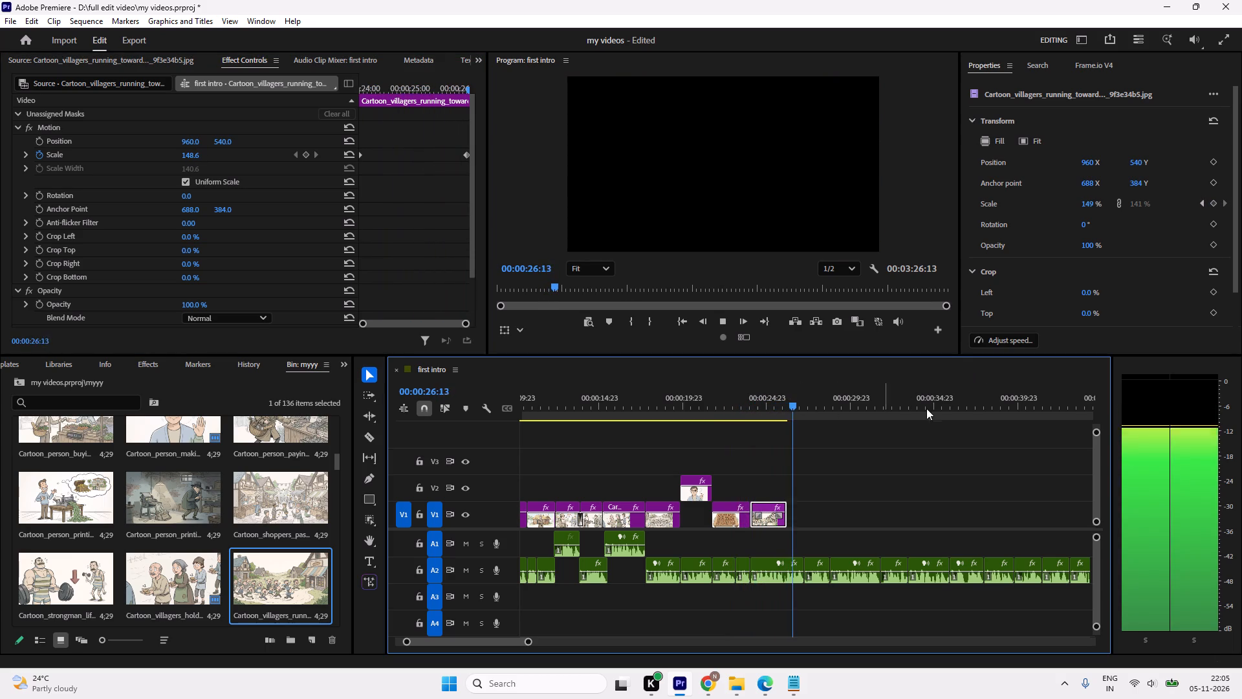
pyautogui.moveTo(851, 407); pyautogui.dragTo(771, 406)
pyautogui.press('space')
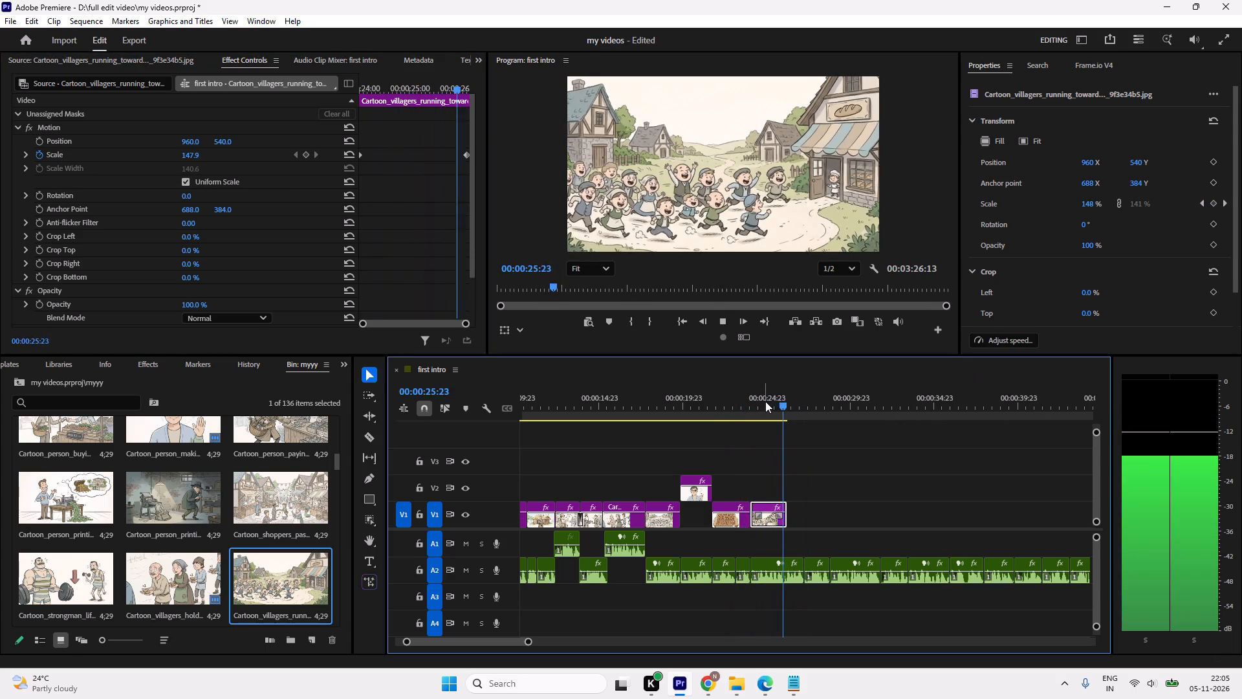
pyautogui.press('space')
# Browse the myyy bin for the next illustration and preview both villager-holding-coins images in the source monitor.
pyautogui.scroll(-3, 164, 544)
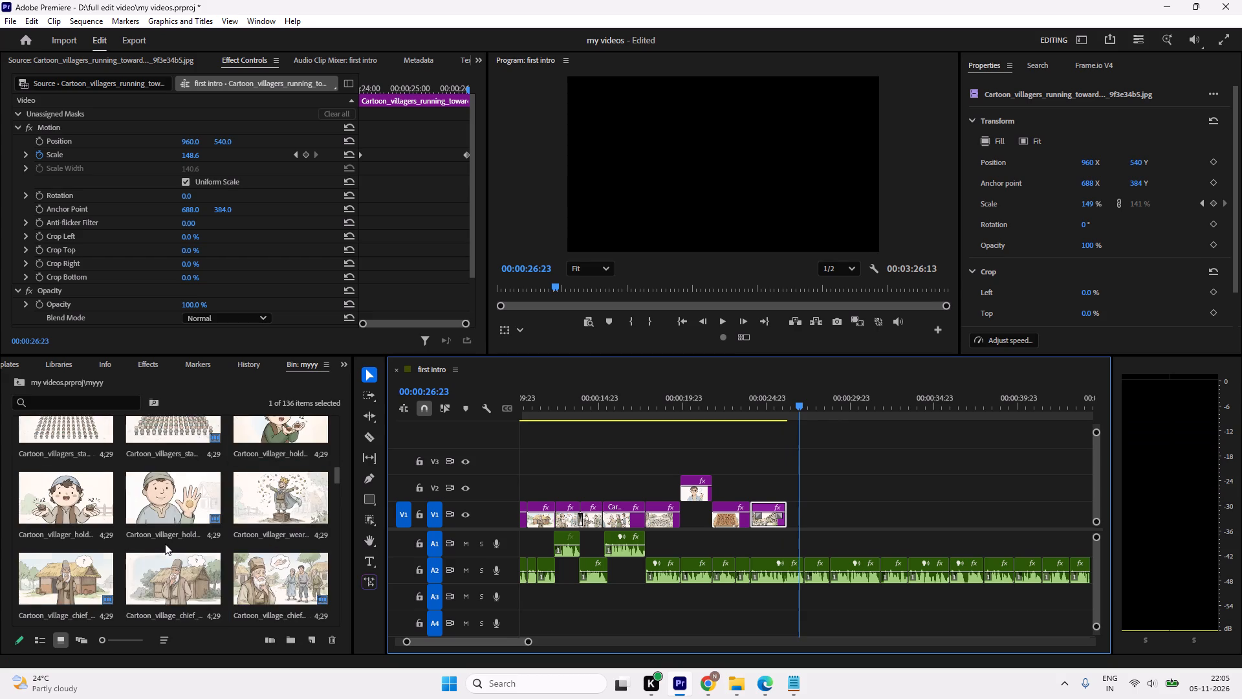
pyautogui.scroll(-3, 165, 538)
pyautogui.scroll(4, 166, 535)
pyautogui.doubleClick(54, 577)
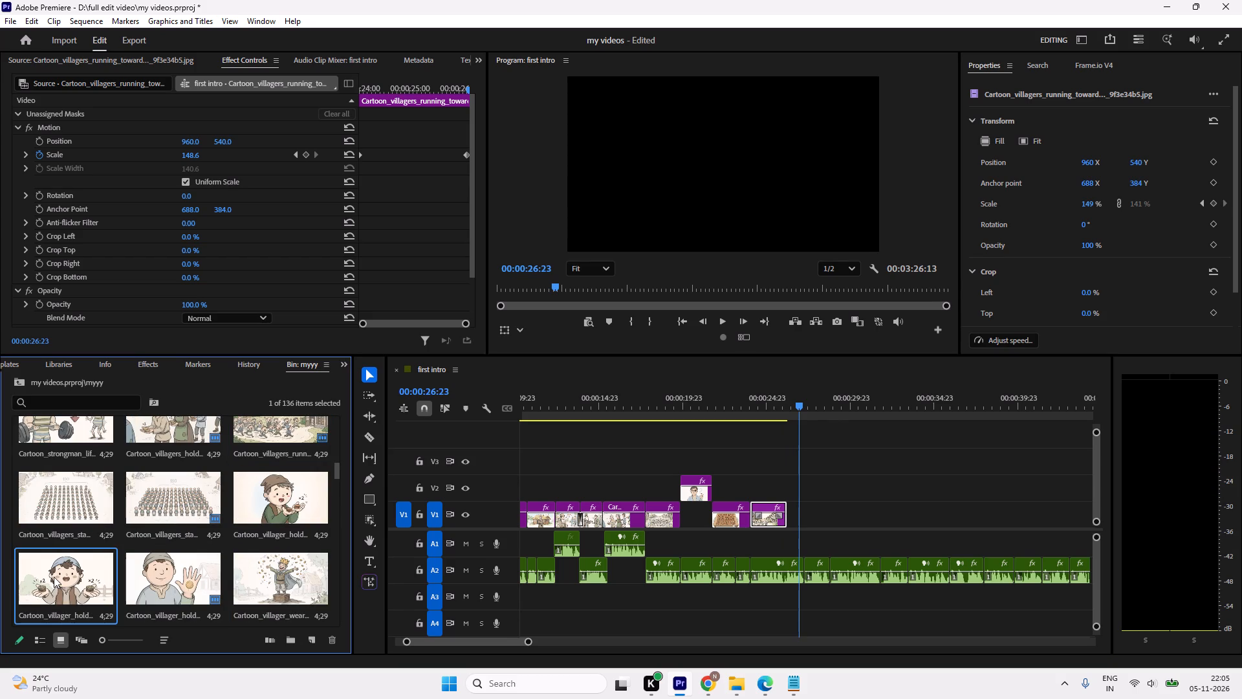
pyautogui.scroll(1, 202, 514)
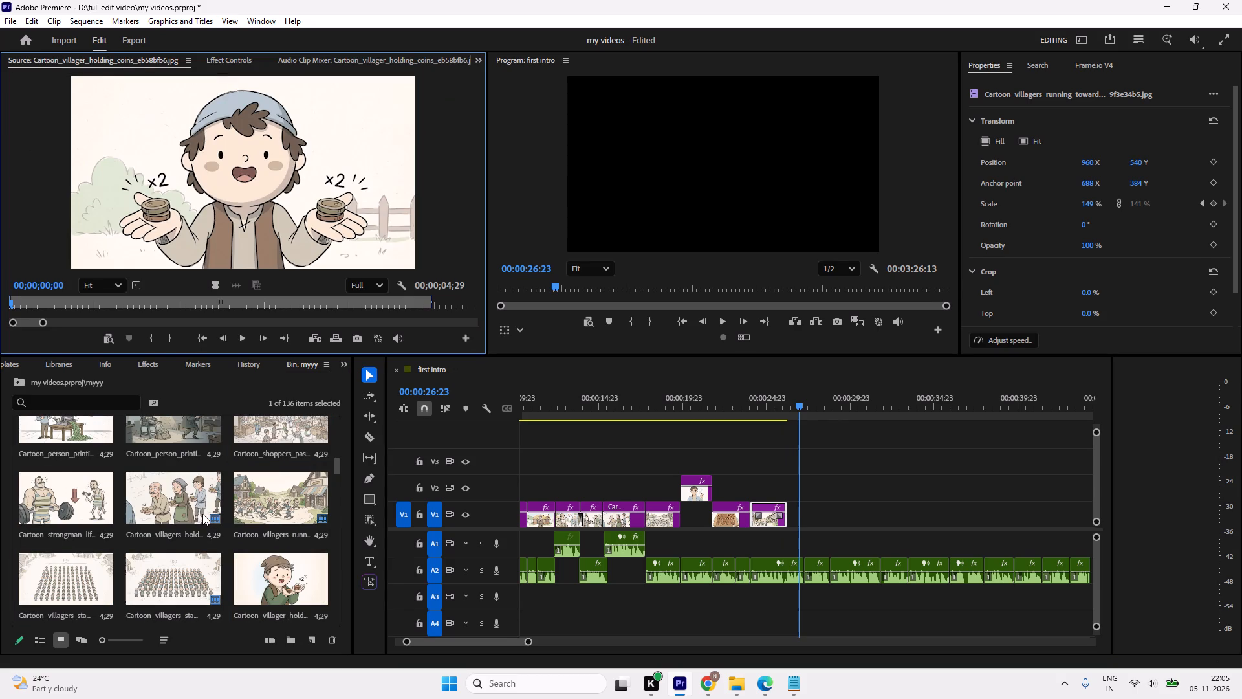
pyautogui.doubleClick(267, 570)
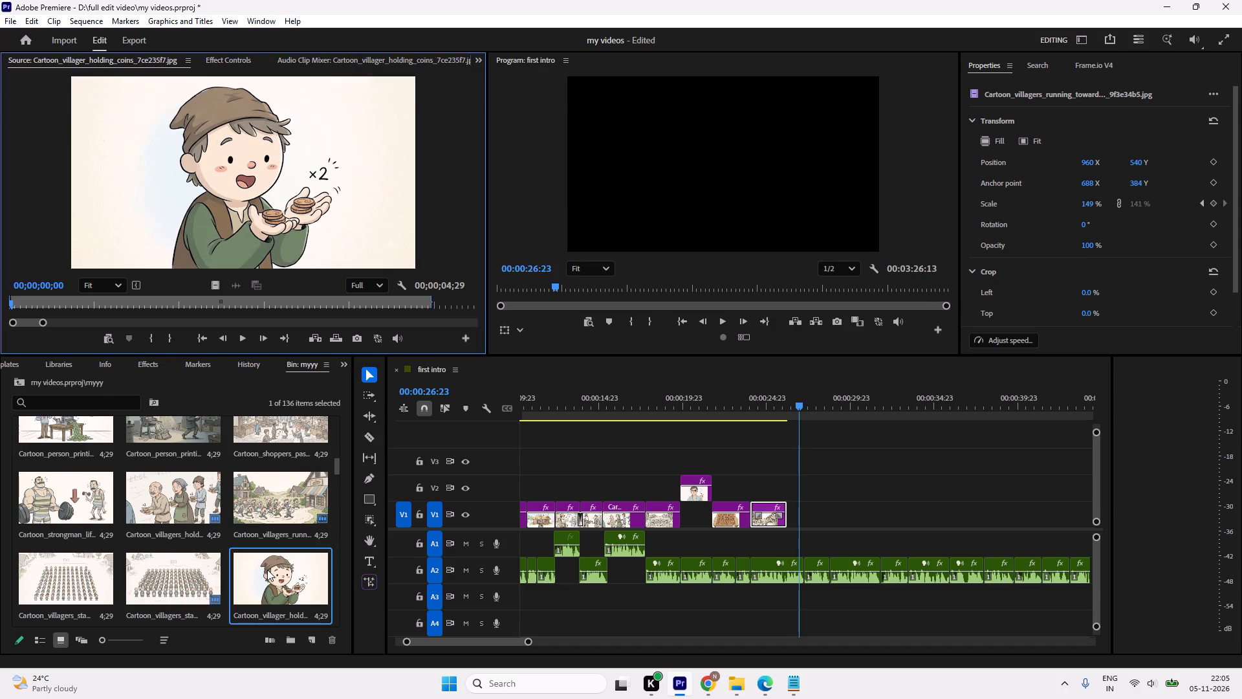
pyautogui.scroll(2, 261, 564)
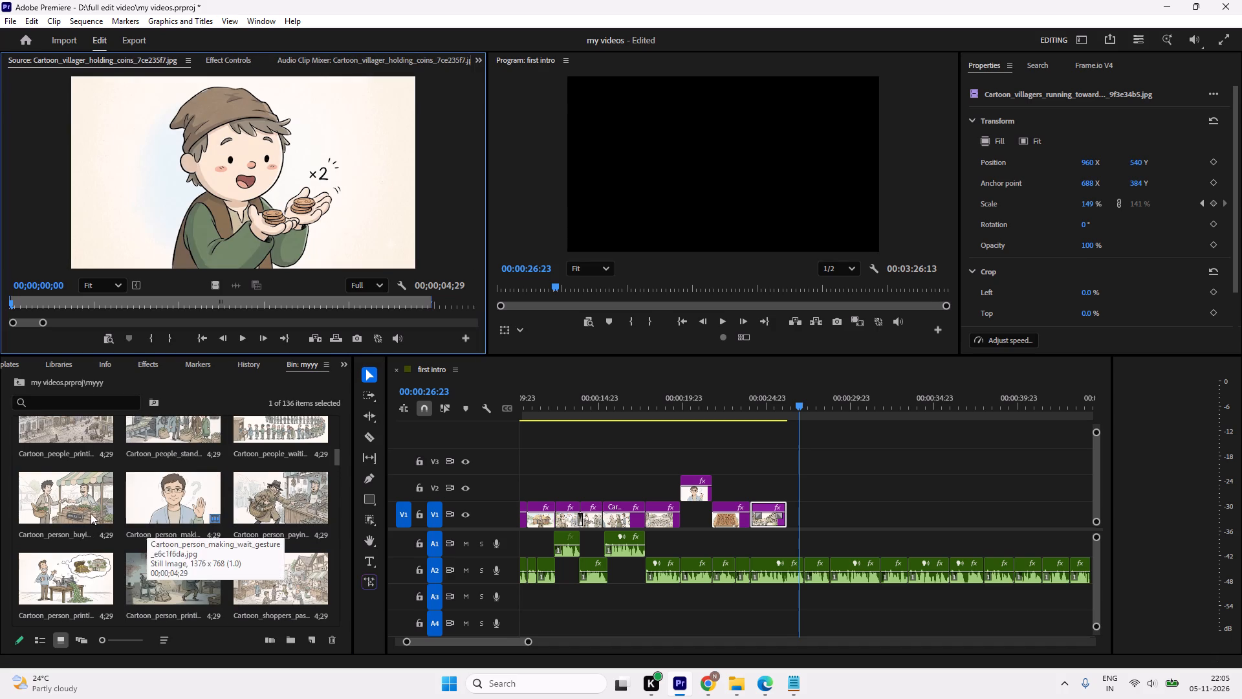
pyautogui.scroll(2, 91, 513)
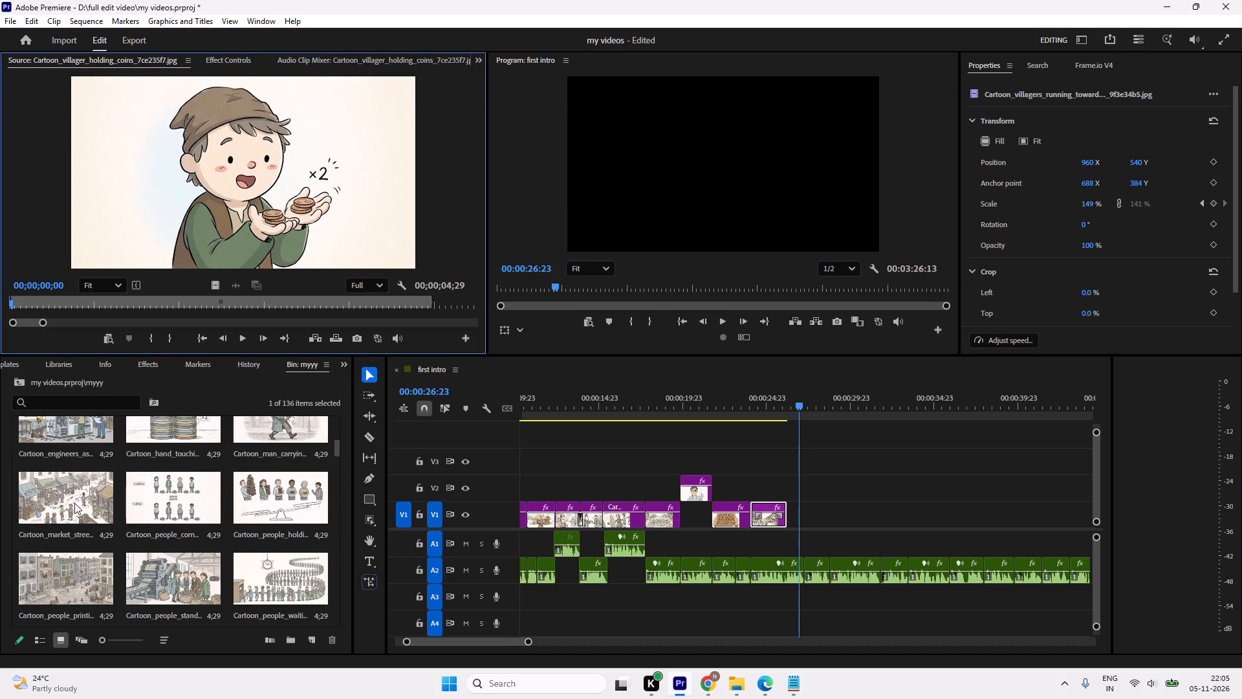
pyautogui.press('space')
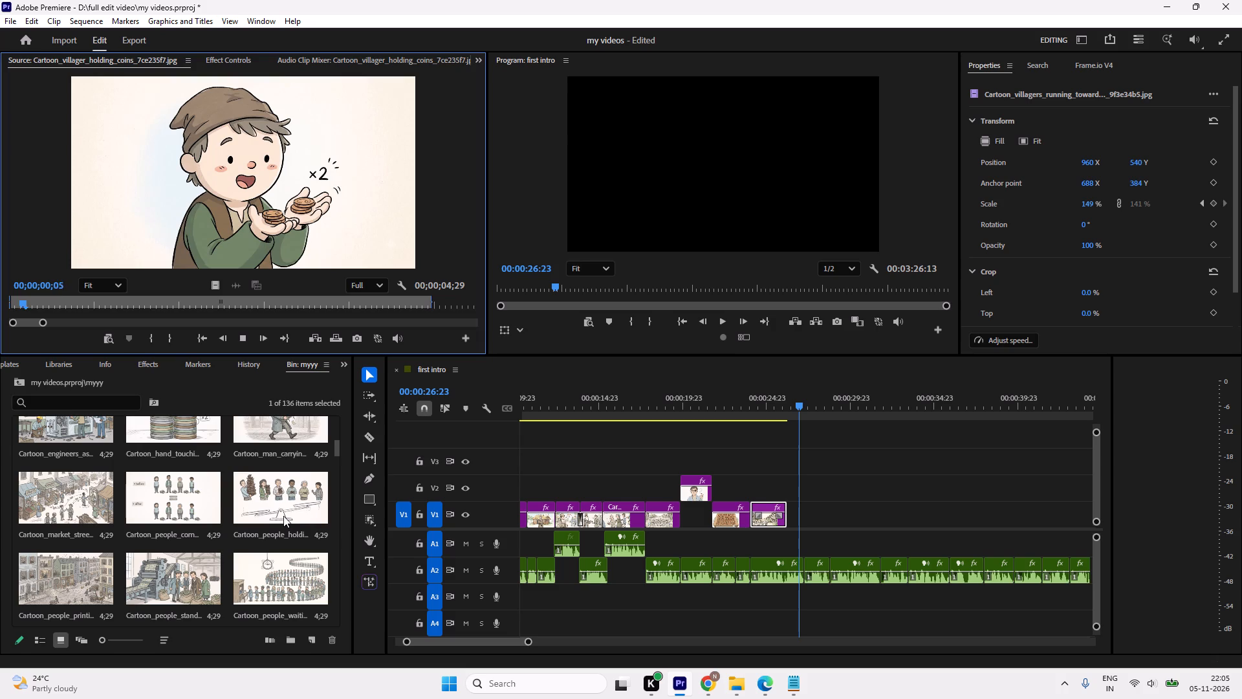
pyautogui.press('space')
pyautogui.press('space')
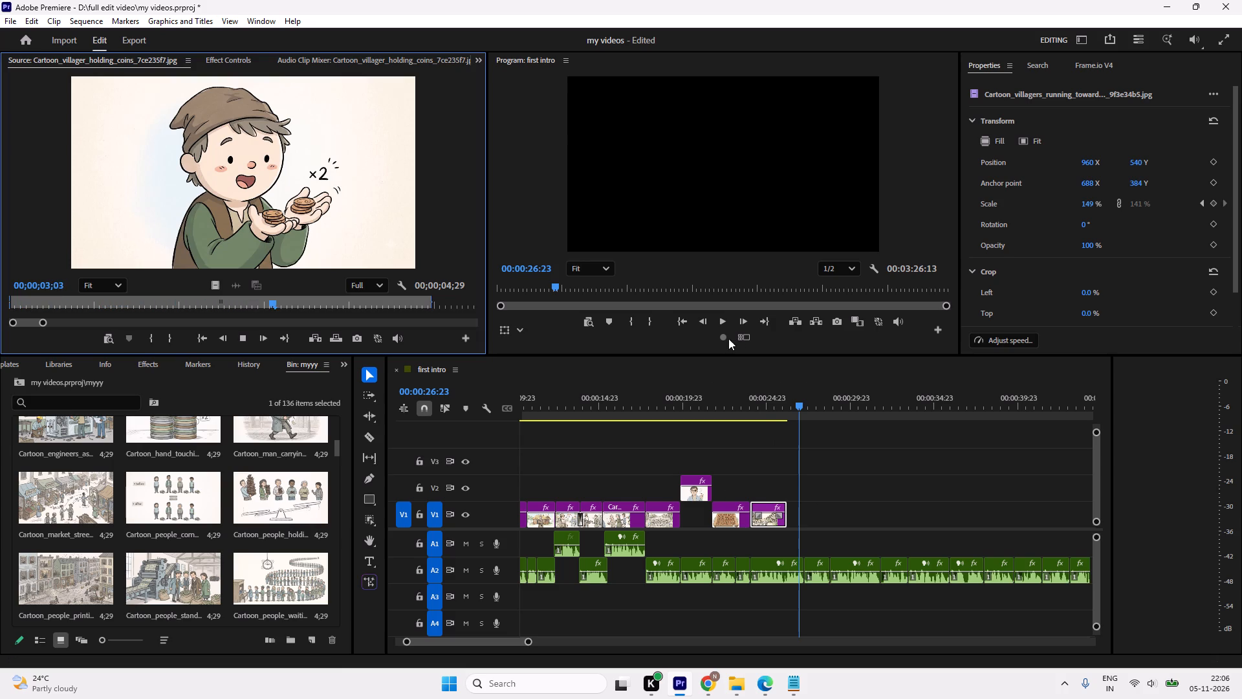
# Play the sequence past the end of the villagers-running clip to hear which narration line needs an illustration.
pyautogui.click(719, 322)
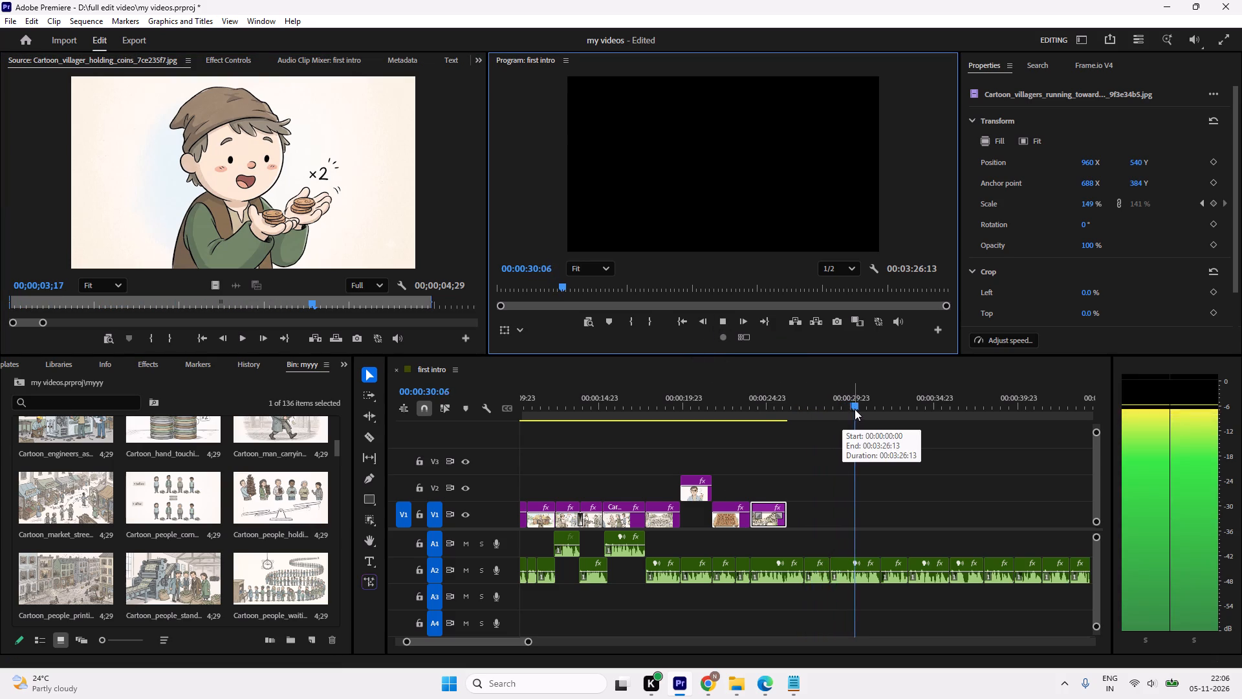
pyautogui.moveTo(906, 405); pyautogui.dragTo(806, 425)
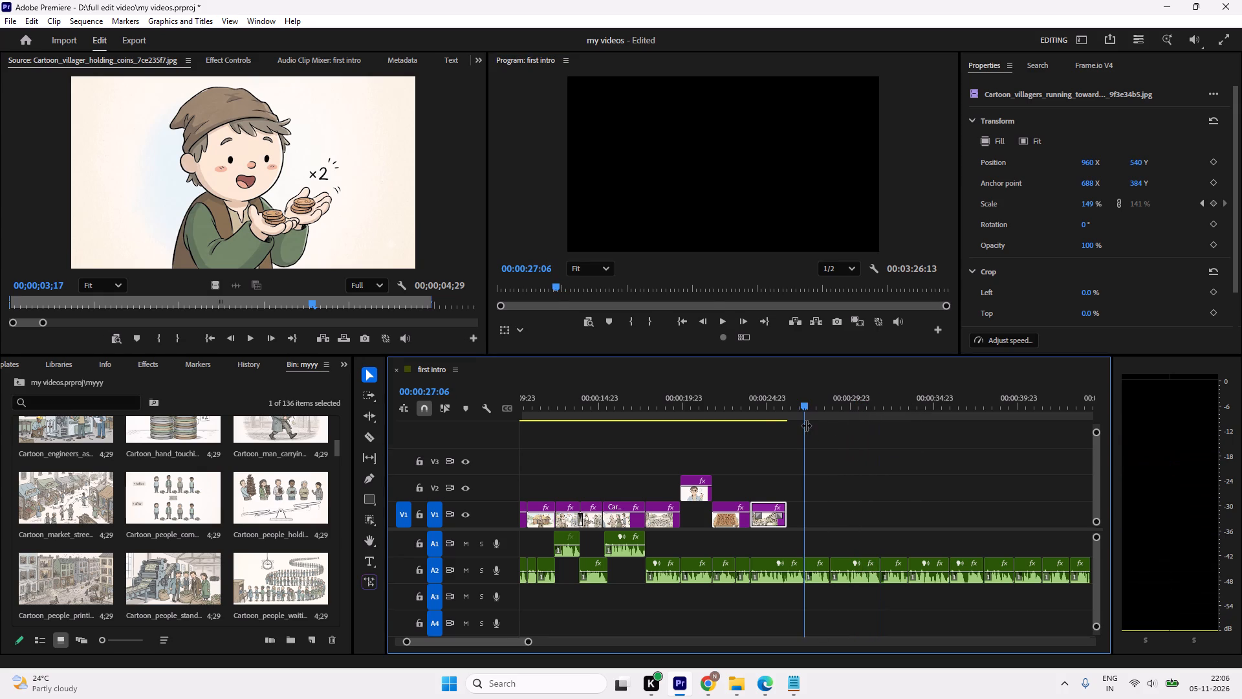
pyautogui.moveTo(806, 419); pyautogui.dragTo(763, 423)
pyautogui.press('space')
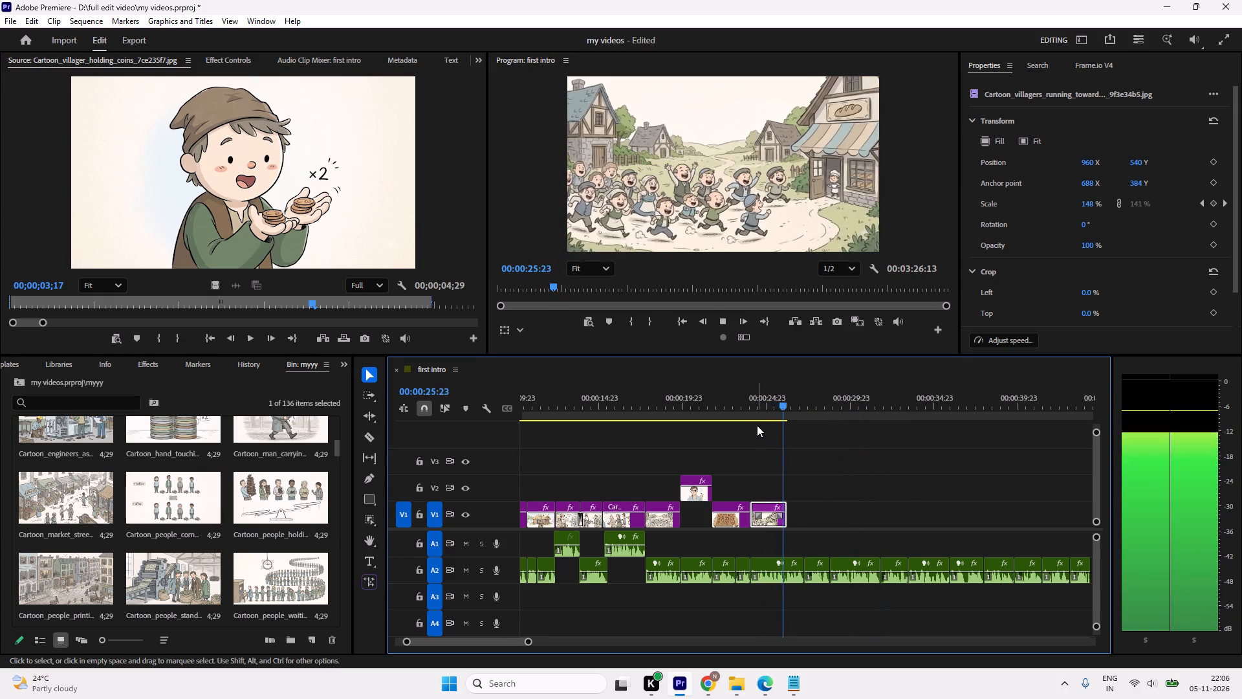
pyautogui.press('space')
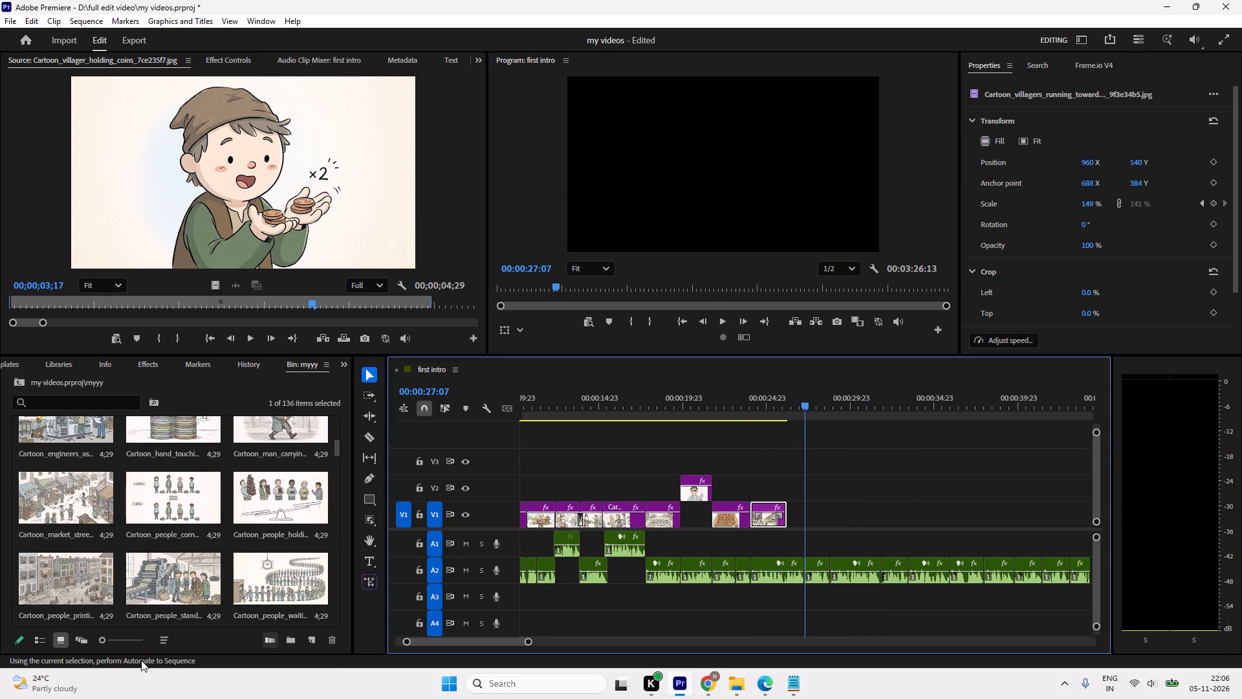
# Compare candidate bin illustrations for the next line, including people waiting, street banknotes, money comparison, shoppers passing money and villager holding coins.
pyautogui.doubleClick(281, 583)
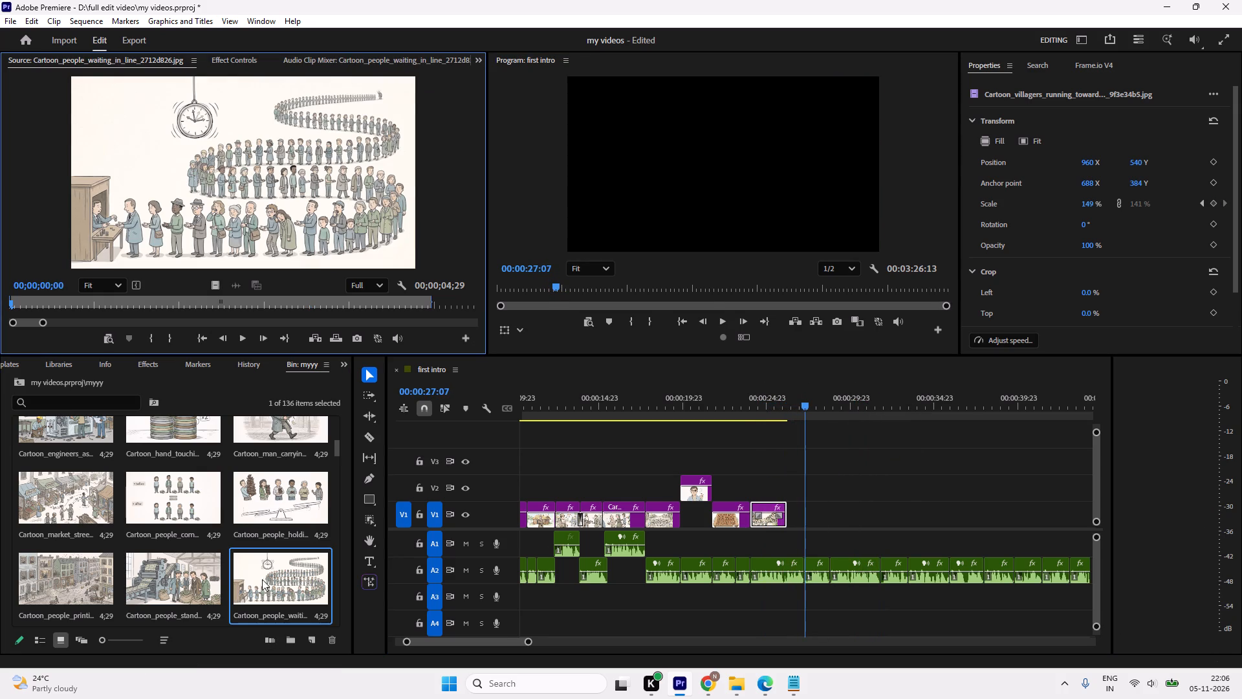
pyautogui.doubleClick(88, 577)
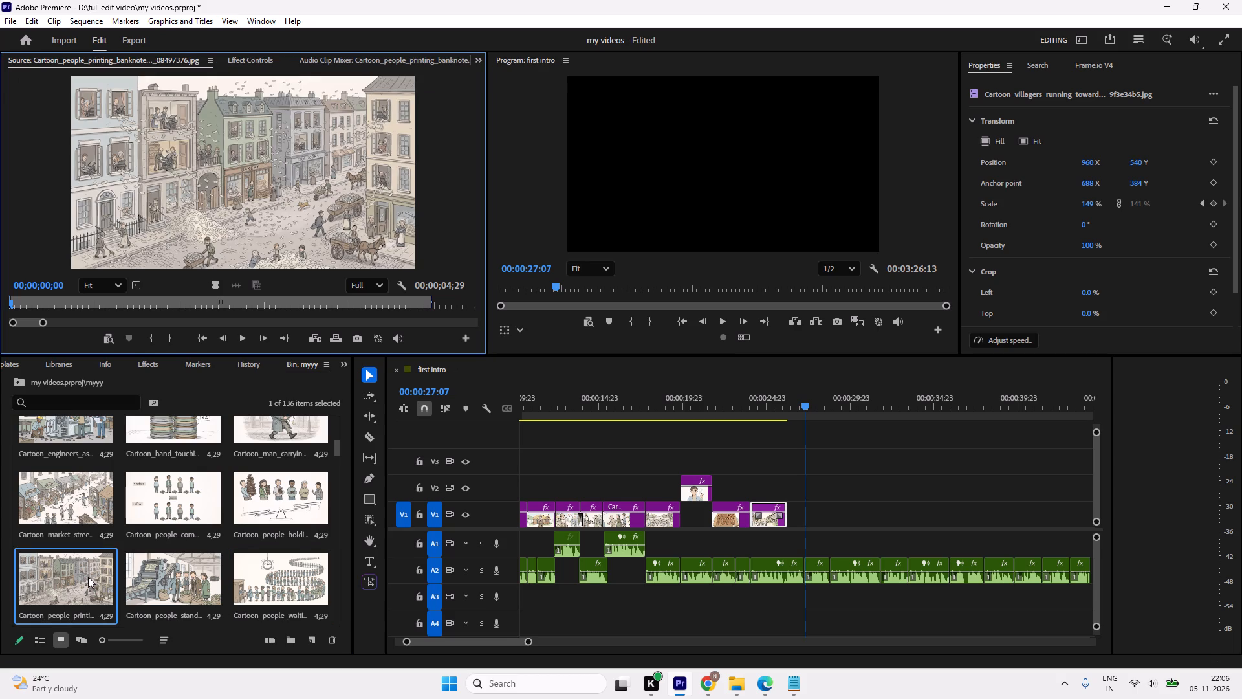
pyautogui.click(176, 570)
pyautogui.doubleClick(151, 566)
pyautogui.doubleClick(160, 538)
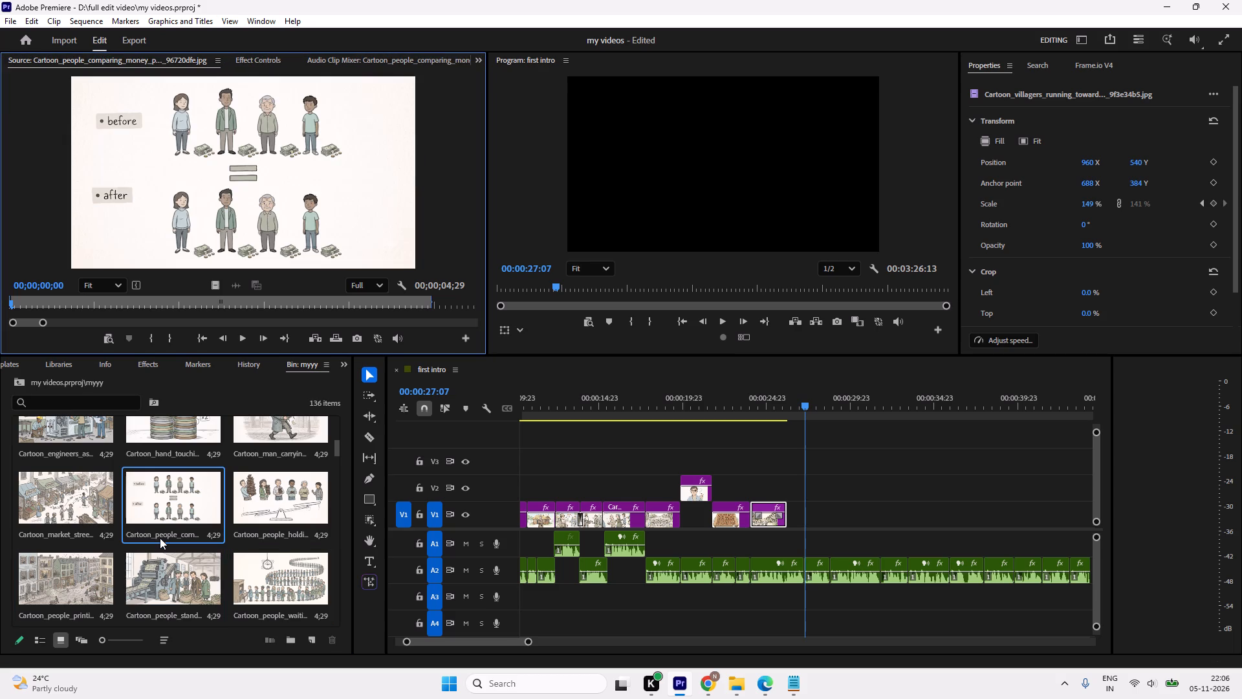
pyautogui.scroll(5, 160, 538)
pyautogui.scroll(3, 219, 537)
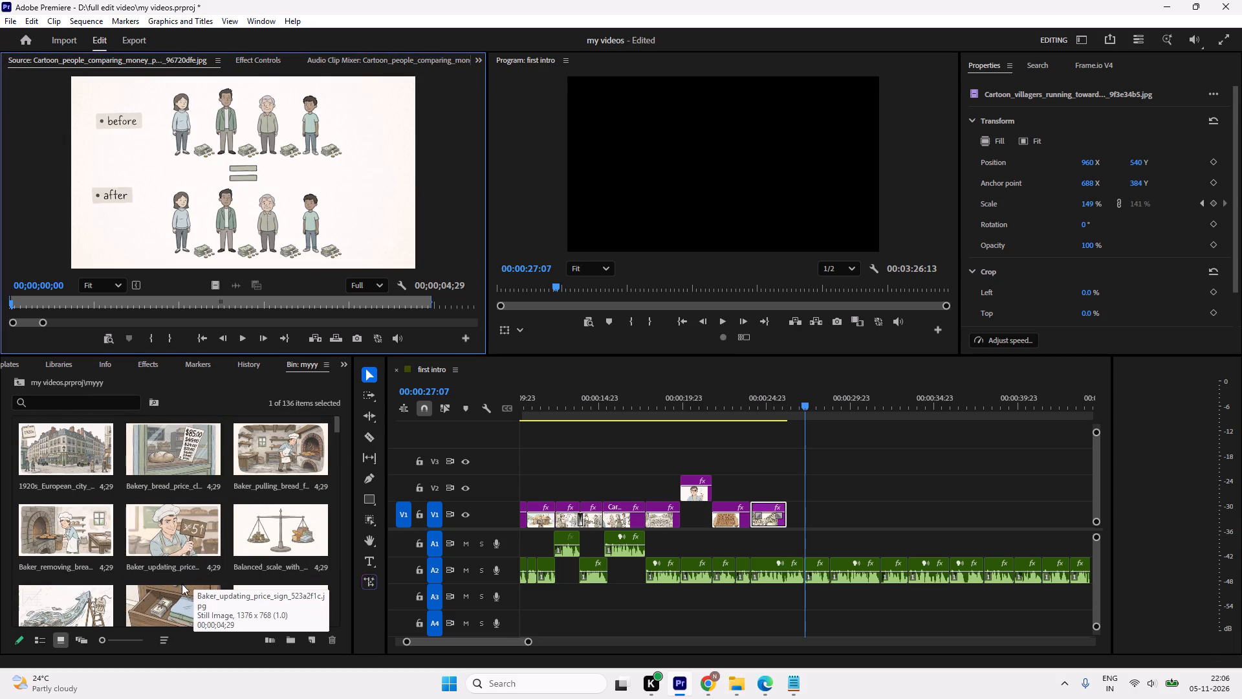
pyautogui.scroll(2, 201, 613)
pyautogui.scroll(3, 173, 557)
pyautogui.scroll(-8, 278, 495)
pyautogui.doubleClick(289, 523)
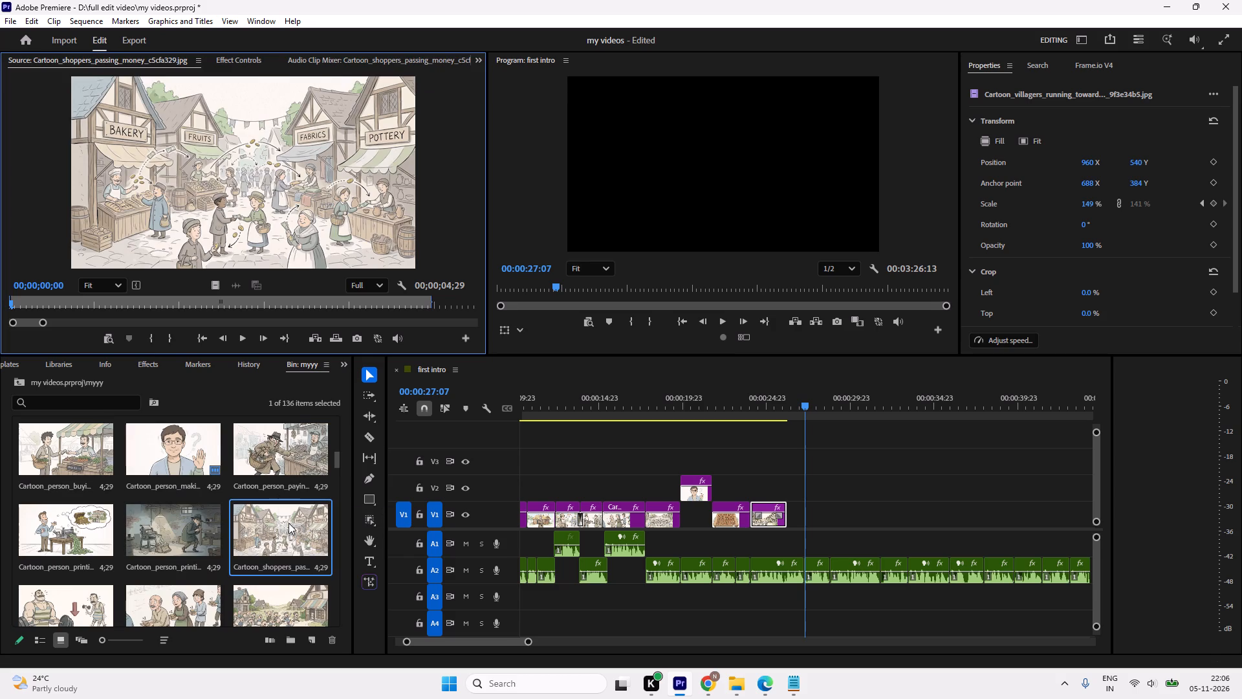
pyautogui.scroll(-2, 284, 527)
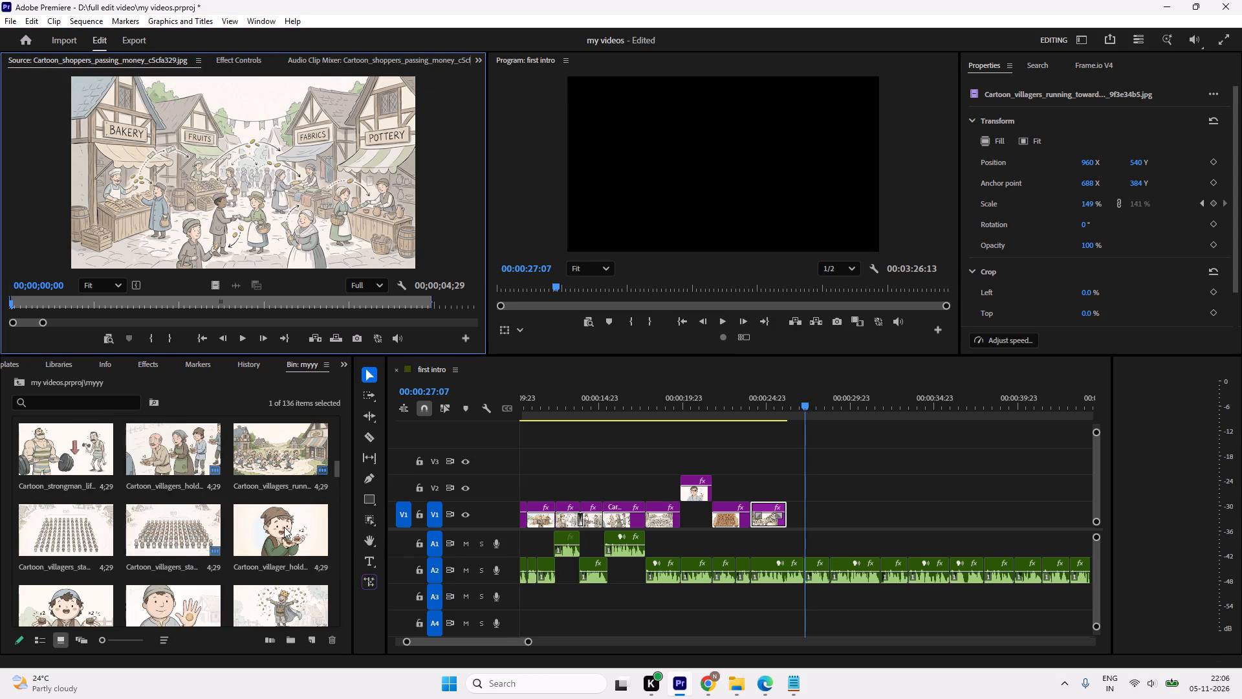
pyautogui.scroll(-1, 284, 527)
pyautogui.doubleClick(67, 535)
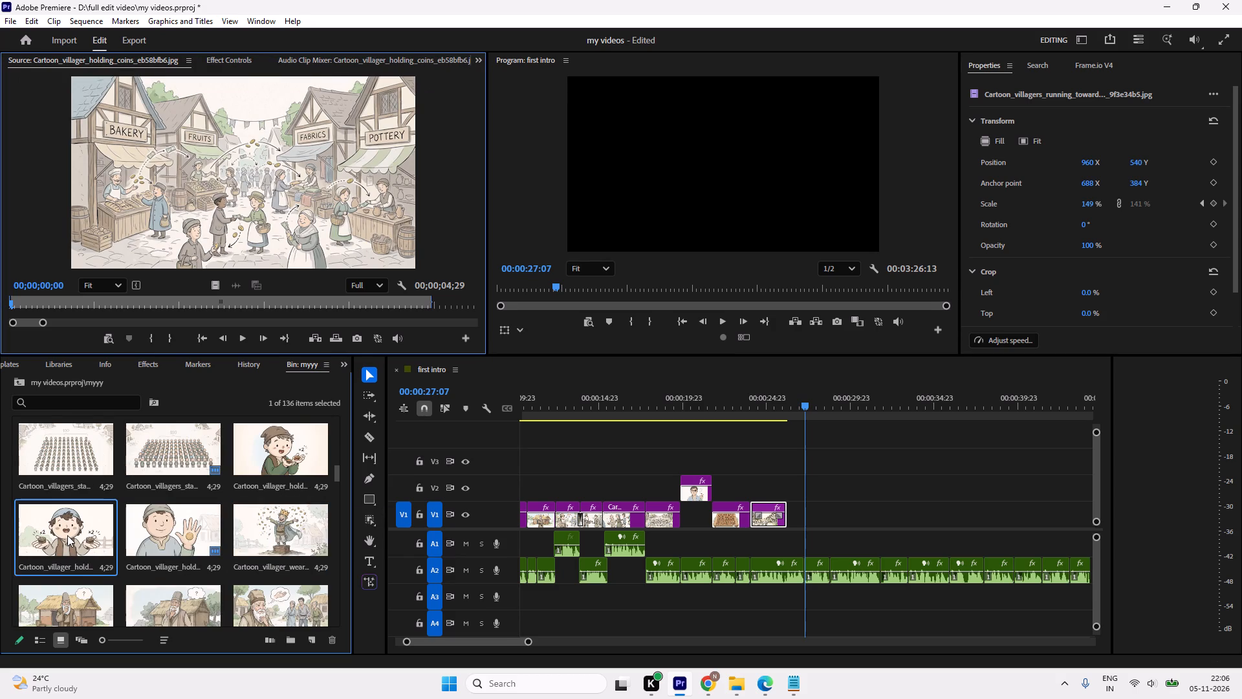
pyautogui.scroll(-3, 201, 566)
pyautogui.scroll(-2, 115, 553)
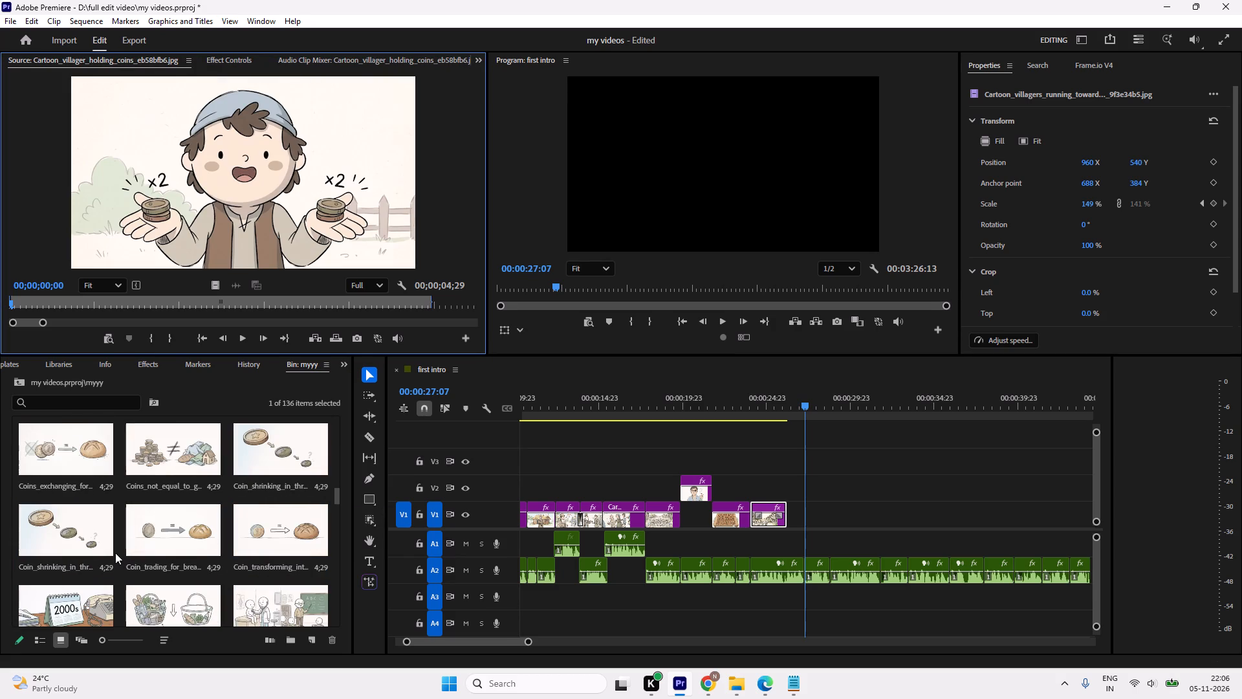
pyautogui.scroll(2, 115, 553)
pyautogui.scroll(-2, 115, 553)
pyautogui.scroll(8, 115, 553)
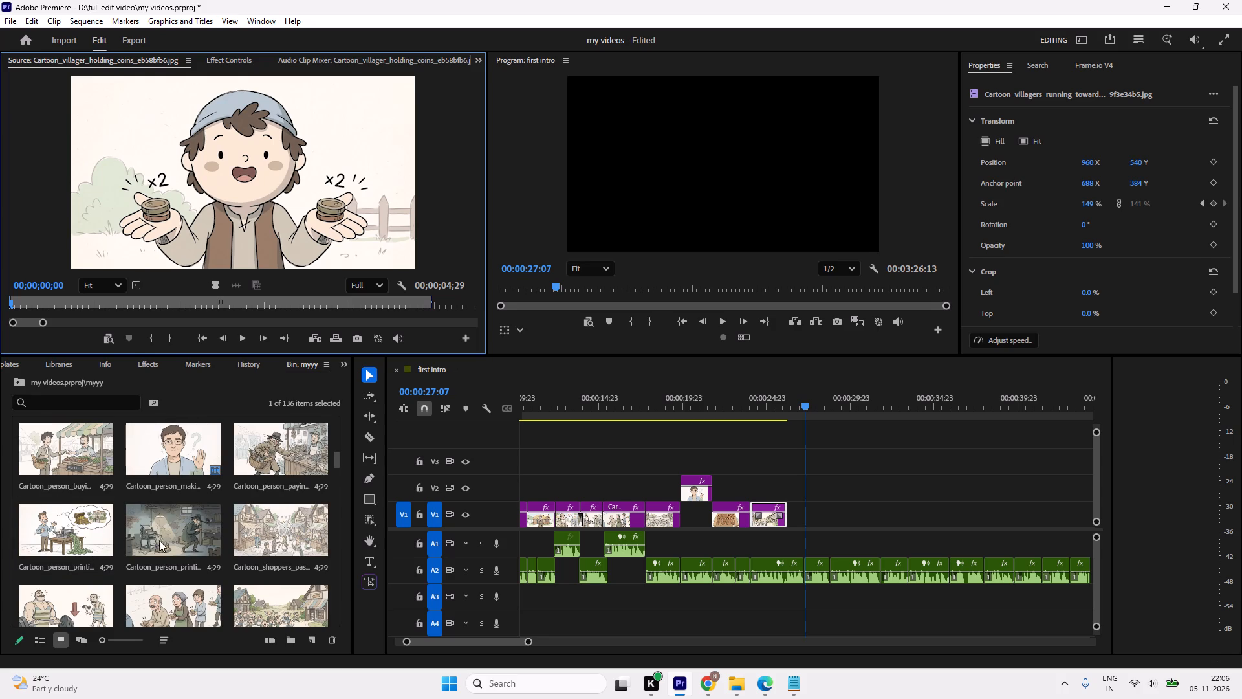
pyautogui.scroll(2, 159, 540)
pyautogui.scroll(2, 56, 544)
pyautogui.scroll(1, 129, 529)
pyautogui.scroll(-8, 129, 529)
pyautogui.scroll(4, 131, 529)
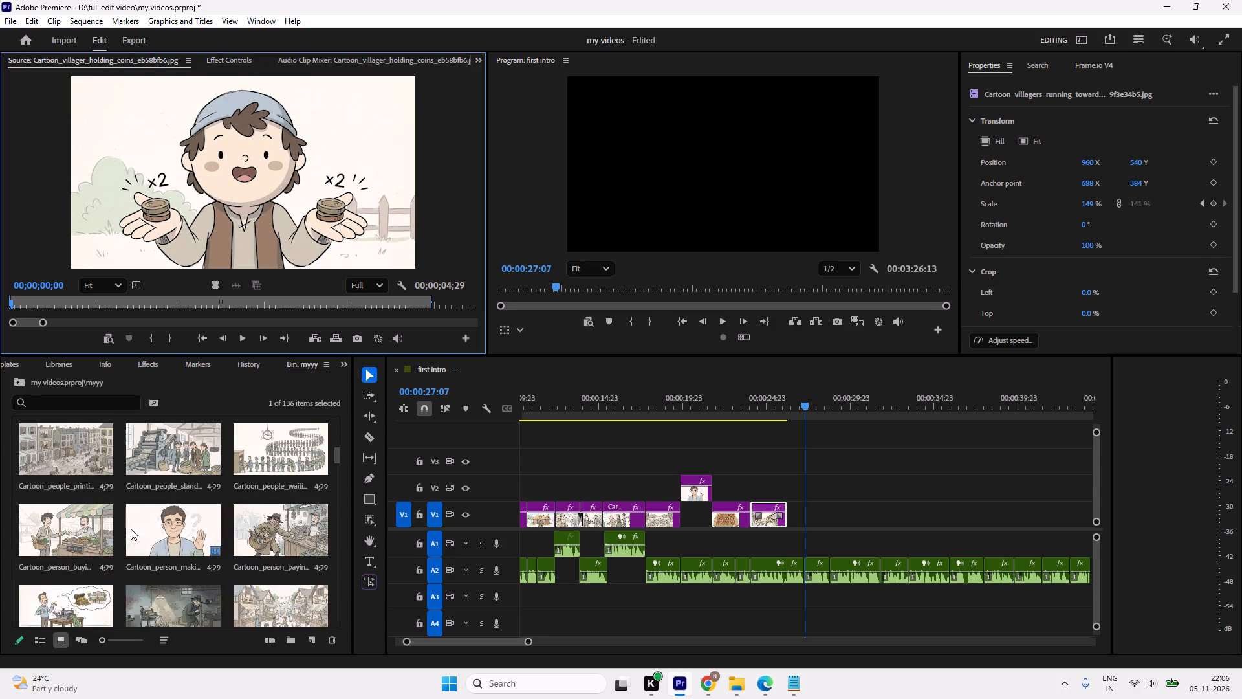
pyautogui.scroll(4, 131, 529)
pyautogui.scroll(-11, 131, 529)
pyautogui.scroll(3, 131, 529)
# Place the villager holding doubled coins in both hands on V1 directly after the villagers-running clip and try to scale it to fill the frame.
pyautogui.moveTo(89, 557); pyautogui.dragTo(790, 518)
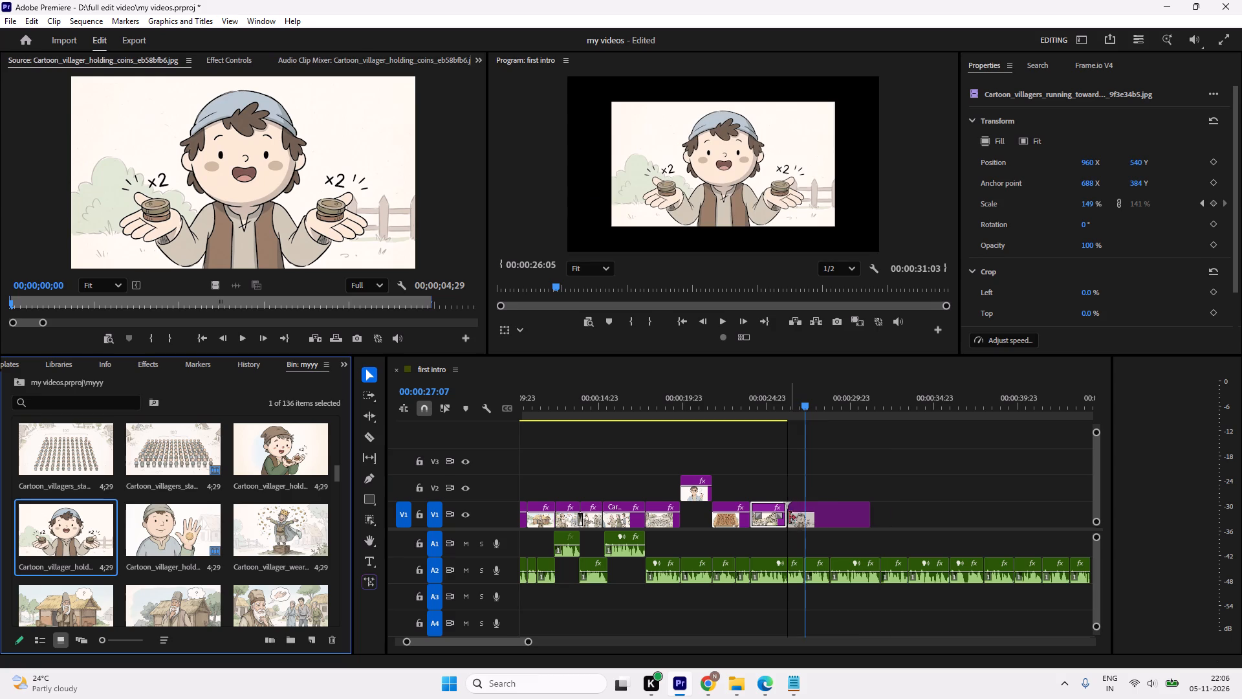
pyautogui.click(796, 514)
pyautogui.click(999, 140)
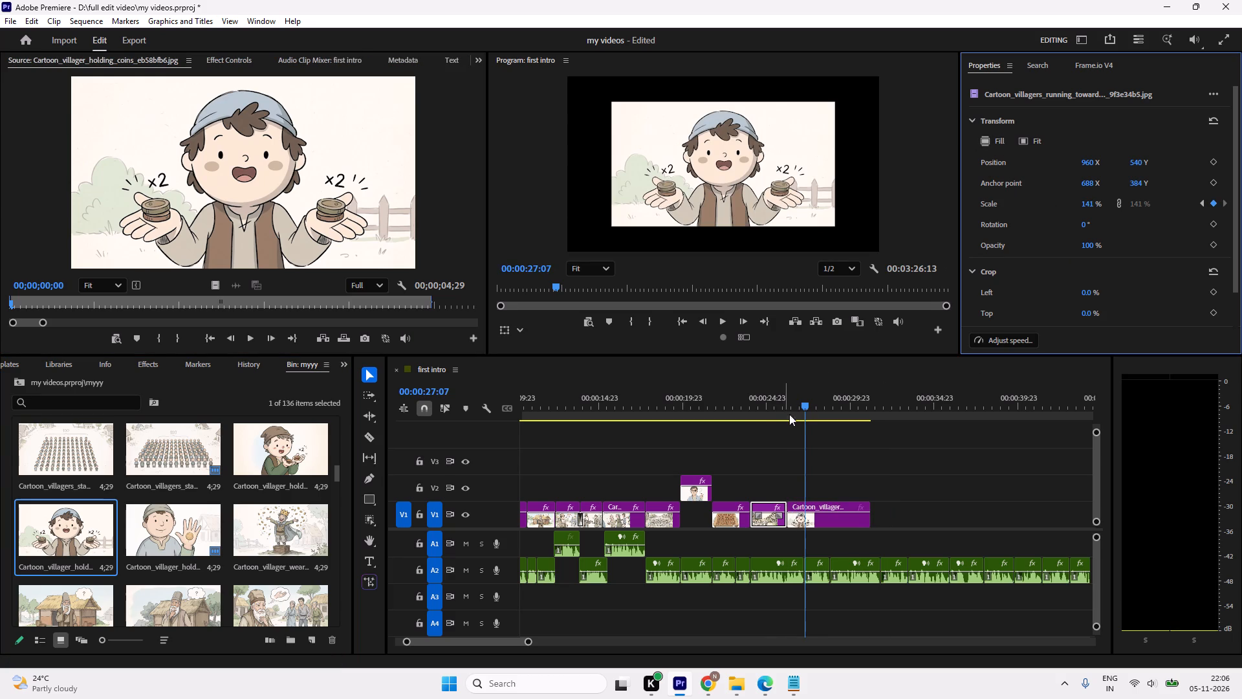
pyautogui.moveTo(800, 406); pyautogui.dragTo(761, 411)
pyautogui.press('space')
pyautogui.scroll(-4, 765, 415)
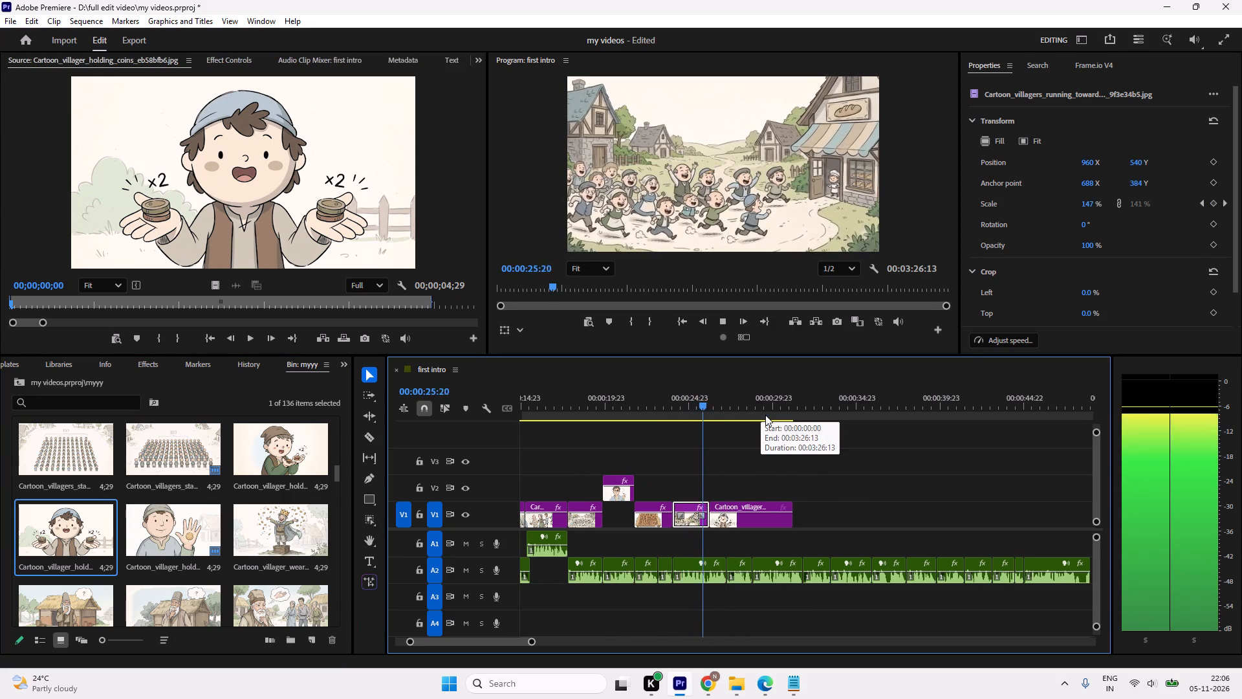
pyautogui.press('space')
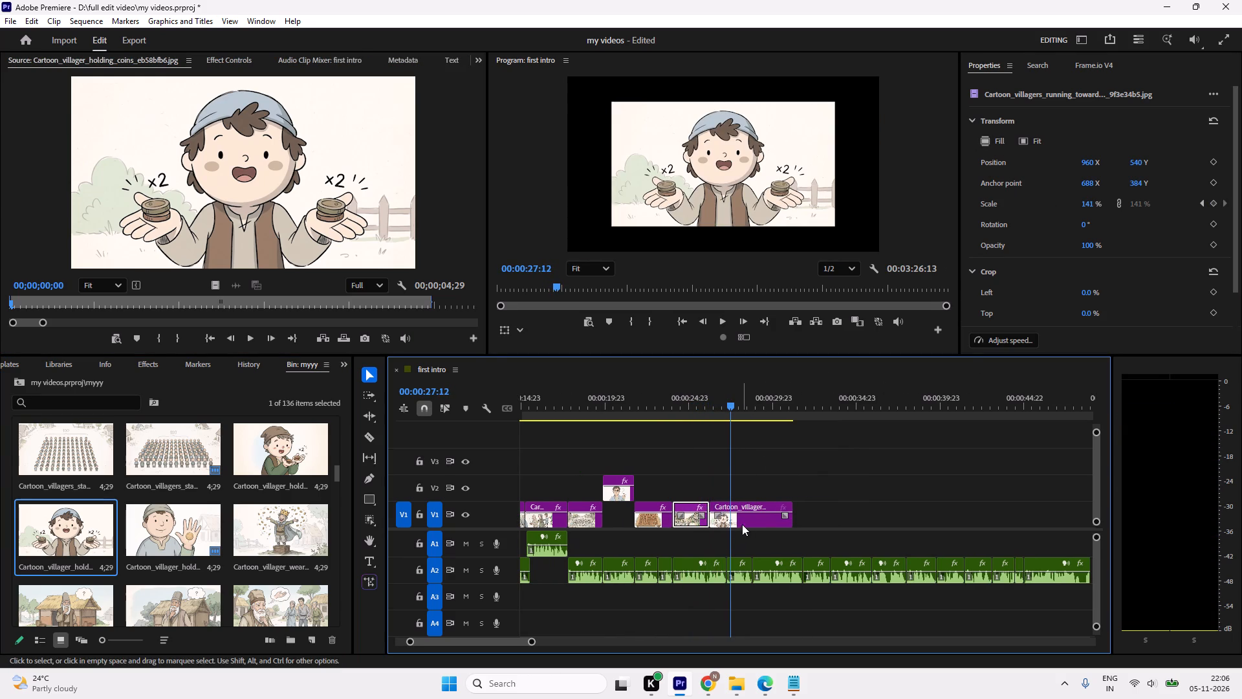
pyautogui.click(730, 520)
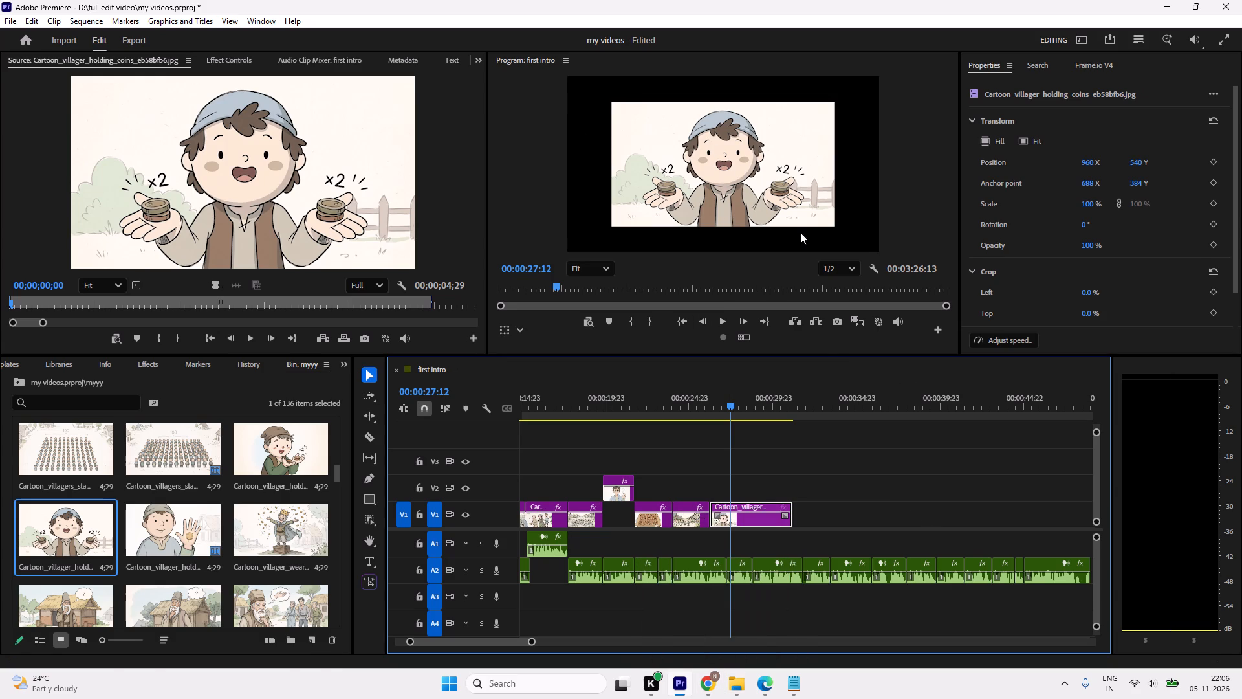
pyautogui.moveTo(726, 410); pyautogui.dragTo(685, 410)
pyautogui.press('space')
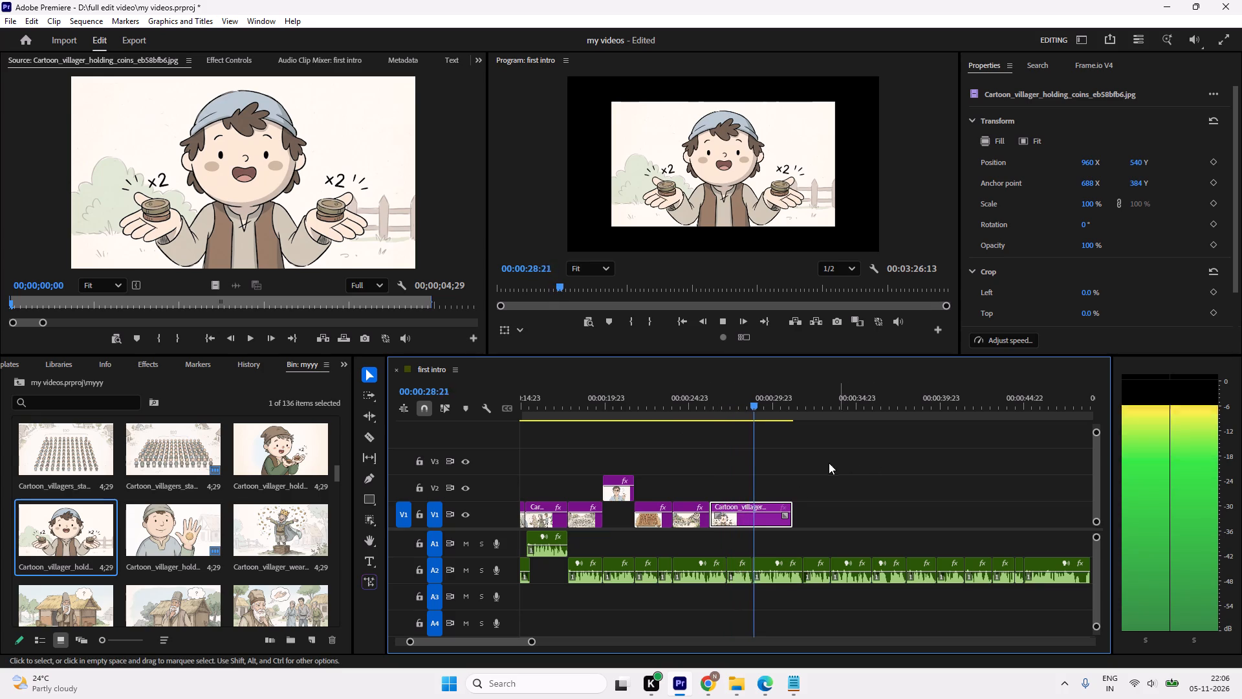
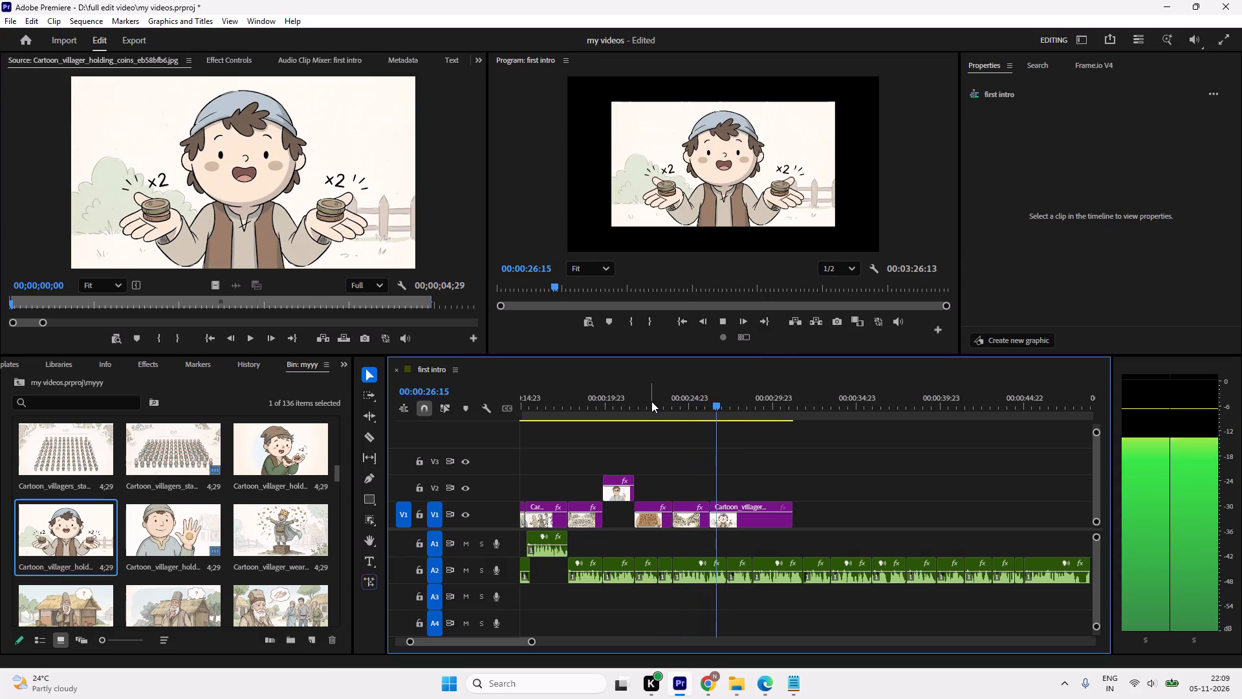
pyautogui.moveTo(743, 408); pyautogui.dragTo(655, 420)
pyautogui.press('space')
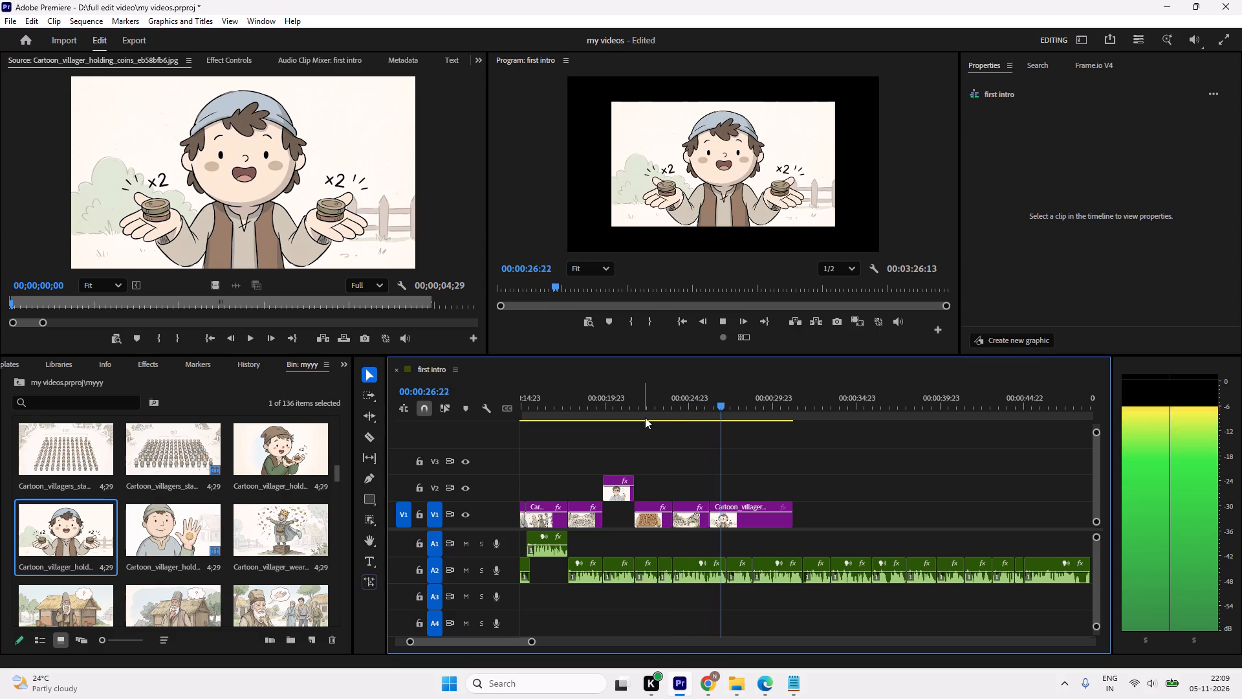
pyautogui.moveTo(772, 397); pyautogui.dragTo(698, 416)
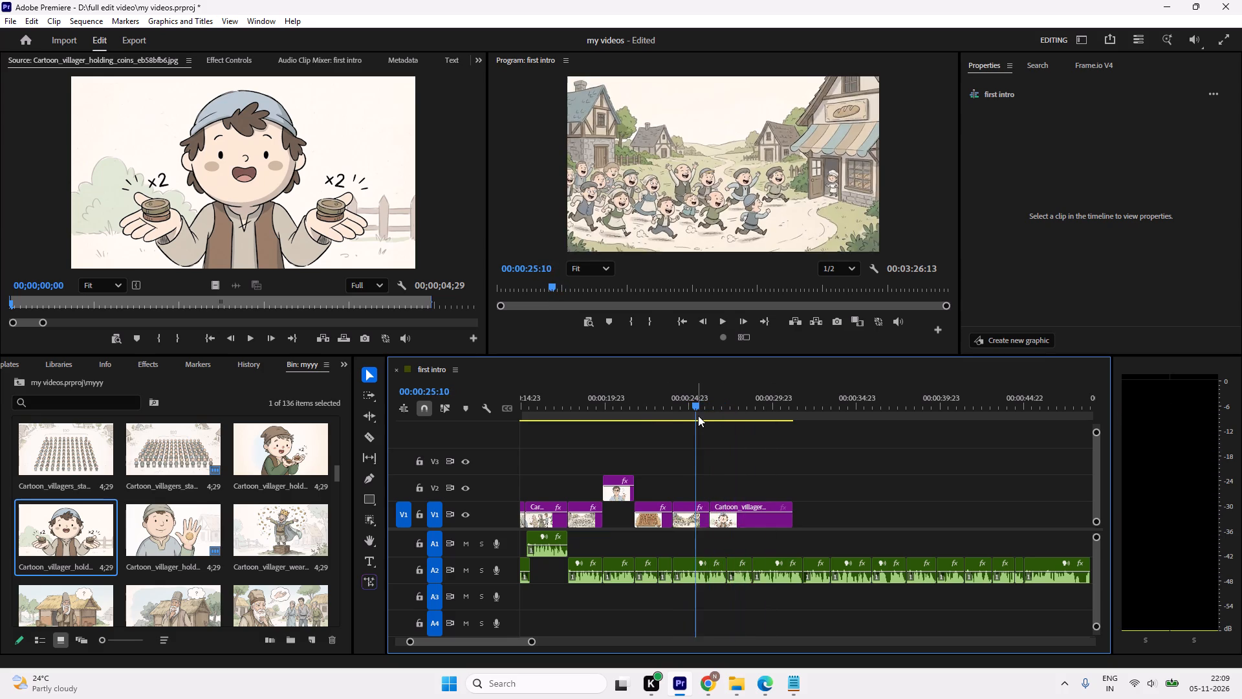
pyautogui.press('space')
pyautogui.press('space')
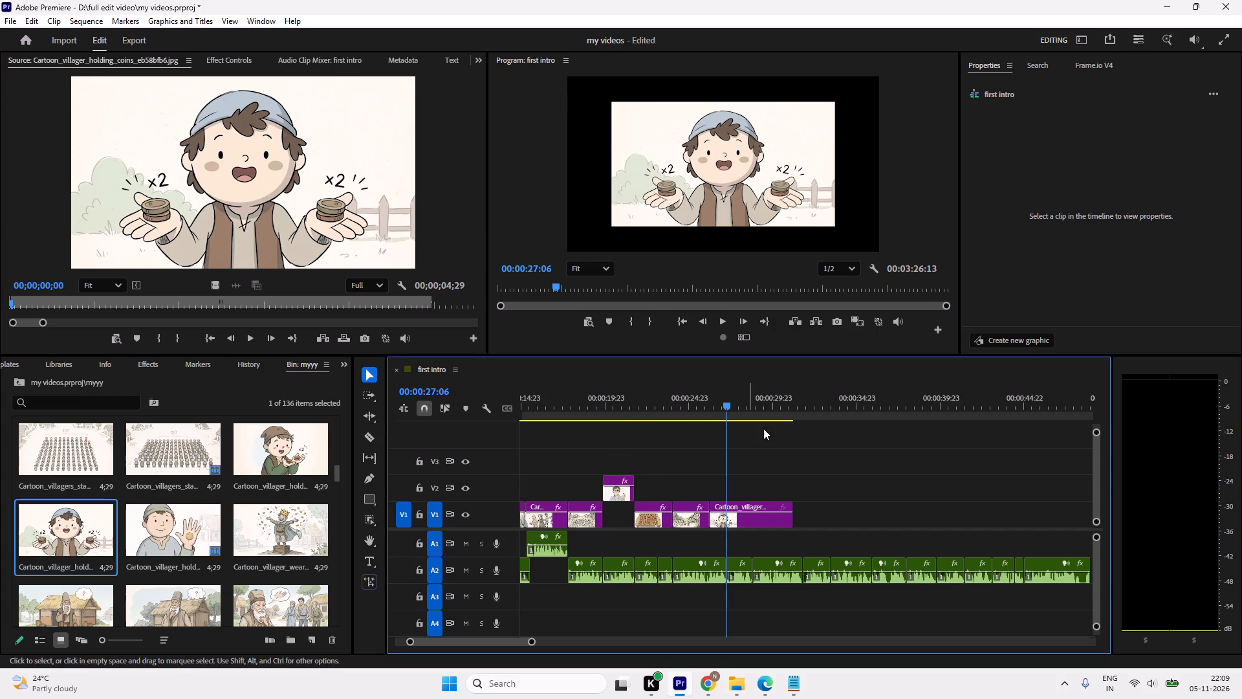
pyautogui.click(746, 531)
pyautogui.click(749, 524)
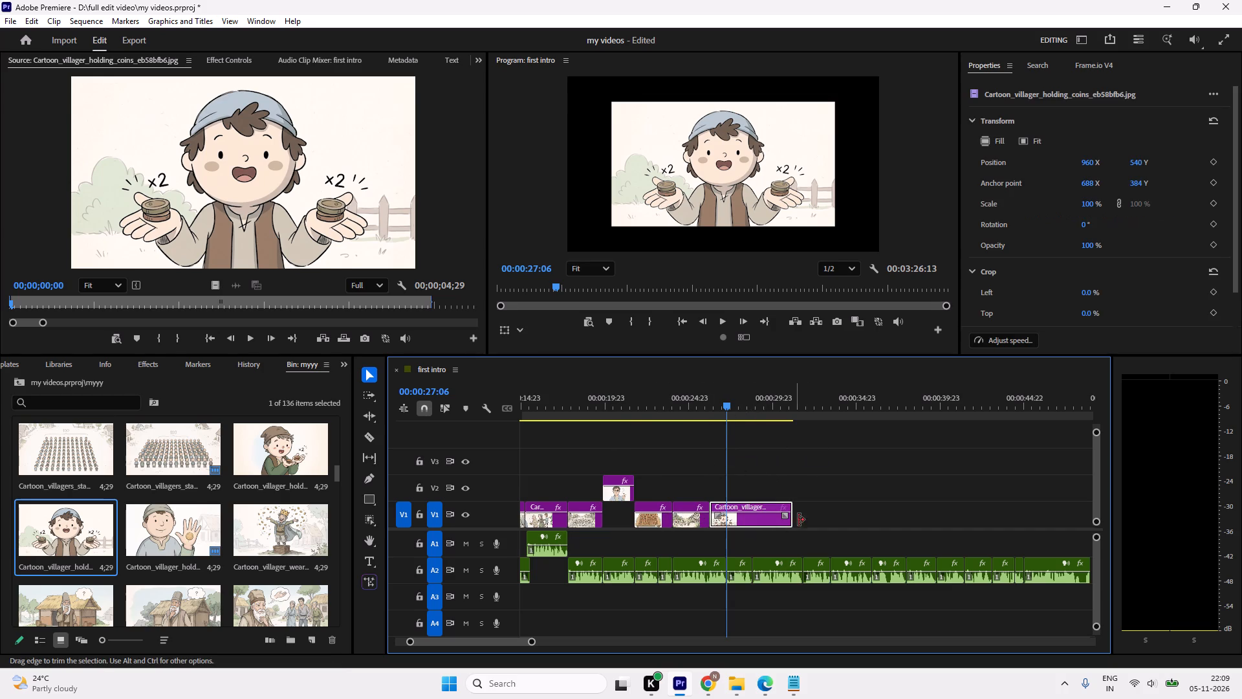
pyautogui.moveTo(790, 502); pyautogui.dragTo(718, 515)
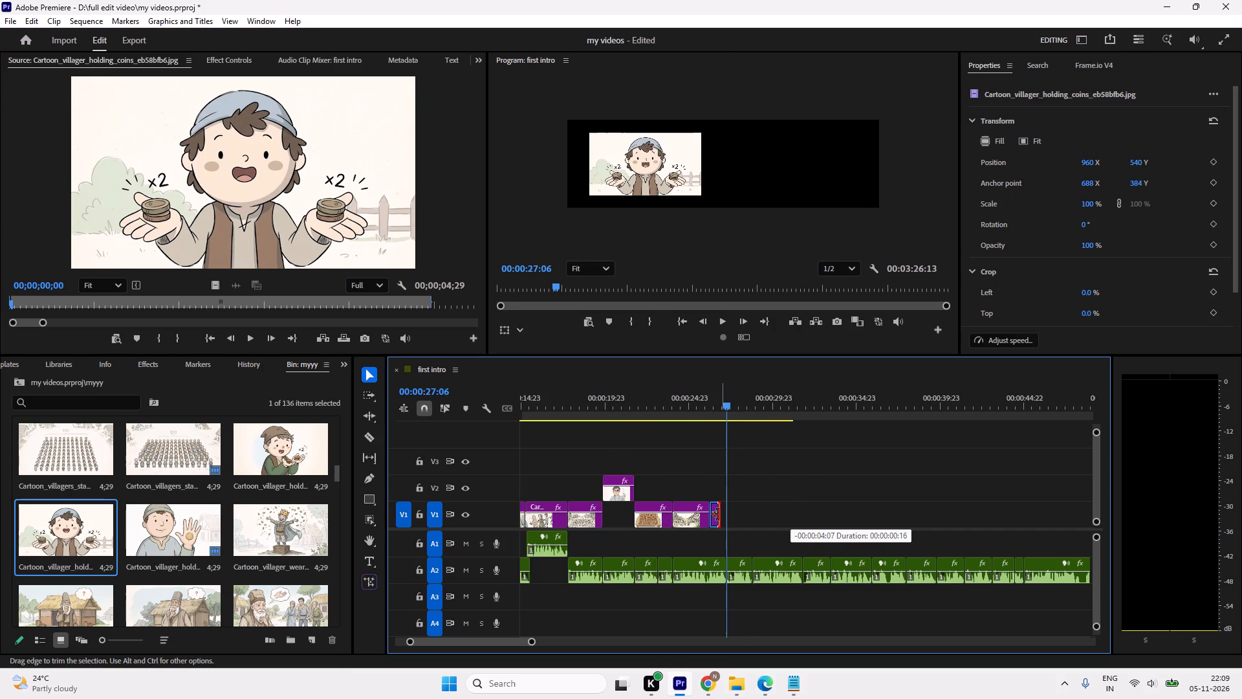
pyautogui.moveTo(718, 515); pyautogui.dragTo(723, 516)
pyautogui.moveTo(723, 397); pyautogui.dragTo(682, 404)
pyautogui.press('space')
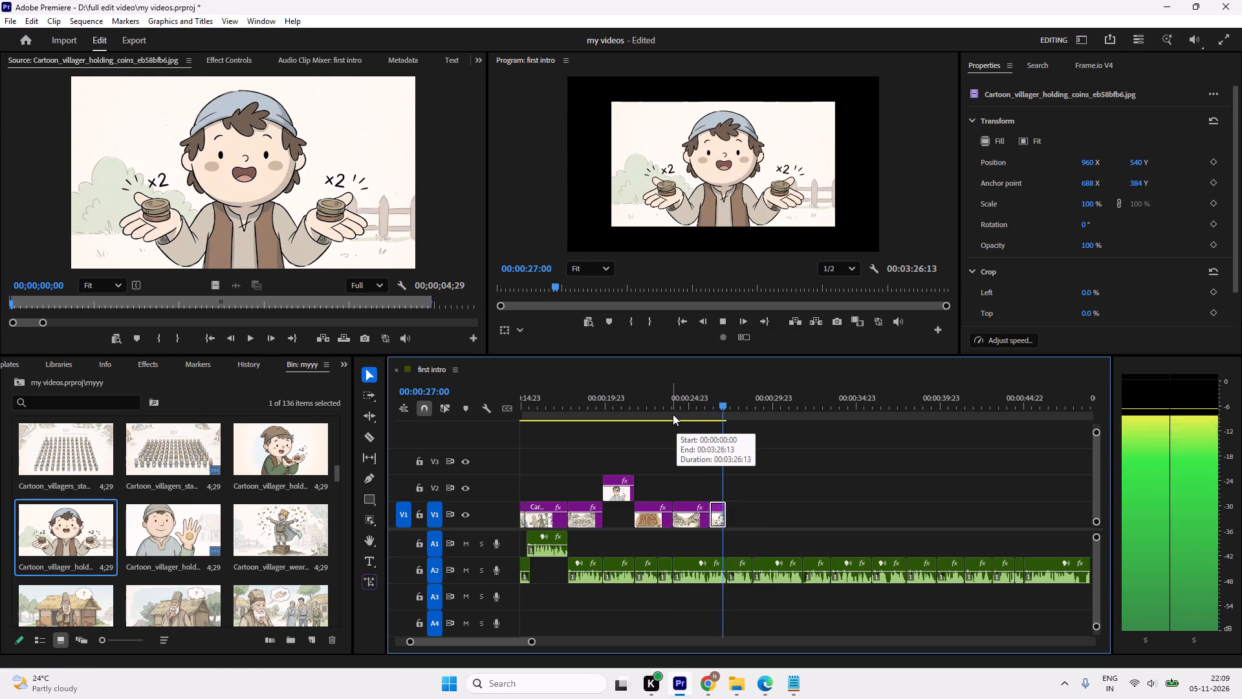
pyautogui.press('space')
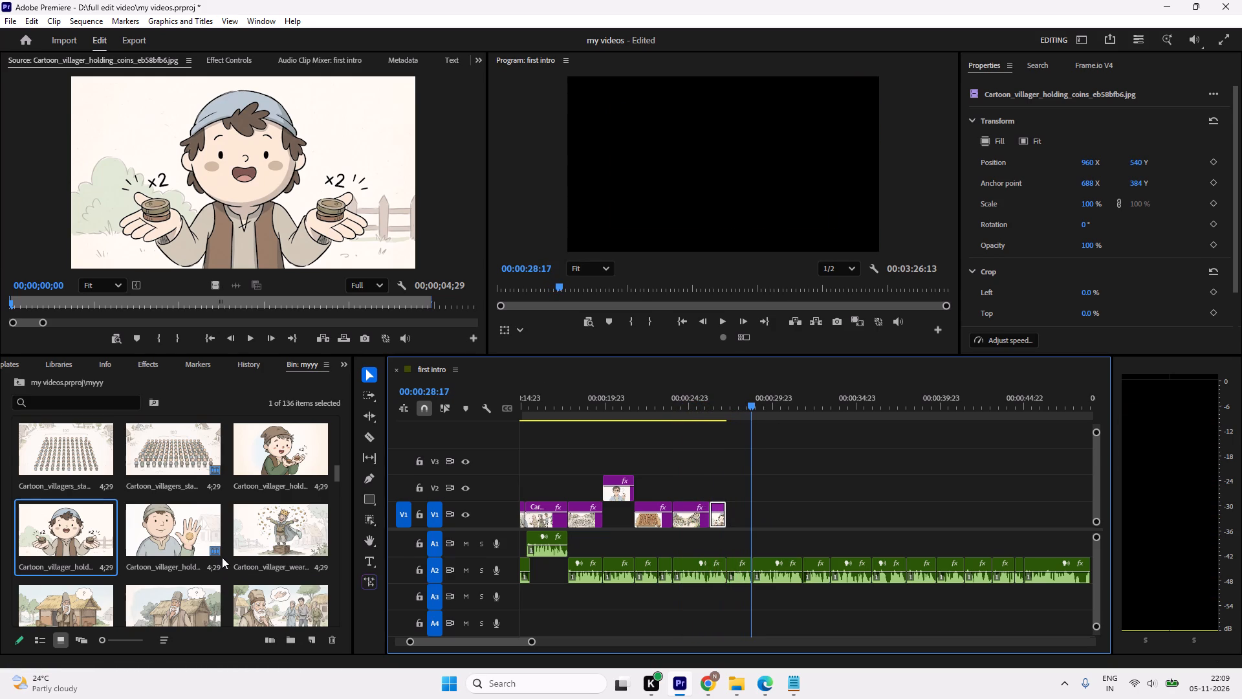
# Place the coins-exchanging-for-bread illustration on V1 directly after the doubled-coins clip and scale it to fill the frame.
pyautogui.scroll(-2, 256, 548)
pyautogui.scroll(-3, 84, 526)
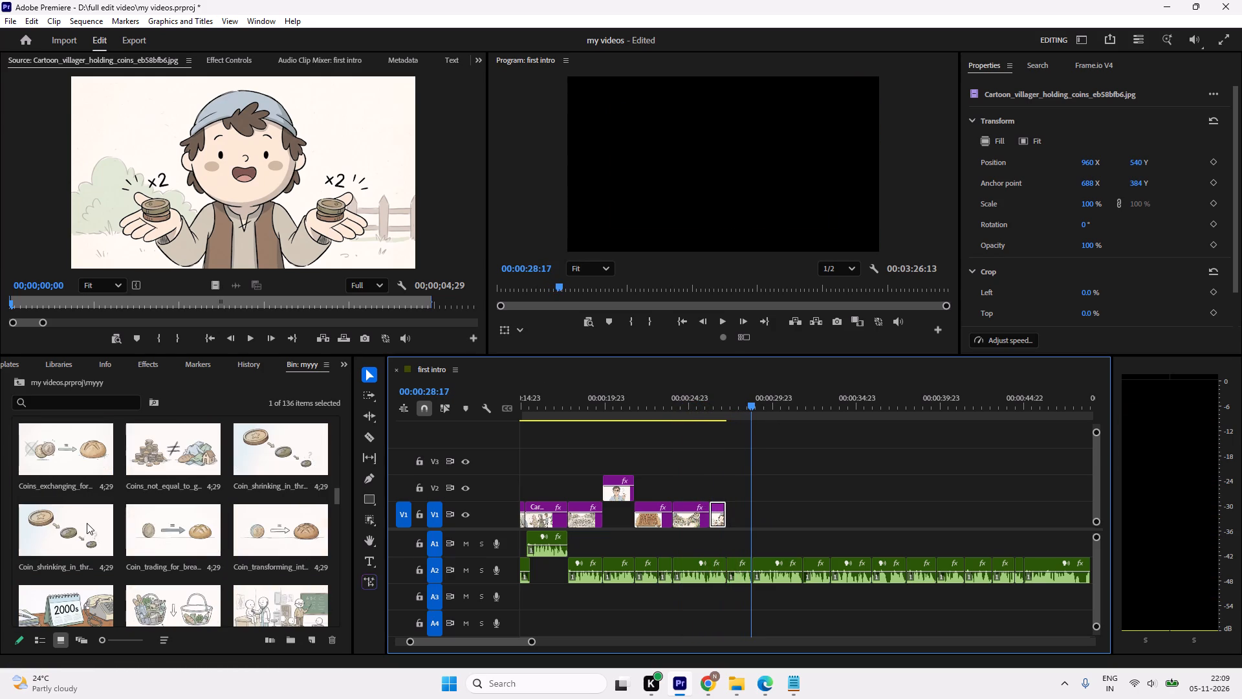
pyautogui.doubleClick(175, 526)
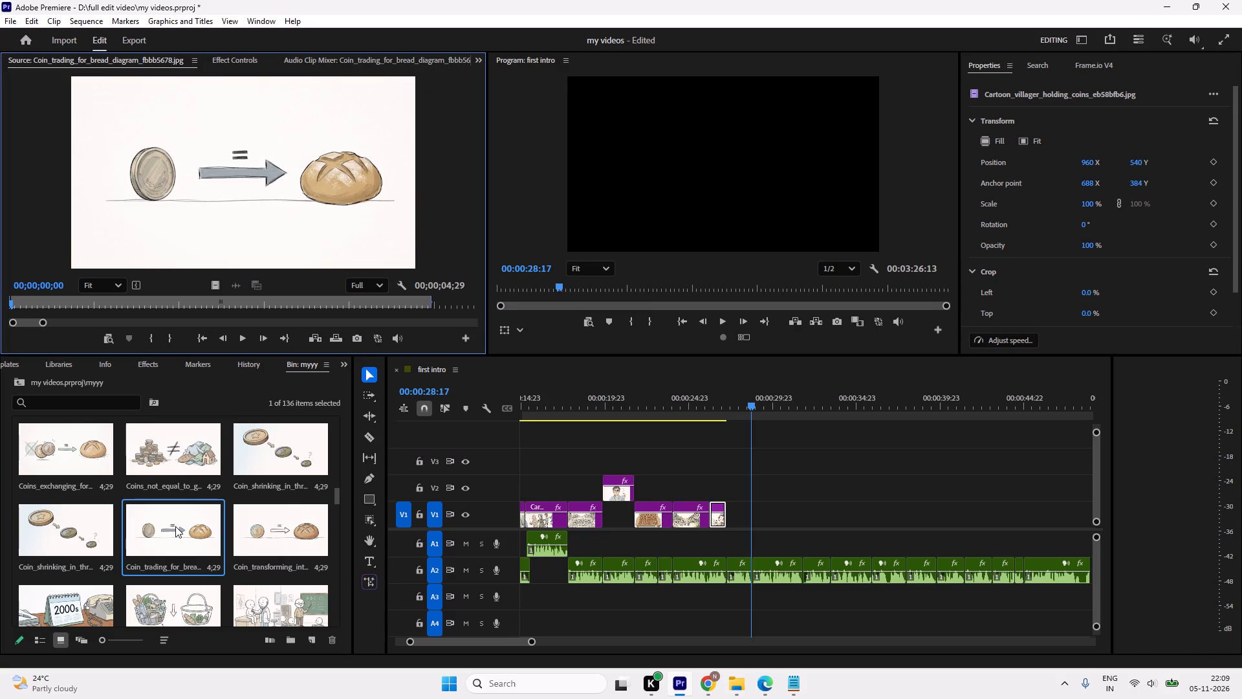
pyautogui.doubleClick(60, 450)
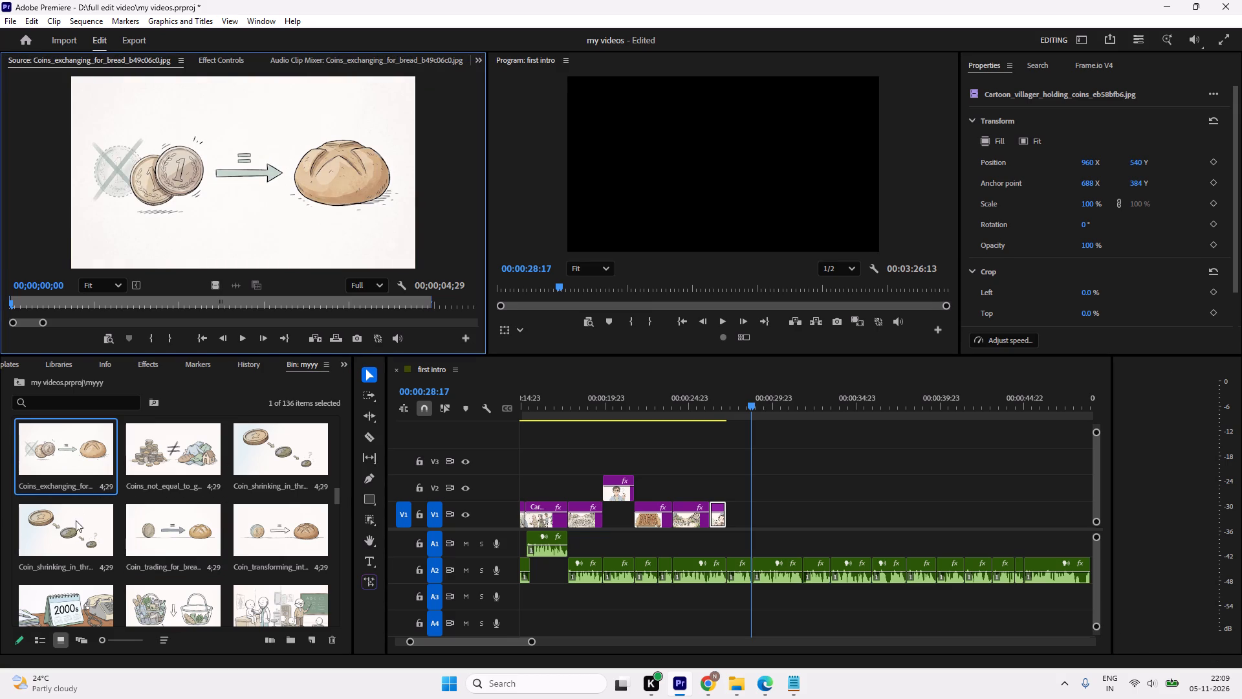
pyautogui.moveTo(78, 453); pyautogui.dragTo(734, 512)
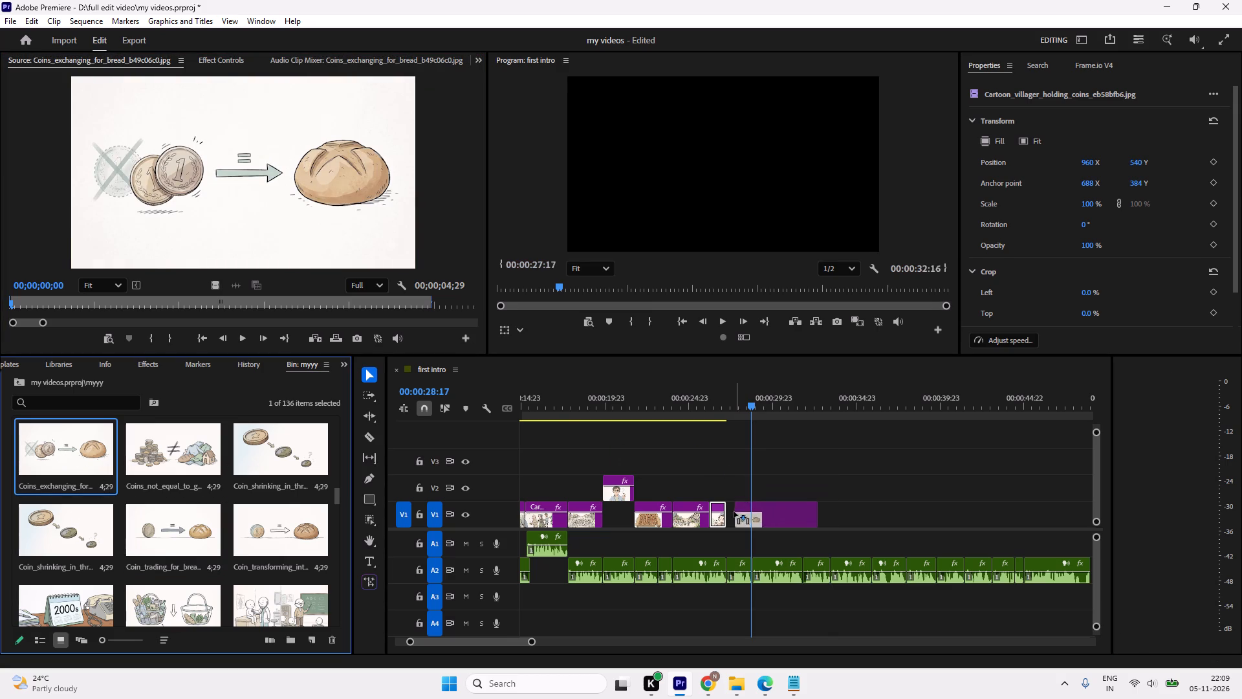
pyautogui.moveTo(734, 512); pyautogui.dragTo(732, 513)
pyautogui.click(749, 423)
pyautogui.moveTo(762, 404); pyautogui.dragTo(651, 404)
pyautogui.press('space')
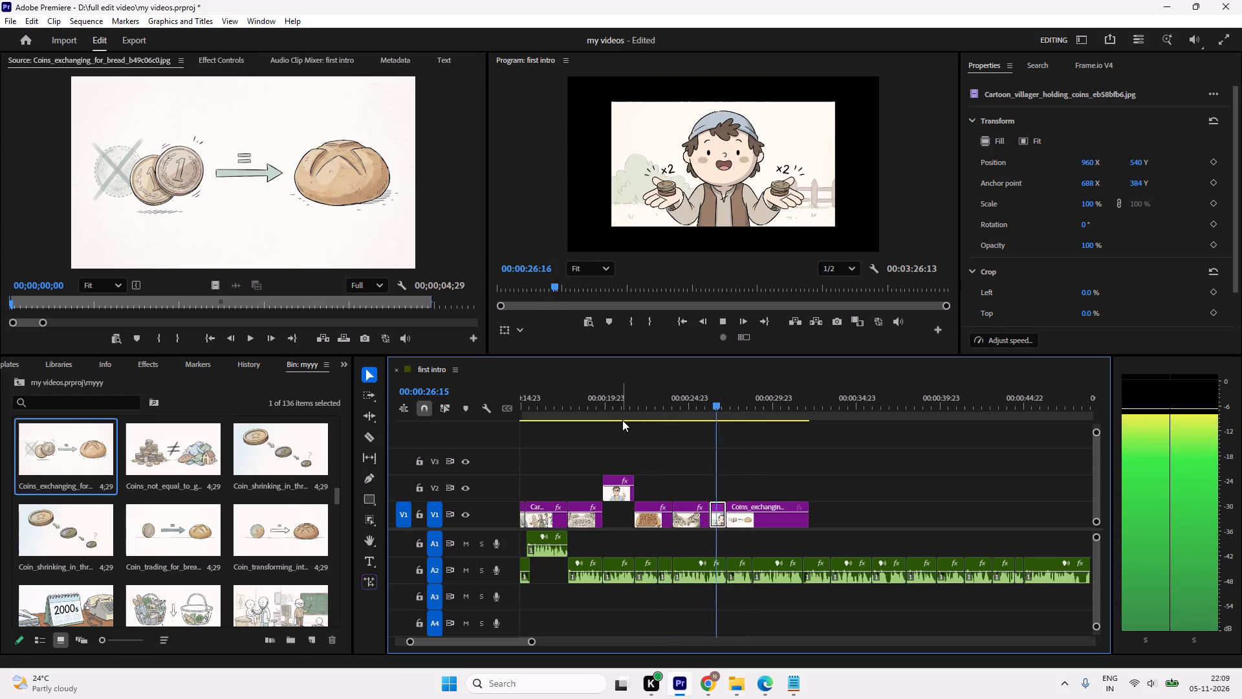
pyautogui.press('space')
pyautogui.click(763, 521)
pyautogui.click(1002, 141)
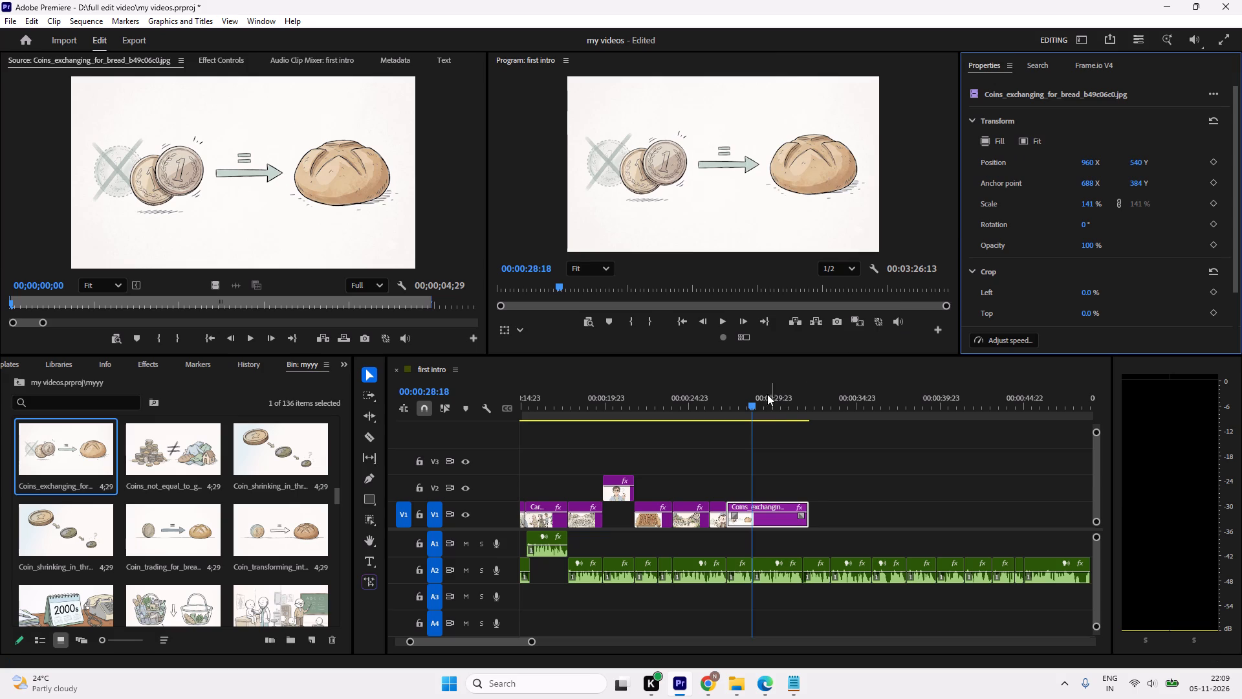
# Replay the narration over the coins-for-bread clip to find where its line ends, and trim the clip's end to 00:00:28:16.
pyautogui.moveTo(758, 409); pyautogui.dragTo(660, 424)
pyautogui.press('space')
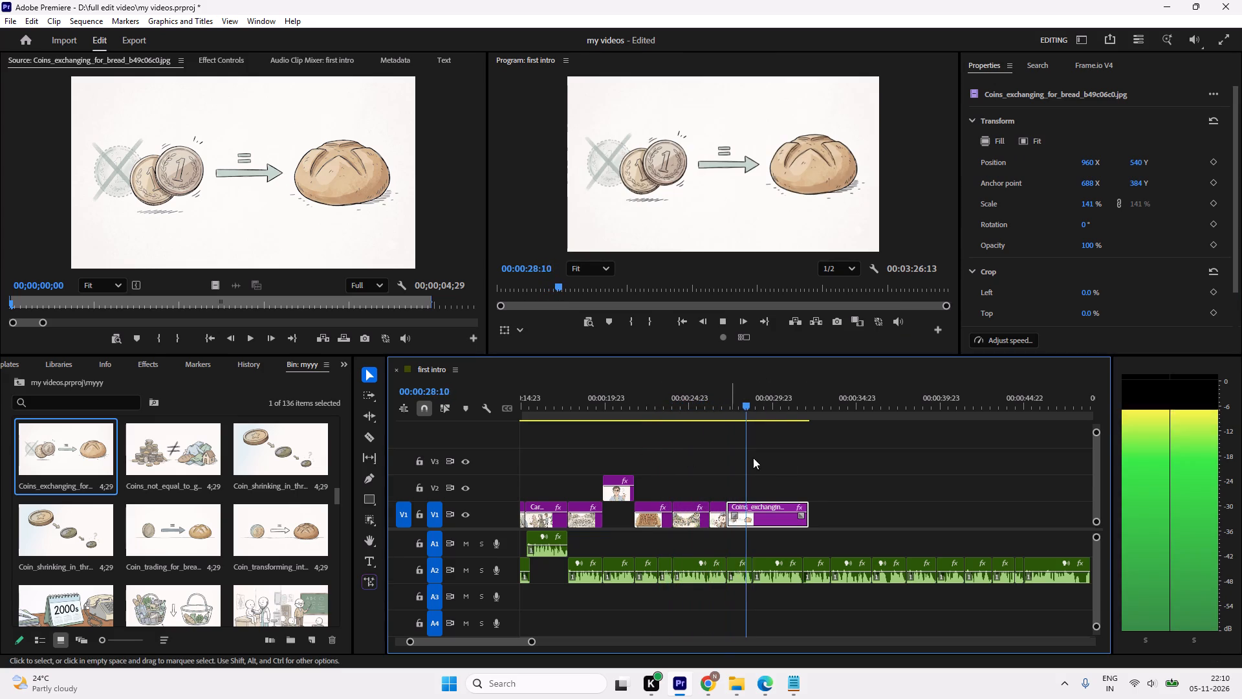
pyautogui.press('space')
pyautogui.moveTo(751, 418); pyautogui.dragTo(706, 423)
pyautogui.press('space')
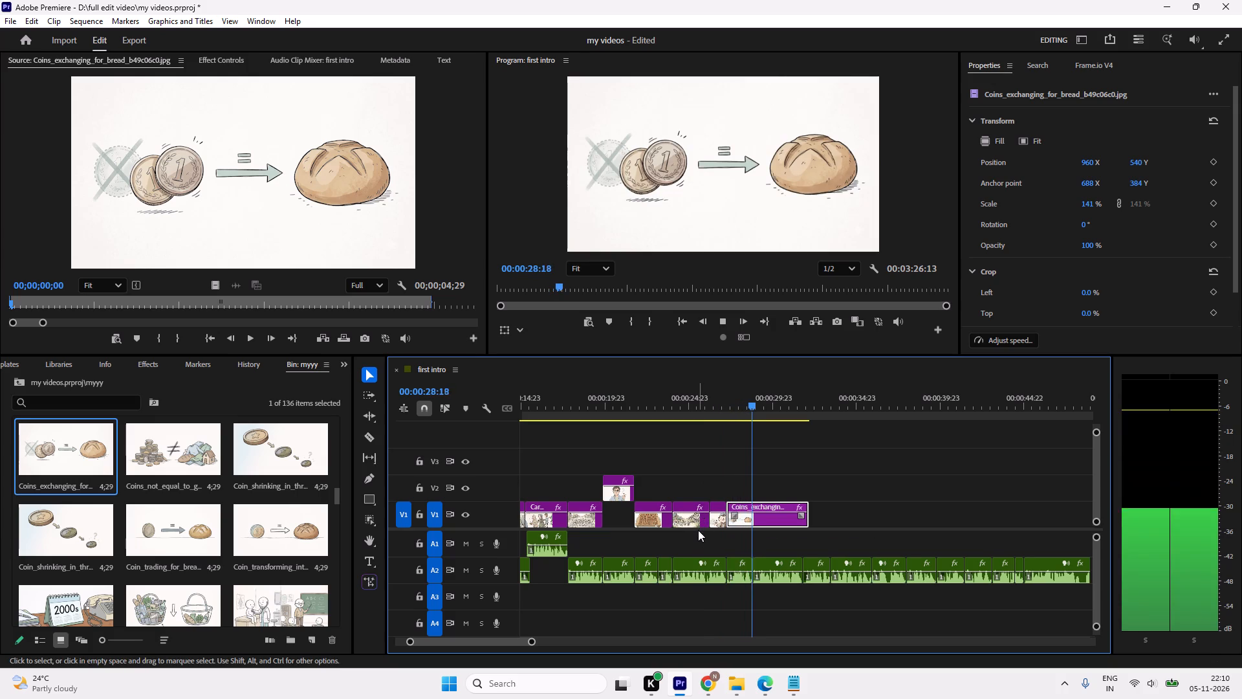
pyautogui.press('space')
pyautogui.moveTo(787, 425); pyautogui.dragTo(702, 430)
pyautogui.moveTo(790, 403); pyautogui.dragTo(716, 409)
pyautogui.press('space')
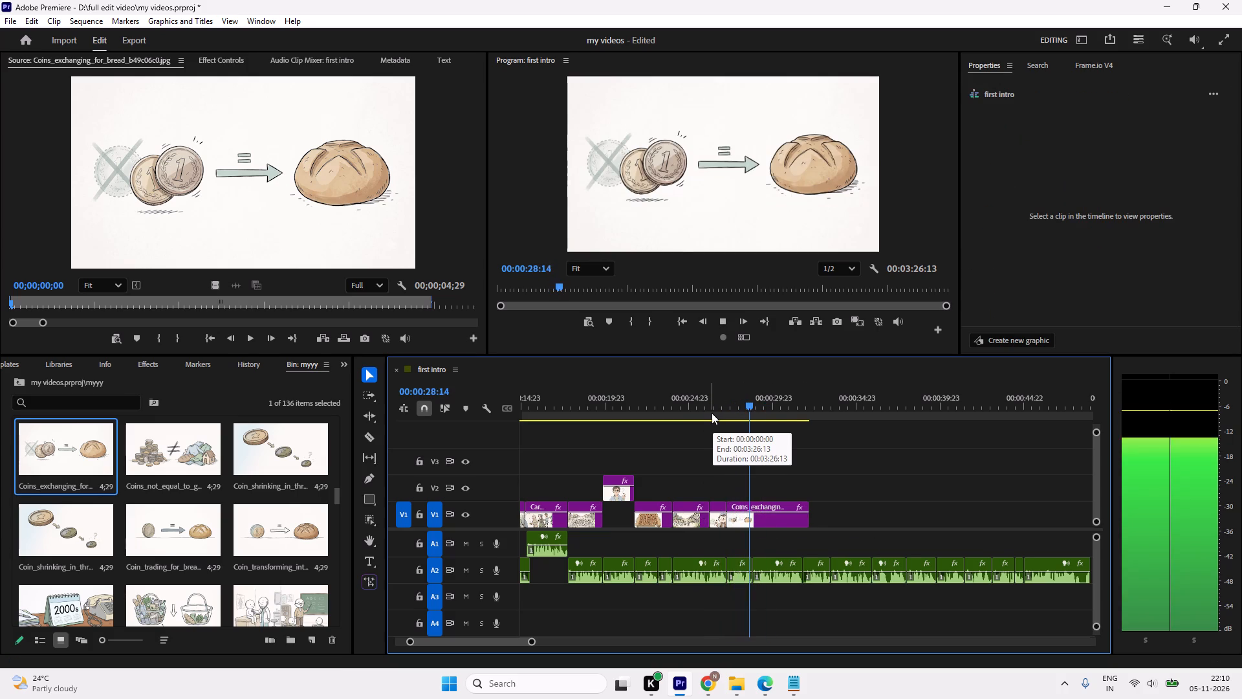
pyautogui.press('space')
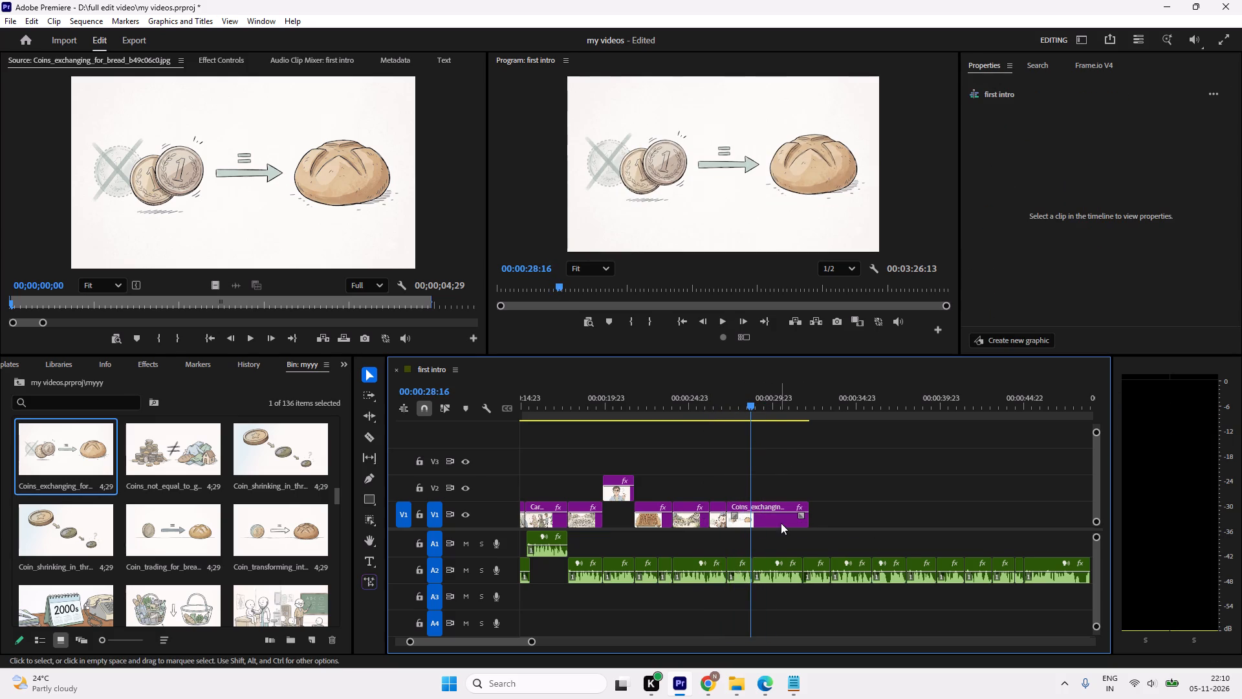
pyautogui.click(781, 523)
pyautogui.moveTo(807, 507); pyautogui.dragTo(762, 519)
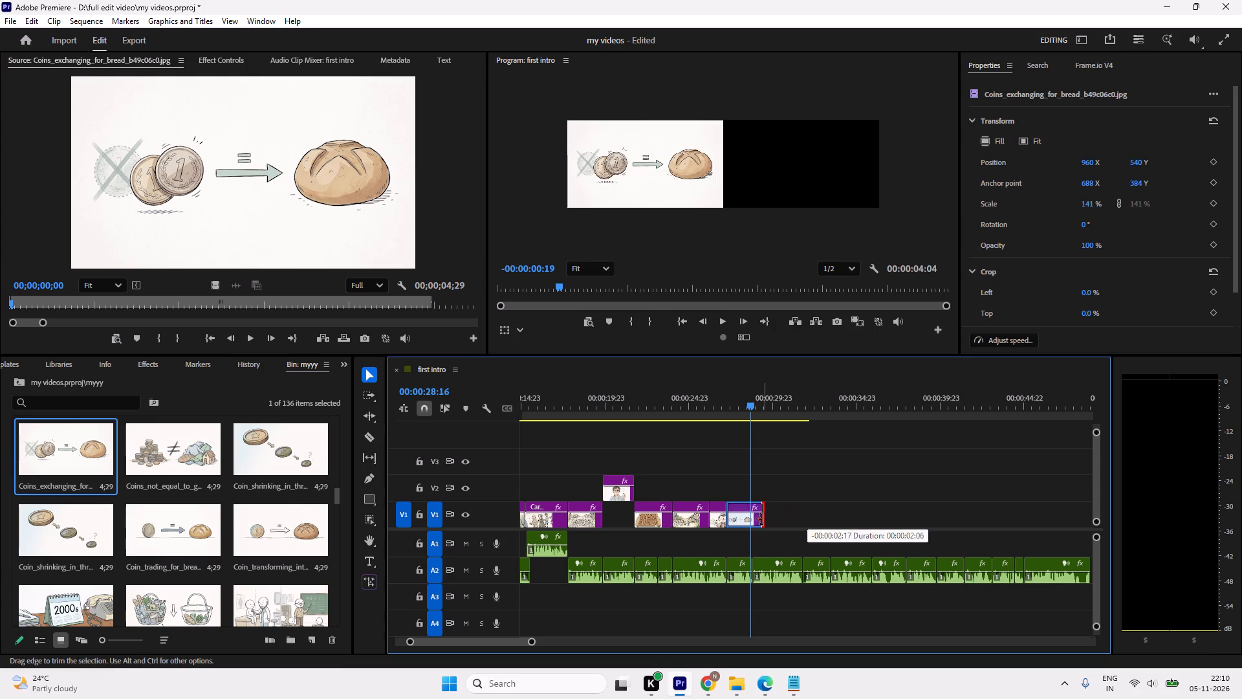
pyautogui.moveTo(762, 519); pyautogui.dragTo(754, 522)
# Replay the last clips and the narration past the coins-for-bread clip to hear the line that needs the next image.
pyautogui.moveTo(749, 414); pyautogui.dragTo(634, 429)
pyautogui.press('space')
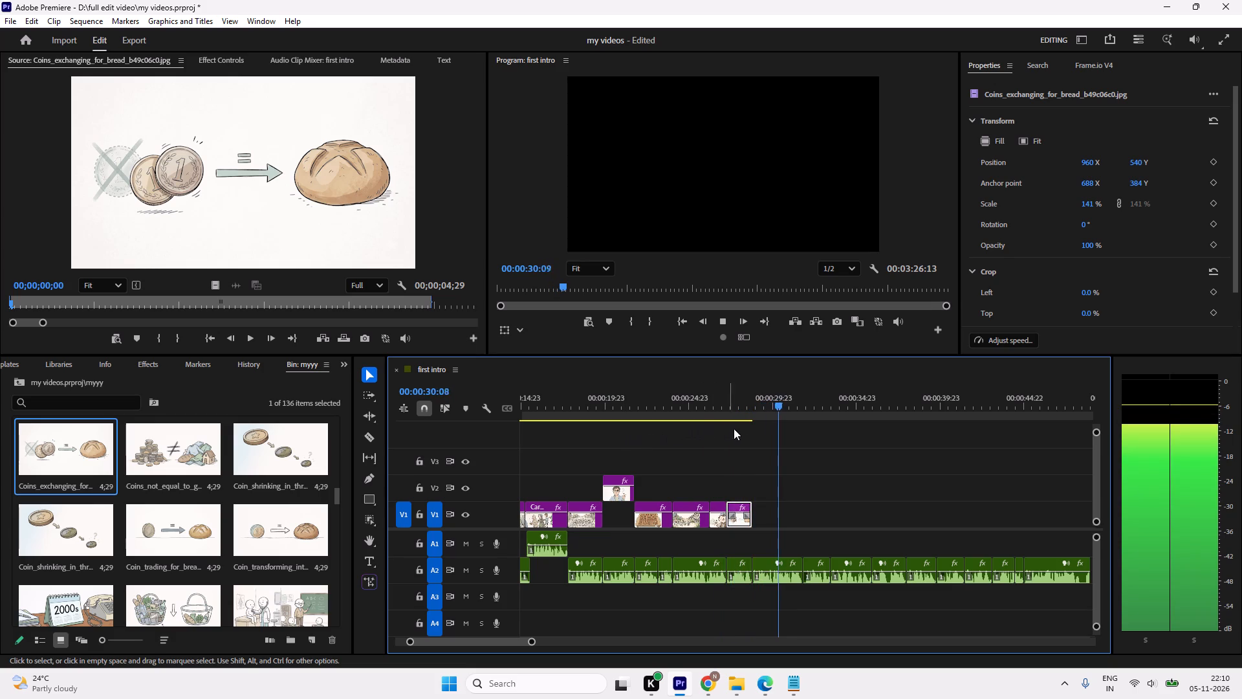
pyautogui.press('space')
pyautogui.moveTo(806, 408); pyautogui.dragTo(779, 413)
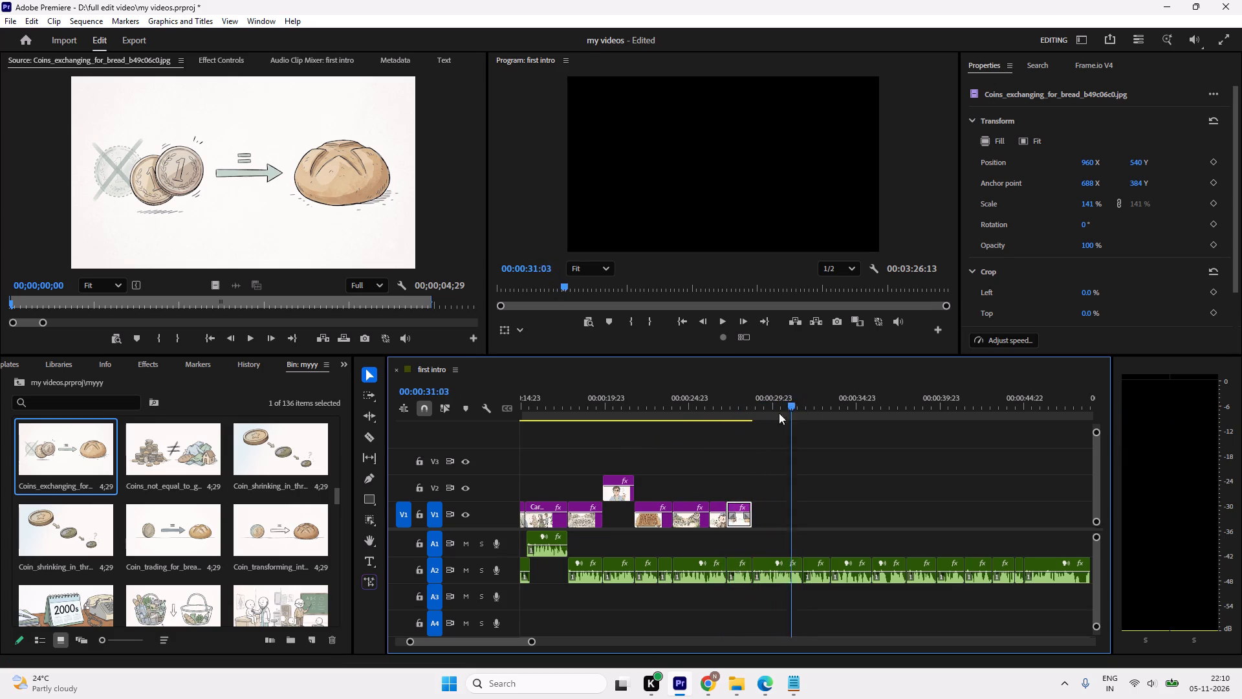
pyautogui.moveTo(779, 413); pyautogui.dragTo(714, 417)
pyautogui.press('space')
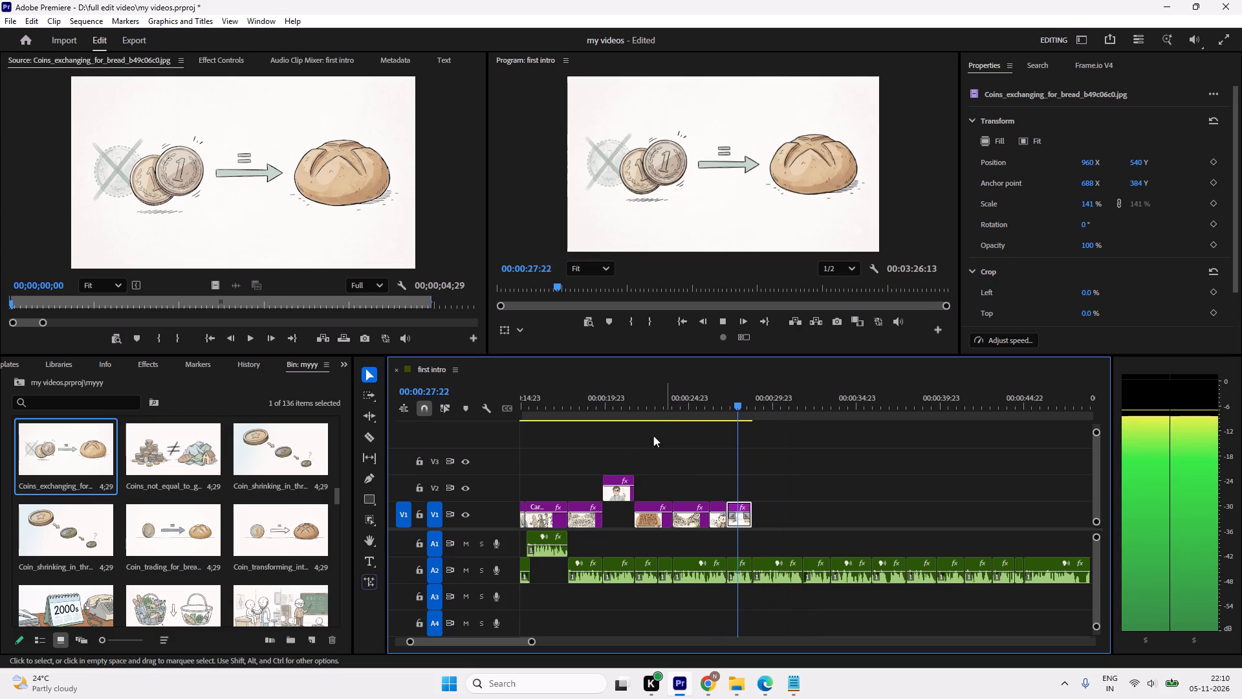
pyautogui.press('space')
# Browse the myyy bin and preview the person and shopper illustrations as candidates for the narration line after the coins-for-bread clip.
pyautogui.scroll(-2, 171, 546)
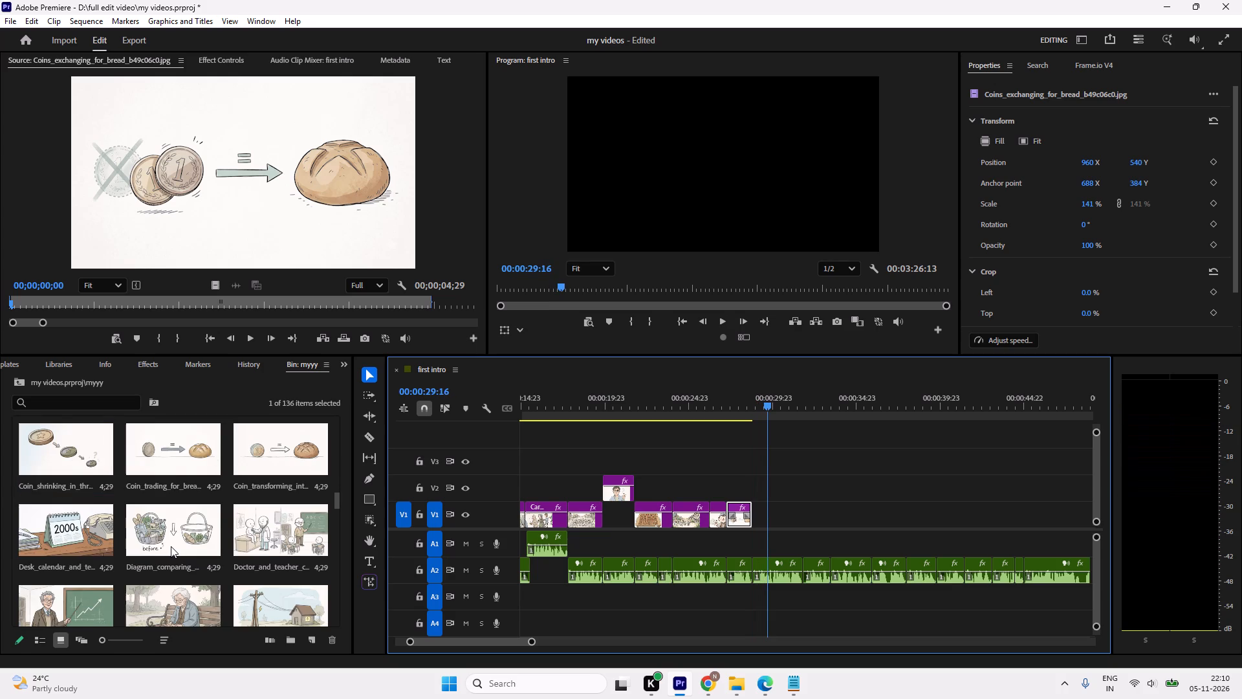
pyautogui.scroll(-3, 171, 545)
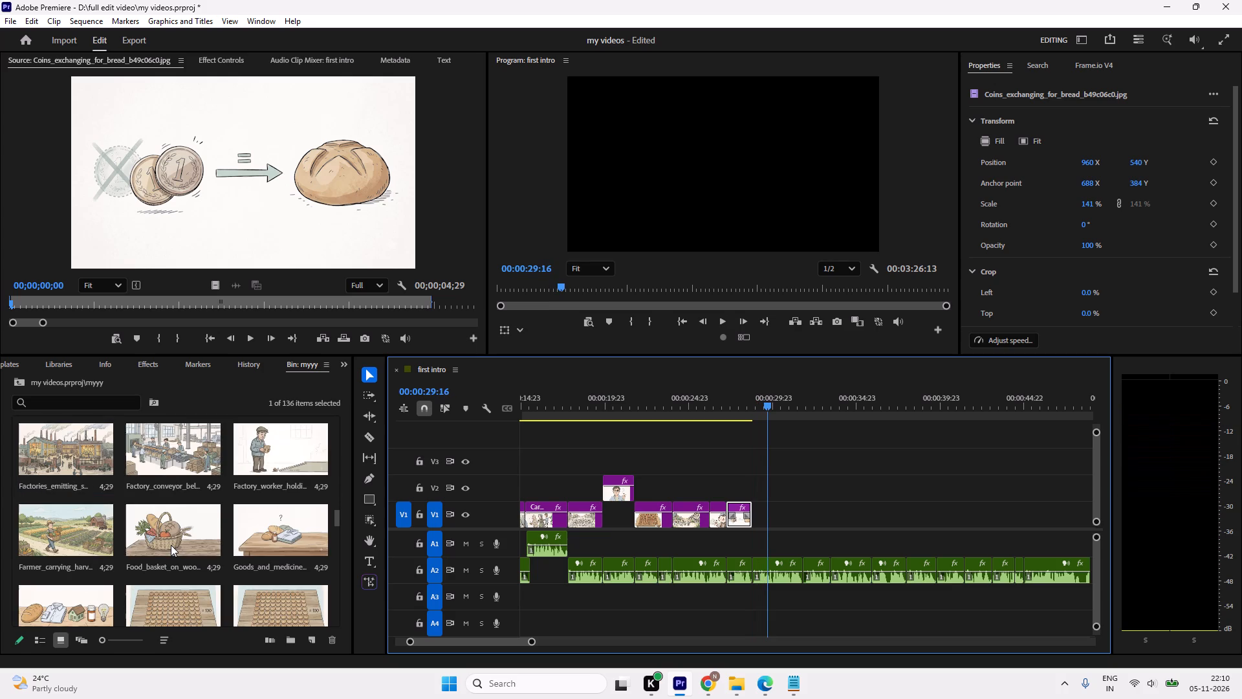
pyautogui.scroll(-7, 169, 538)
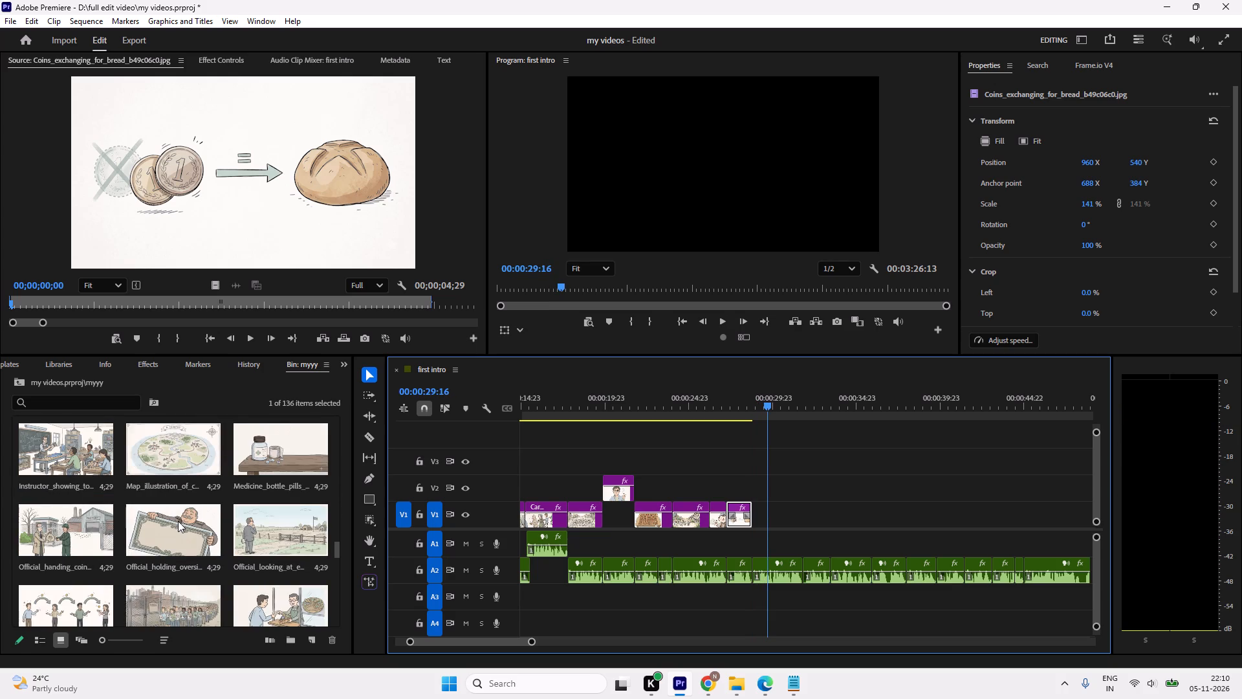
pyautogui.scroll(-2, 178, 521)
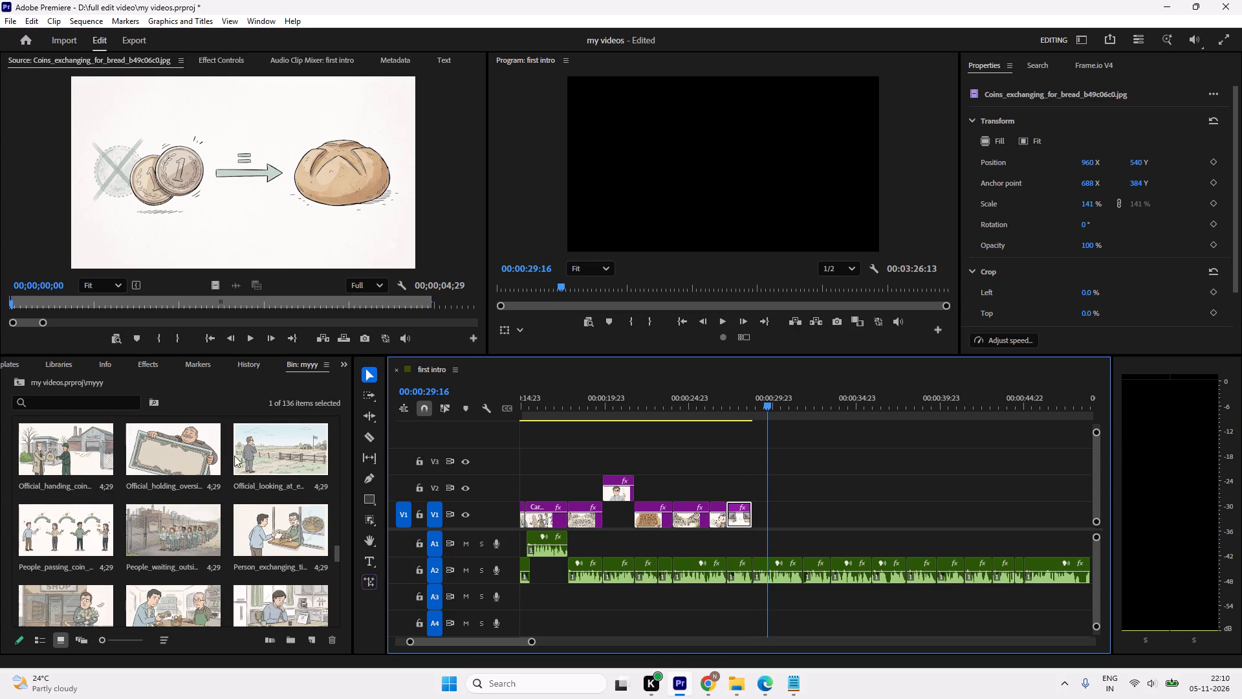
pyautogui.doubleClick(287, 454)
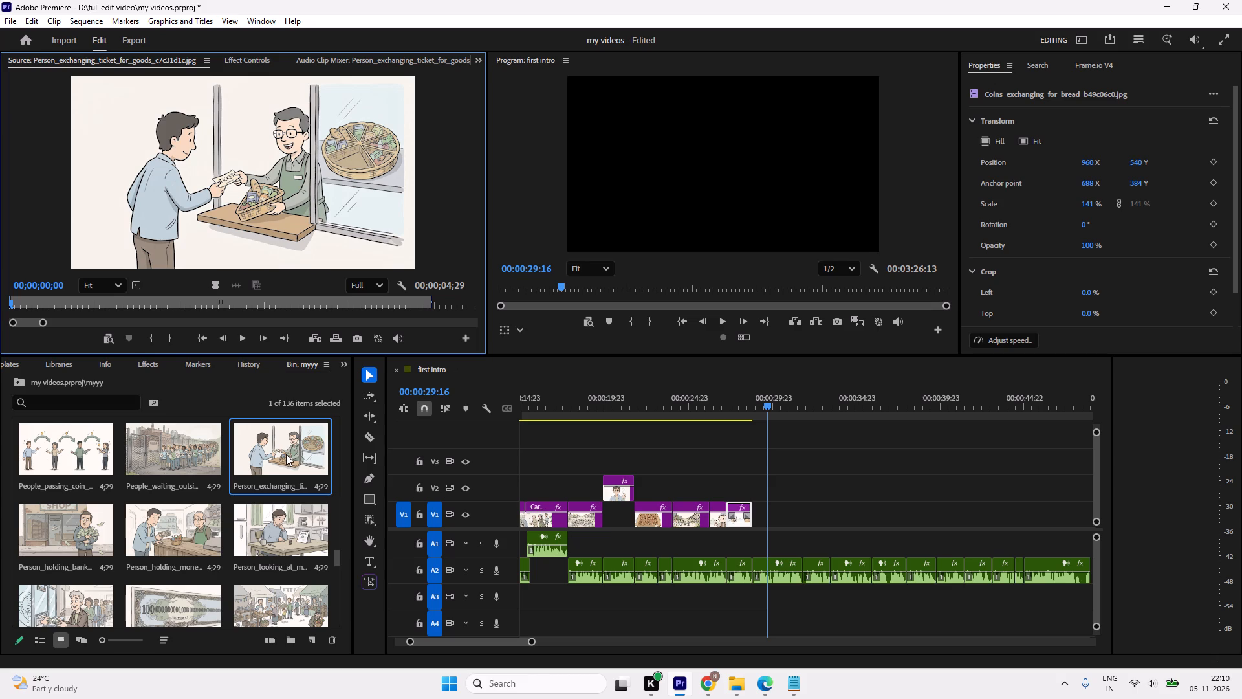
pyautogui.scroll(-1, 194, 489)
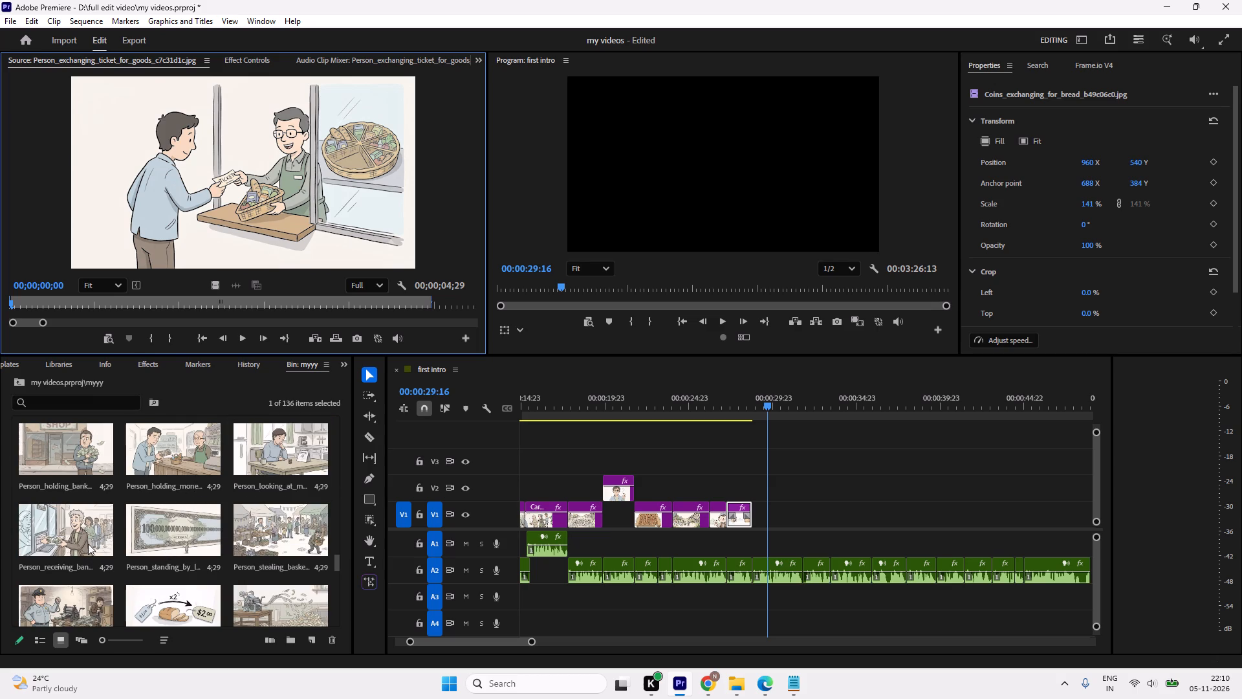
pyautogui.doubleClick(88, 538)
pyautogui.doubleClick(266, 527)
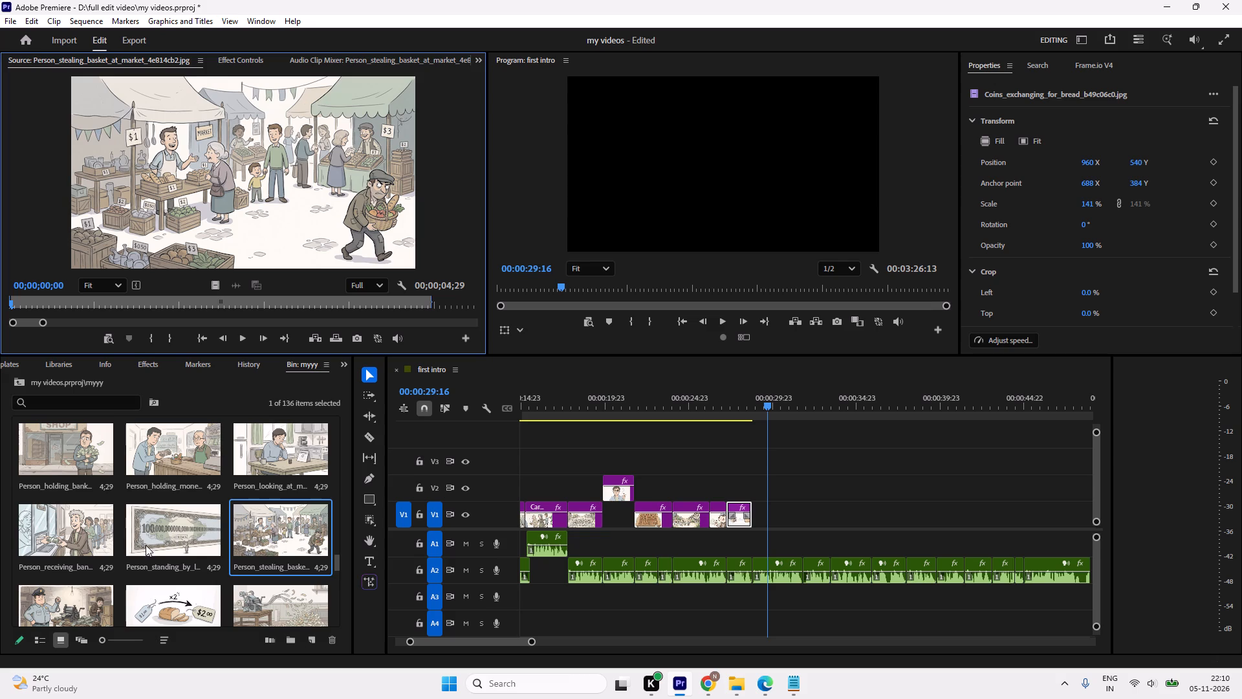
pyautogui.scroll(-1, 118, 562)
pyautogui.click(70, 535)
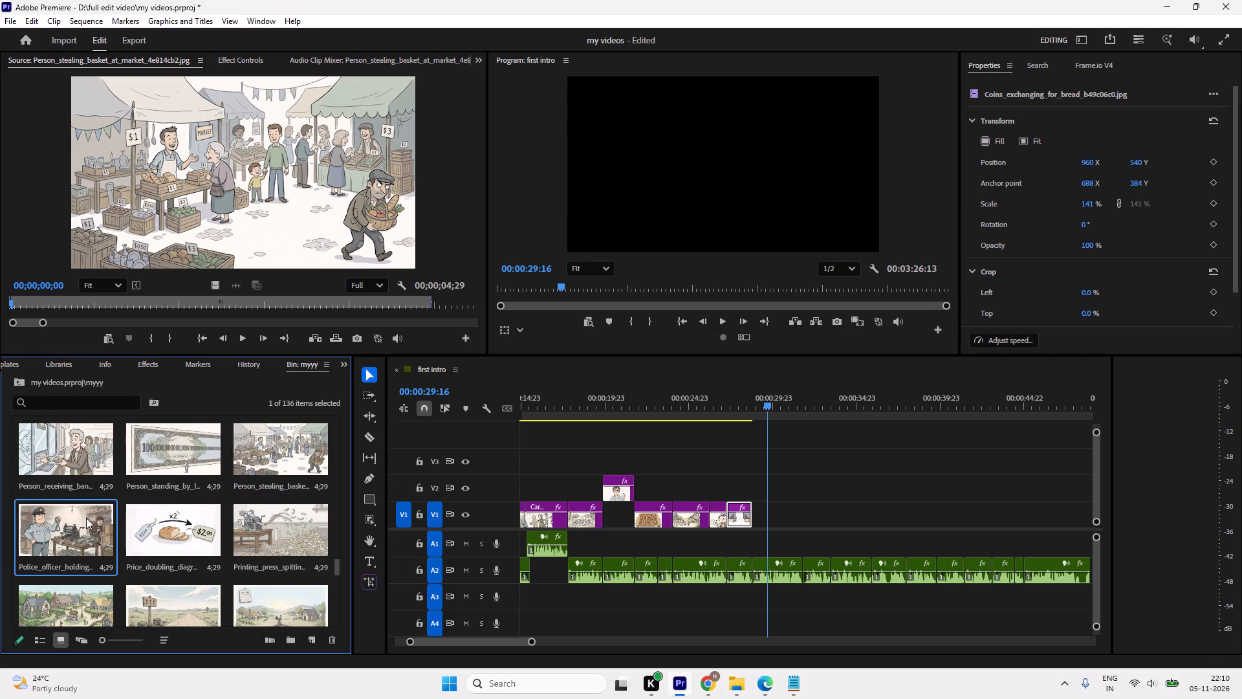
pyautogui.scroll(-2, 270, 540)
pyautogui.scroll(-1, 212, 579)
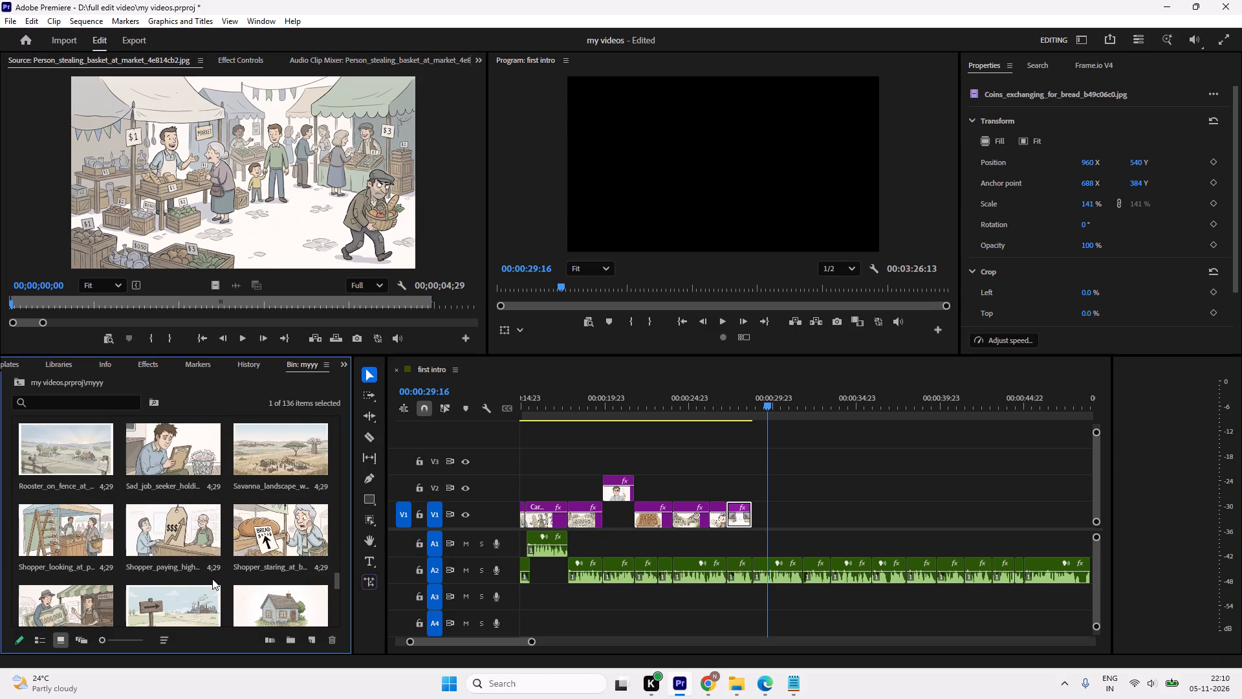
pyautogui.doubleClick(80, 540)
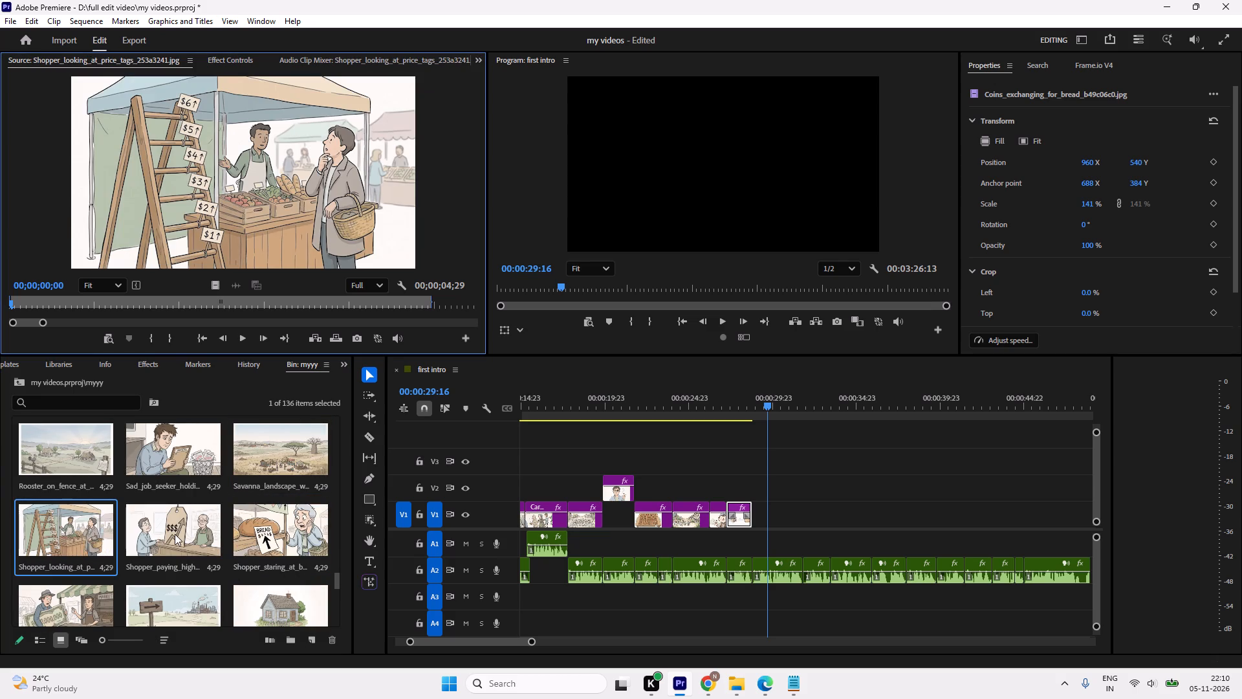
pyautogui.doubleClick(175, 534)
# Preview the villager illustrations at the bakery and in the square, and check the remaining bin images for the best match.
pyautogui.scroll(-2, 175, 534)
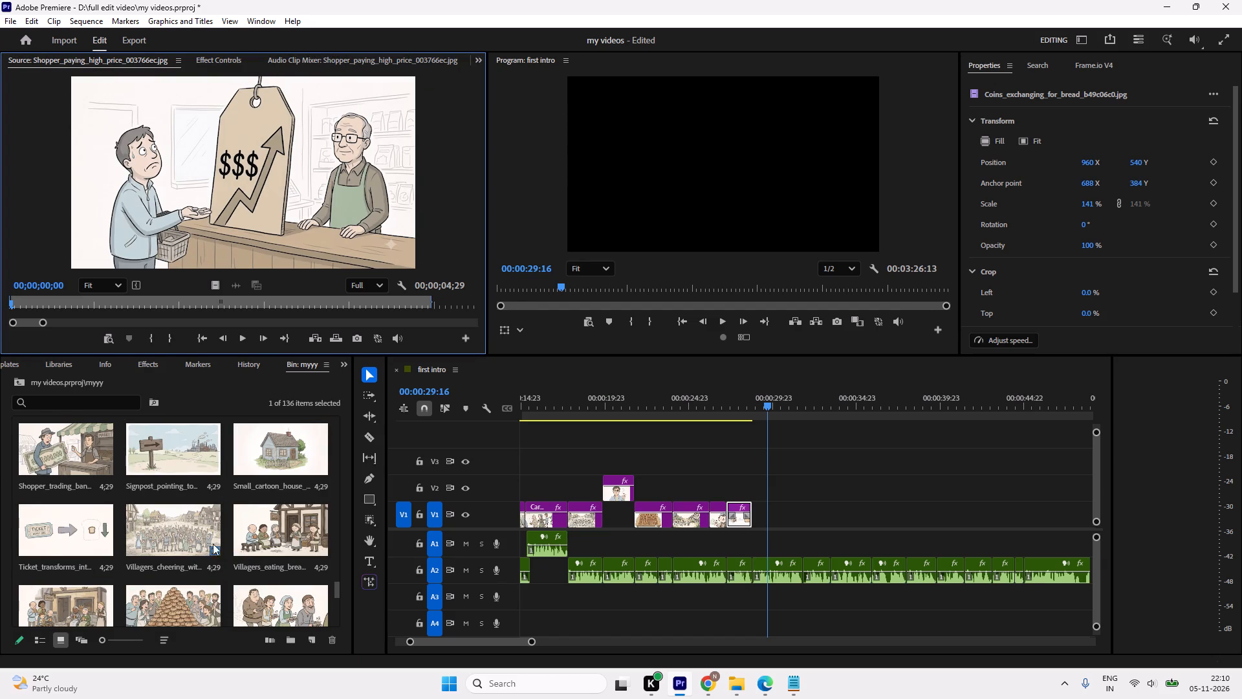
pyautogui.doubleClick(294, 543)
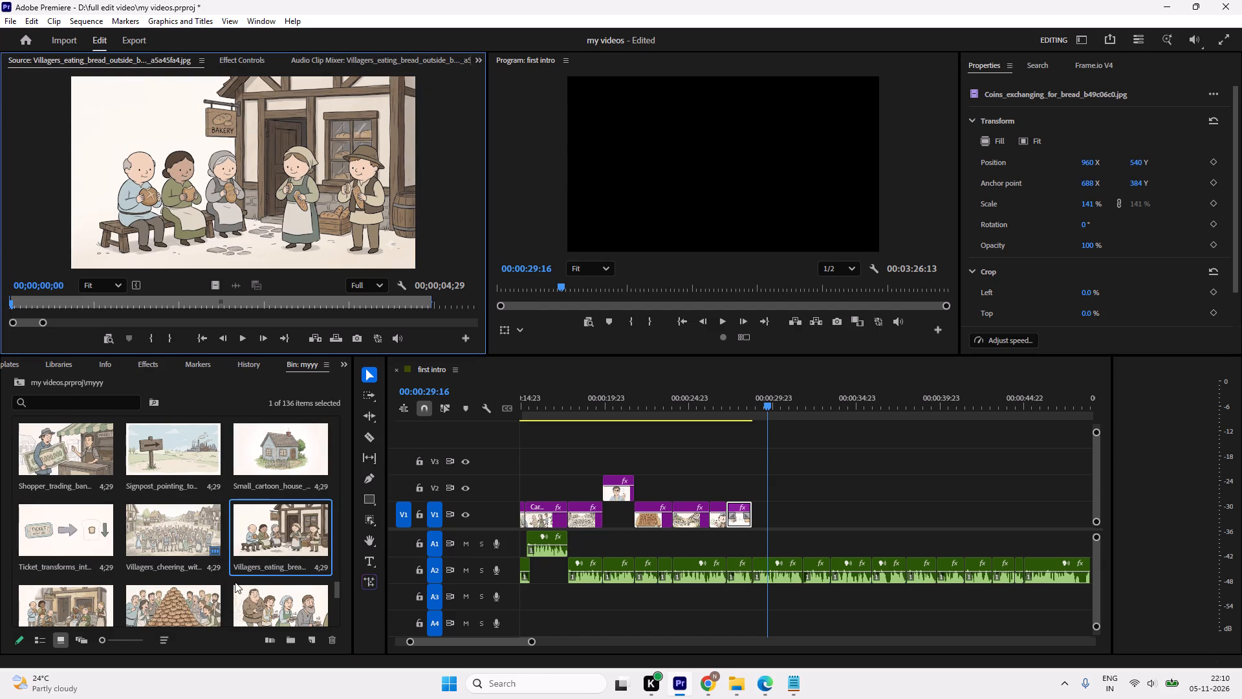
pyautogui.scroll(-1, 235, 582)
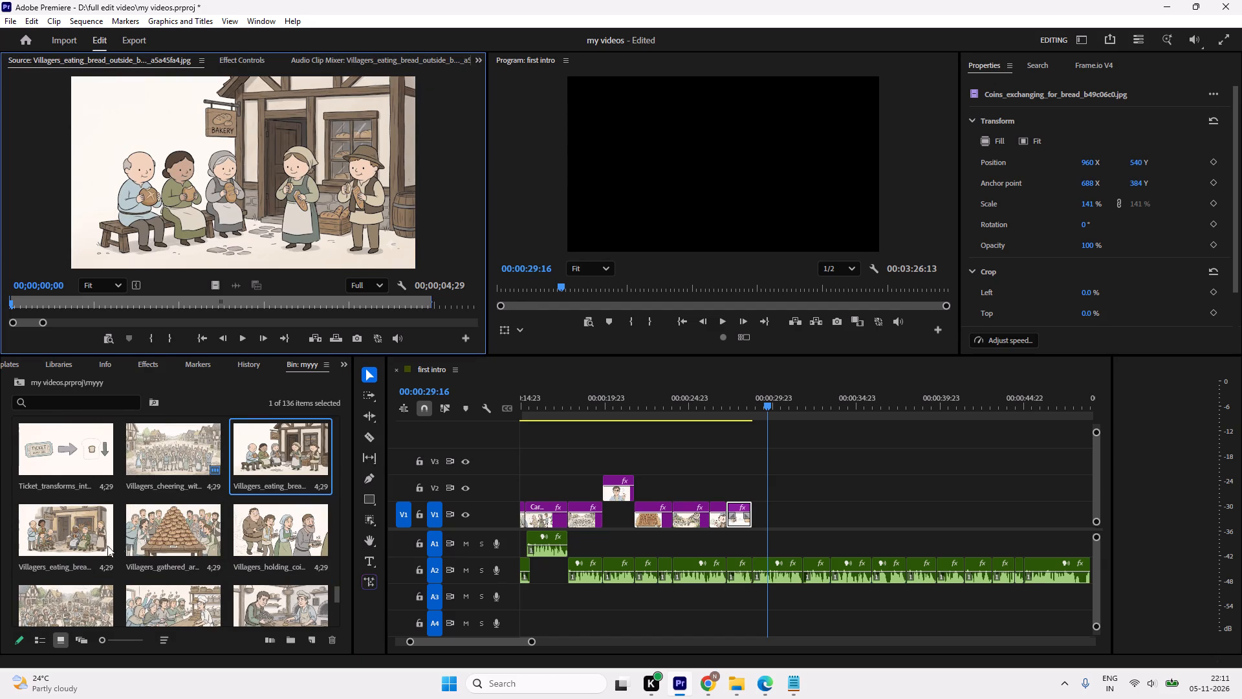
pyautogui.doubleClick(84, 543)
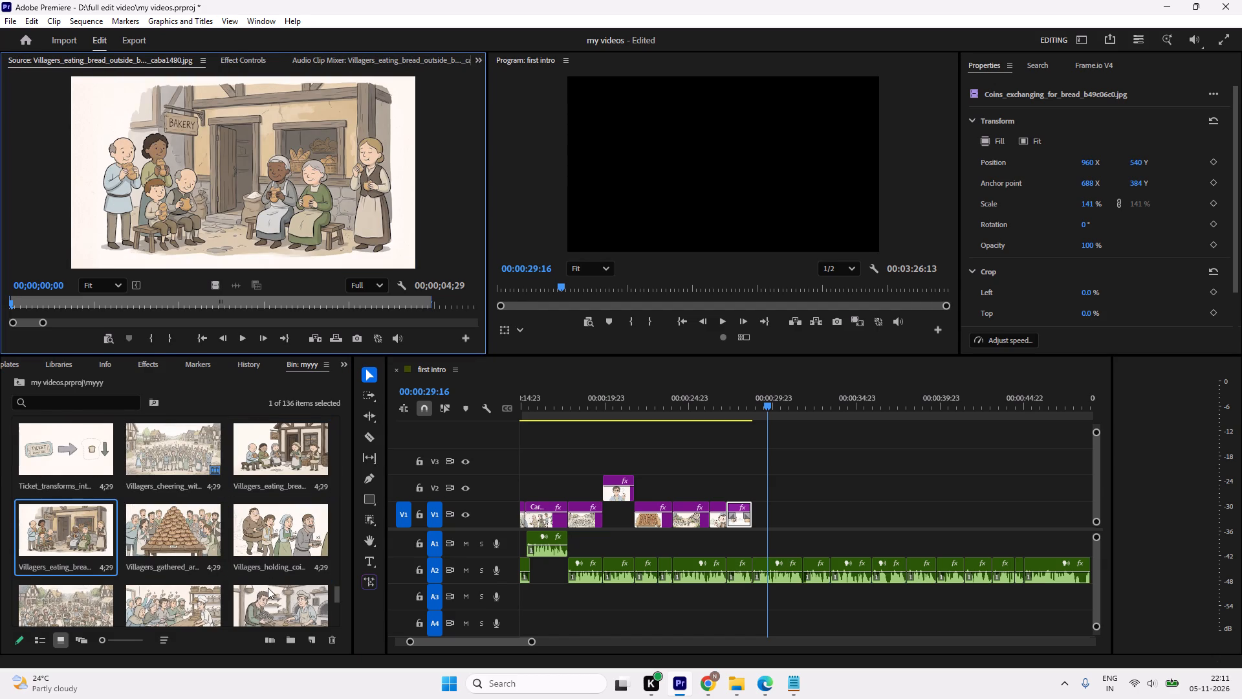
pyautogui.scroll(-1, 248, 606)
pyautogui.doubleClick(279, 548)
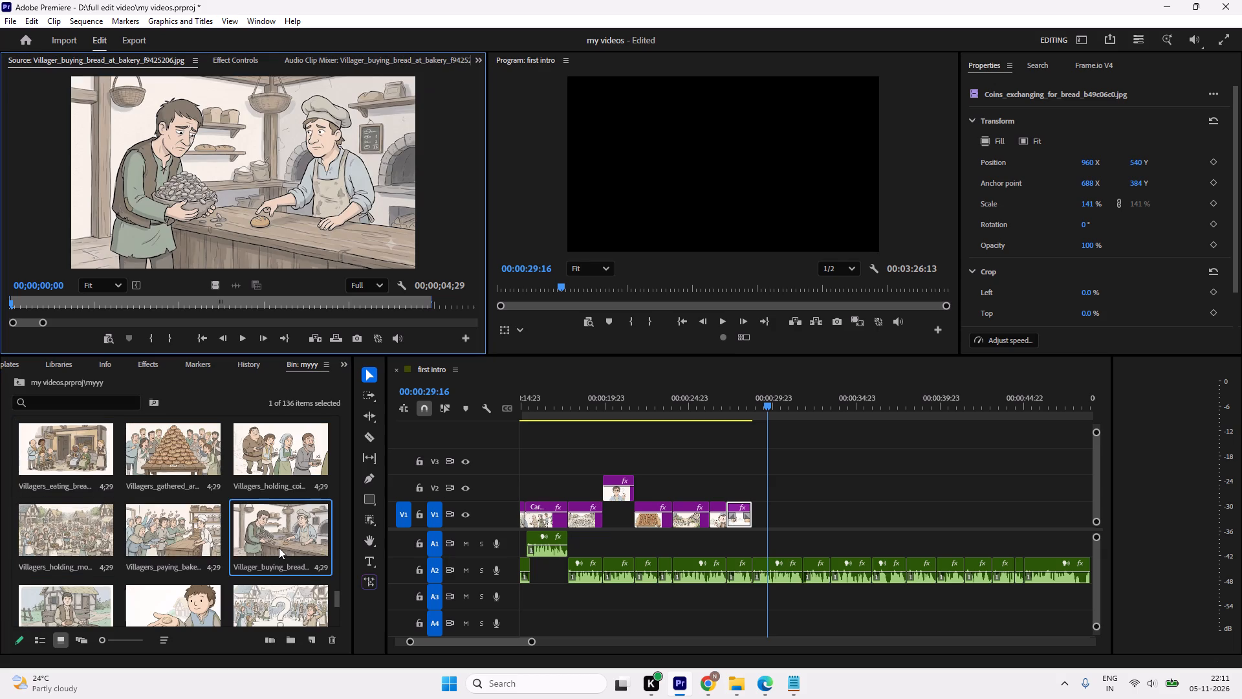
pyautogui.scroll(-1, 201, 588)
pyautogui.doubleClick(160, 470)
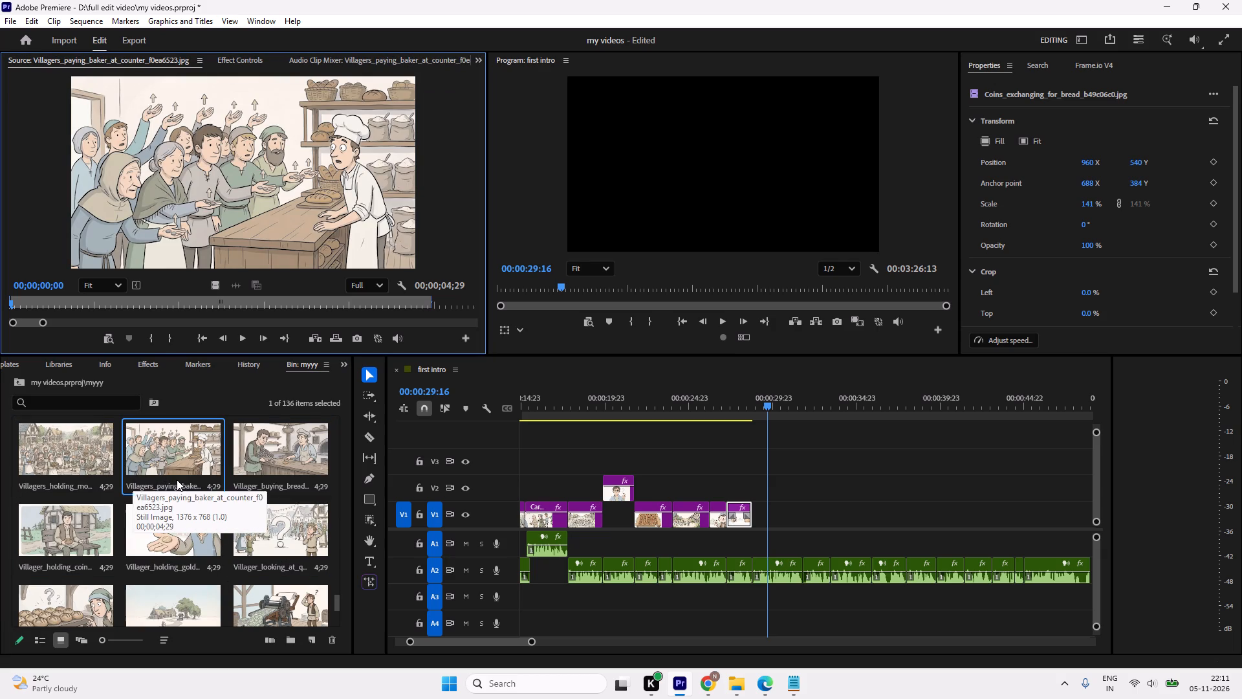
pyautogui.doubleClick(70, 467)
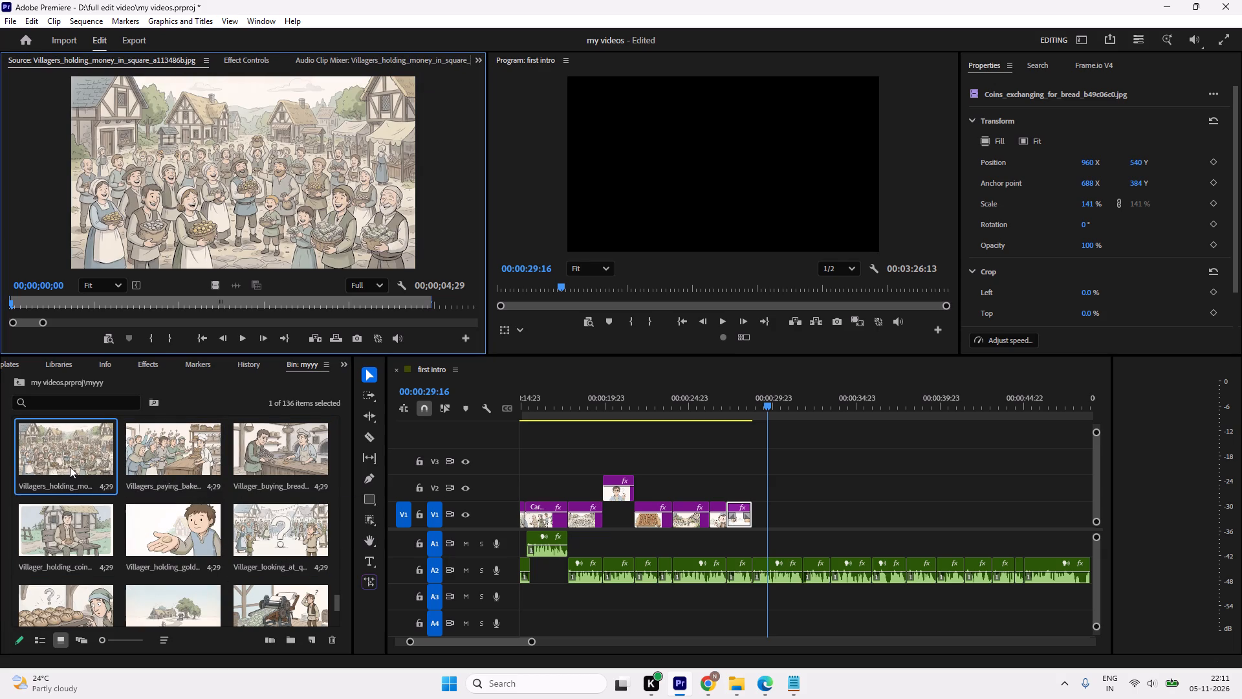
pyautogui.doubleClick(158, 463)
pyautogui.scroll(-1, 147, 516)
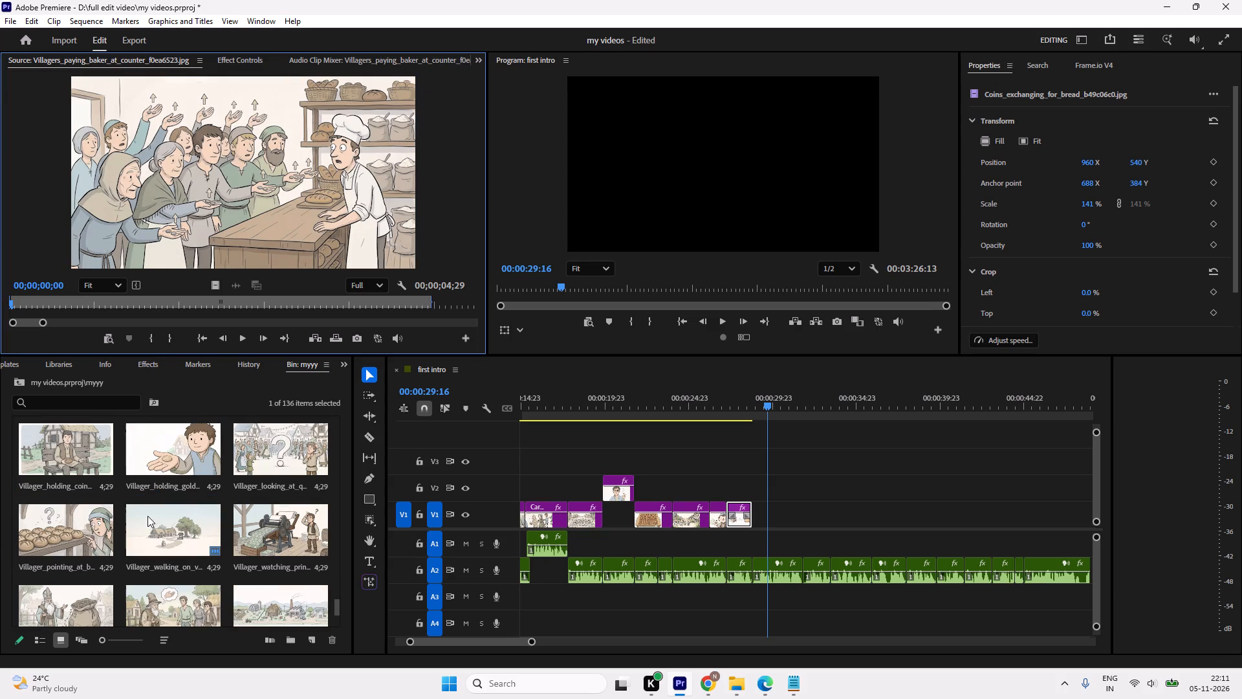
pyautogui.scroll(-1, 146, 524)
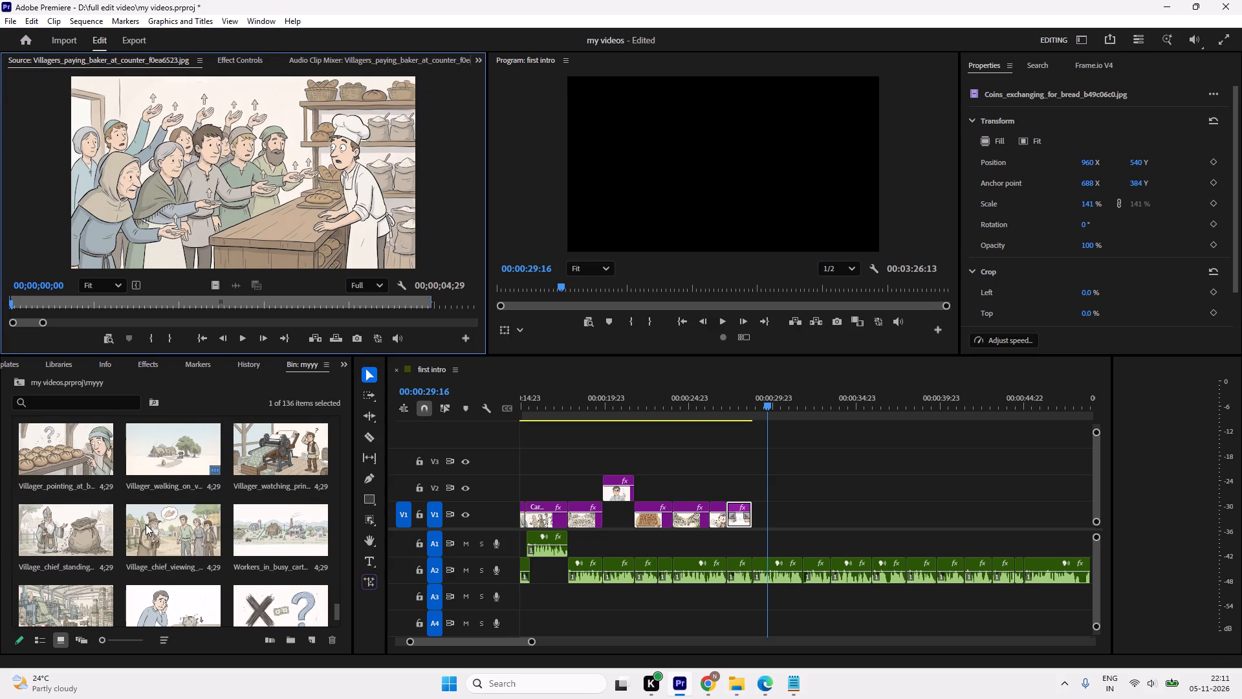
pyautogui.scroll(1, 146, 524)
pyautogui.scroll(-2, 146, 524)
pyautogui.scroll(2, 145, 525)
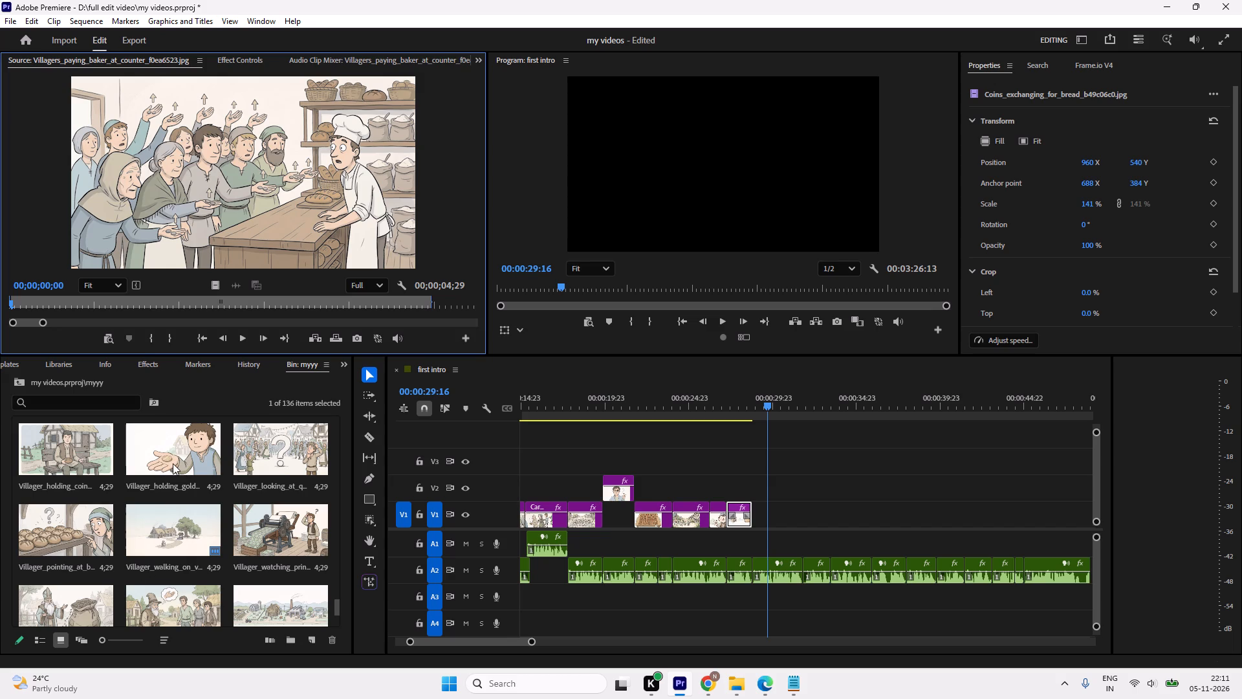
# Place the villagers-paying-baker-at-counter illustration on V1 directly after the coins-for-bread clip and scale it to fill the frame.
pyautogui.scroll(1, 173, 463)
pyautogui.moveTo(166, 445); pyautogui.dragTo(784, 533)
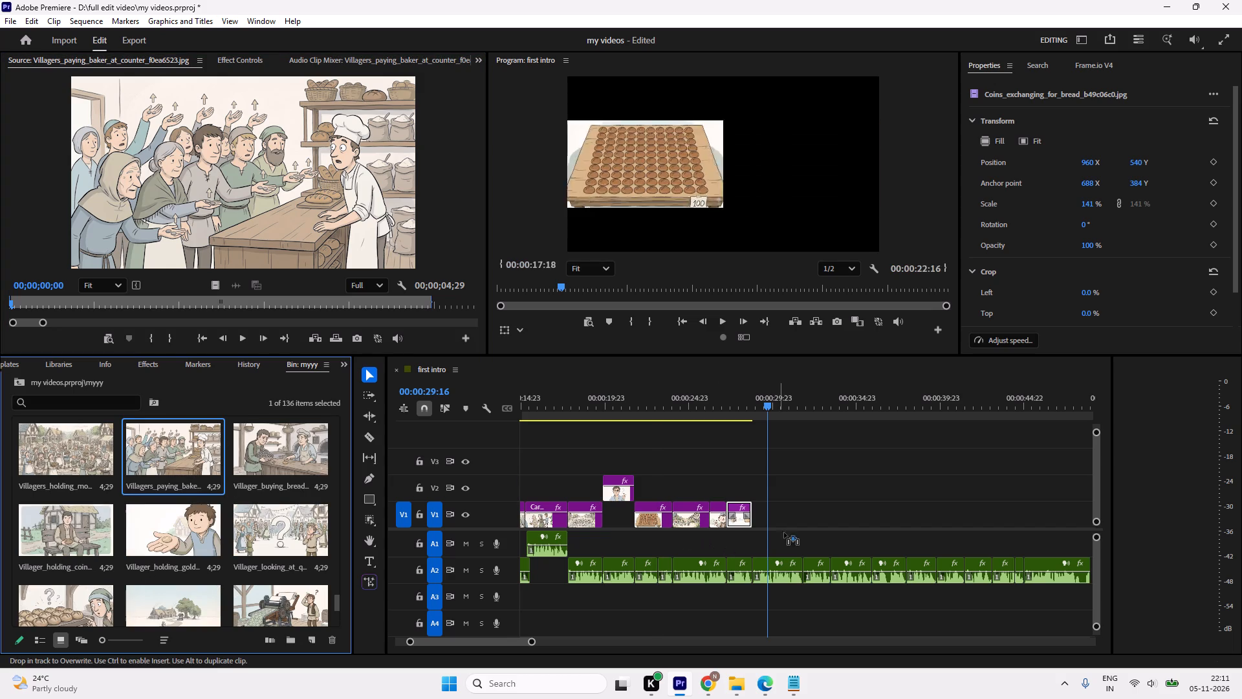
pyautogui.moveTo(784, 533); pyautogui.dragTo(755, 528)
pyautogui.click(789, 516)
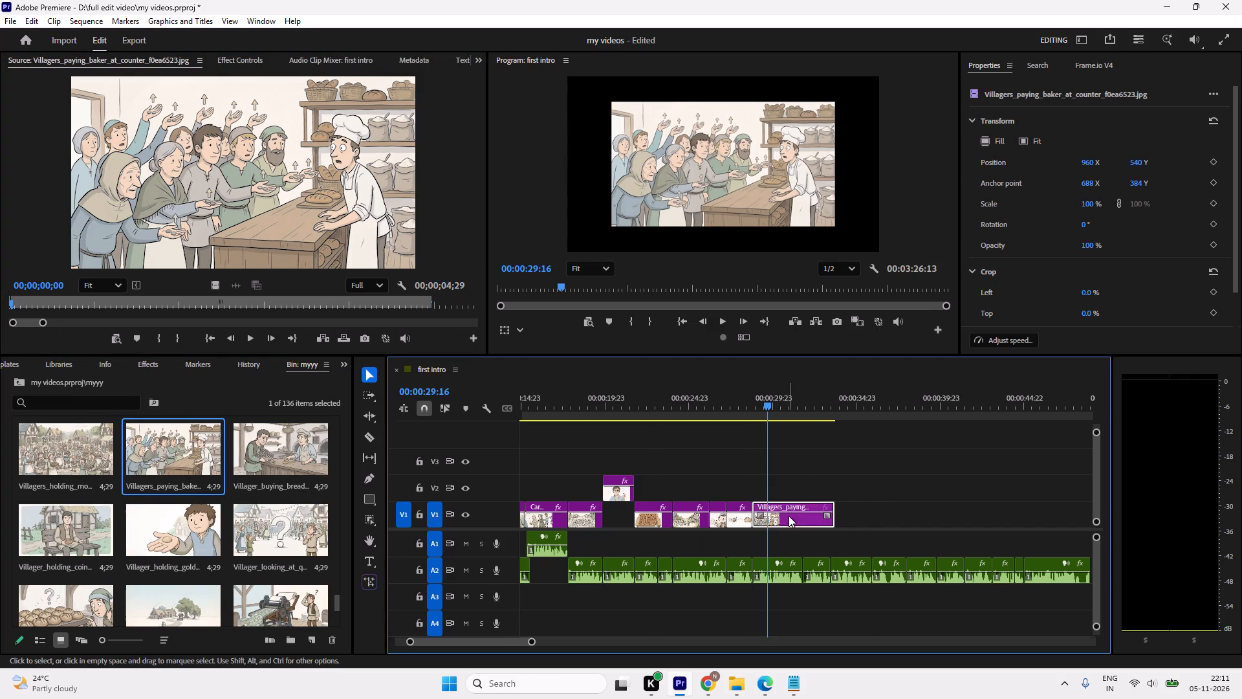
pyautogui.click(1001, 144)
pyautogui.moveTo(807, 380); pyautogui.dragTo(719, 396)
pyautogui.moveTo(774, 405); pyautogui.dragTo(686, 405)
pyautogui.press('space')
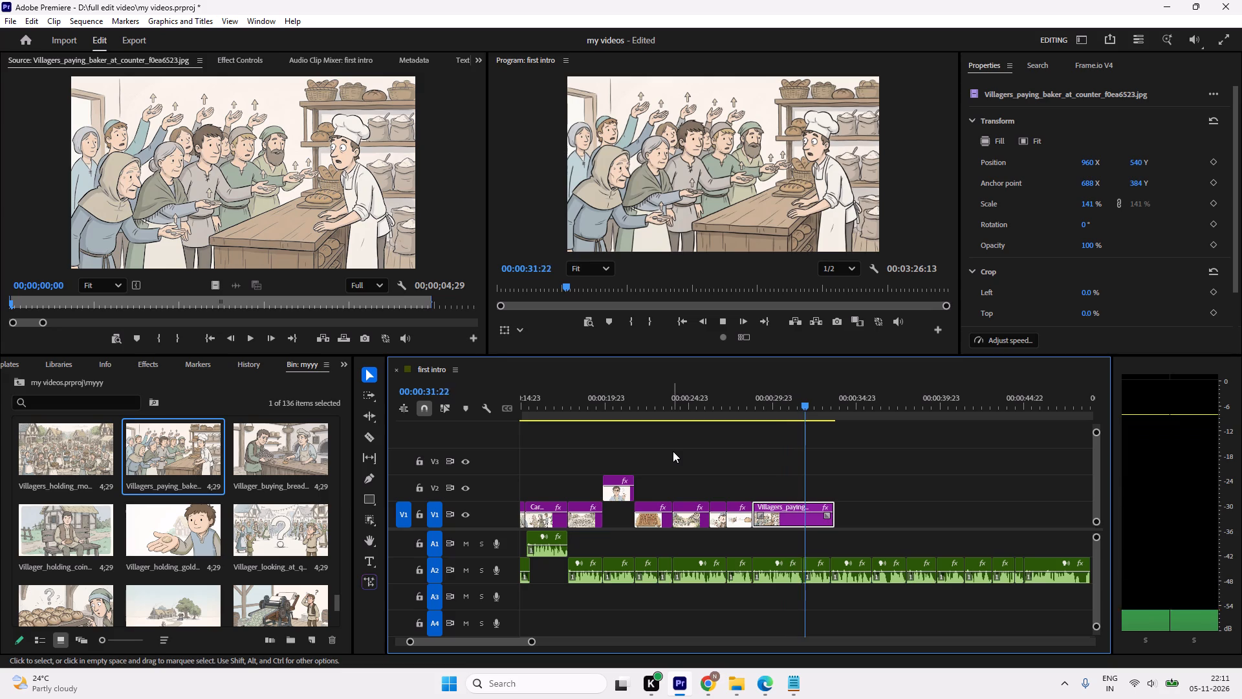
pyautogui.press('space')
pyautogui.moveTo(820, 401); pyautogui.dragTo(697, 410)
pyautogui.press('space')
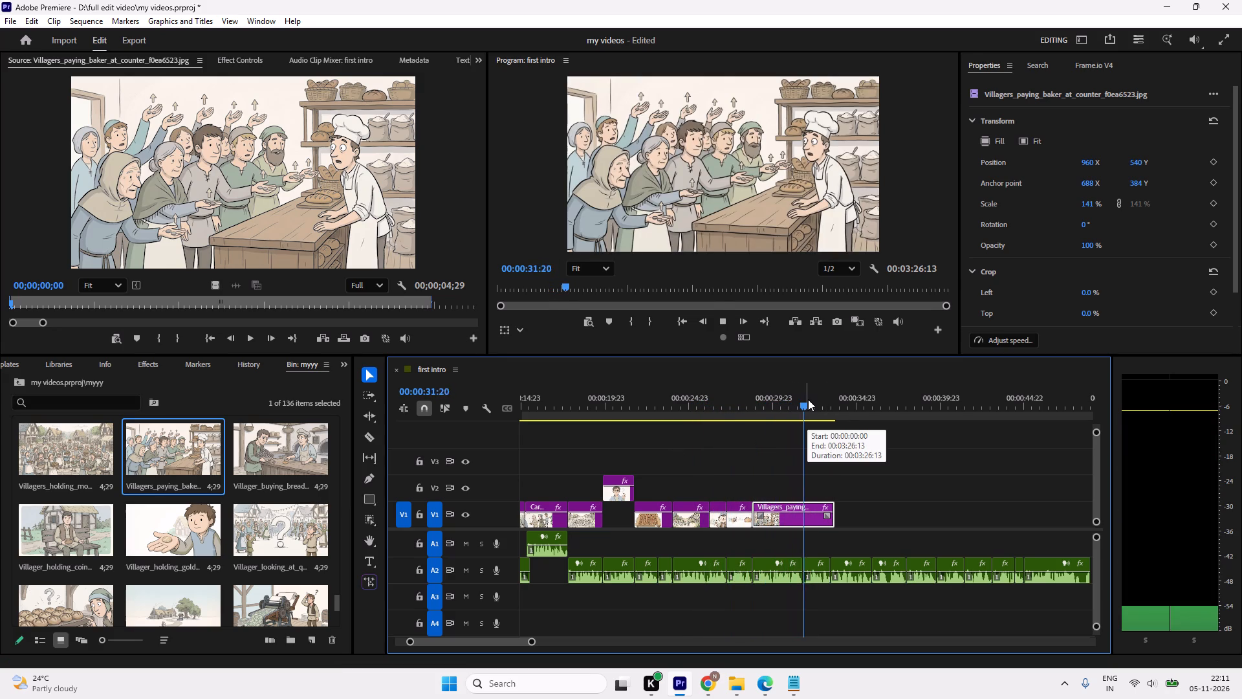
pyautogui.moveTo(827, 402); pyautogui.dragTo(765, 419)
pyautogui.press('space')
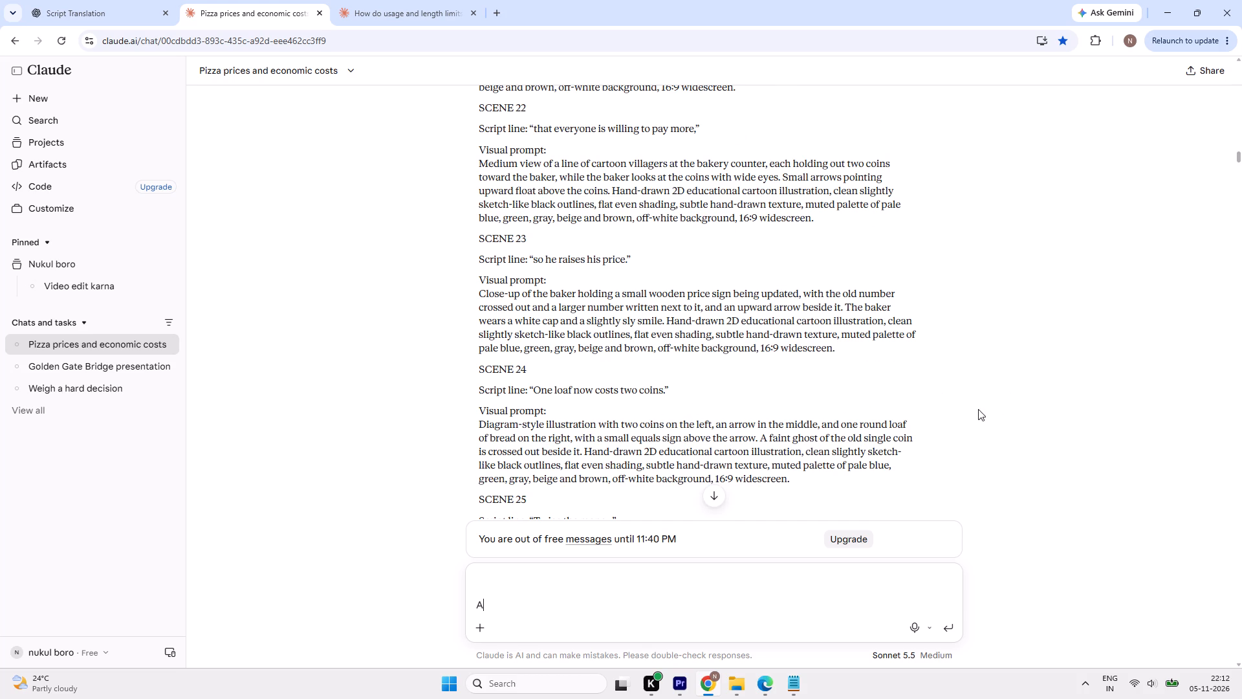
# Switch to Premiere and replay the narration over the coins-for-bread and villagers-paying-baker clips to find where the line ends.
pyautogui.click(679, 687)
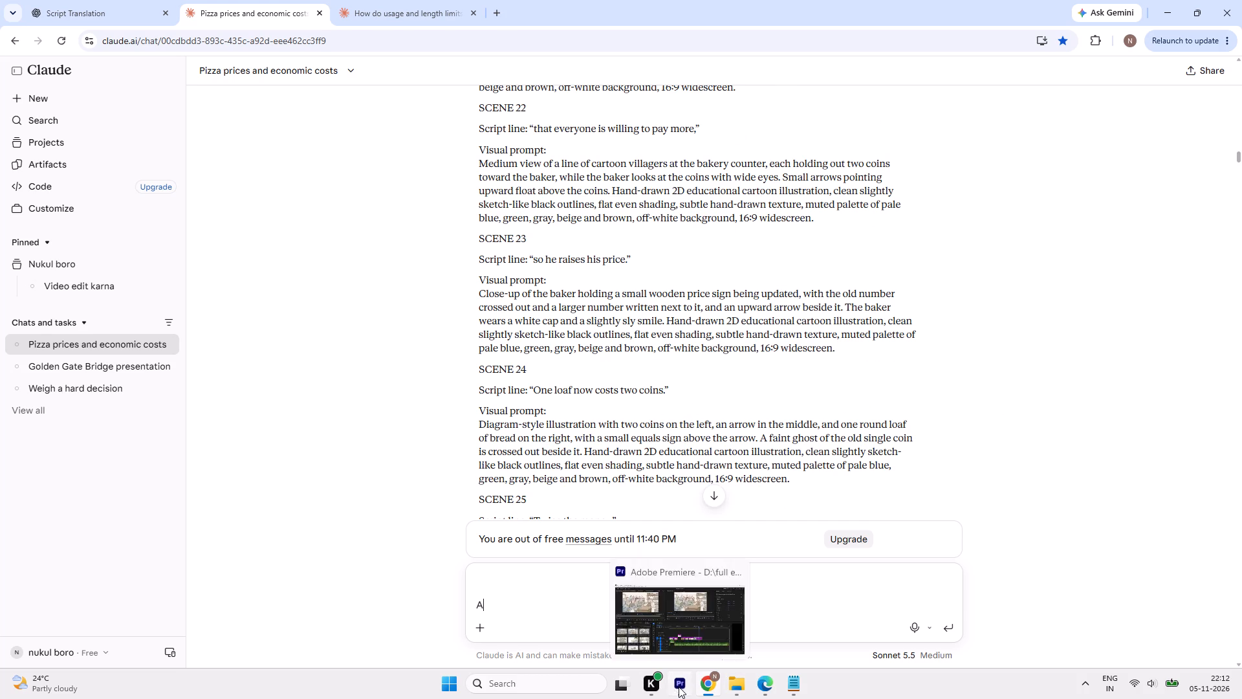
pyautogui.moveTo(803, 410); pyautogui.dragTo(684, 432)
pyautogui.press('space')
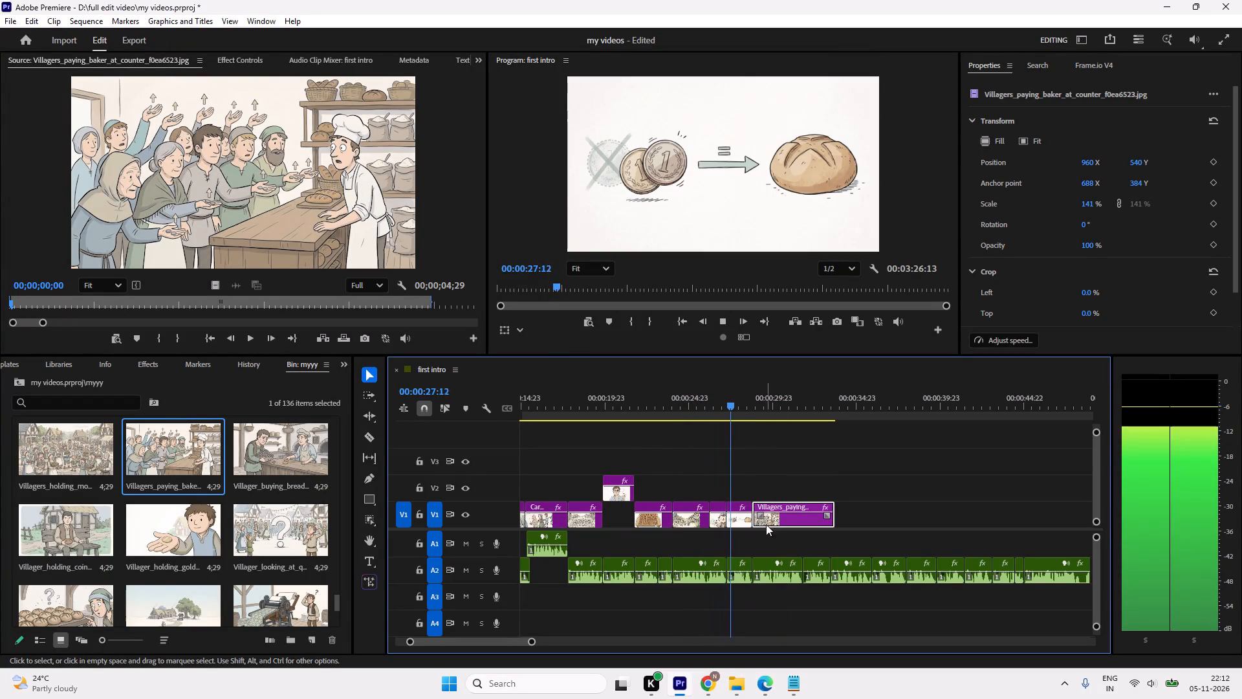
pyautogui.press('space')
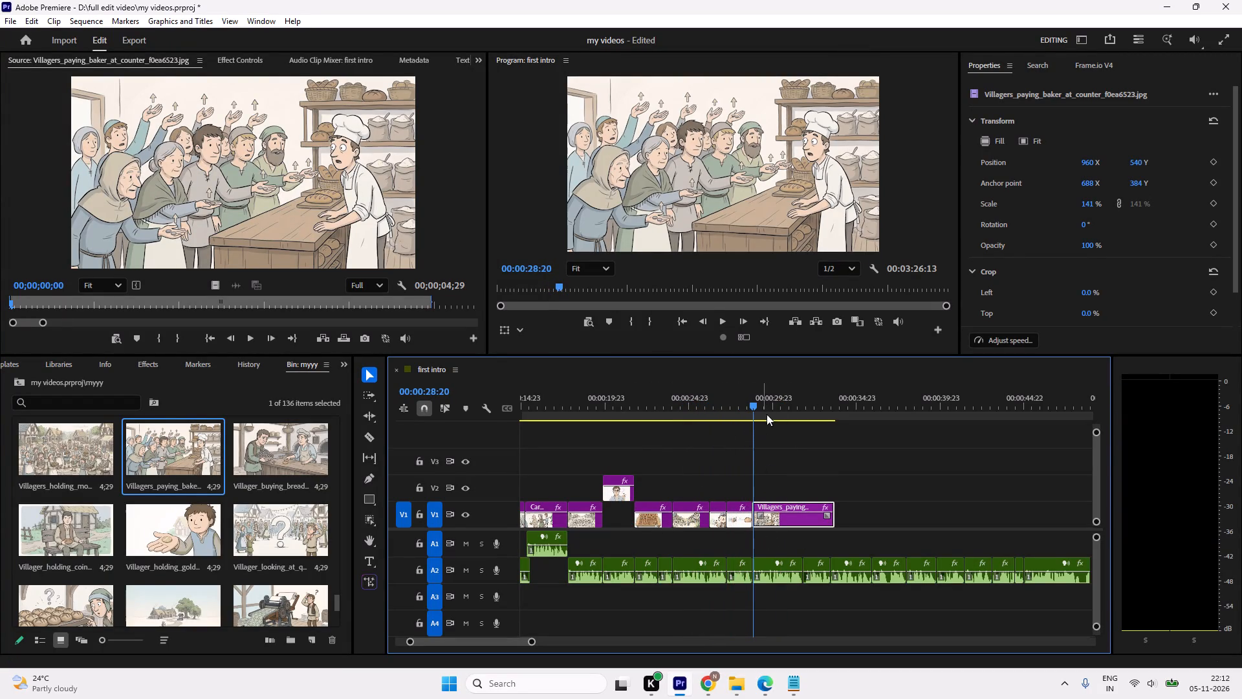
pyautogui.moveTo(741, 405); pyautogui.dragTo(684, 416)
pyautogui.press('space')
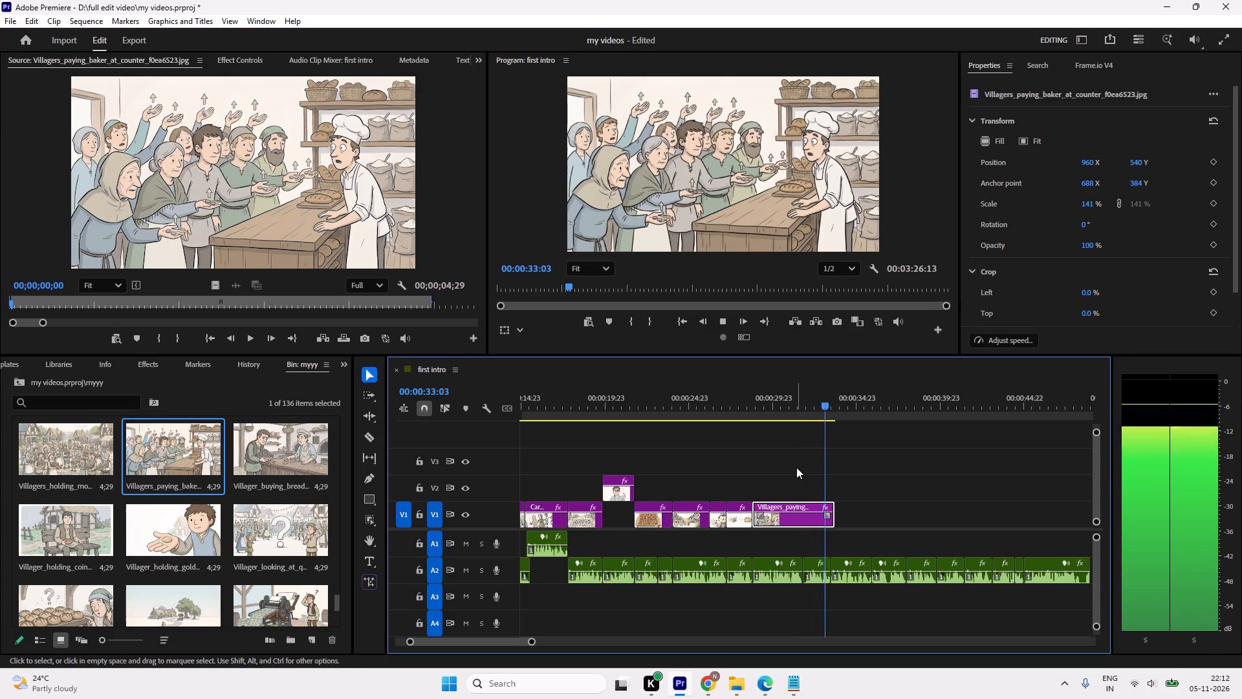
pyautogui.press('space')
pyautogui.moveTo(847, 410); pyautogui.dragTo(779, 421)
pyautogui.press('space')
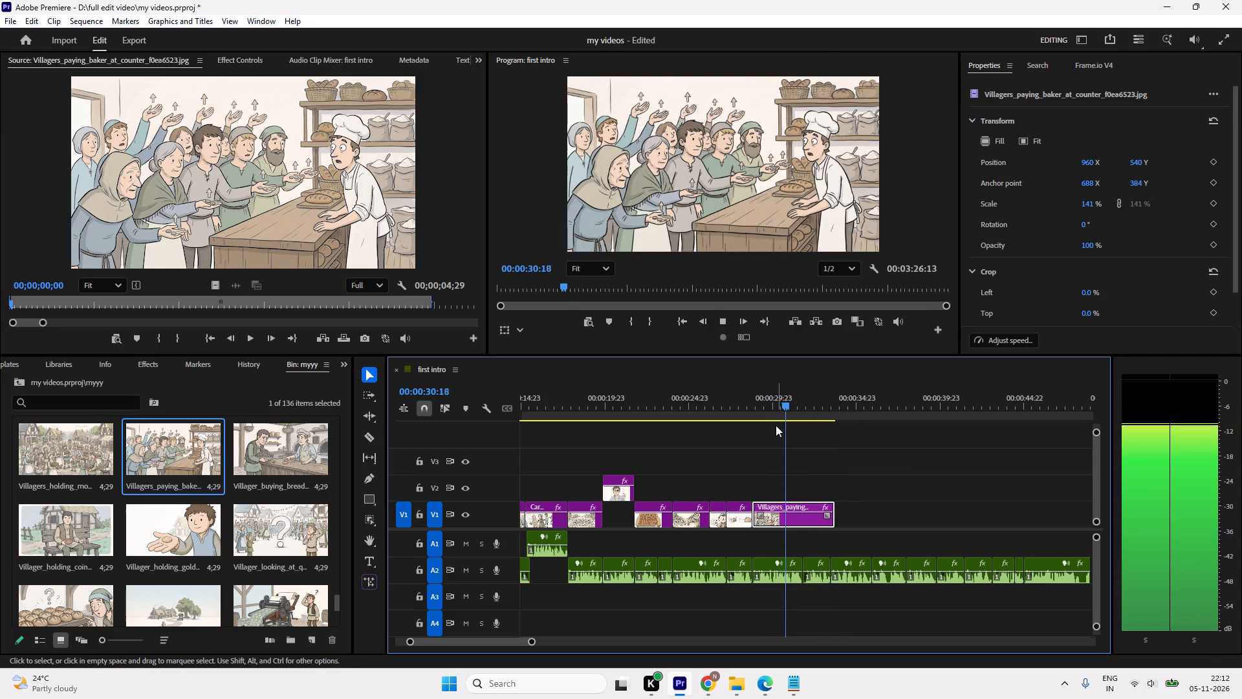
pyautogui.press('space')
# Cut the villagers-paying-baker clip on V1 at 00:00:31:20, where its narration line ends, and delete the remainder.
pyautogui.moveTo(798, 432); pyautogui.dragTo(776, 441)
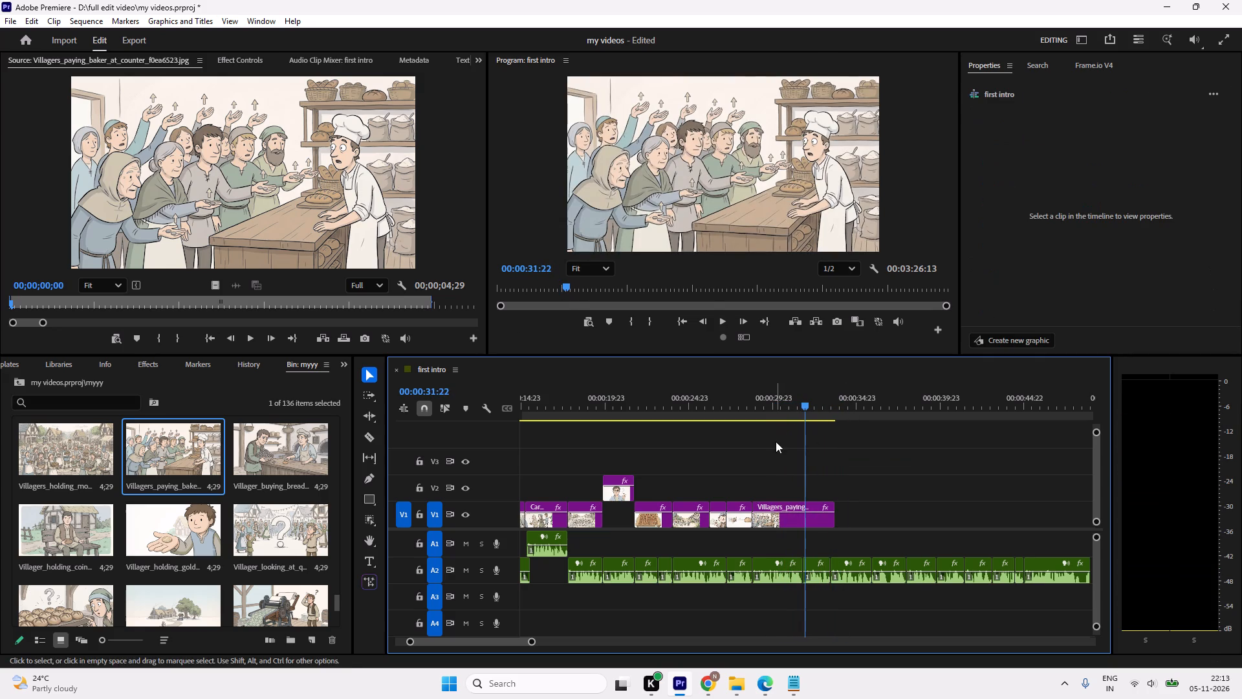
pyautogui.moveTo(811, 421); pyautogui.dragTo(785, 421)
pyautogui.moveTo(800, 406); pyautogui.dragTo(775, 415)
pyautogui.press('space')
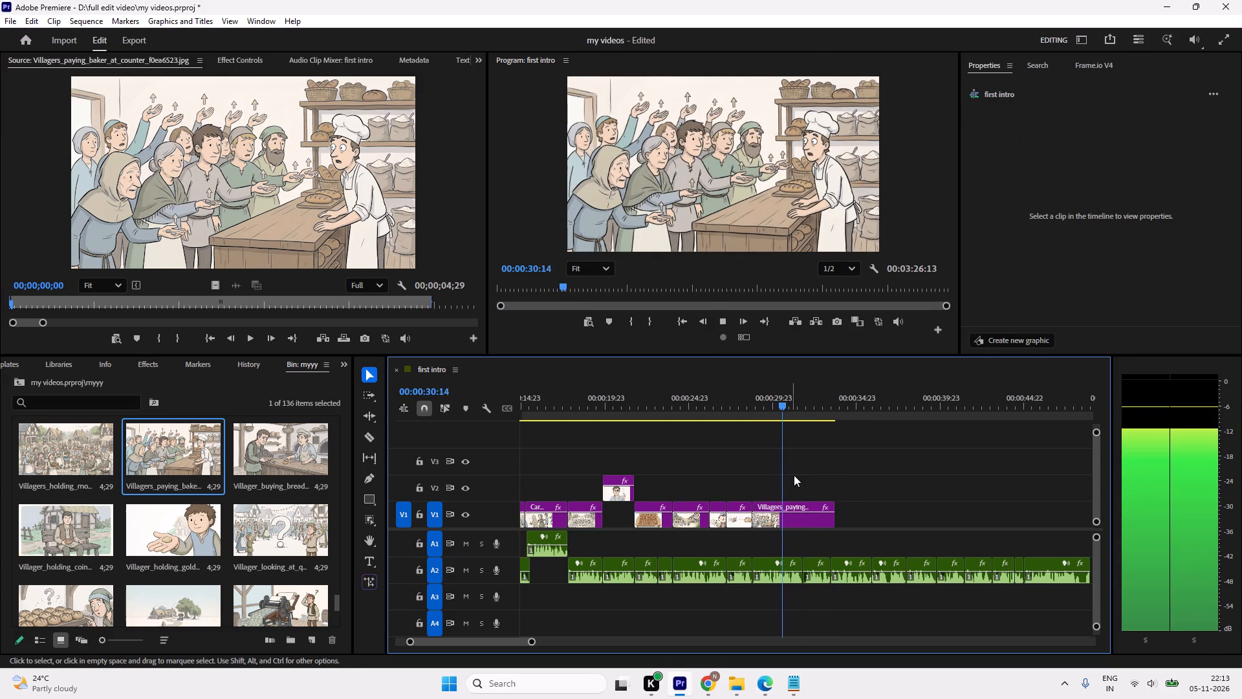
pyautogui.press('space')
pyautogui.click(803, 516)
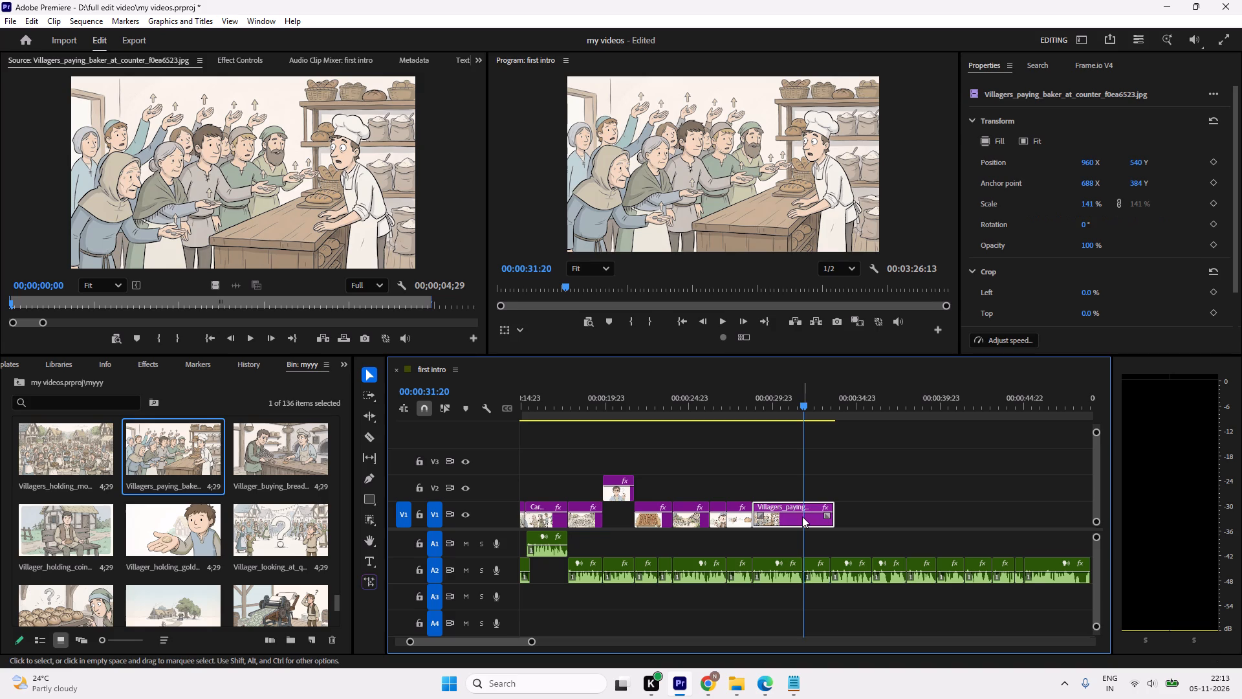
pyautogui.hotkey('ctrl', 'k')
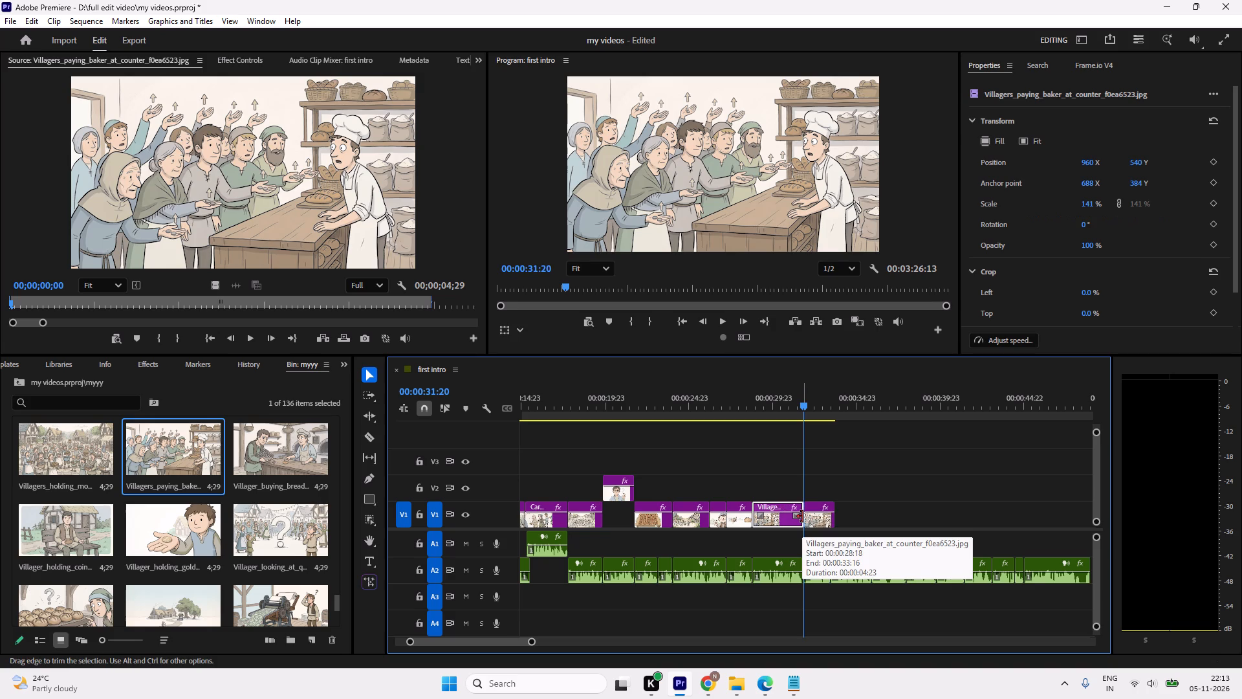
pyautogui.click(822, 519)
pyautogui.press('Delete')
# Keyframe a slow zoom on the villagers-paying-baker clip, with Scale going from 140.6 at its first frame to 148.6 at its end.
pyautogui.moveTo(807, 416); pyautogui.dragTo(764, 422)
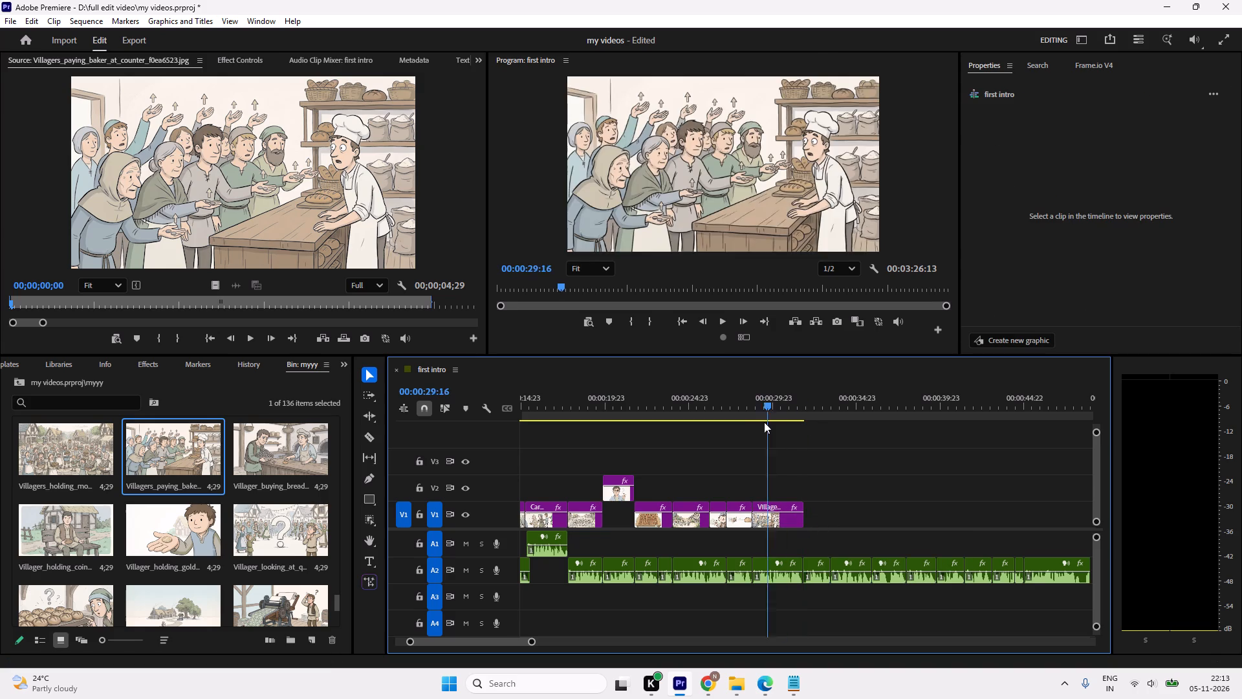
pyautogui.moveTo(764, 422); pyautogui.dragTo(756, 422)
pyautogui.press('space')
pyautogui.moveTo(778, 408); pyautogui.dragTo(756, 410)
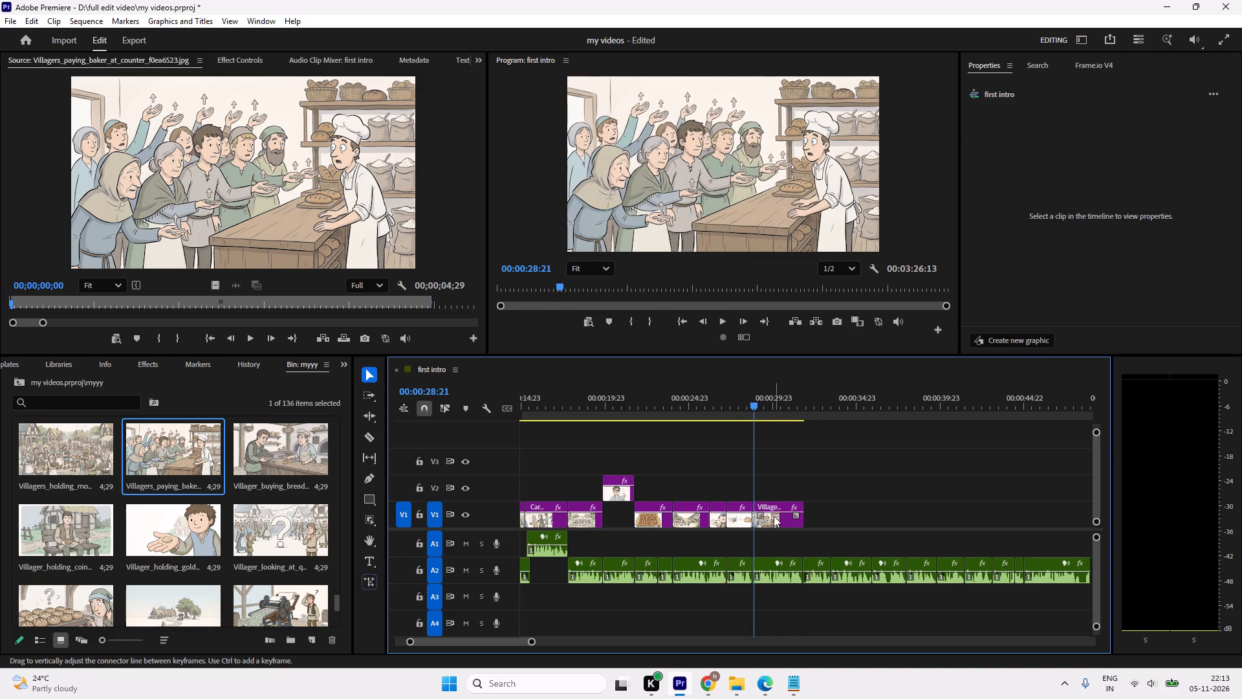
pyautogui.press('Left')
pyautogui.press('Left')
pyautogui.press('Left')
pyautogui.press('Left')
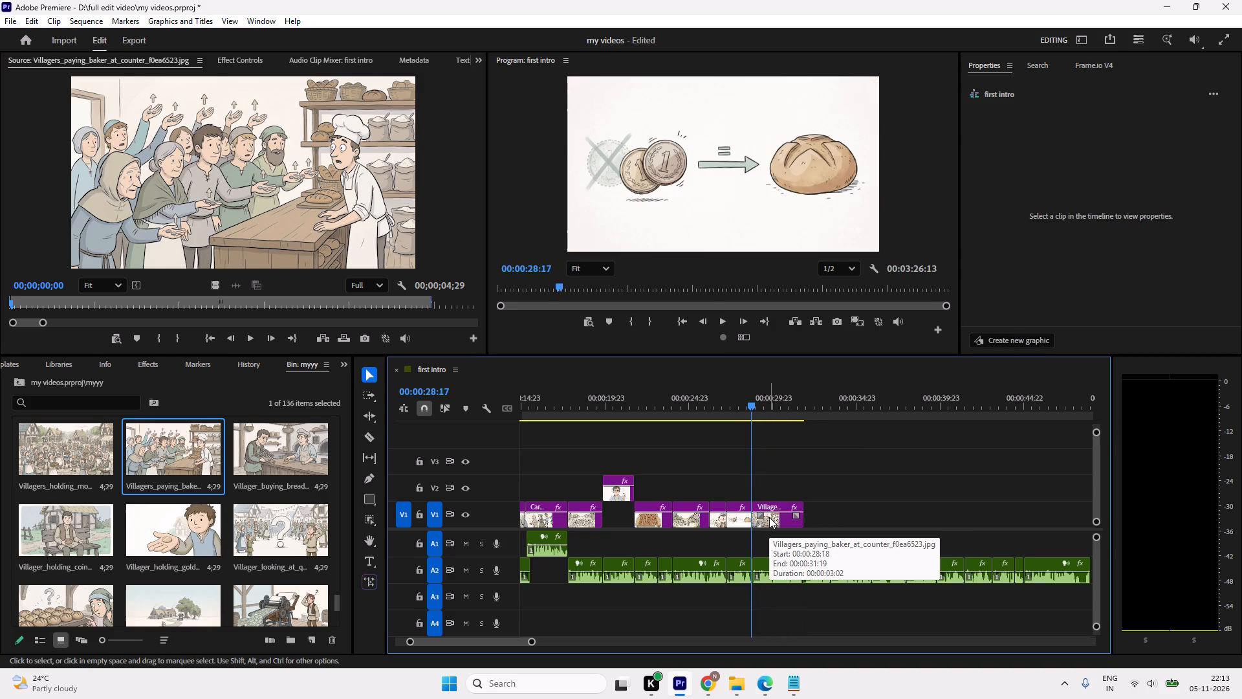
pyautogui.press('Left')
pyautogui.press('Right')
pyautogui.press('Right')
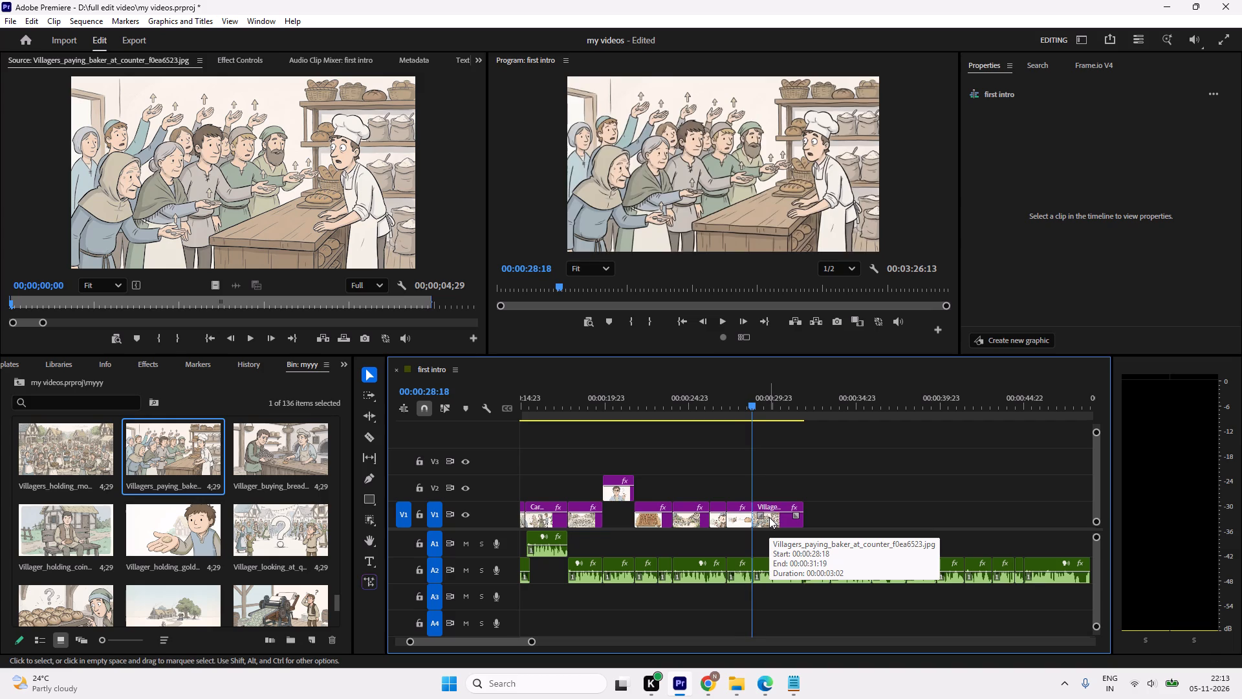
pyautogui.click(230, 60)
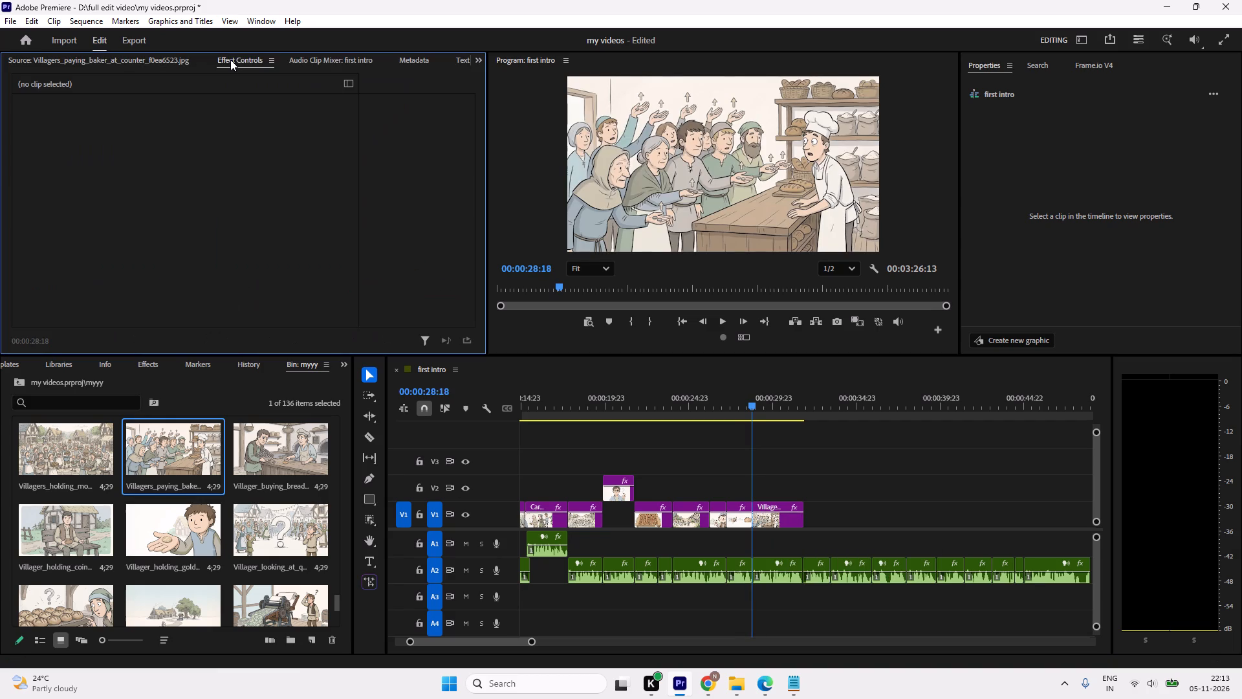
pyautogui.click(768, 520)
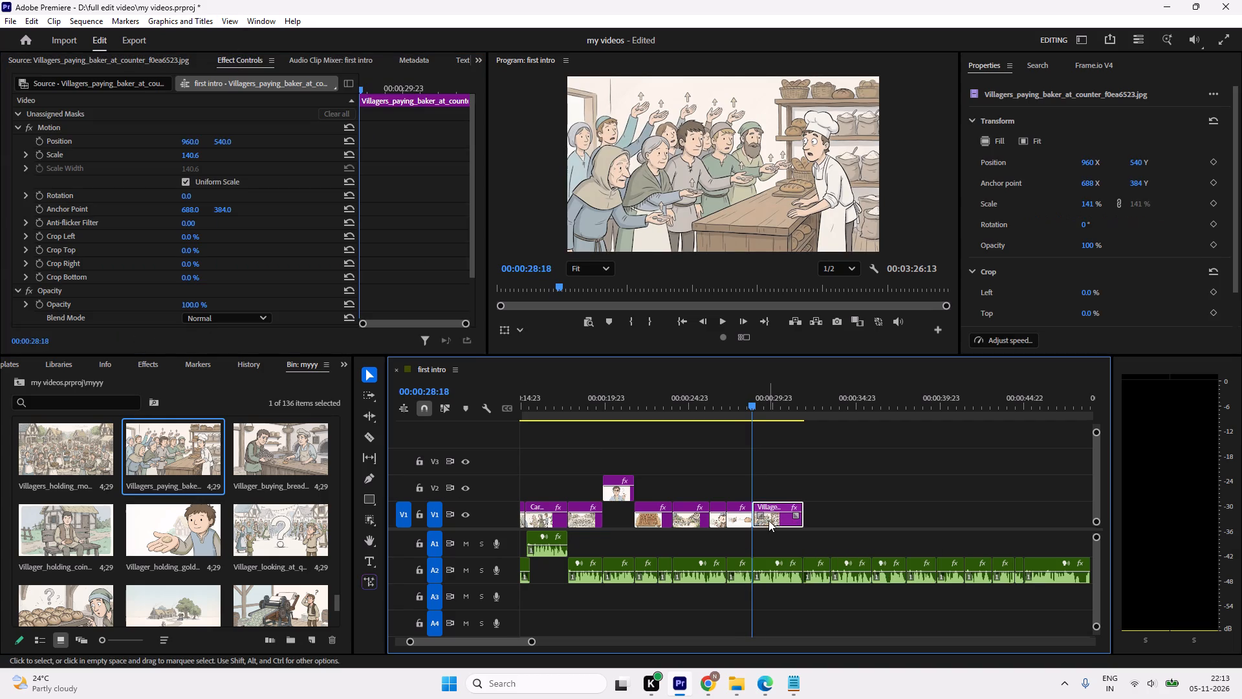
pyautogui.click(39, 152)
pyautogui.moveTo(362, 89); pyautogui.dragTo(536, 101)
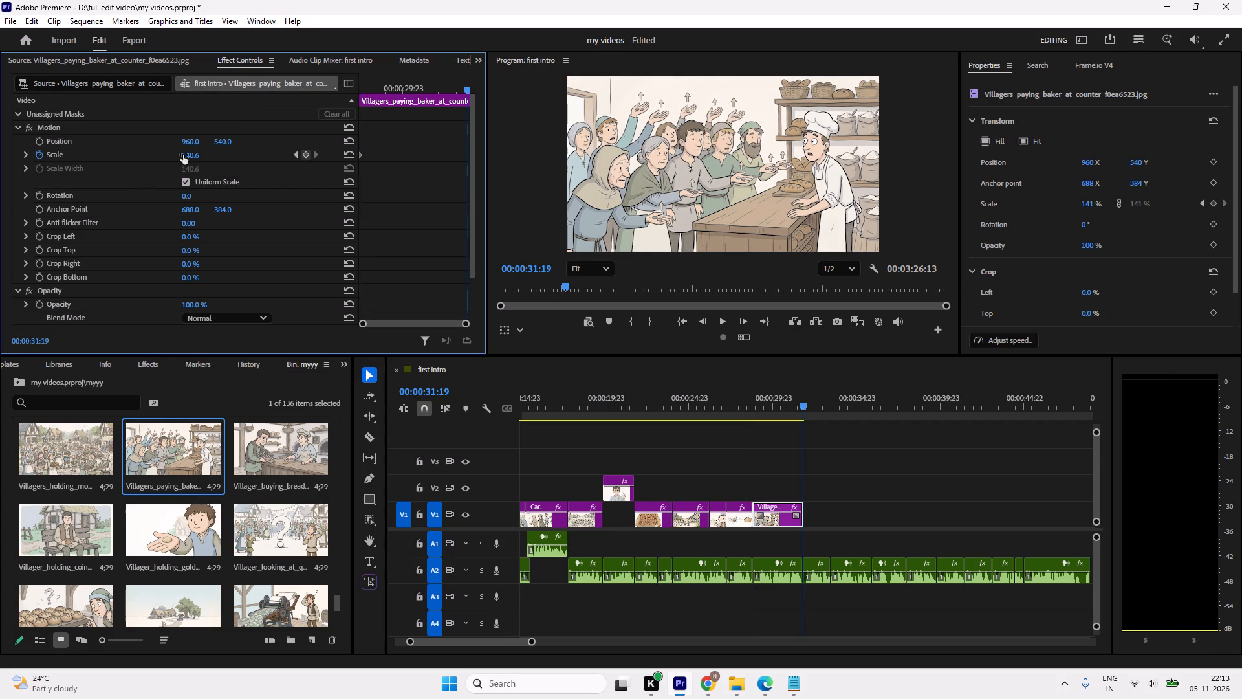
pyautogui.click(198, 154)
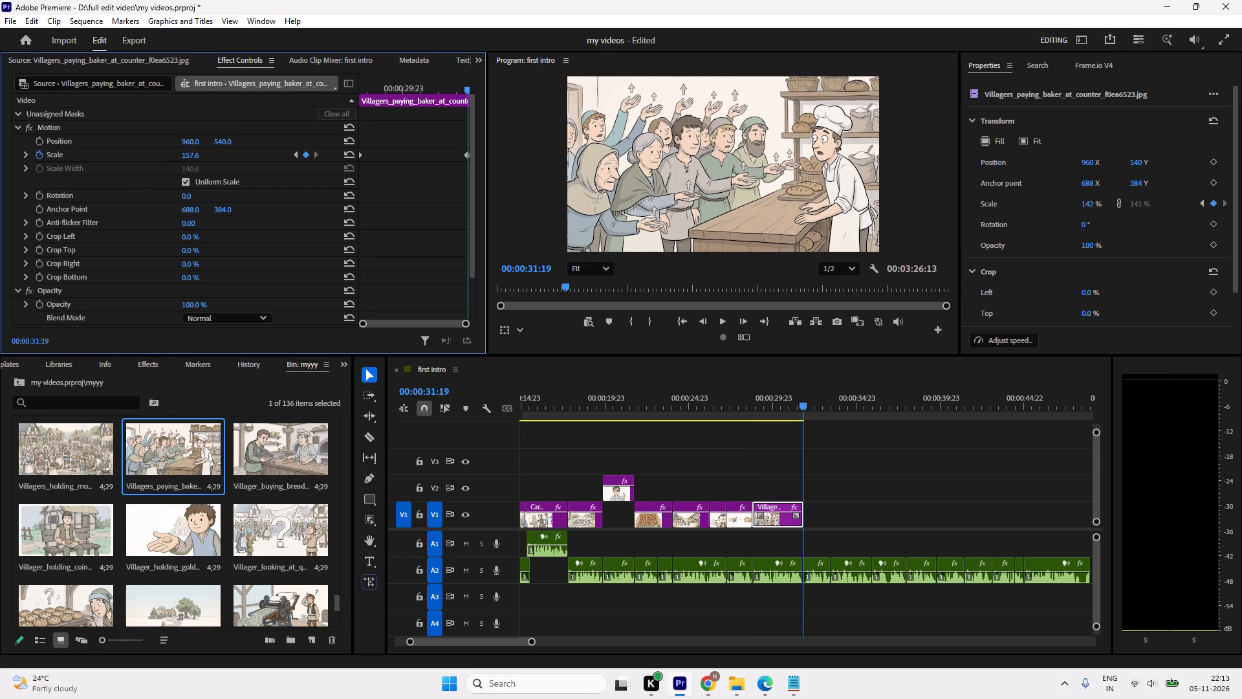
# Replay the zoomed villagers-paying-baker clip and the narration that follows it.
pyautogui.moveTo(815, 403); pyautogui.dragTo(757, 423)
pyautogui.press('space')
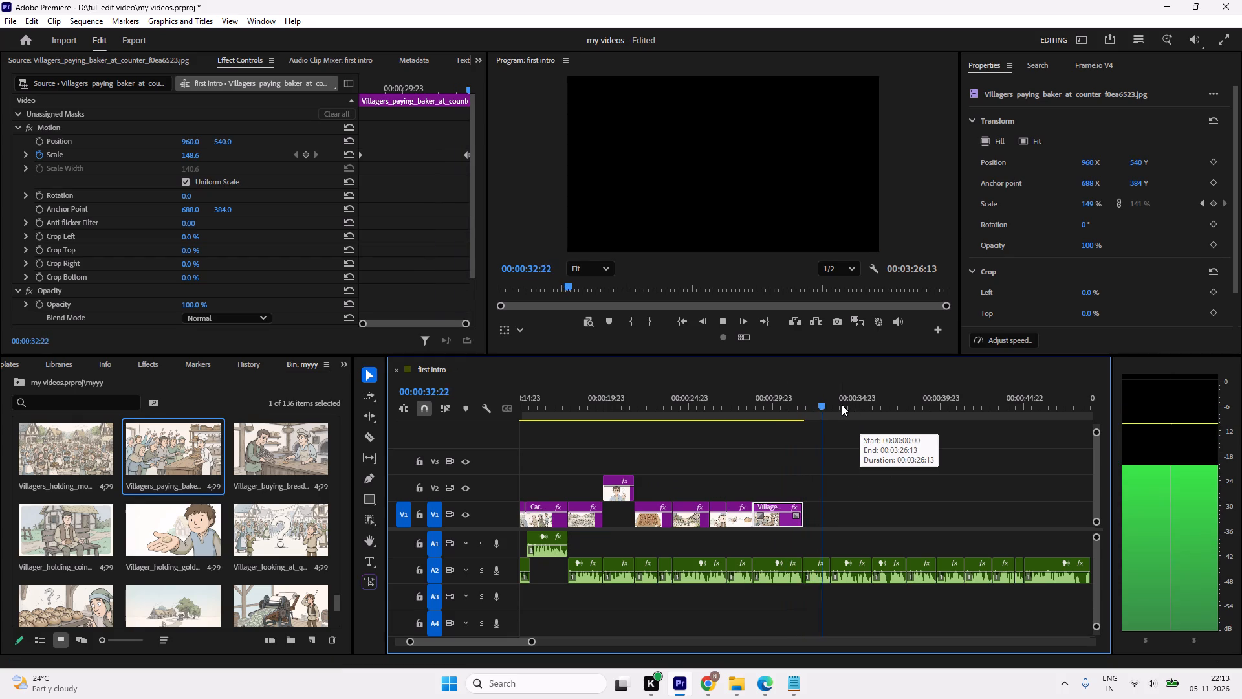
pyautogui.moveTo(845, 399); pyautogui.dragTo(805, 427)
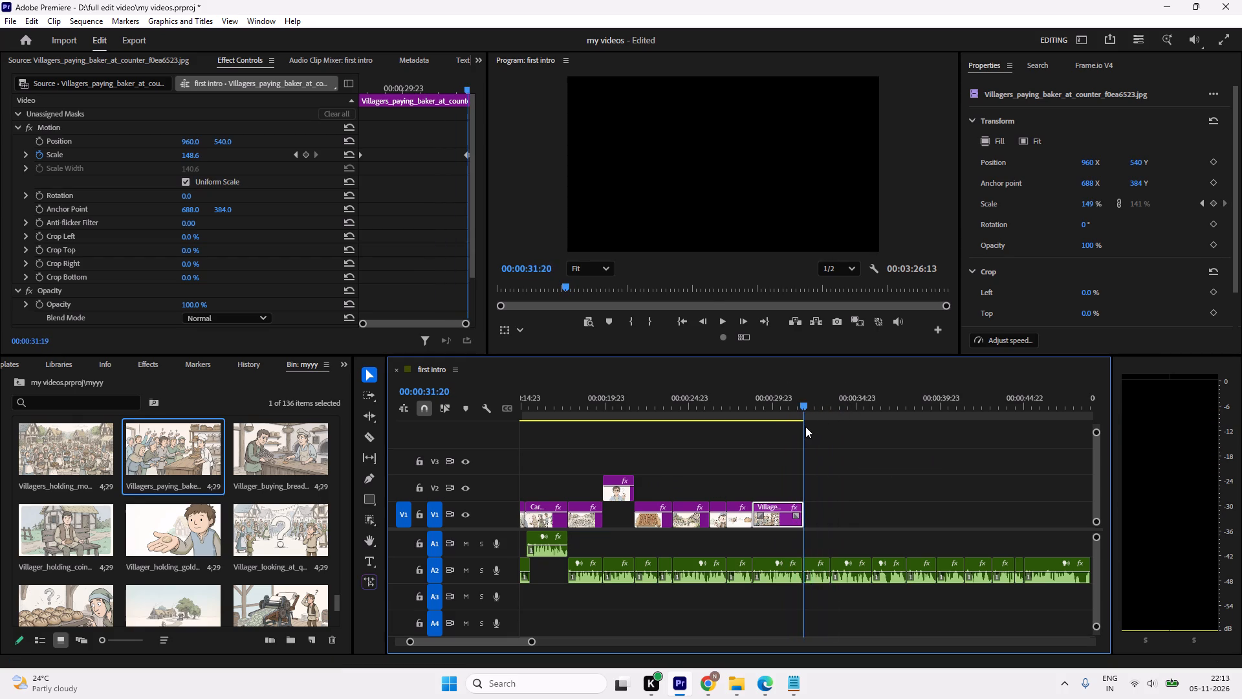
pyautogui.moveTo(805, 427); pyautogui.dragTo(801, 436)
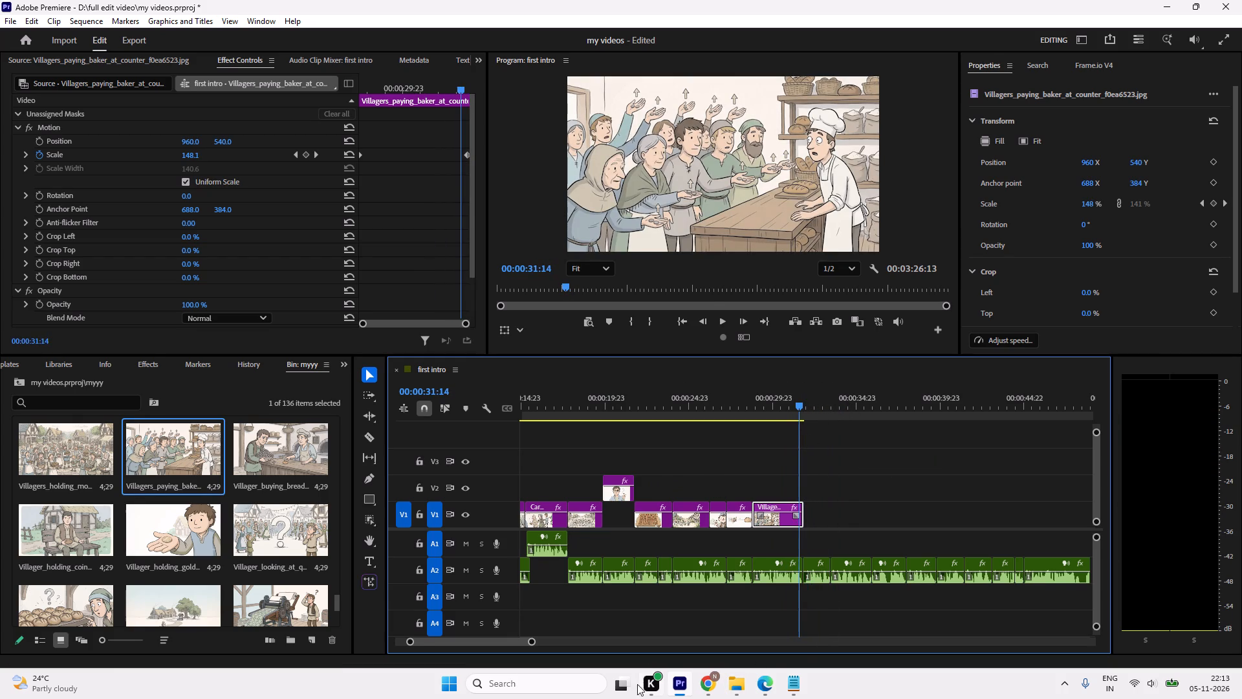
# Browse the bin for the next scene's image and preview the shopper illustrations with the high price, bread price and price tags.
pyautogui.scroll(-4, 246, 539)
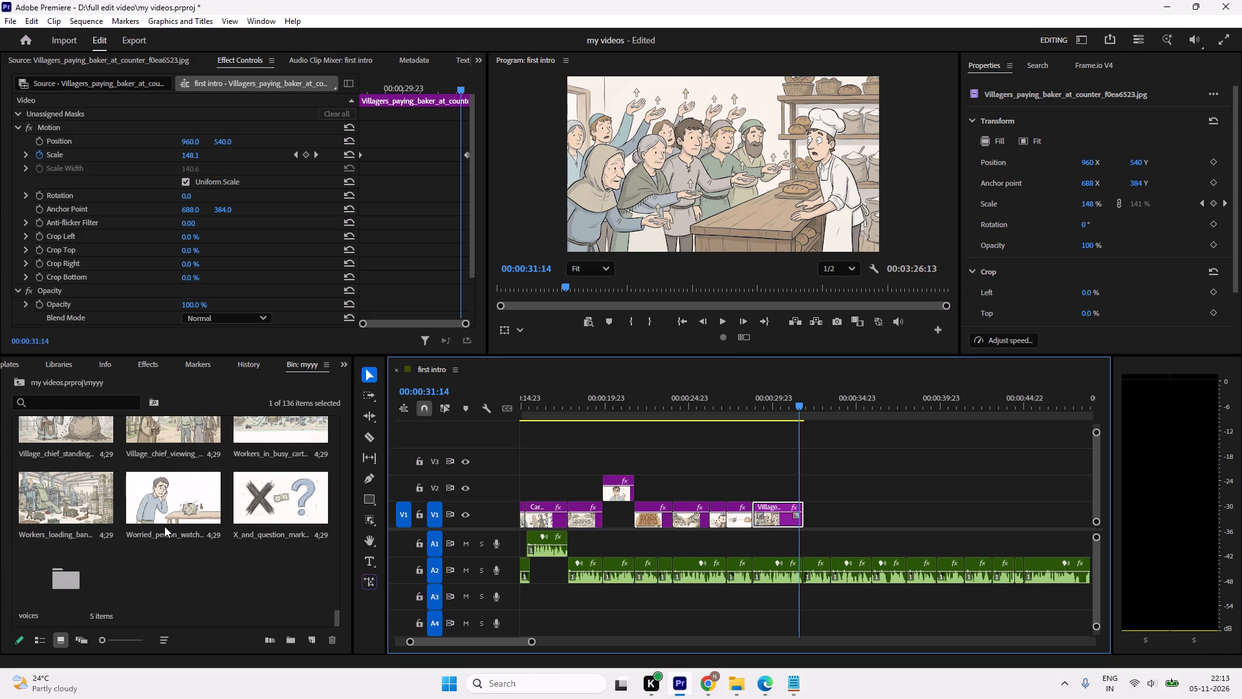
pyautogui.scroll(3, 164, 526)
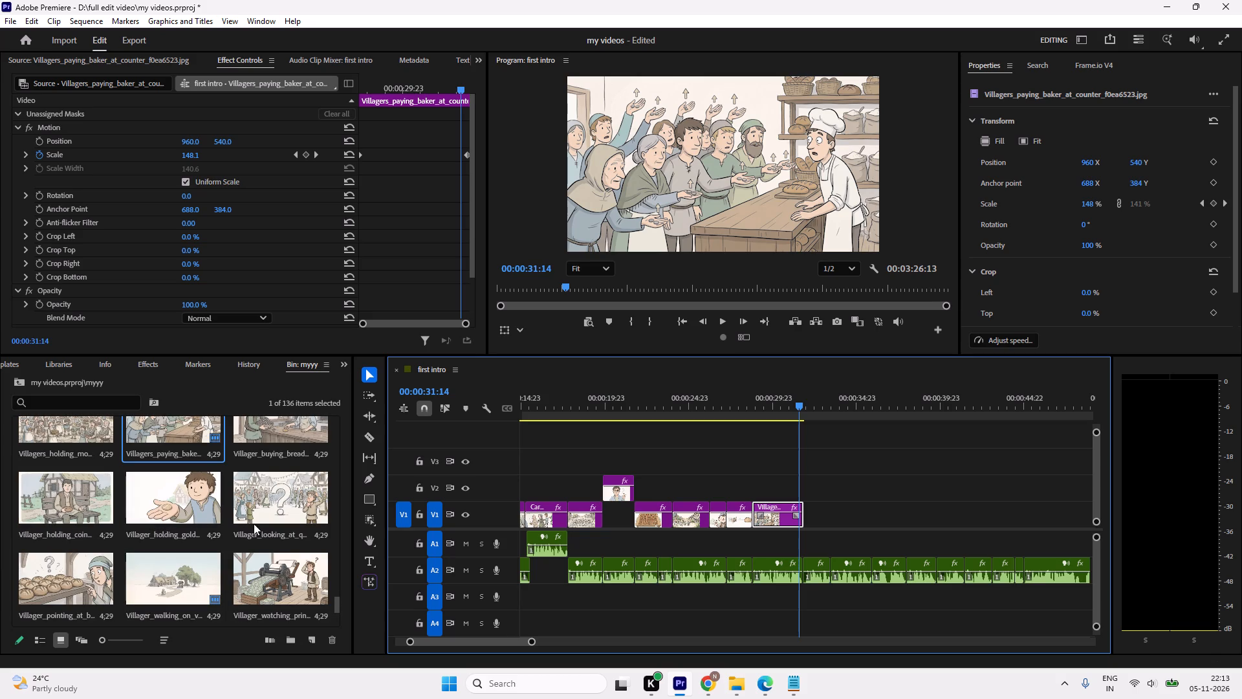
pyautogui.scroll(2, 272, 548)
pyautogui.scroll(1, 129, 500)
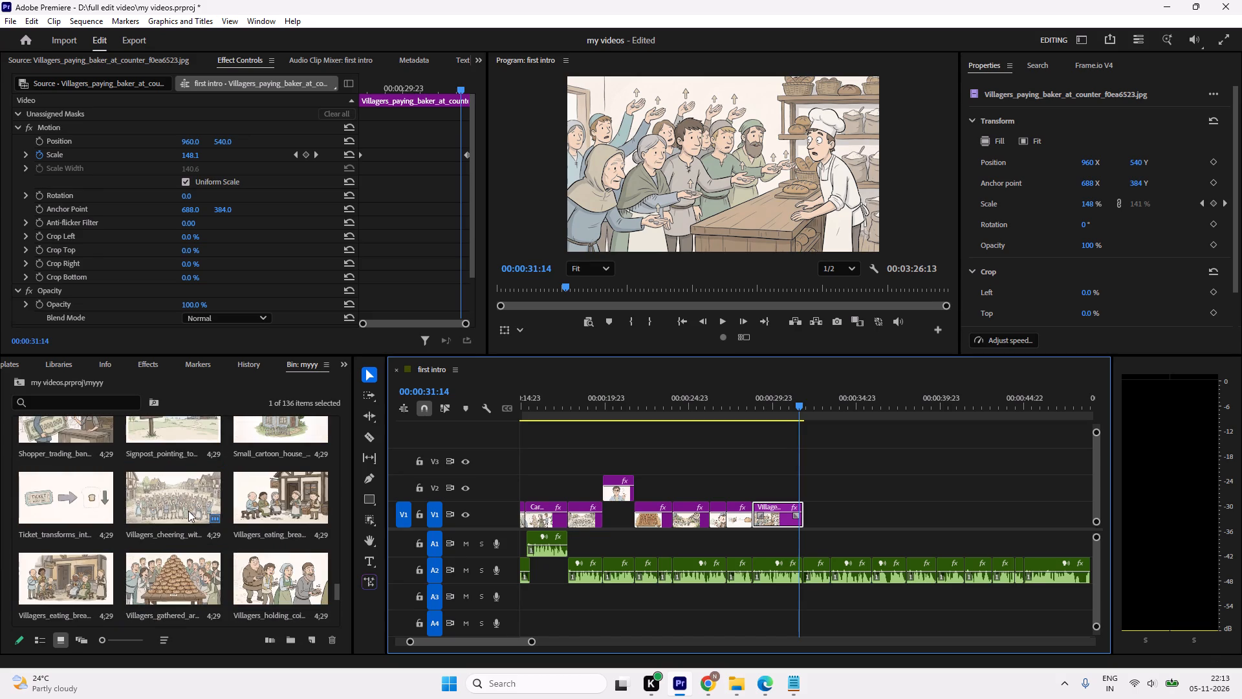
pyautogui.scroll(1, 192, 511)
pyautogui.scroll(1, 120, 571)
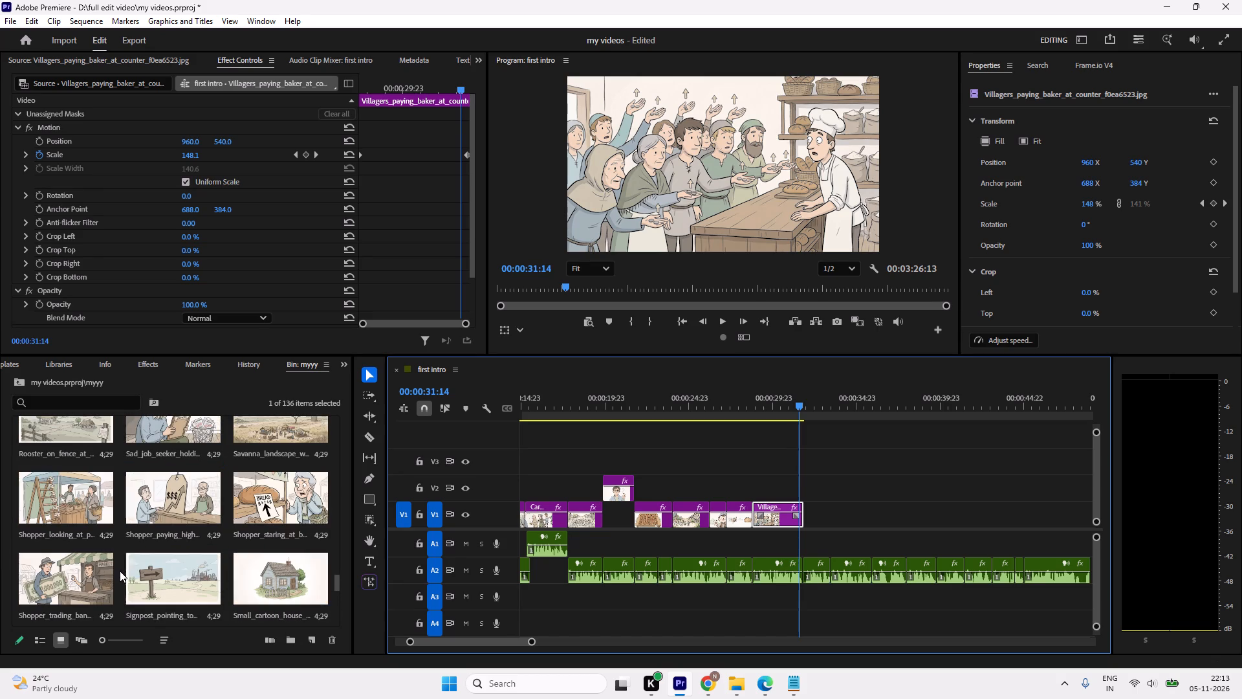
pyautogui.doubleClick(188, 511)
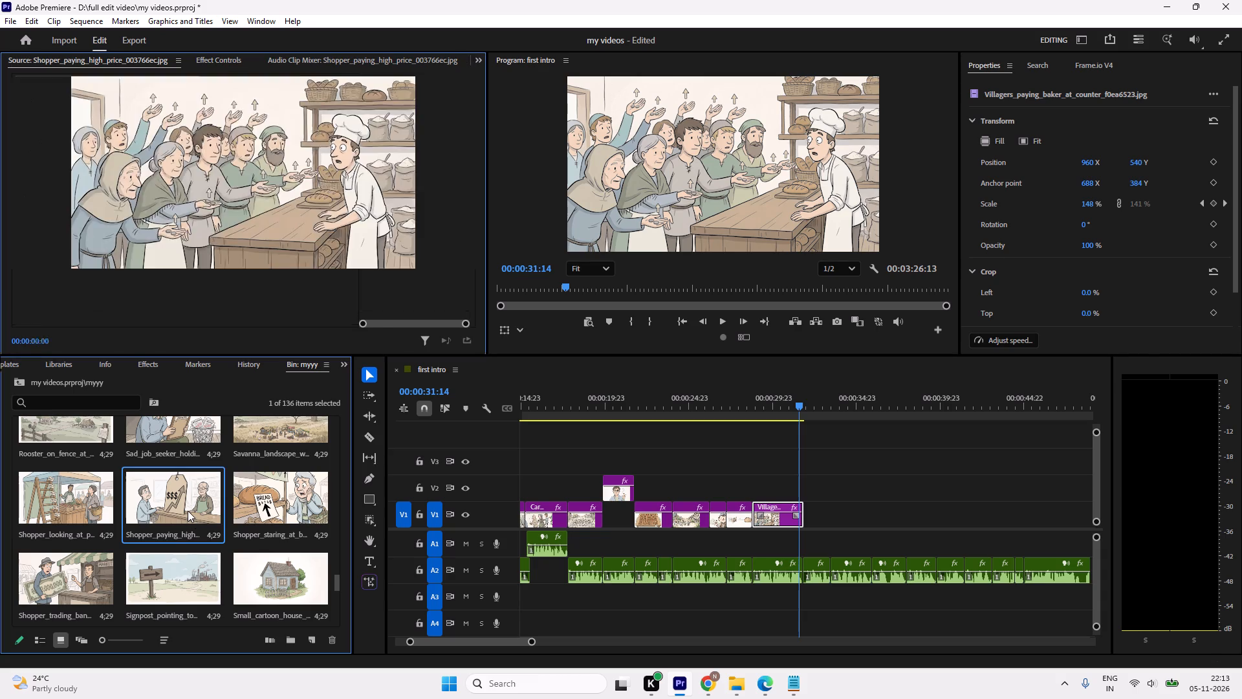
pyautogui.doubleClick(272, 512)
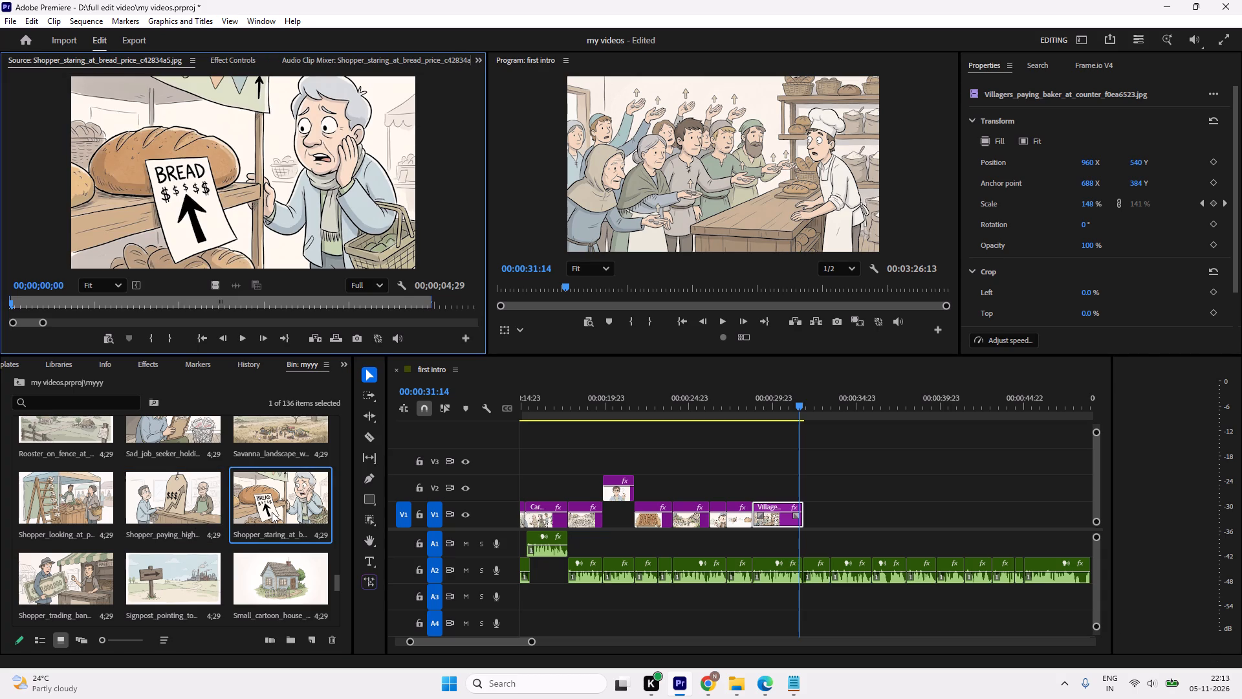
pyautogui.scroll(2, 258, 511)
pyautogui.scroll(-1, 140, 559)
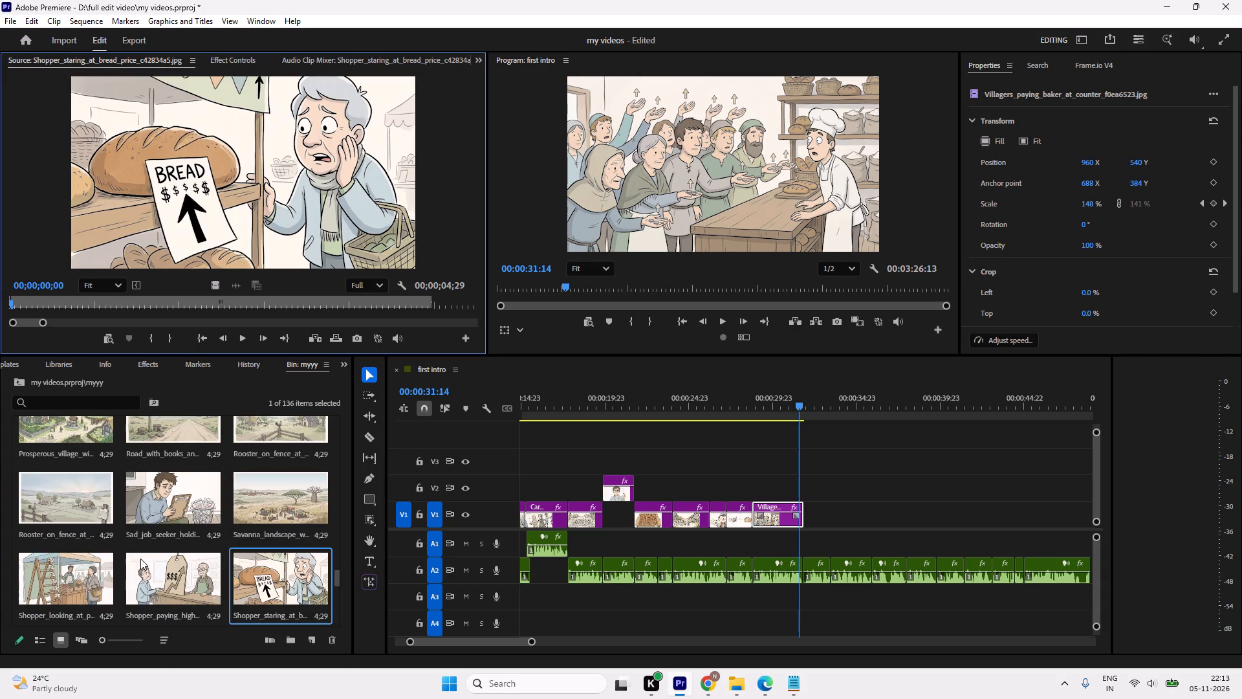
pyautogui.doubleClick(80, 569)
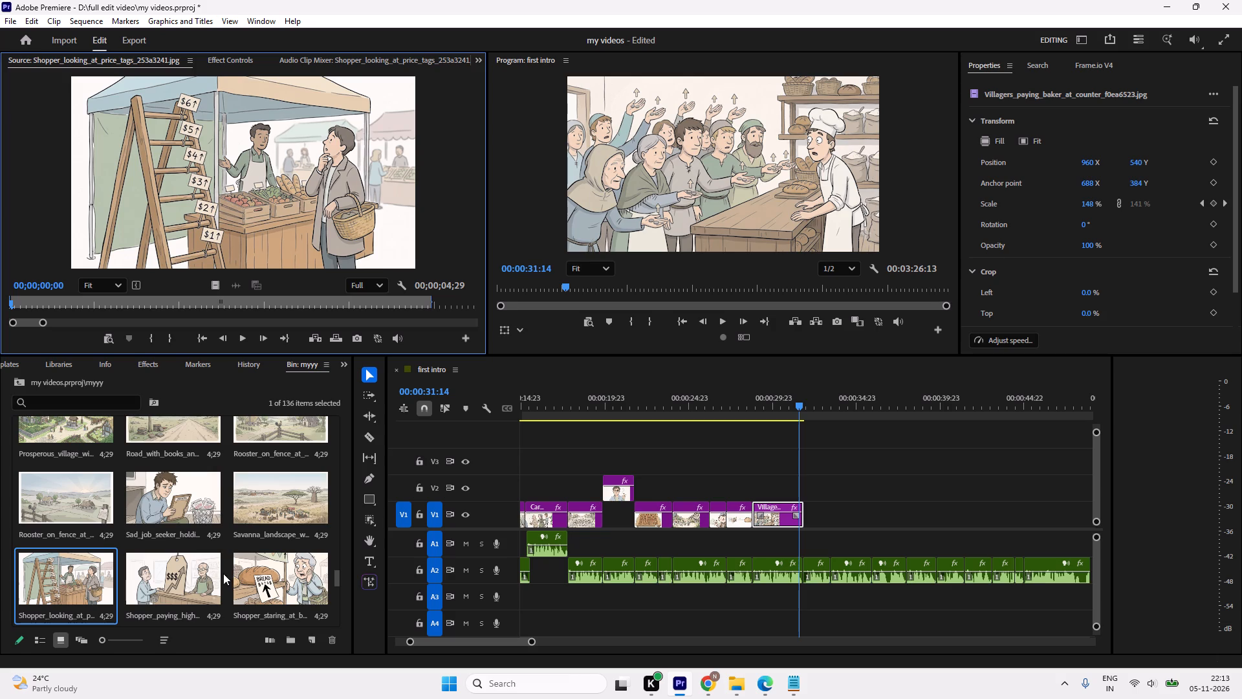
pyautogui.doubleClick(260, 581)
pyautogui.doubleClick(181, 592)
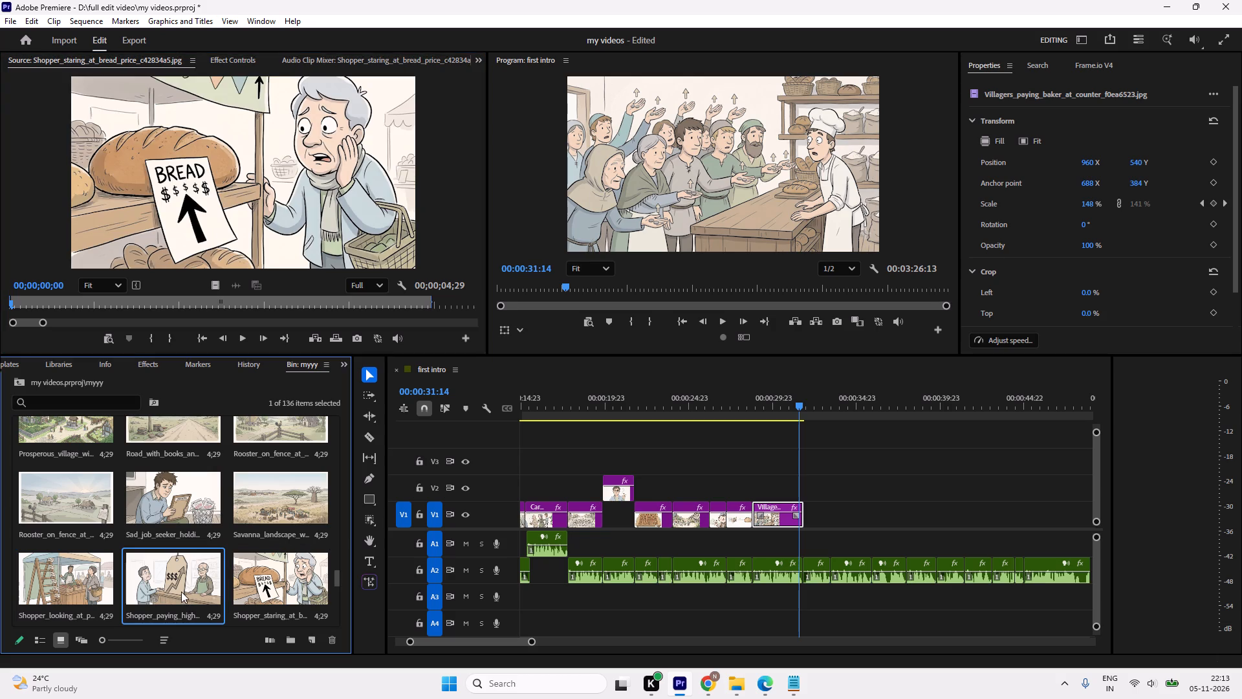
# Preview the price-doubling diagram, person holding money at the counter and inflating coin balloon illustrations as candidates for the next scene.
pyautogui.scroll(2, 184, 557)
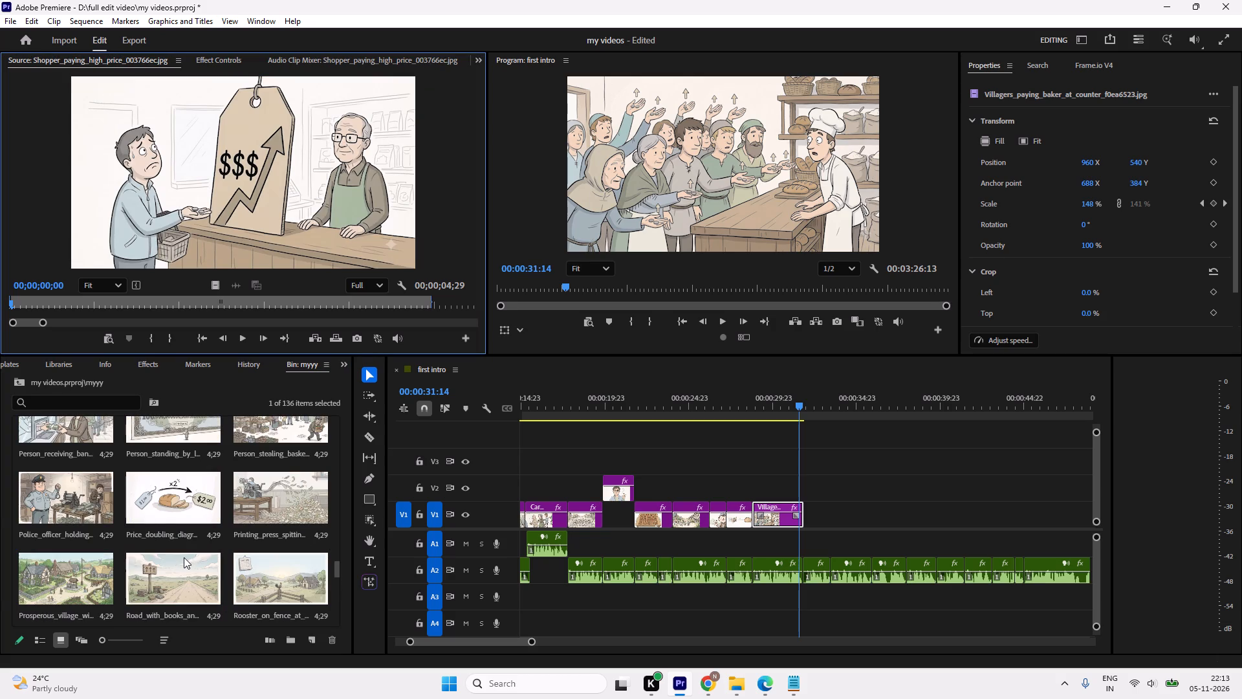
pyautogui.doubleClick(195, 499)
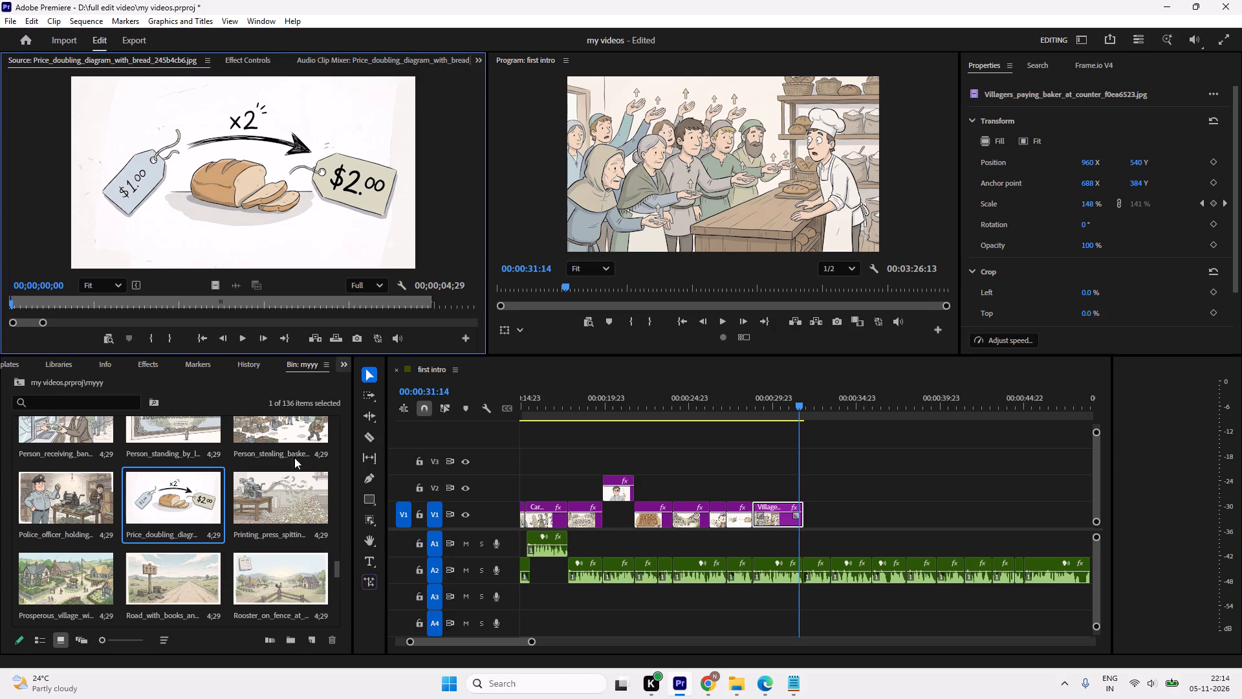
pyautogui.scroll(1, 196, 510)
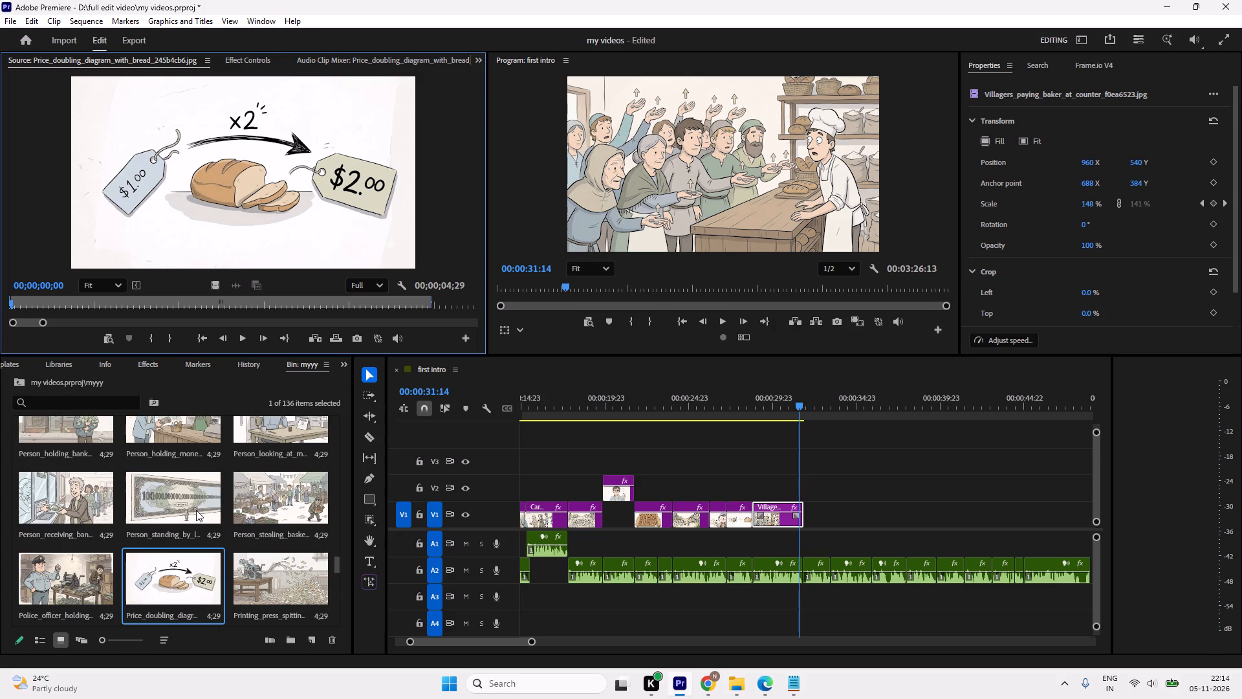
pyautogui.scroll(1, 114, 520)
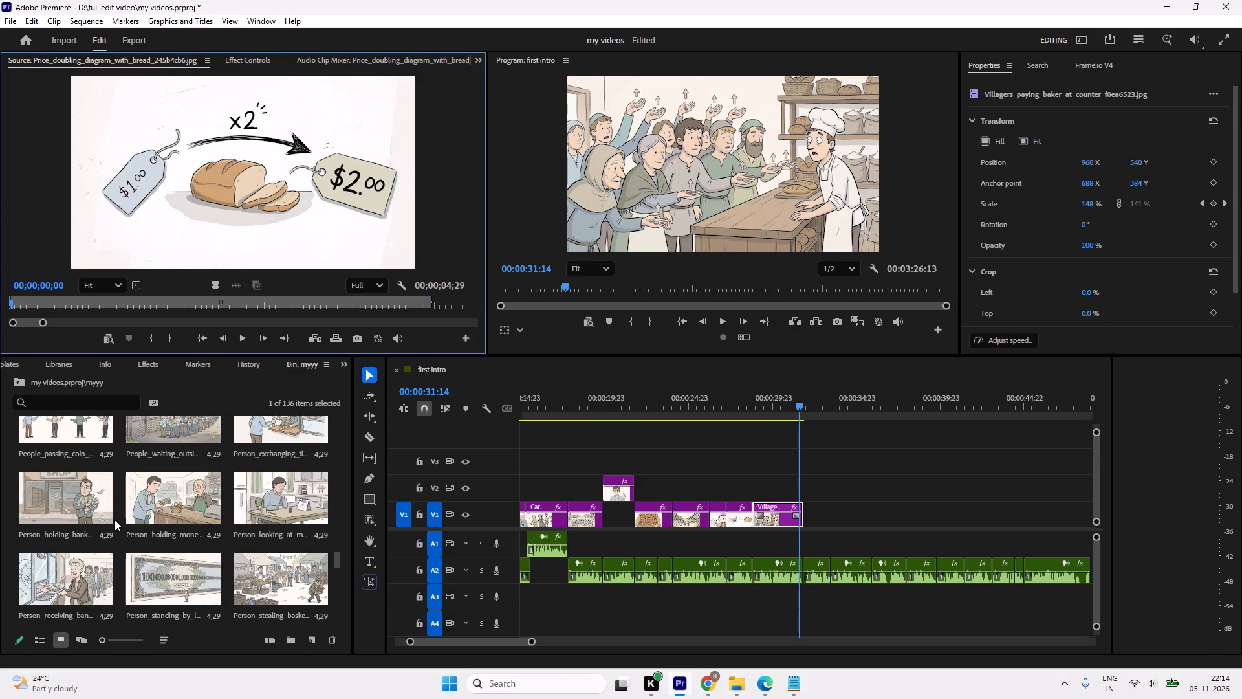
pyautogui.doubleClick(195, 515)
pyautogui.scroll(-1, 283, 526)
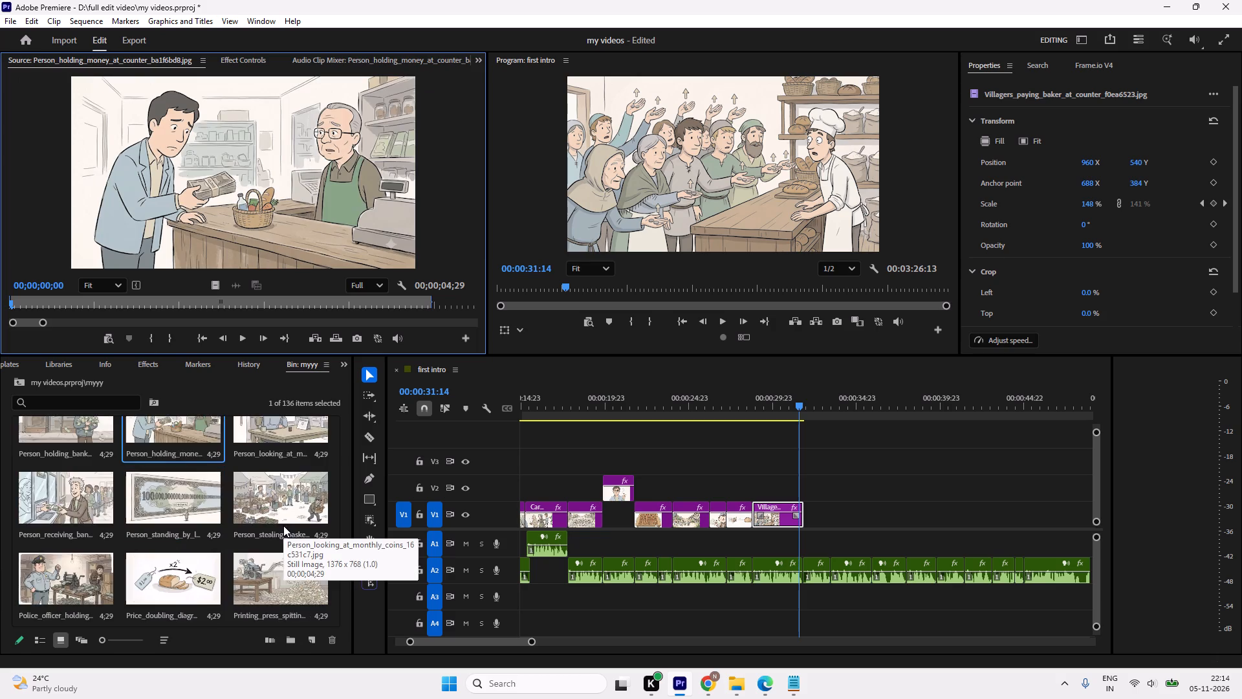
pyautogui.scroll(-1, 283, 526)
pyautogui.scroll(5, 283, 526)
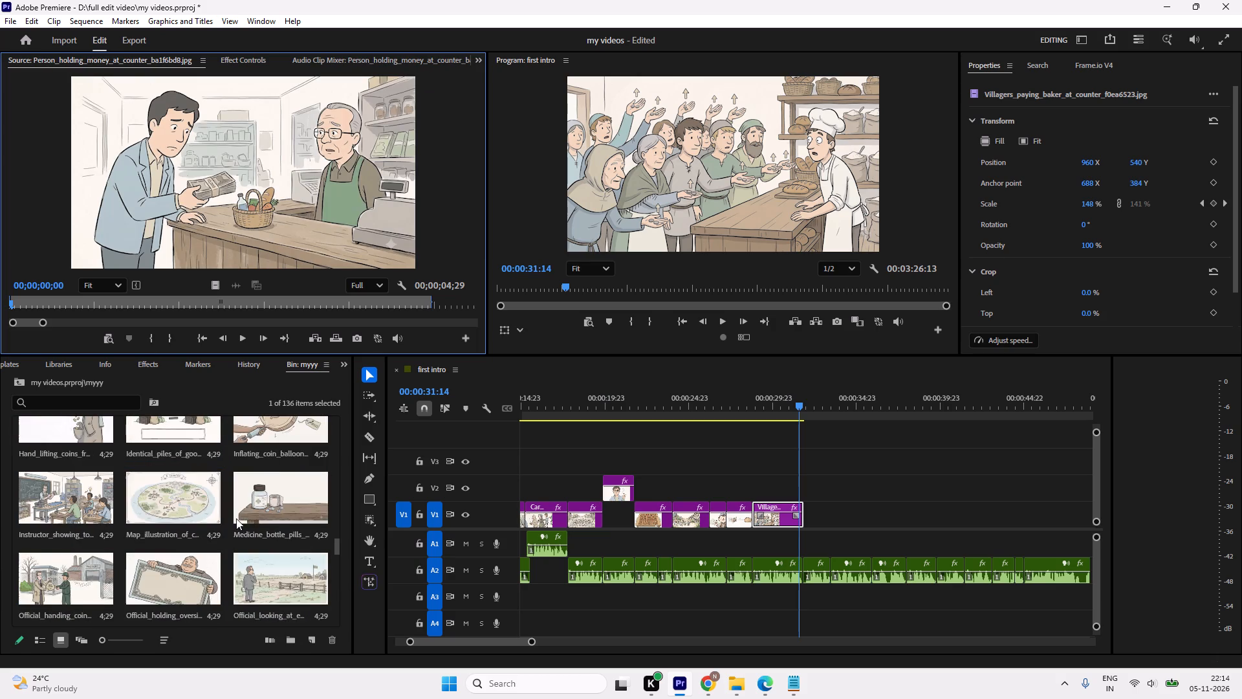
pyautogui.scroll(2, 229, 518)
pyautogui.scroll(-1, 229, 518)
pyautogui.doubleClick(294, 513)
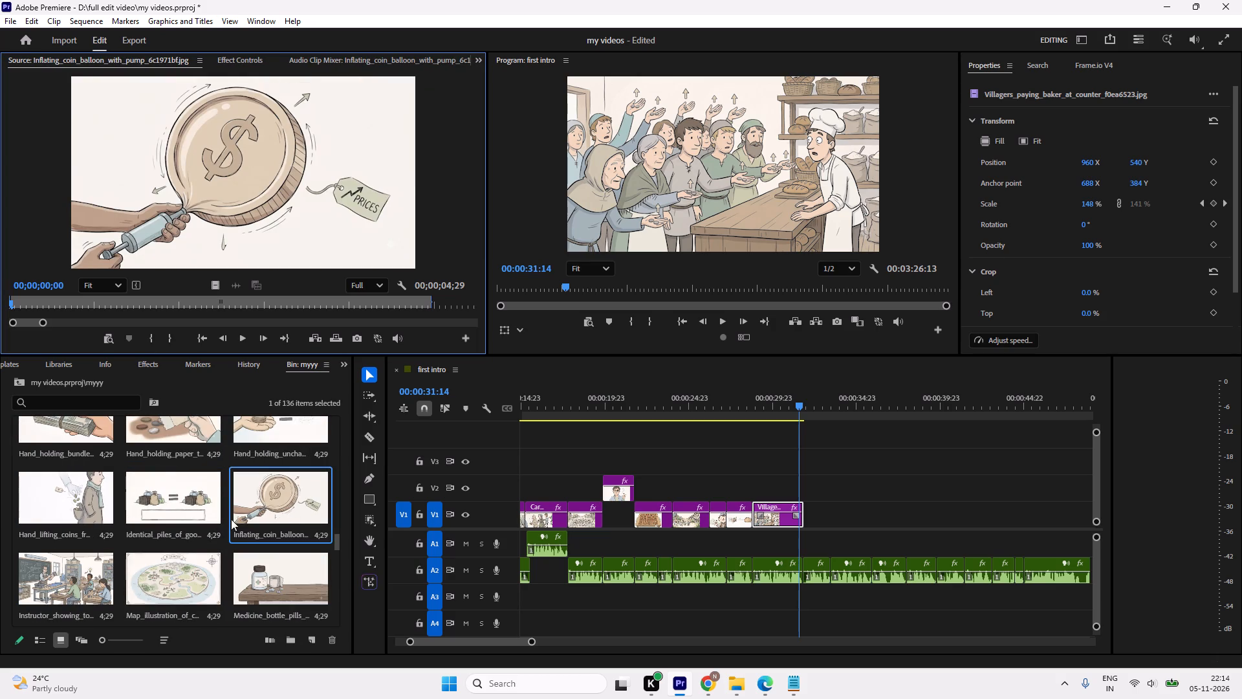
# Preview the rooster at sunrise, sad job seeker, rising bread price and shopper-paying-high-price illustrations for the same scene.
pyautogui.scroll(-7, 144, 534)
pyautogui.doubleClick(192, 498)
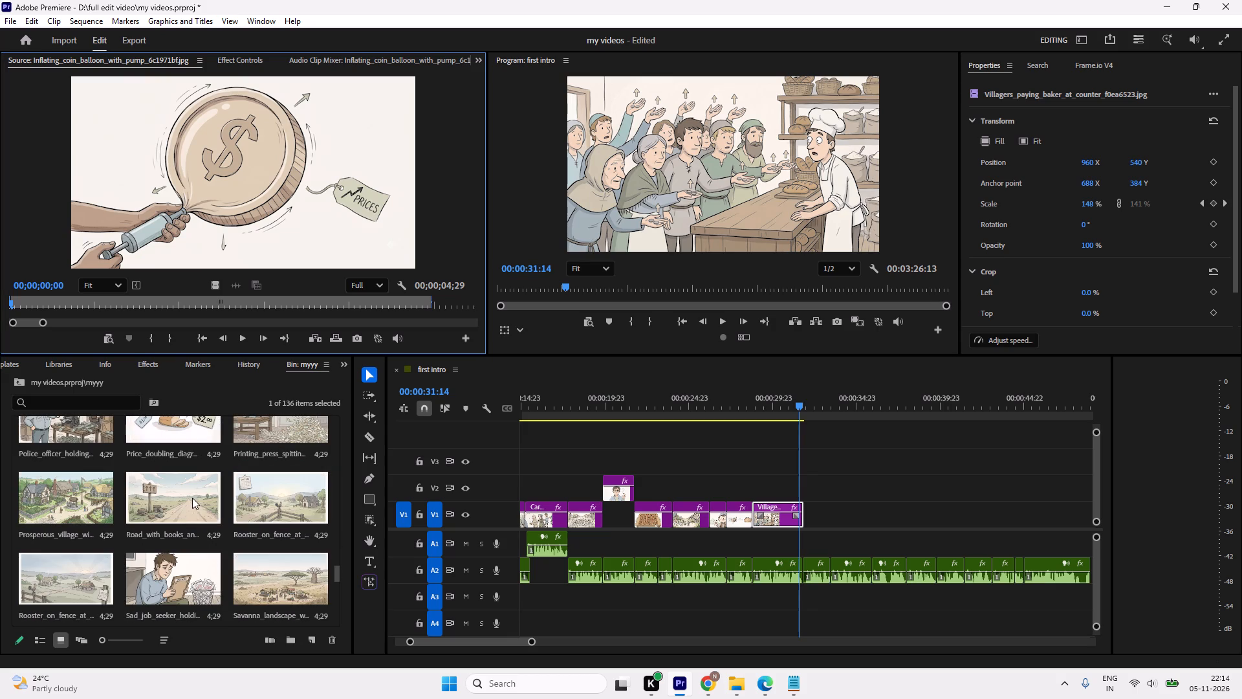
pyautogui.doubleClick(242, 498)
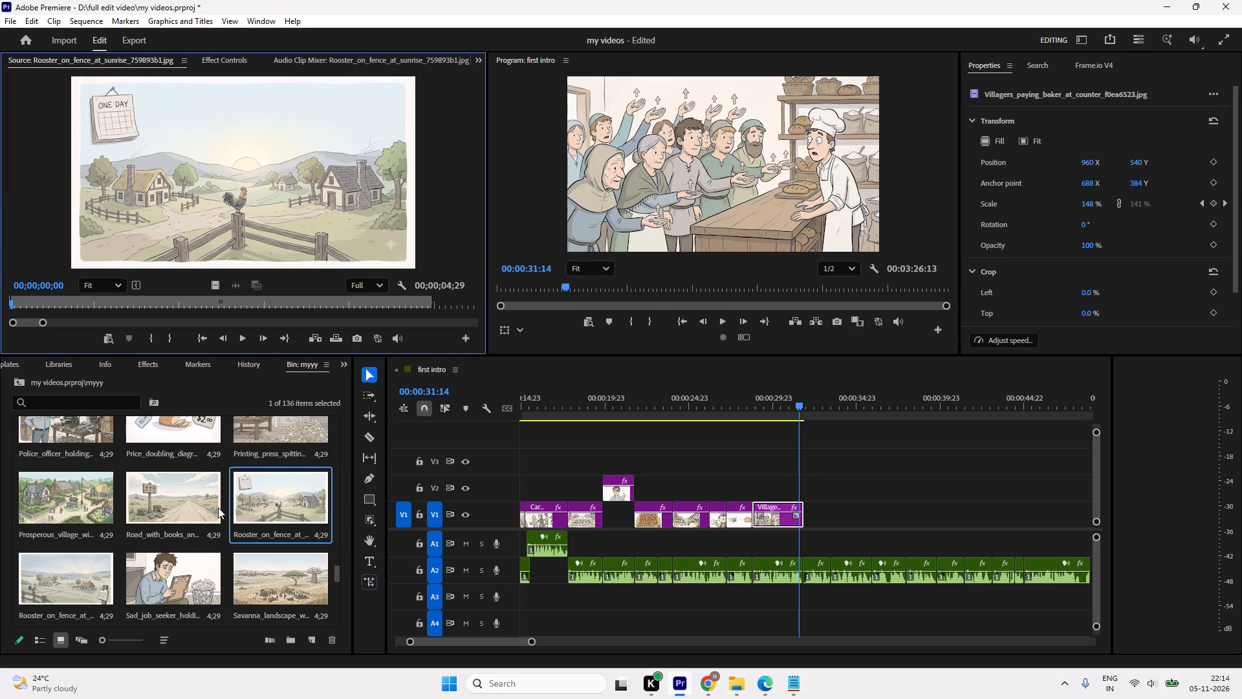
pyautogui.doubleClick(186, 561)
pyautogui.scroll(-2, 186, 561)
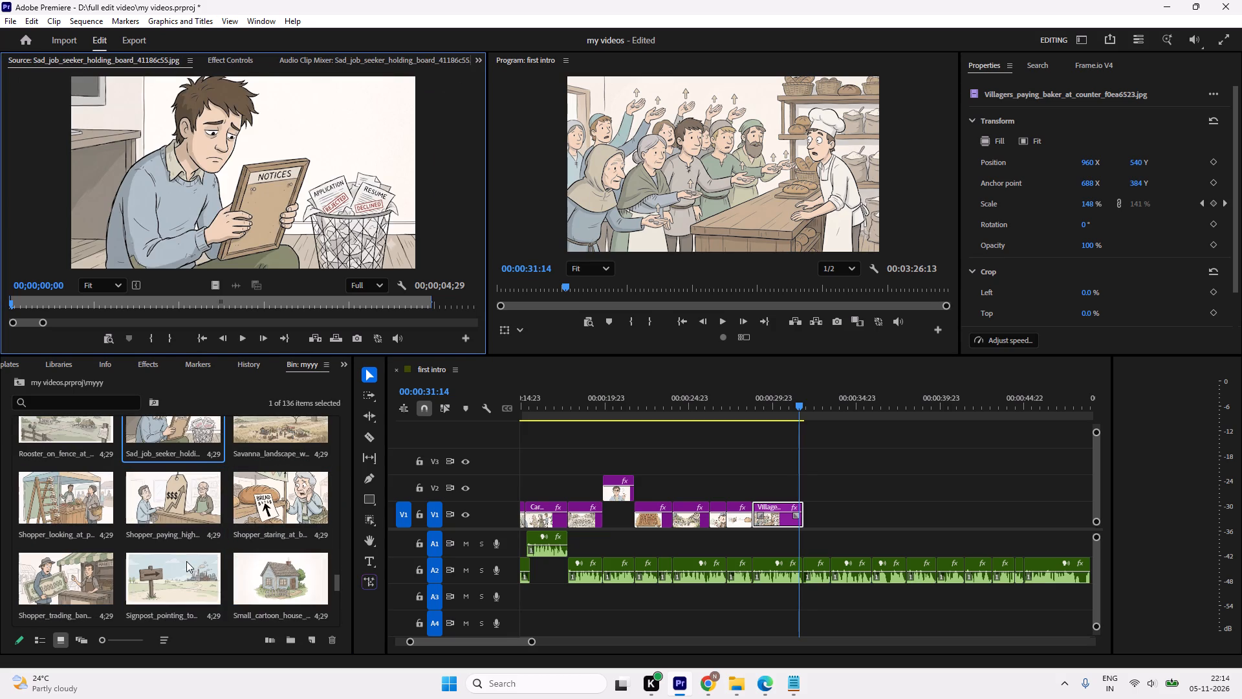
pyautogui.doubleClick(273, 509)
pyautogui.click(208, 510)
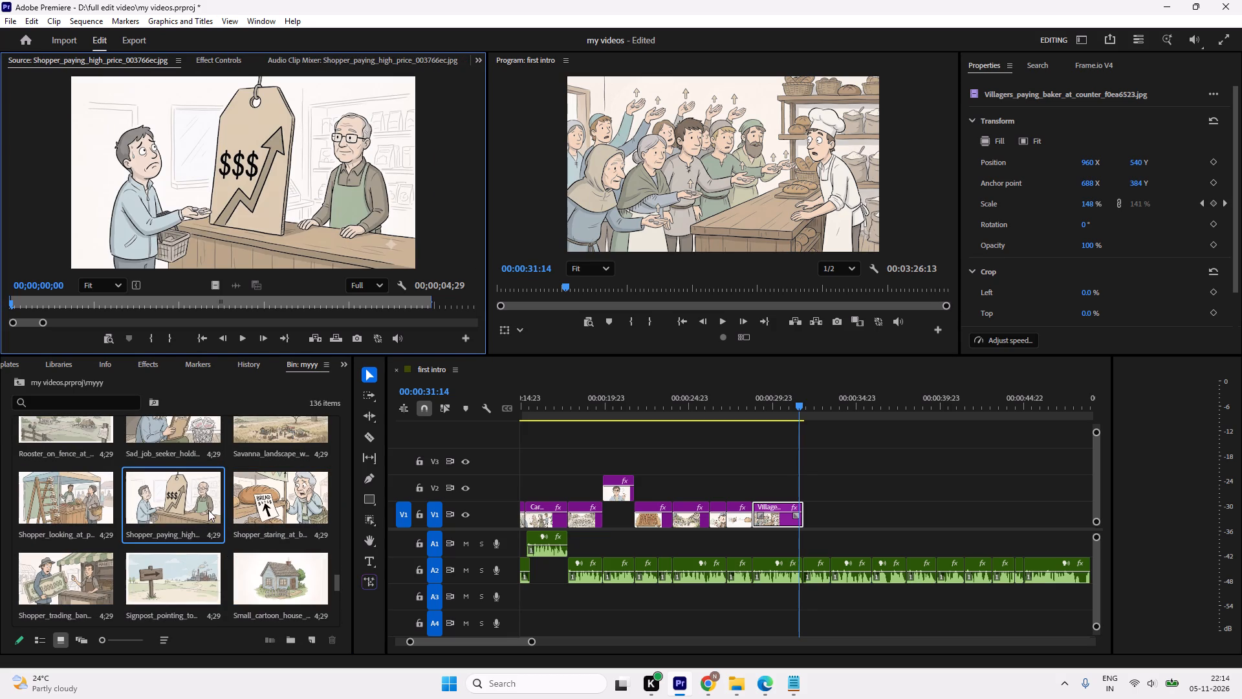
# Place the shopper-paying-high-price image on V1 directly after the villagers-paying-baker clip and play it against the narration.
pyautogui.scroll(-2, 155, 573)
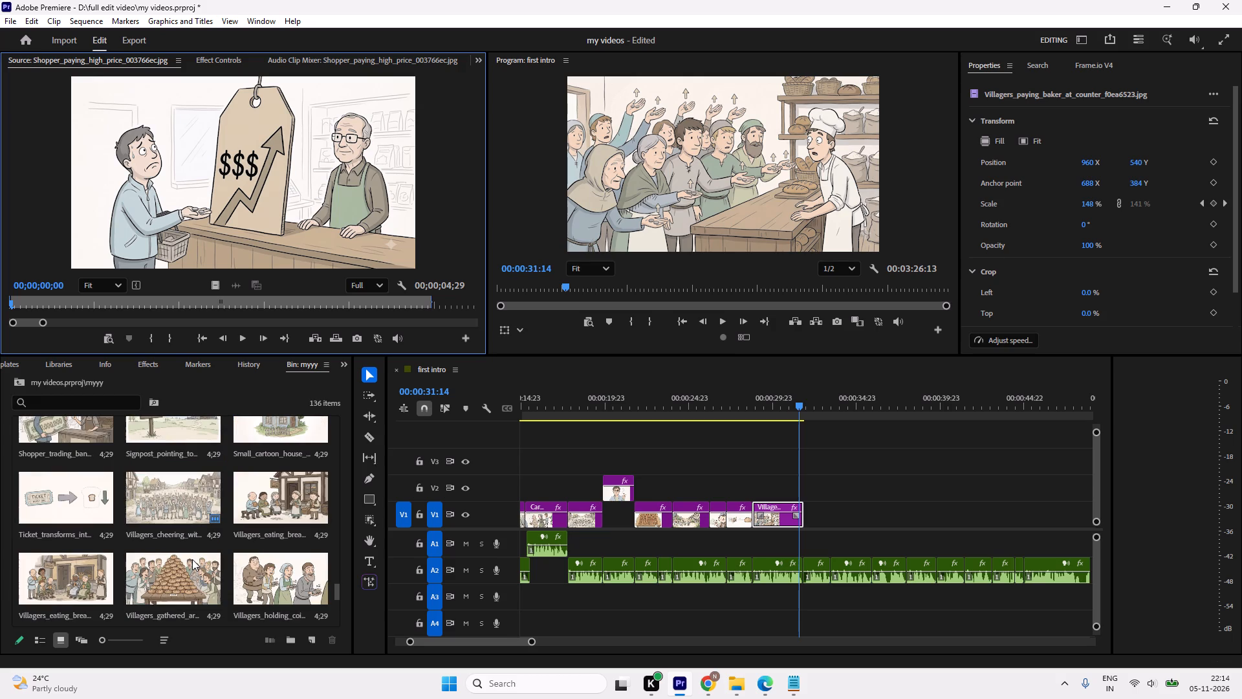
pyautogui.scroll(-2, 192, 559)
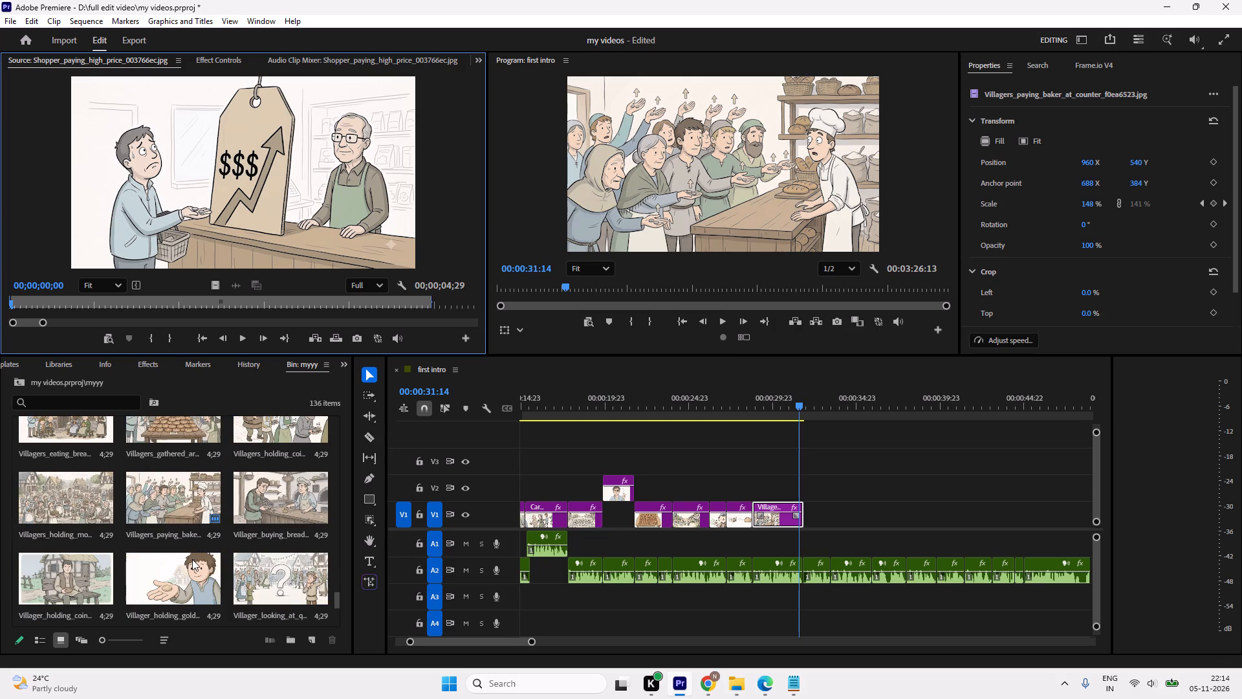
pyautogui.scroll(1, 192, 559)
pyautogui.scroll(-1, 192, 559)
pyautogui.scroll(1, 192, 559)
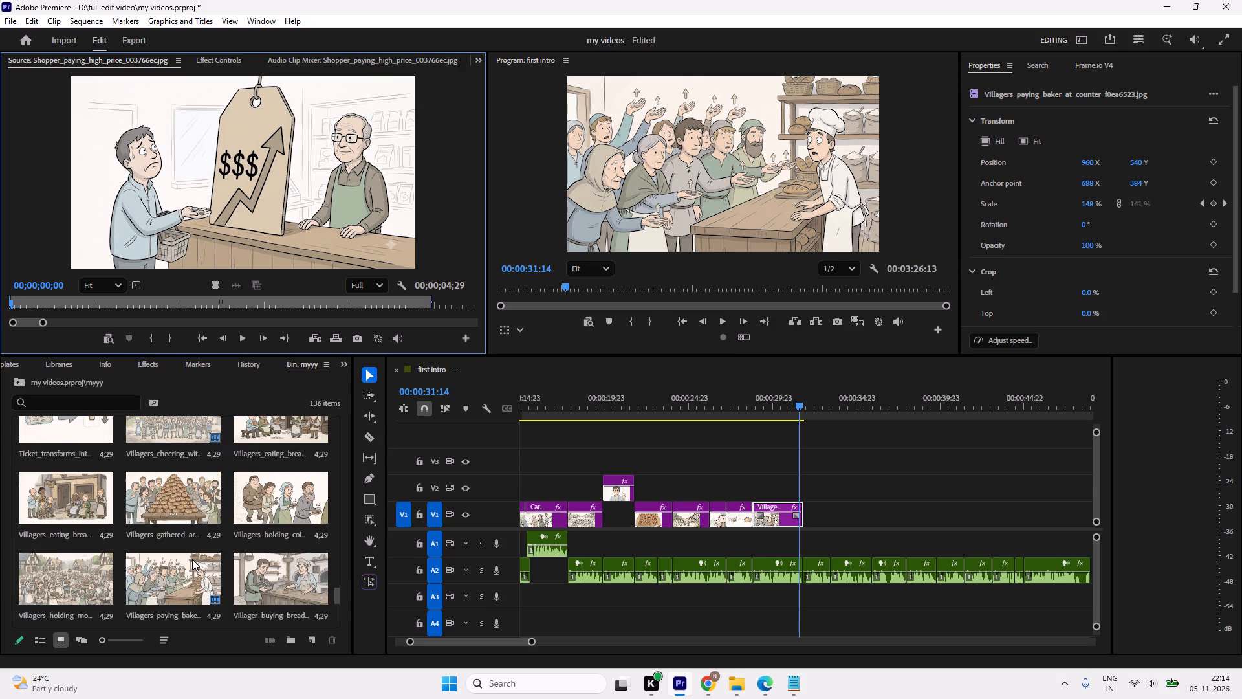
pyautogui.scroll(2, 192, 559)
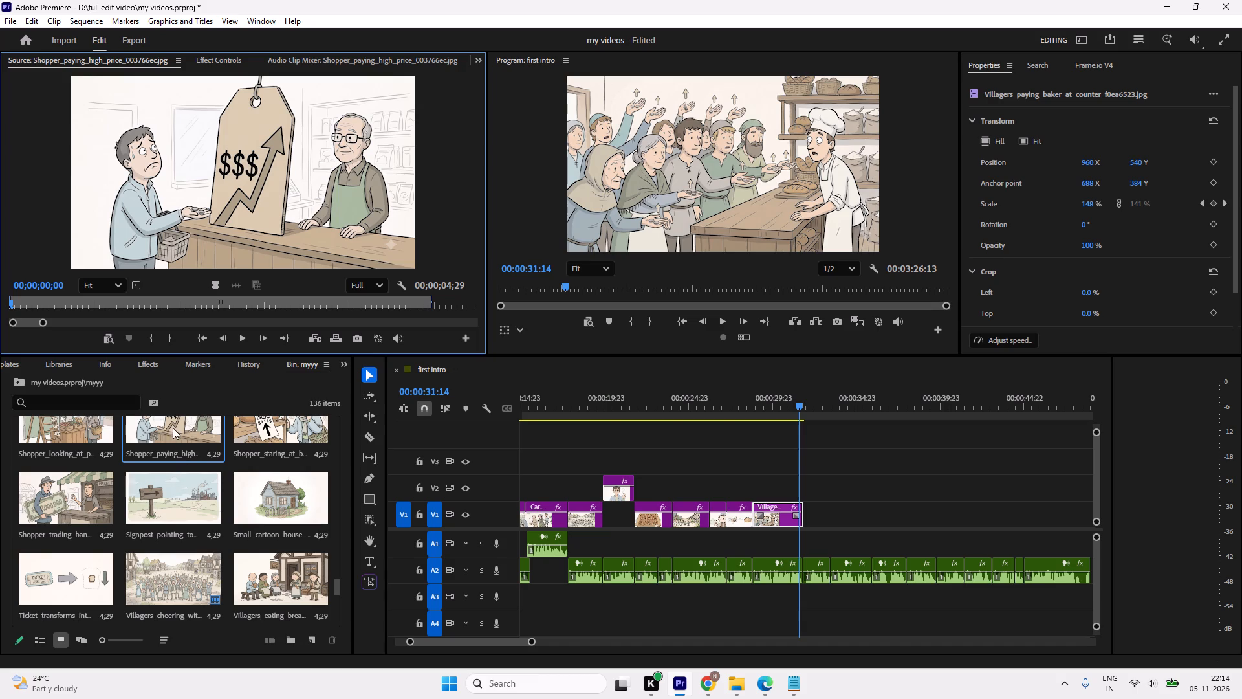
pyautogui.moveTo(173, 428); pyautogui.dragTo(809, 505)
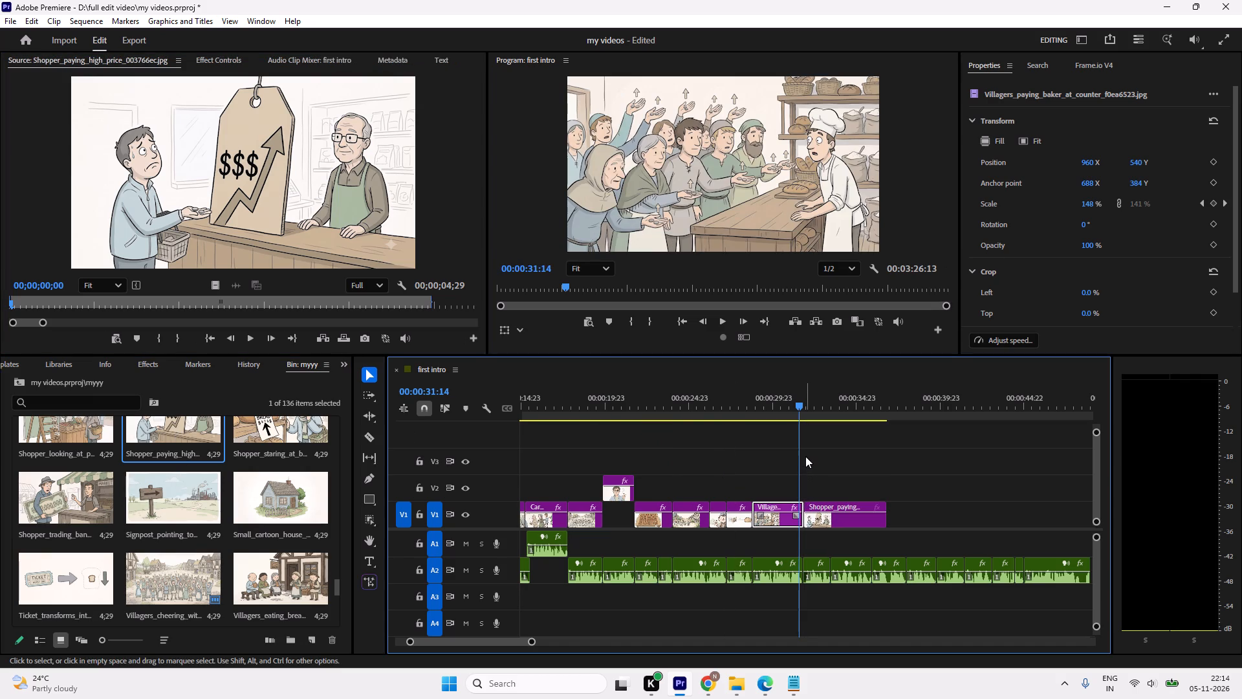
pyautogui.press('space')
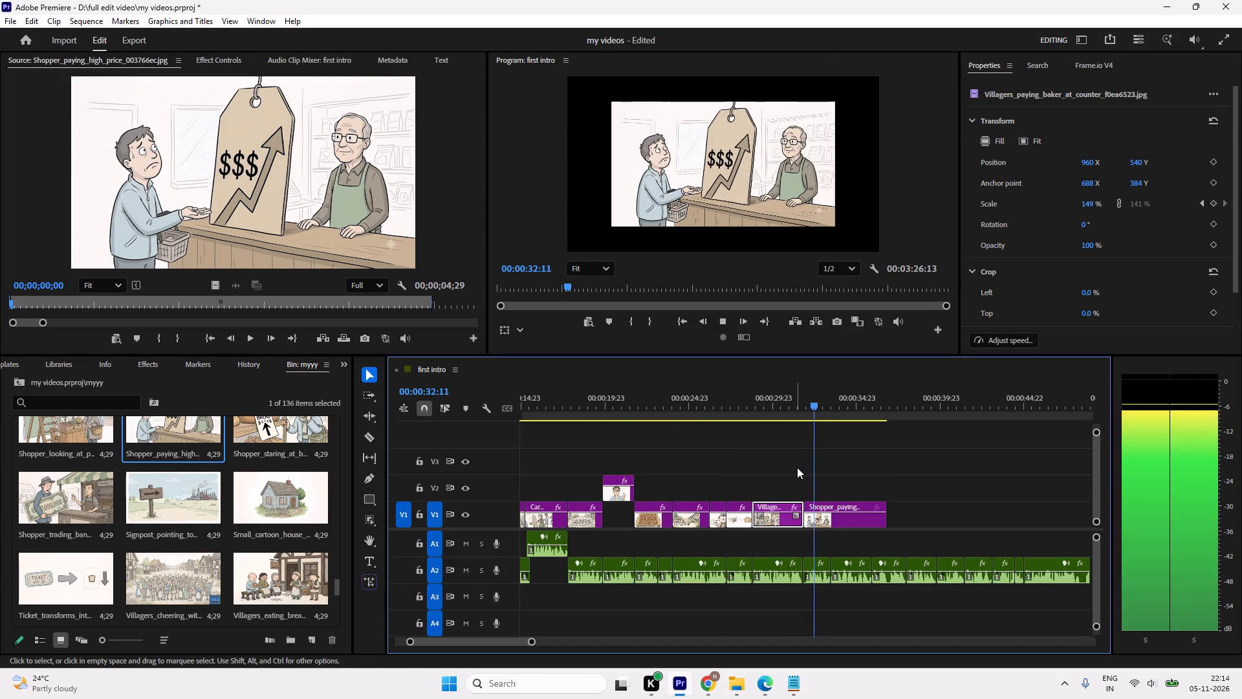
pyautogui.press('space')
# Search the bin for the next illustration, previewing the unchanged coin stack, fading star and 100-bread-loaves grid images.
pyautogui.scroll(1, 232, 552)
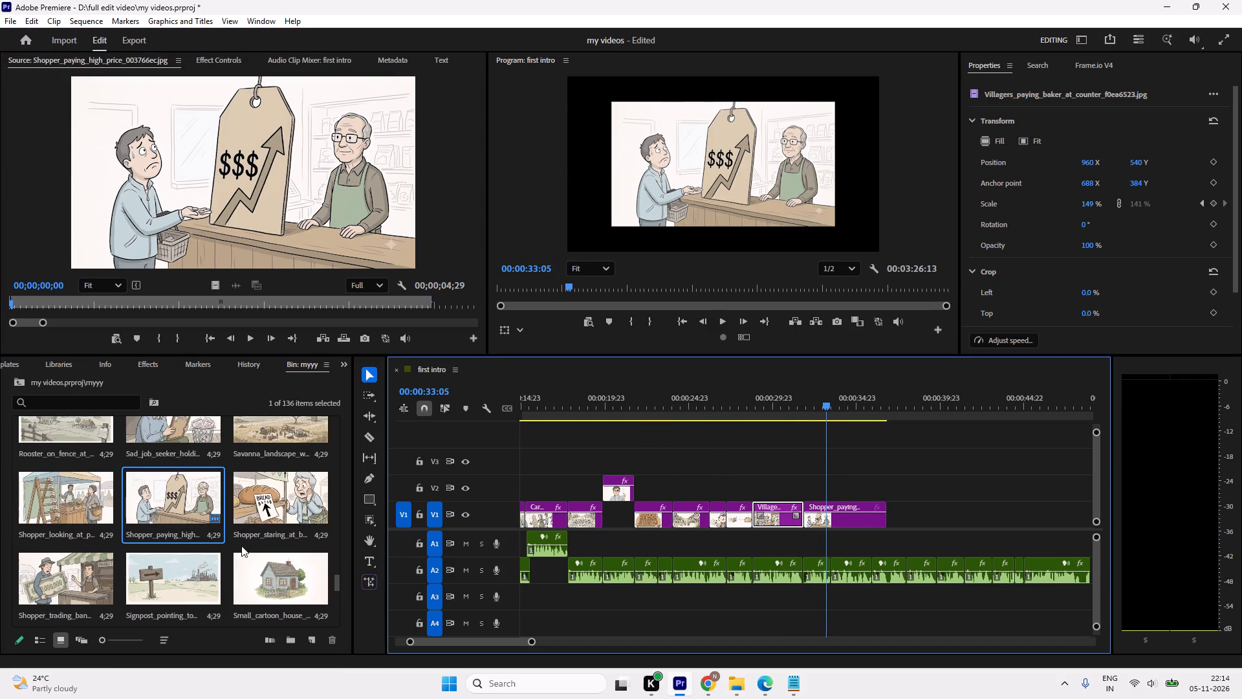
pyautogui.scroll(3, 263, 537)
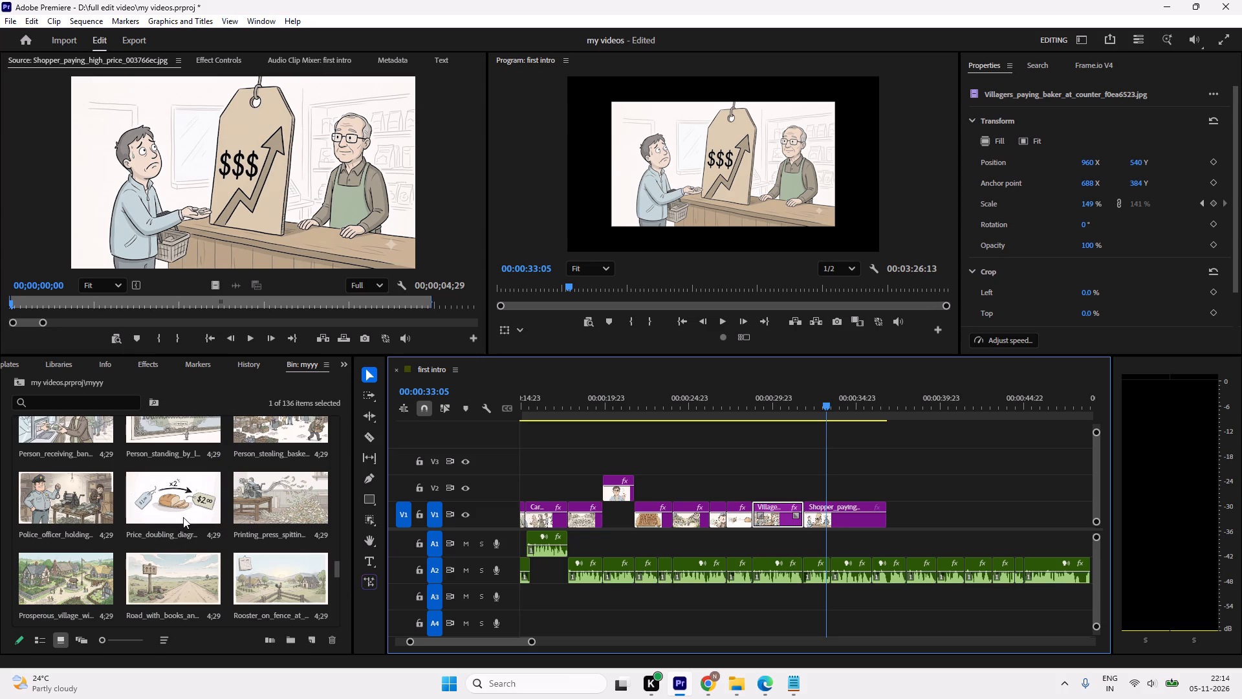
pyautogui.click(186, 513)
pyautogui.scroll(5, 186, 511)
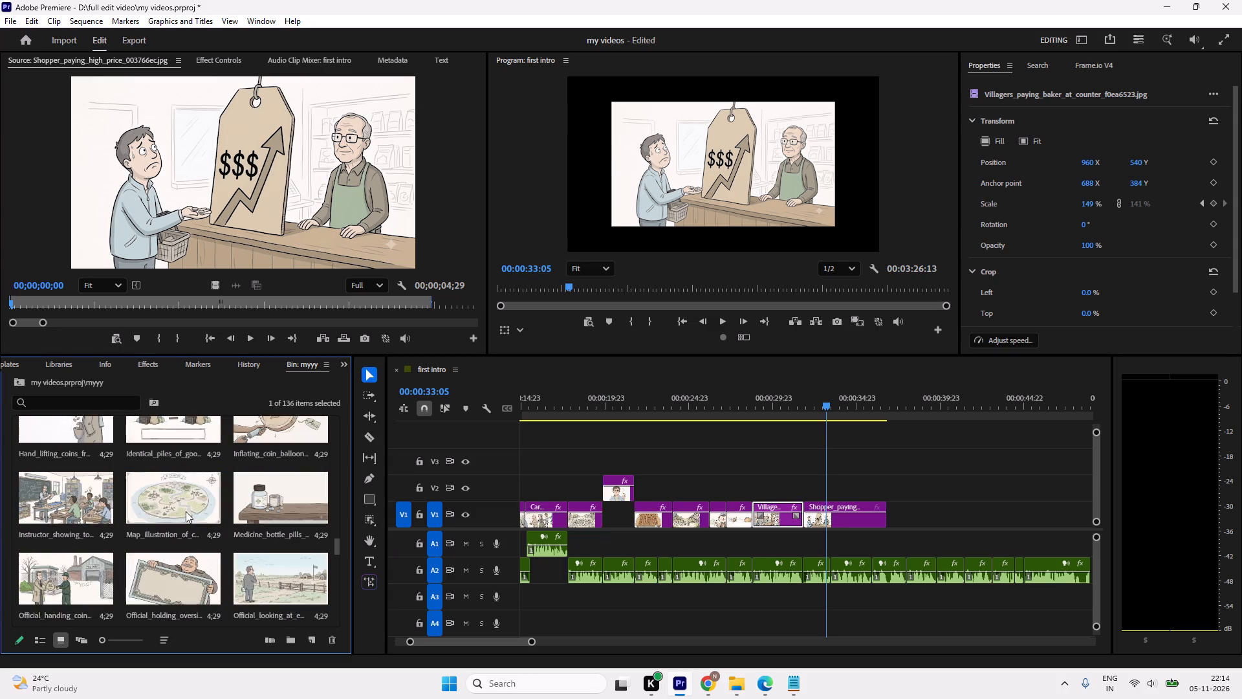
pyautogui.scroll(3, 186, 511)
pyautogui.scroll(-1, 184, 515)
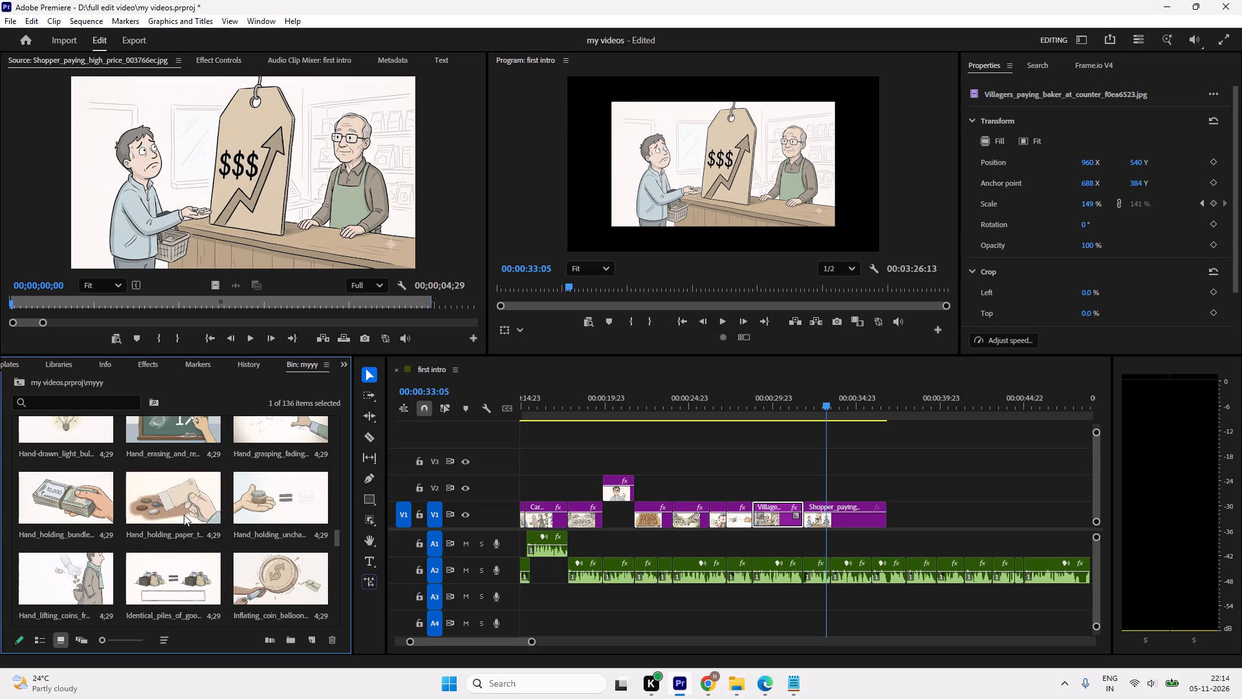
pyautogui.doubleClick(293, 513)
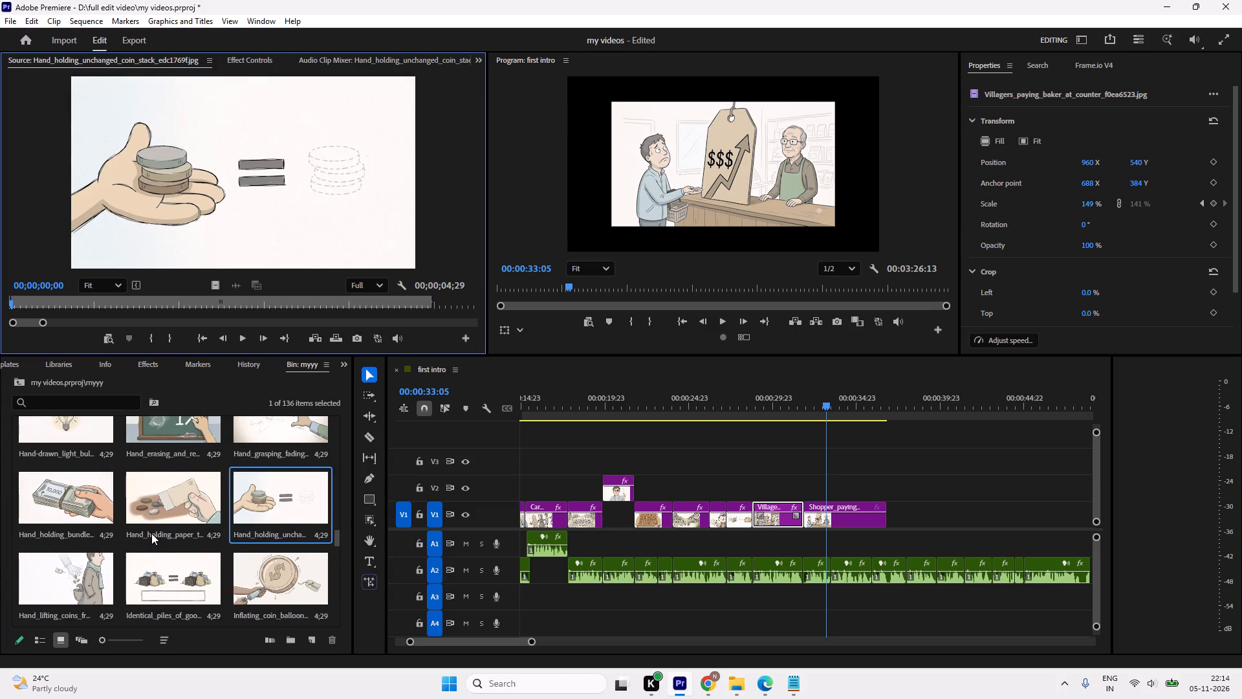
pyautogui.scroll(1, 151, 533)
pyautogui.doubleClick(271, 505)
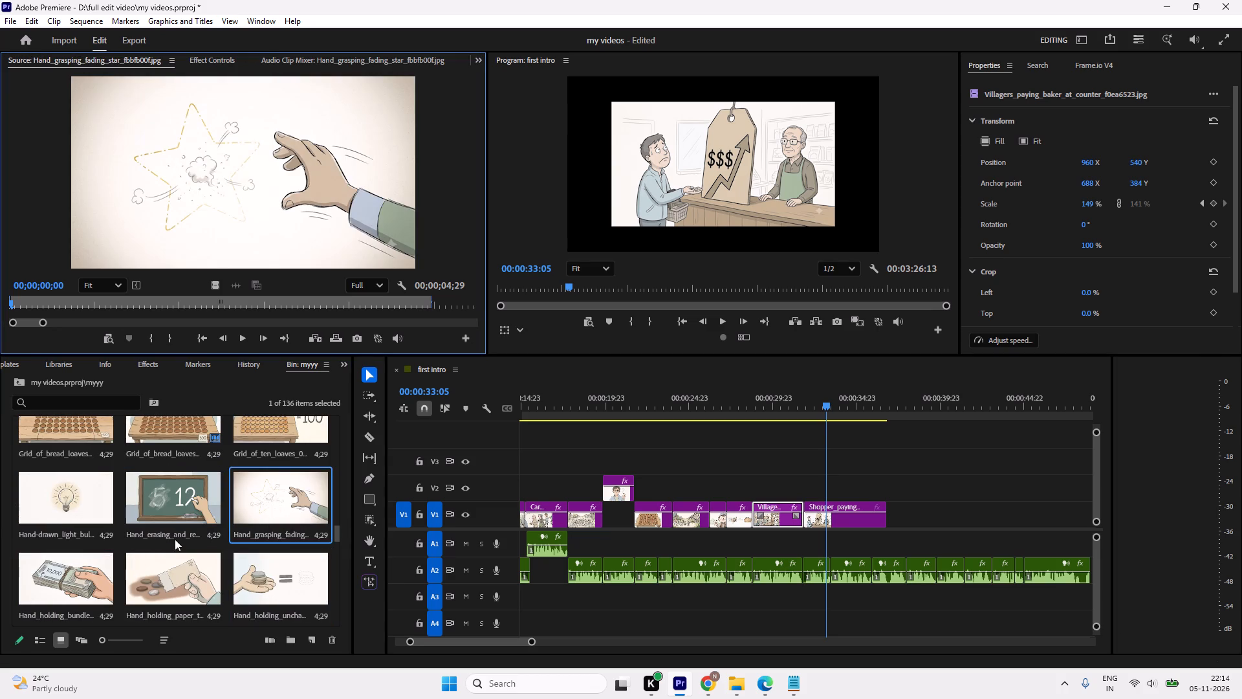
pyautogui.scroll(2, 169, 542)
pyautogui.doubleClick(95, 508)
pyautogui.click(199, 510)
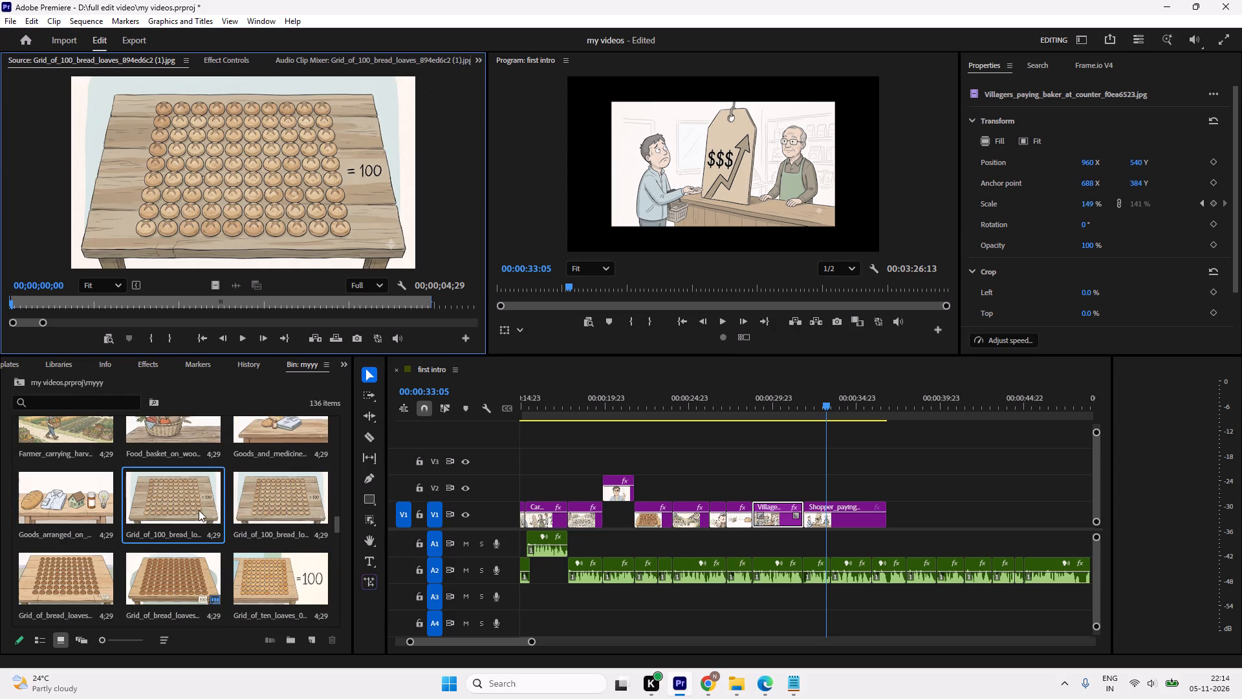
# Preview the factory worker with the pay envelope and check the neighbouring elderly person and economist images in the bin.
pyautogui.scroll(2, 202, 515)
pyautogui.click(201, 510)
pyautogui.click(261, 507)
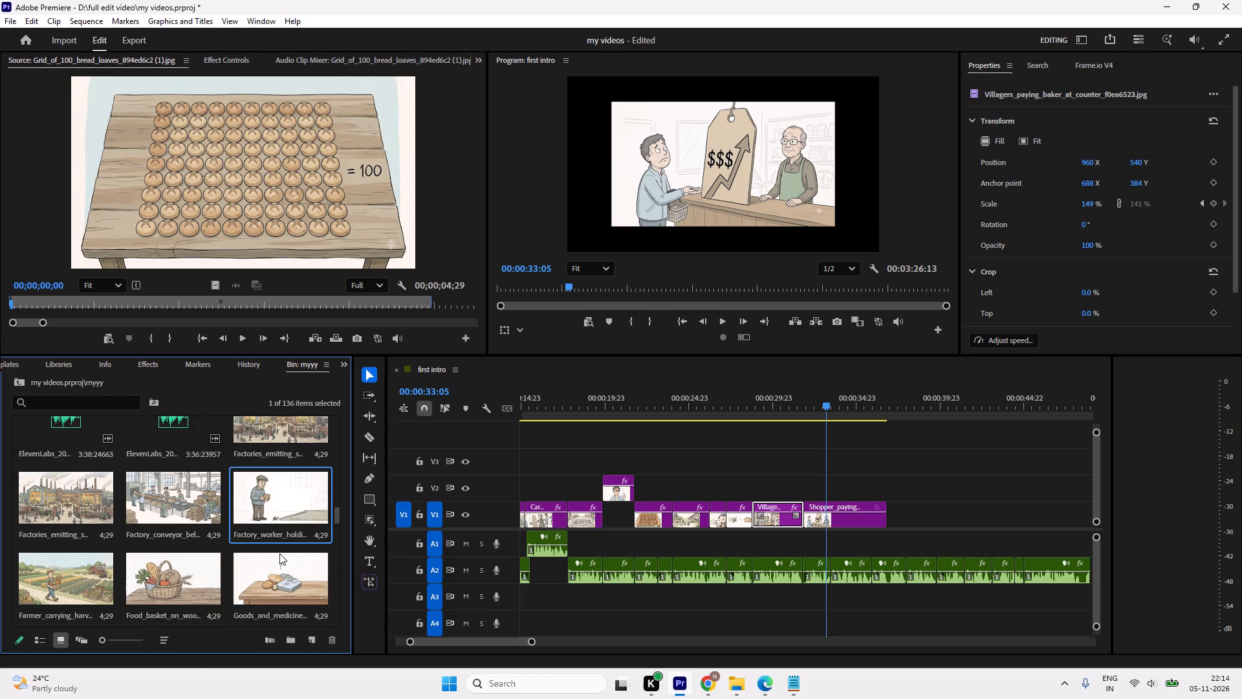
pyautogui.click(279, 497)
pyautogui.click(233, 498)
pyautogui.doubleClick(255, 501)
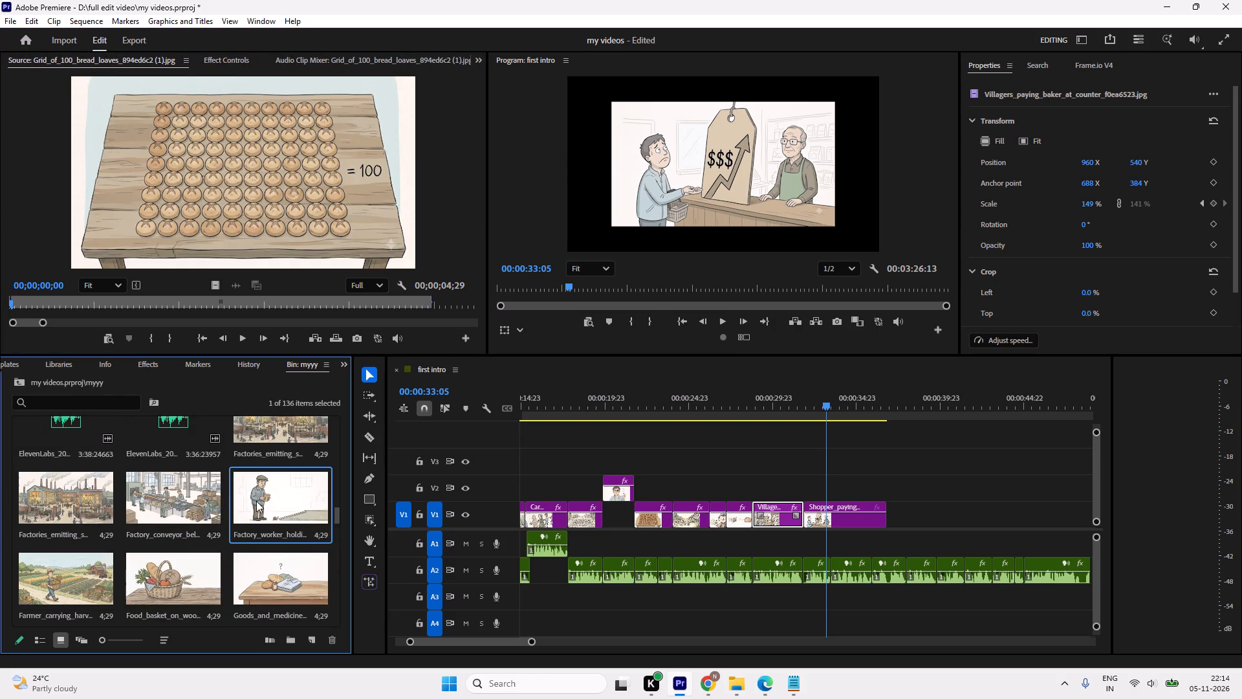
pyautogui.click(177, 501)
pyautogui.doubleClick(267, 501)
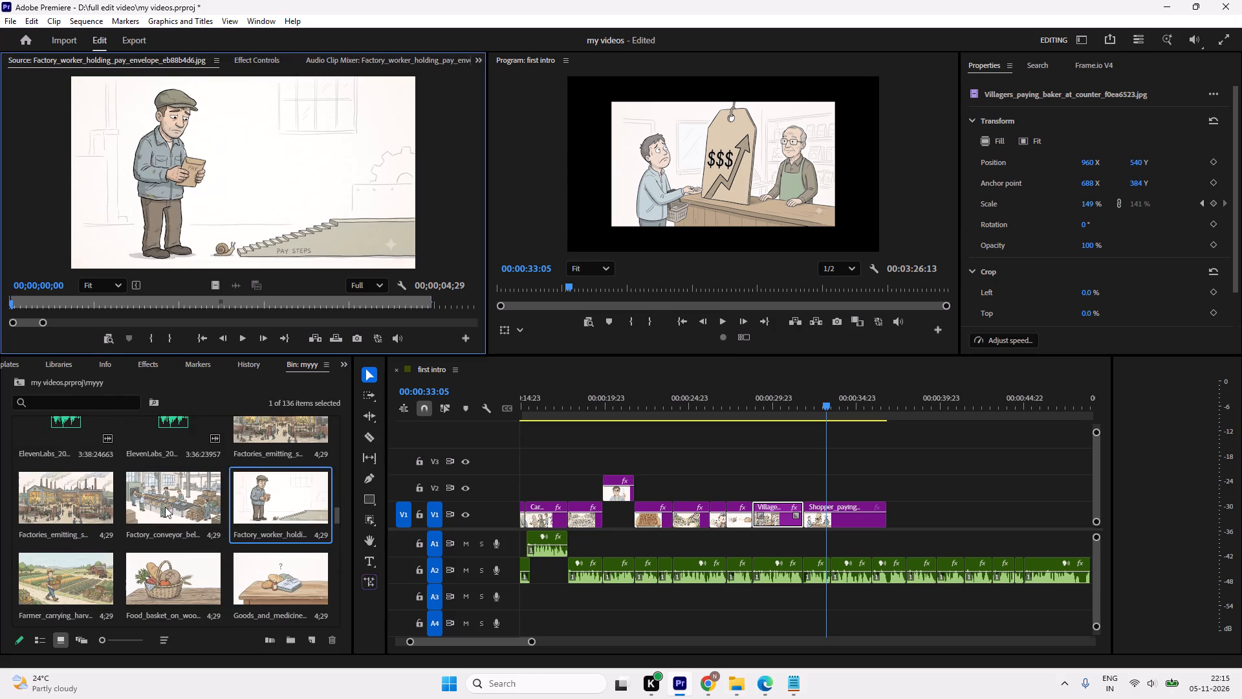
pyautogui.scroll(2, 165, 507)
pyautogui.click(298, 507)
pyautogui.click(142, 507)
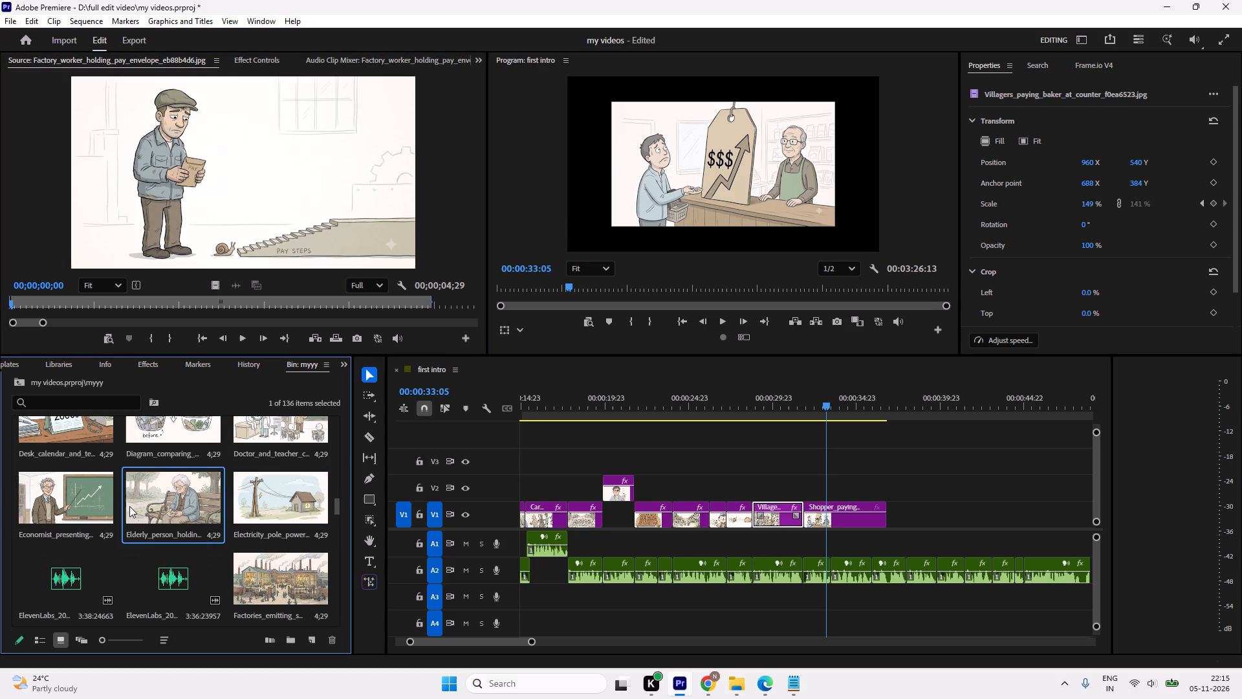
pyautogui.click(82, 498)
# Search back through the myyy bin to its beginning and preview the baker-updating-price-sign illustration.
pyautogui.scroll(2, 111, 505)
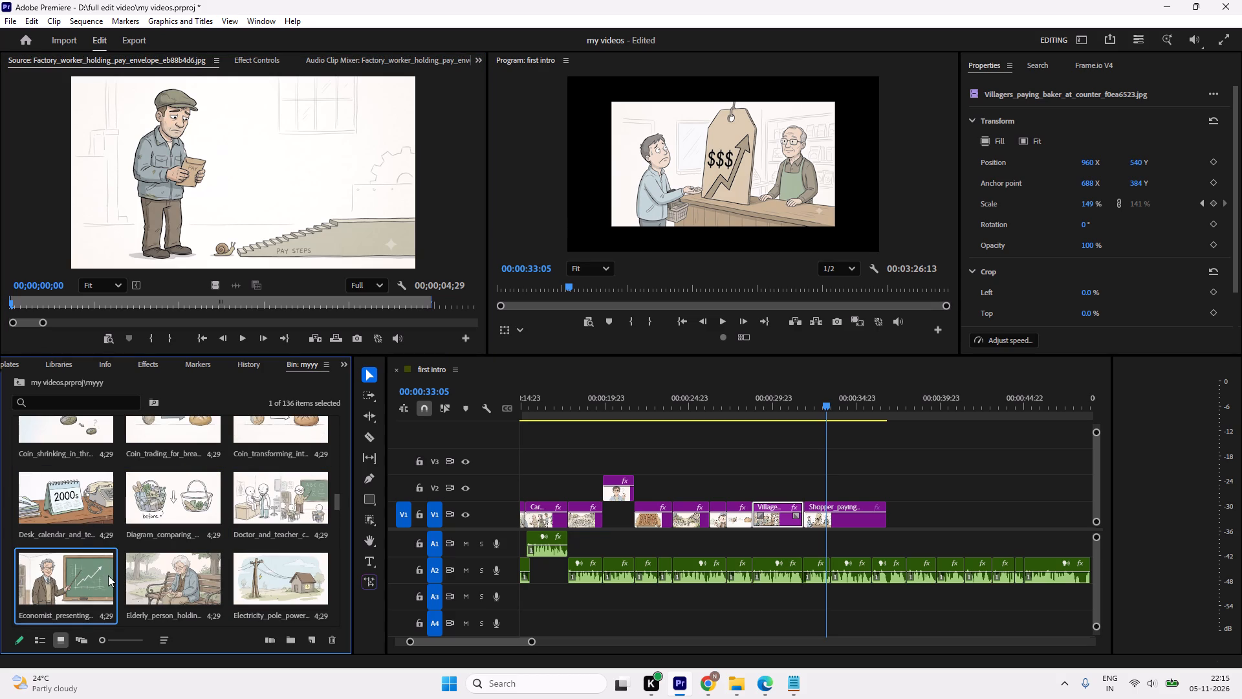
pyautogui.scroll(3, 241, 531)
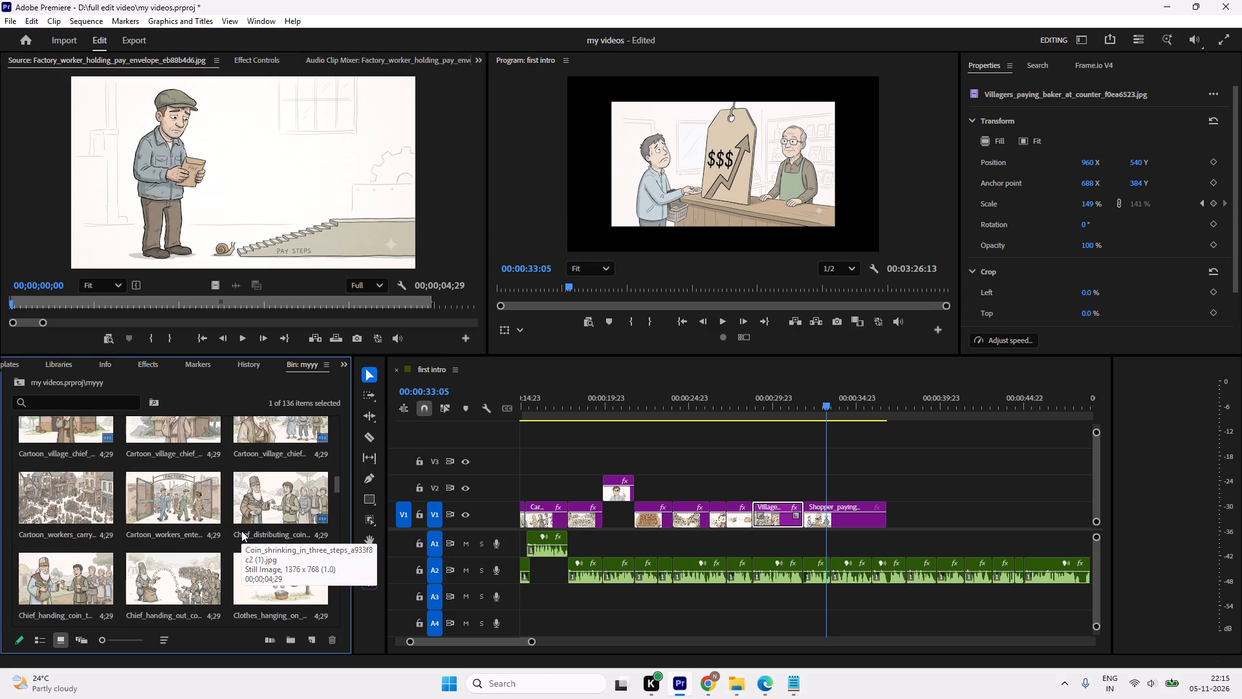
pyautogui.scroll(4, 241, 531)
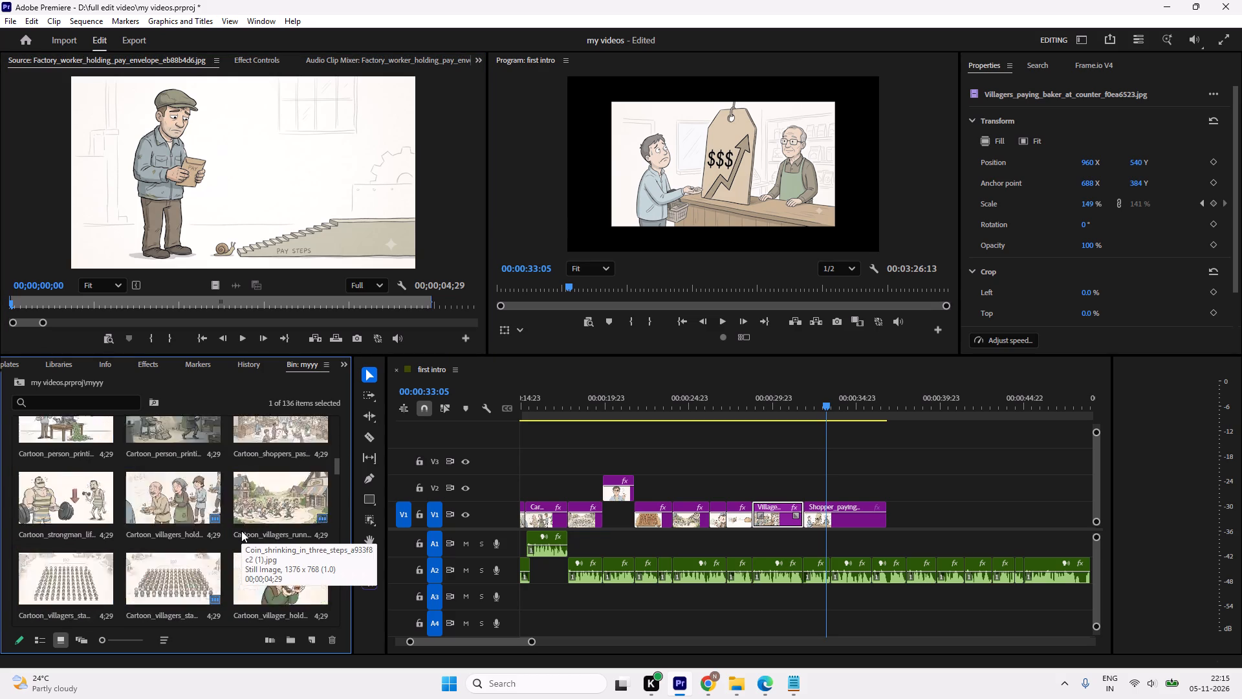
pyautogui.scroll(7, 241, 531)
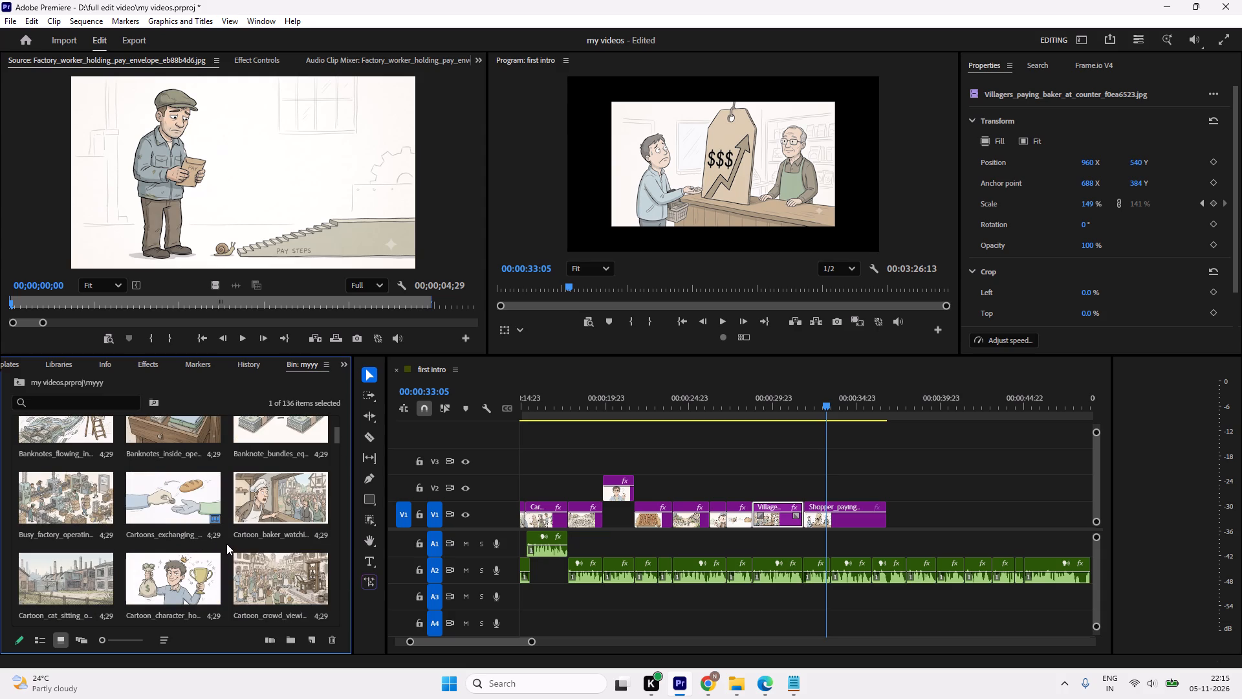
pyautogui.scroll(2, 226, 544)
pyautogui.doubleClick(186, 505)
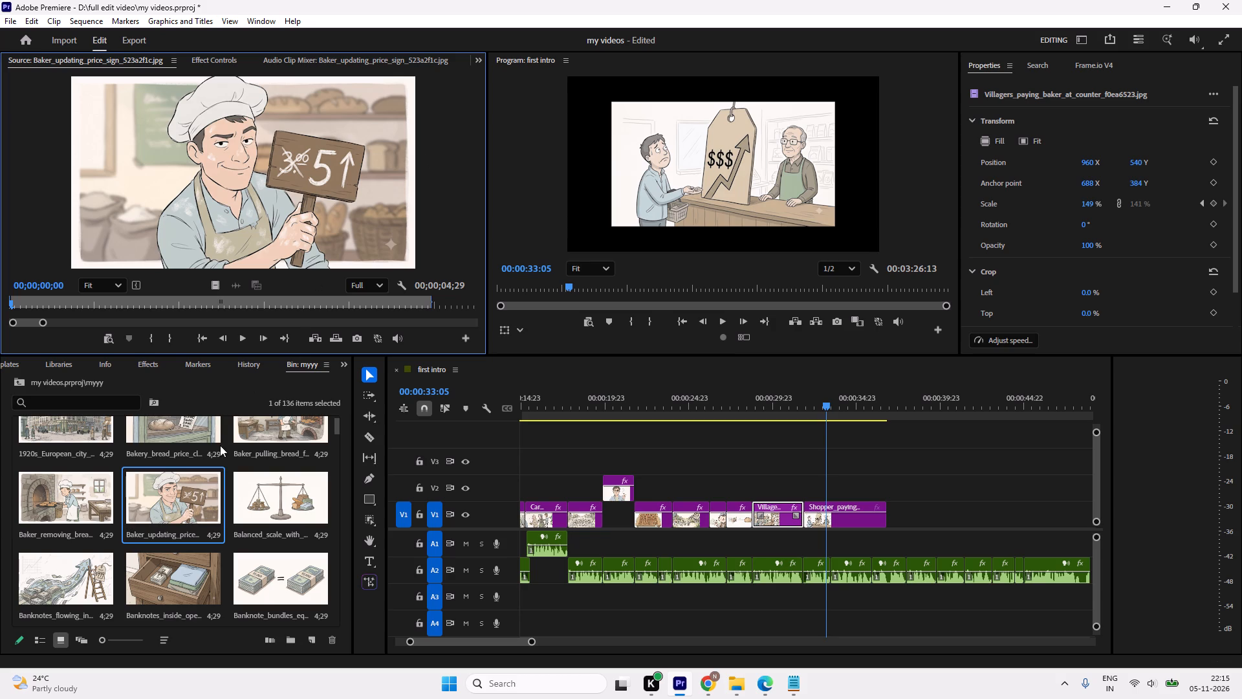
# Compare the 1920s European city street illustration with the baker-updating-price-sign illustration in the source preview.
pyautogui.scroll(1, 184, 494)
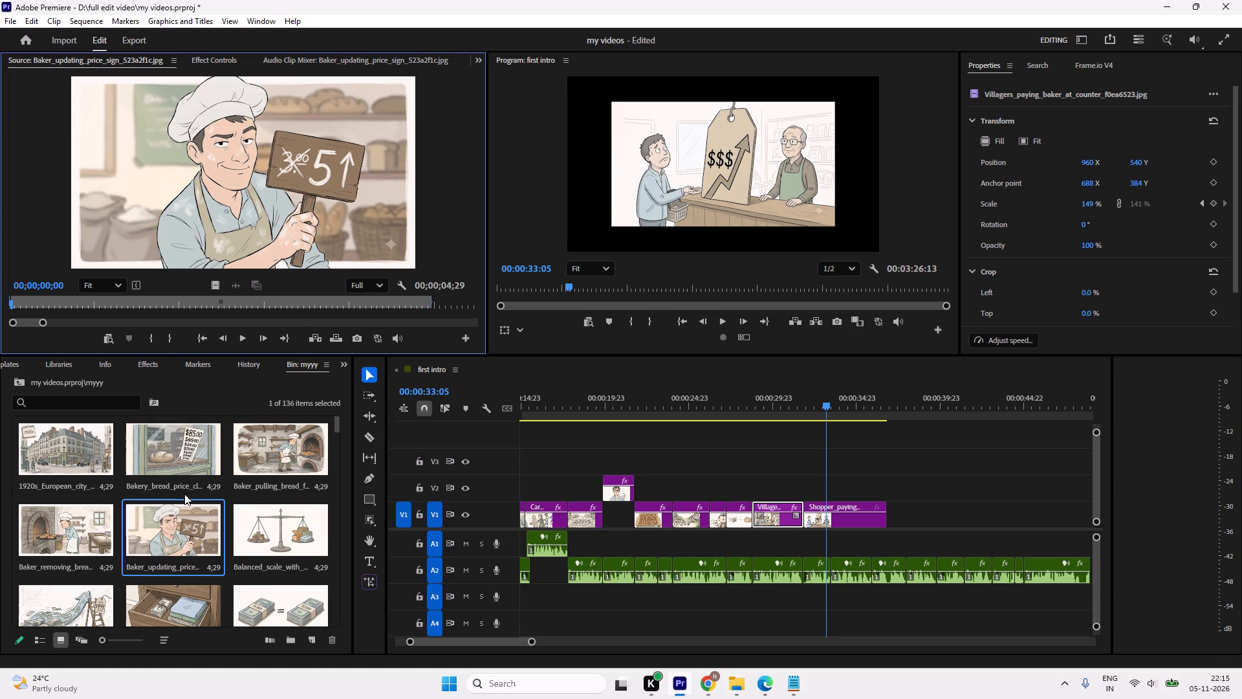
pyautogui.scroll(1, 184, 494)
pyautogui.doubleClick(68, 444)
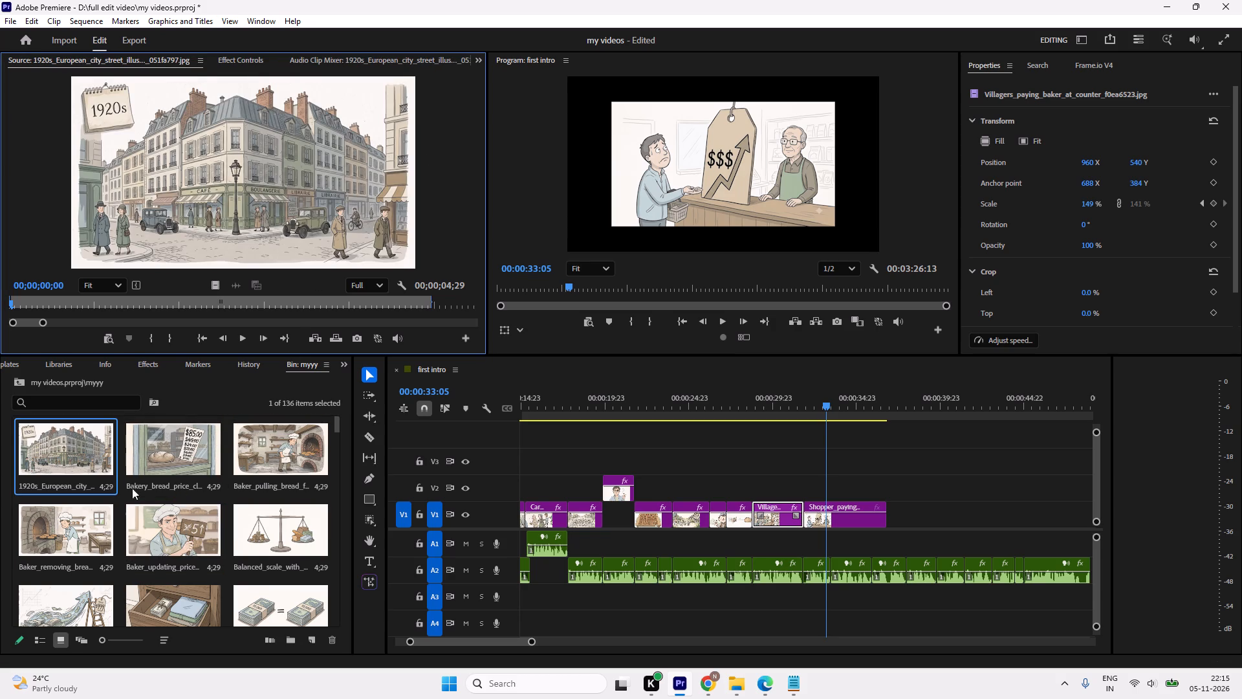
pyautogui.click(149, 516)
pyautogui.click(148, 521)
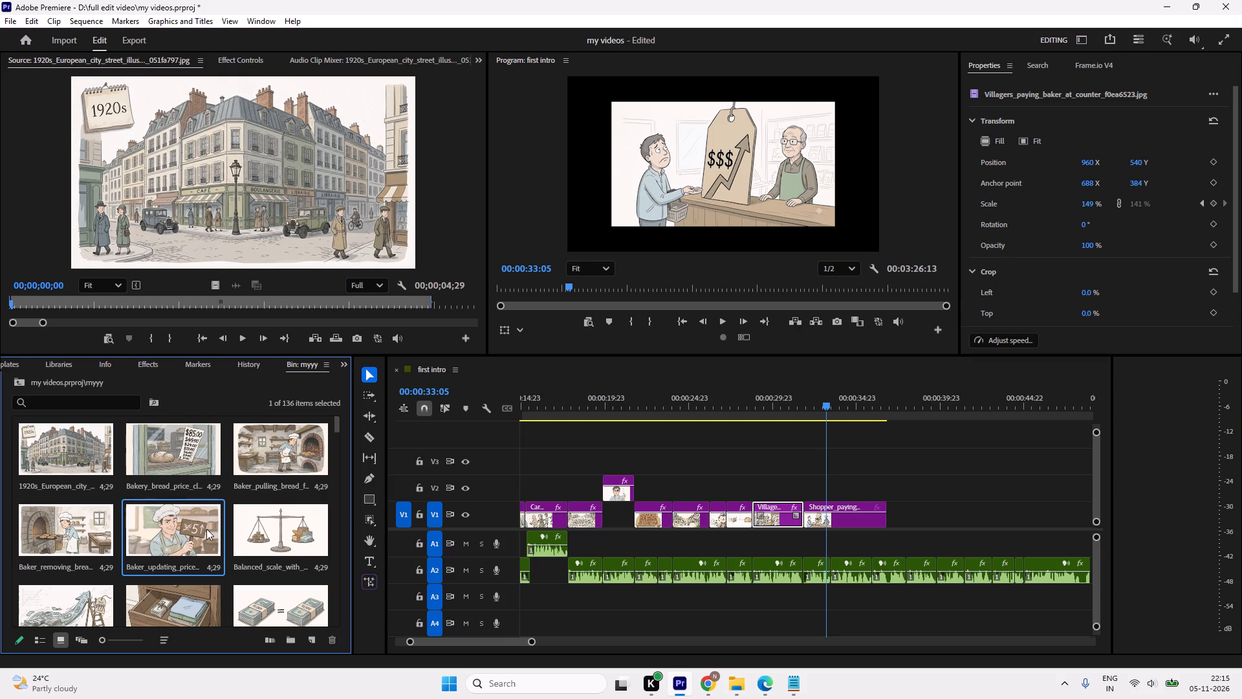
pyautogui.doubleClick(206, 529)
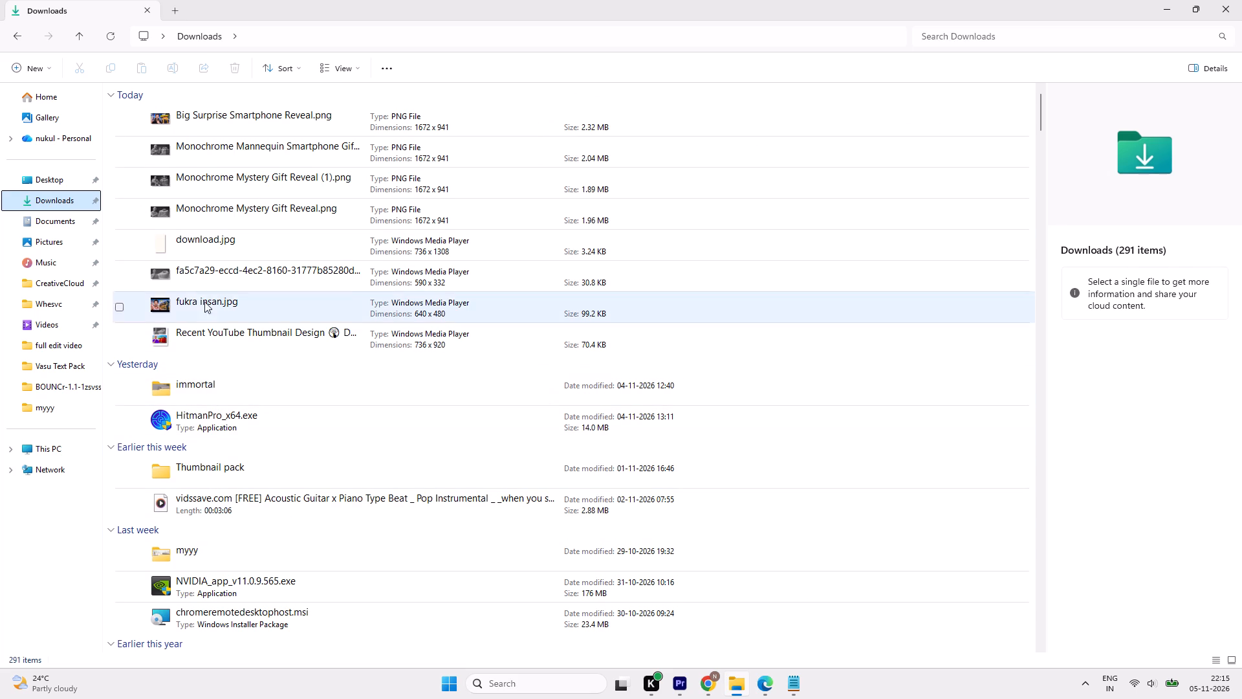
pyautogui.scroll(-2, 230, 333)
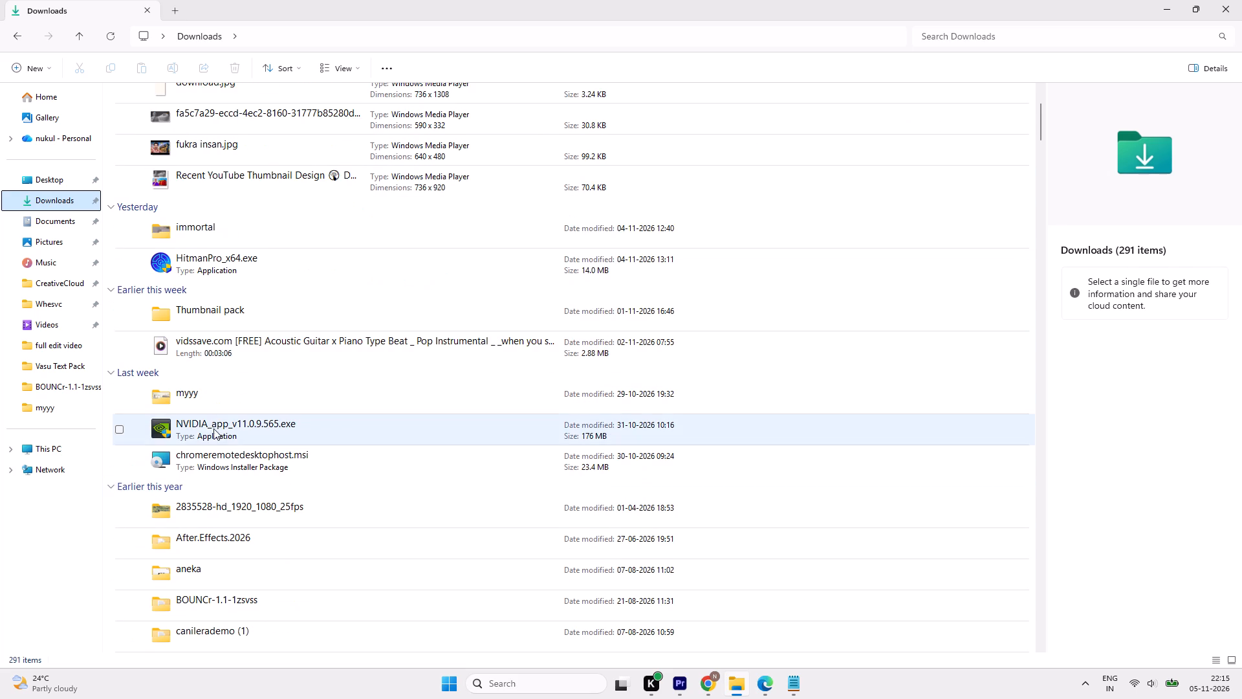
pyautogui.doubleClick(214, 391)
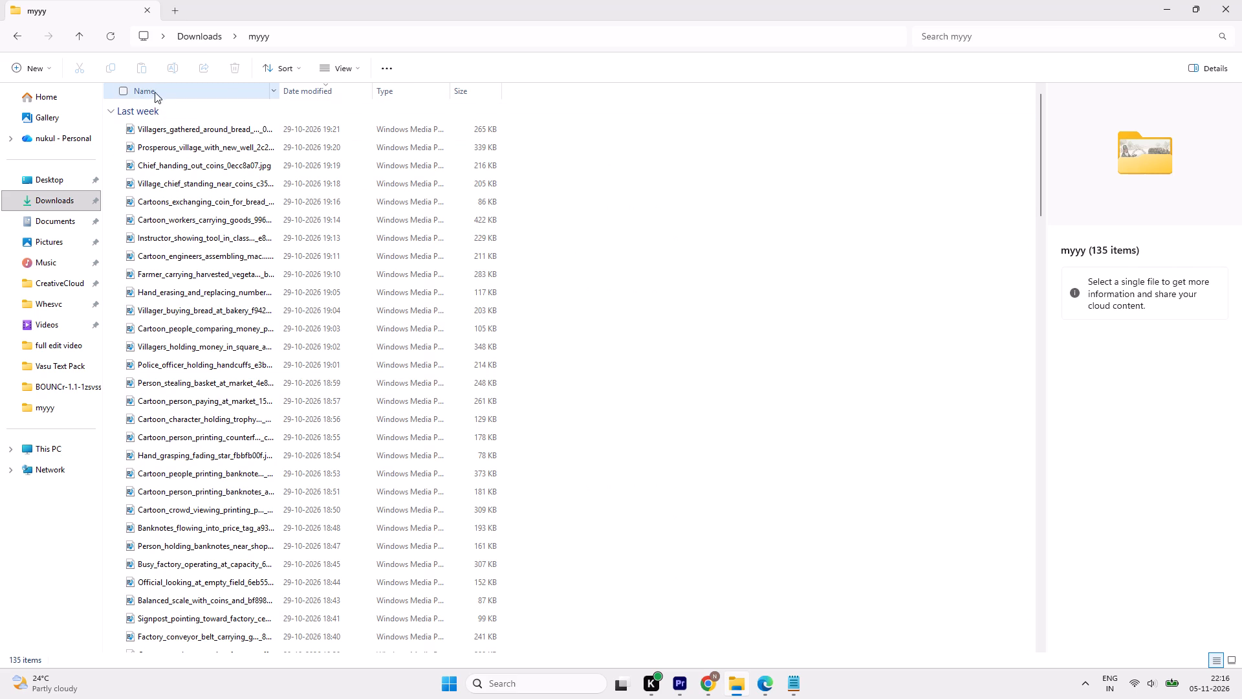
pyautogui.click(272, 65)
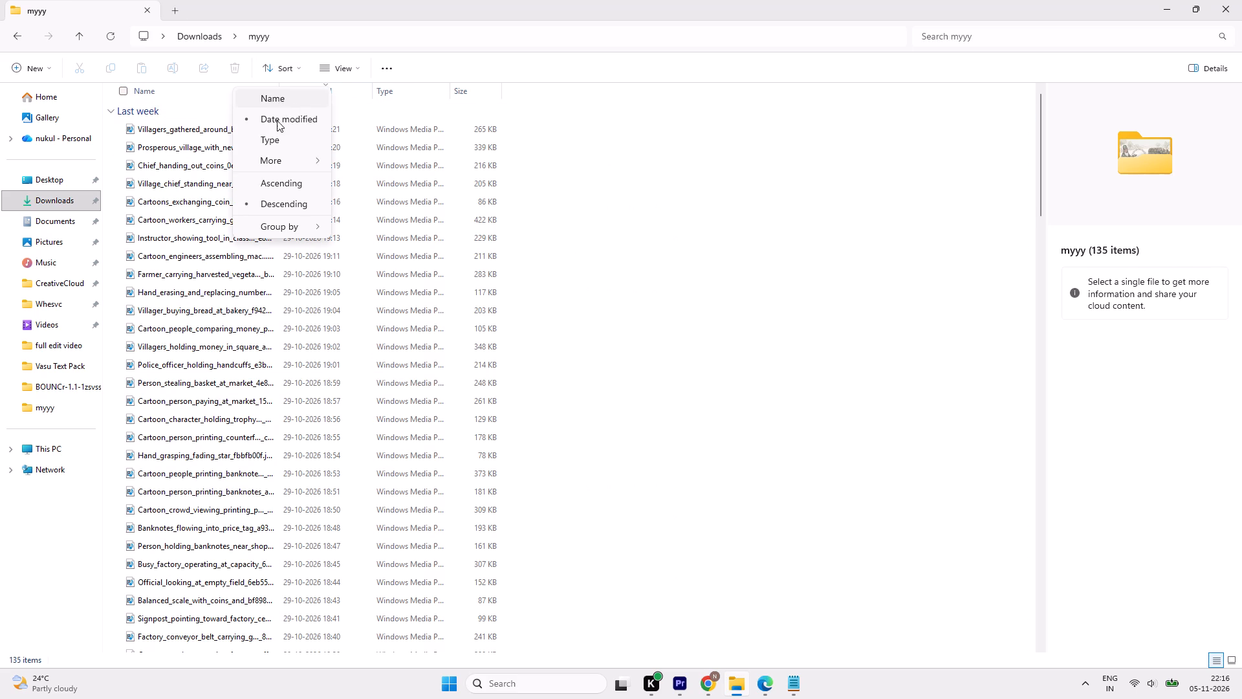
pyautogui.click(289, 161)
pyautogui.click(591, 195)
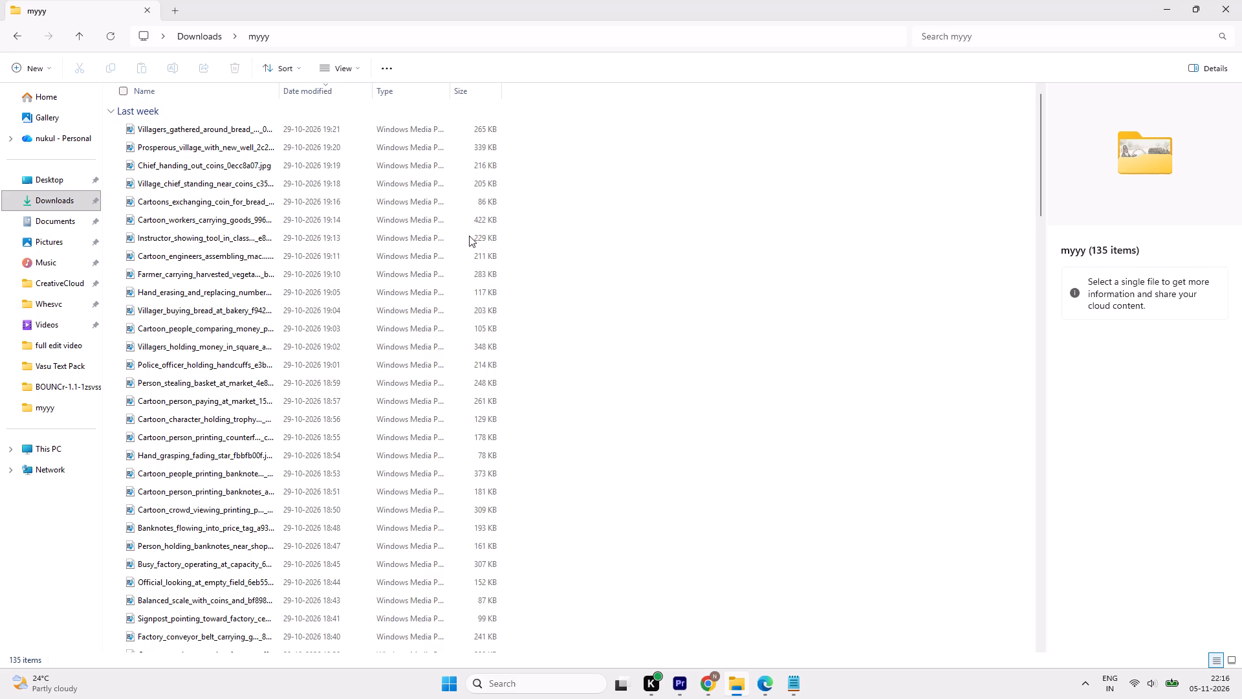
# Preview the folder's images from the classroom instructor and engineers through the farmer, number eraser and bread buyer to the market thief.
pyautogui.click(178, 250)
pyautogui.click(197, 228)
pyautogui.click(192, 277)
pyautogui.click(192, 300)
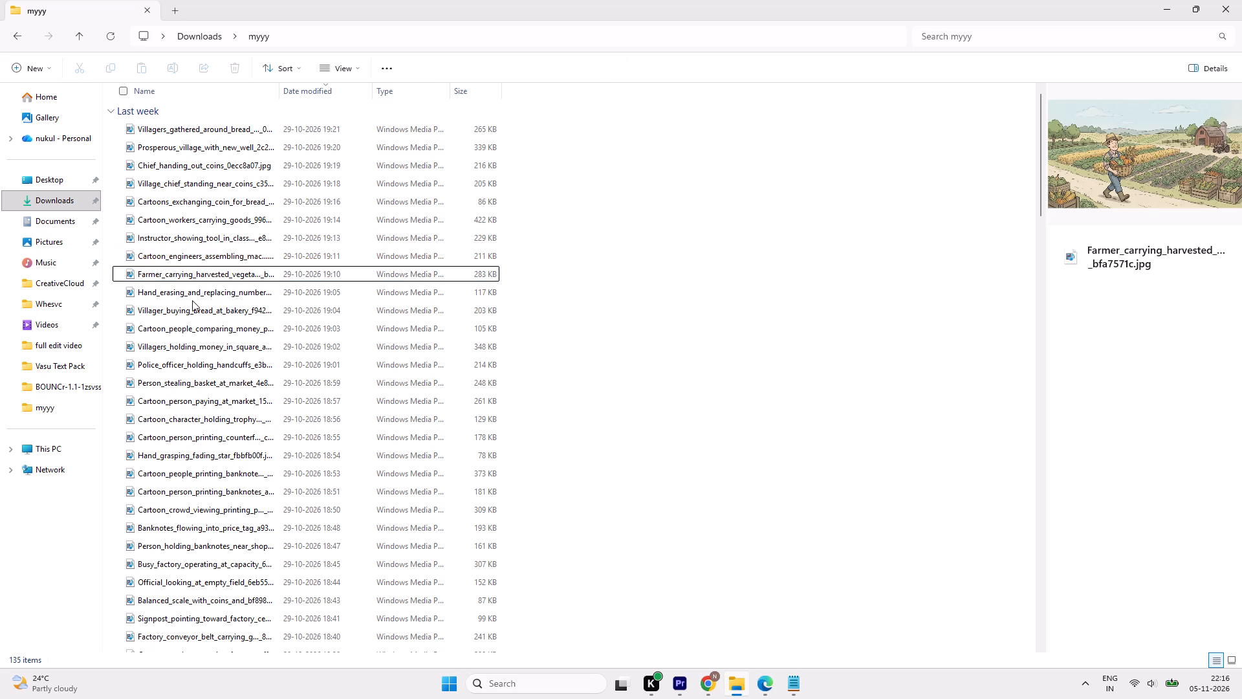
pyautogui.click(192, 317)
pyautogui.click(207, 273)
pyautogui.click(210, 249)
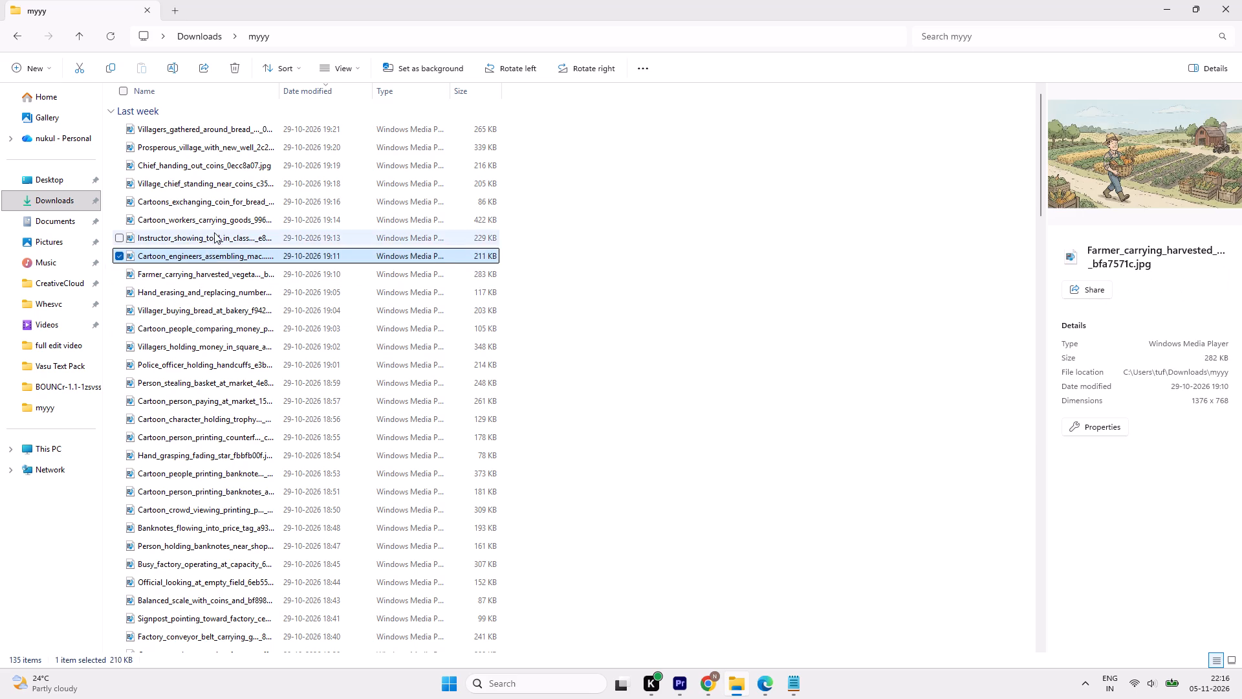
pyautogui.click(214, 232)
pyautogui.click(214, 252)
pyautogui.click(214, 272)
pyautogui.click(218, 294)
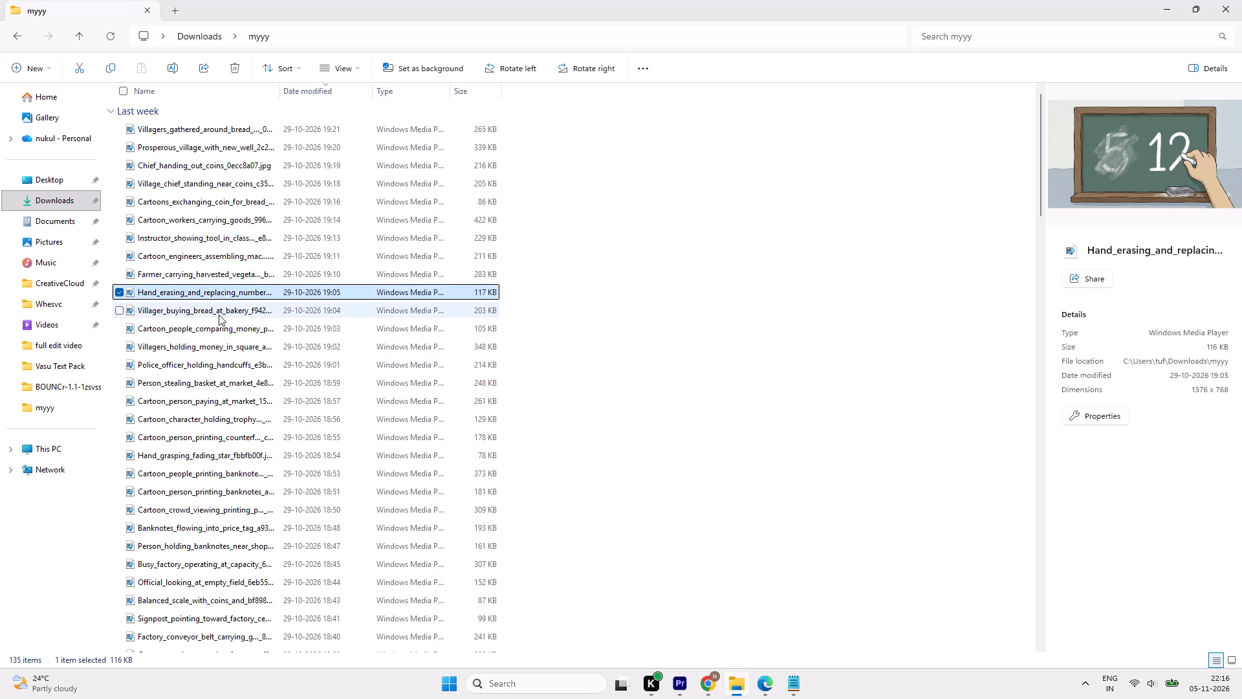
pyautogui.click(219, 315)
pyautogui.click(223, 287)
pyautogui.click(221, 305)
pyautogui.click(226, 333)
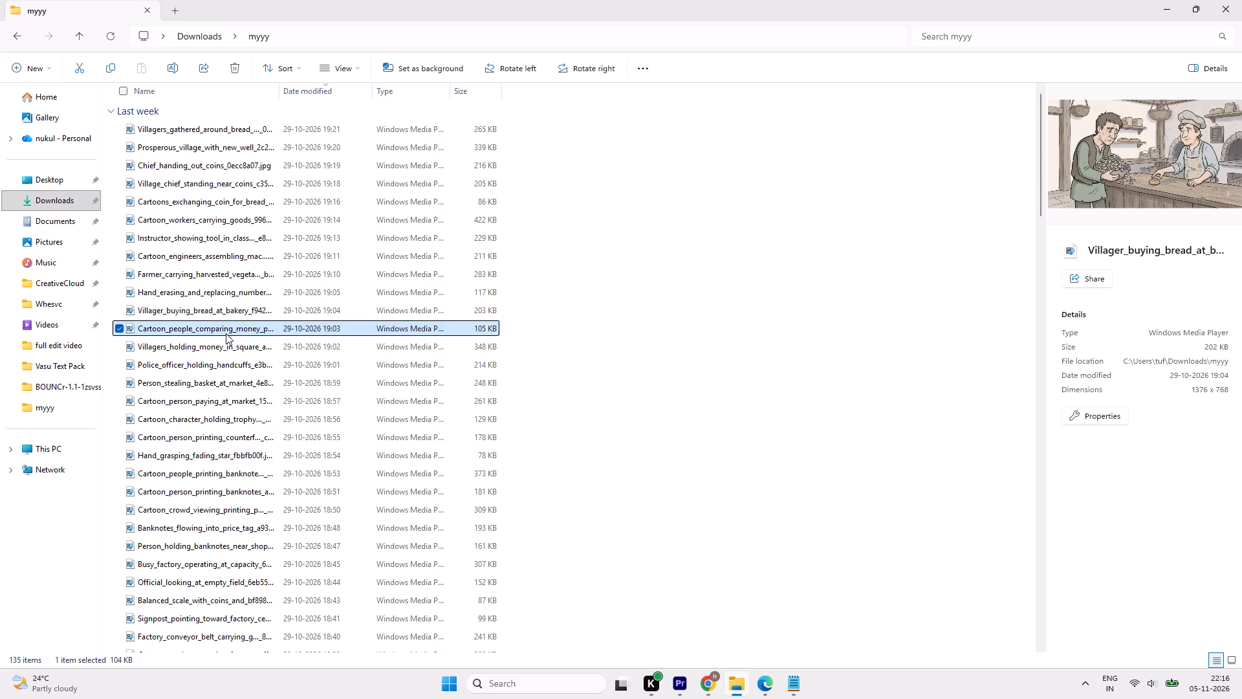
pyautogui.click(223, 362)
pyautogui.click(228, 382)
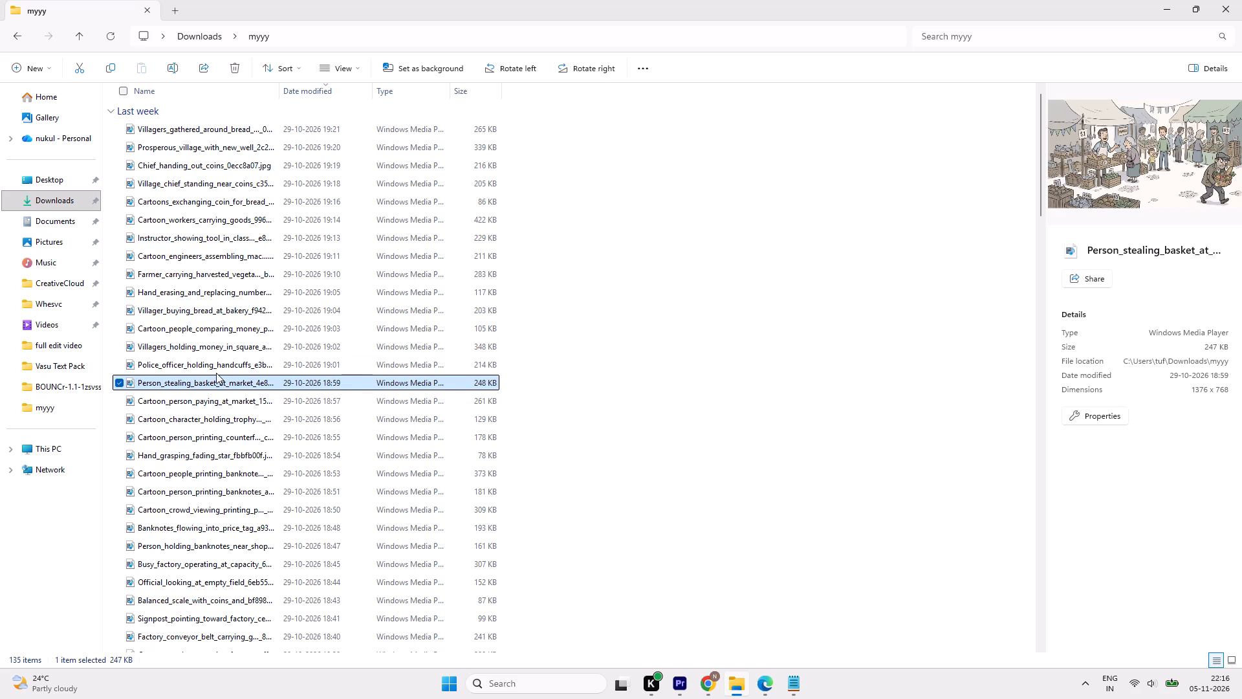
# Preview the myyy folder images back from the police officer with handcuffs to the instructor showing a tool in class.
pyautogui.click(216, 373)
pyautogui.click(209, 362)
pyautogui.click(201, 342)
pyautogui.click(201, 333)
pyautogui.click(198, 311)
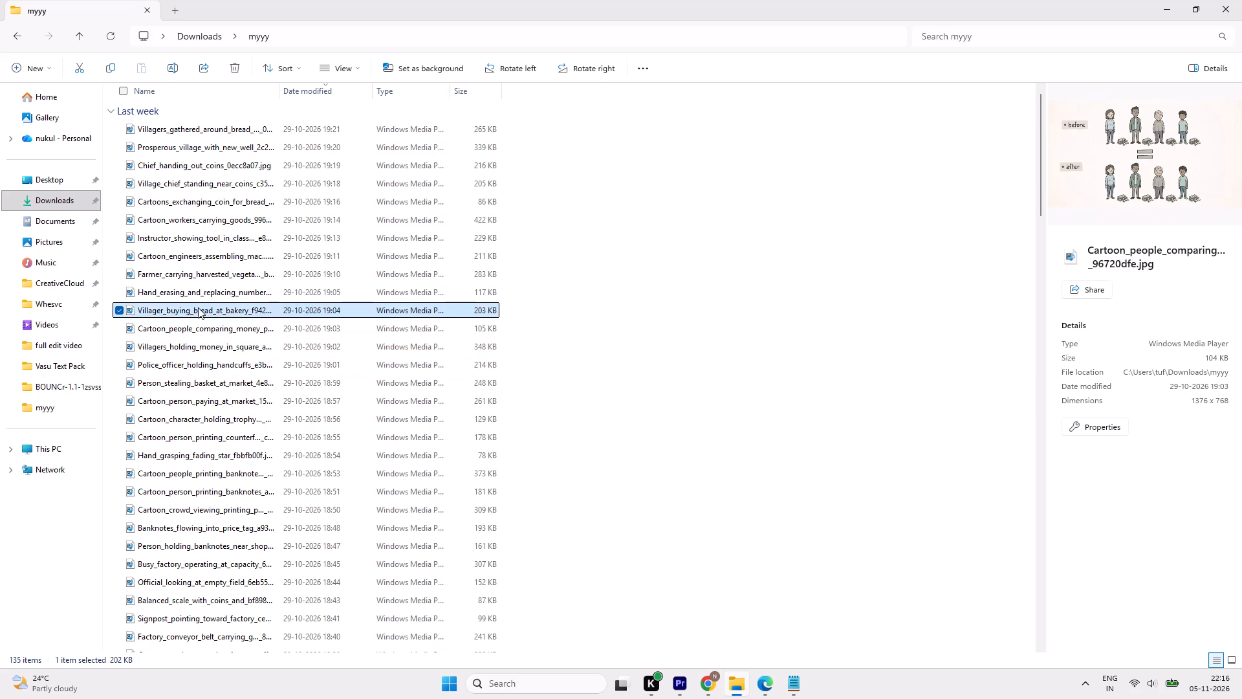
pyautogui.click(201, 289)
pyautogui.click(202, 266)
pyautogui.click(191, 283)
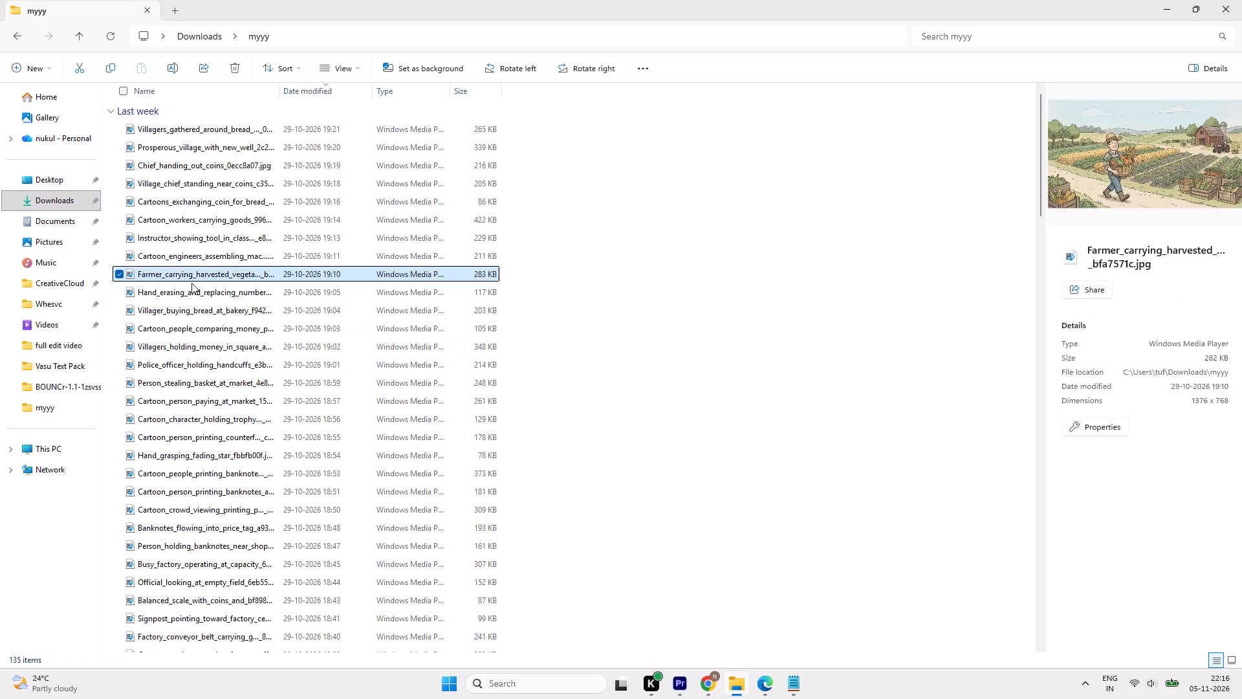
pyautogui.click(190, 291)
pyautogui.click(193, 265)
pyautogui.click(190, 251)
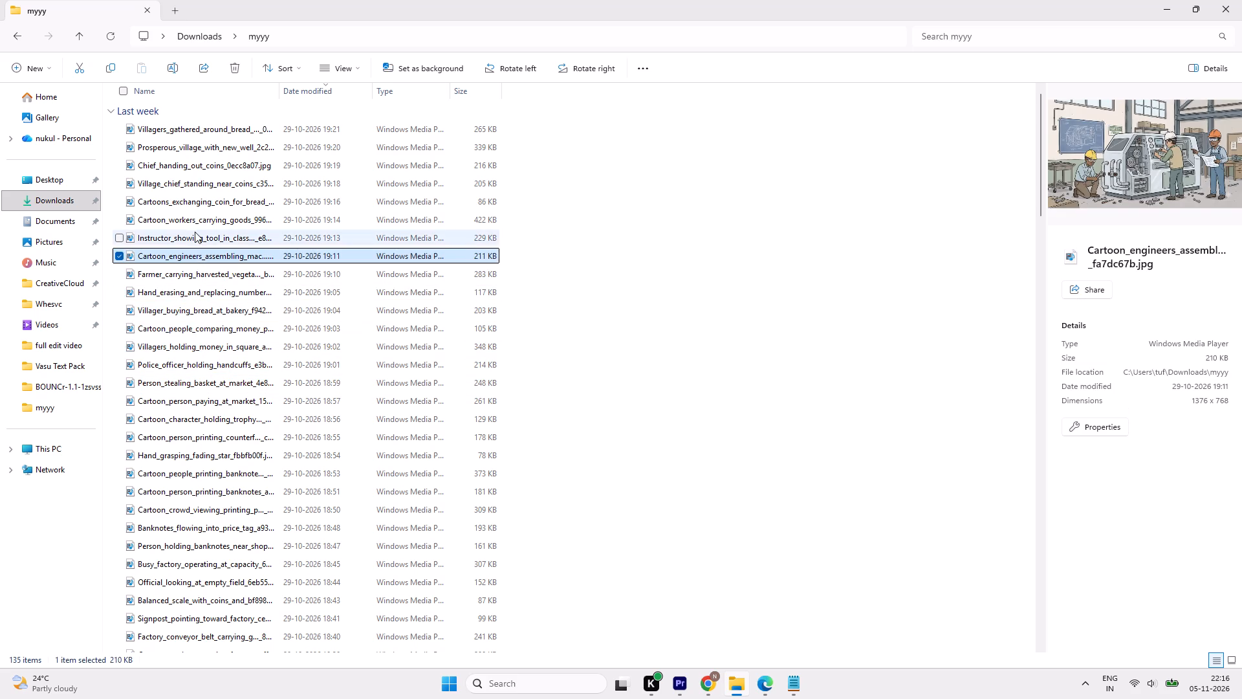
pyautogui.click(195, 231)
# Preview the images from the hand replacing a number on the chalkboard down to the cartoon person printing banknotes.
pyautogui.click(191, 291)
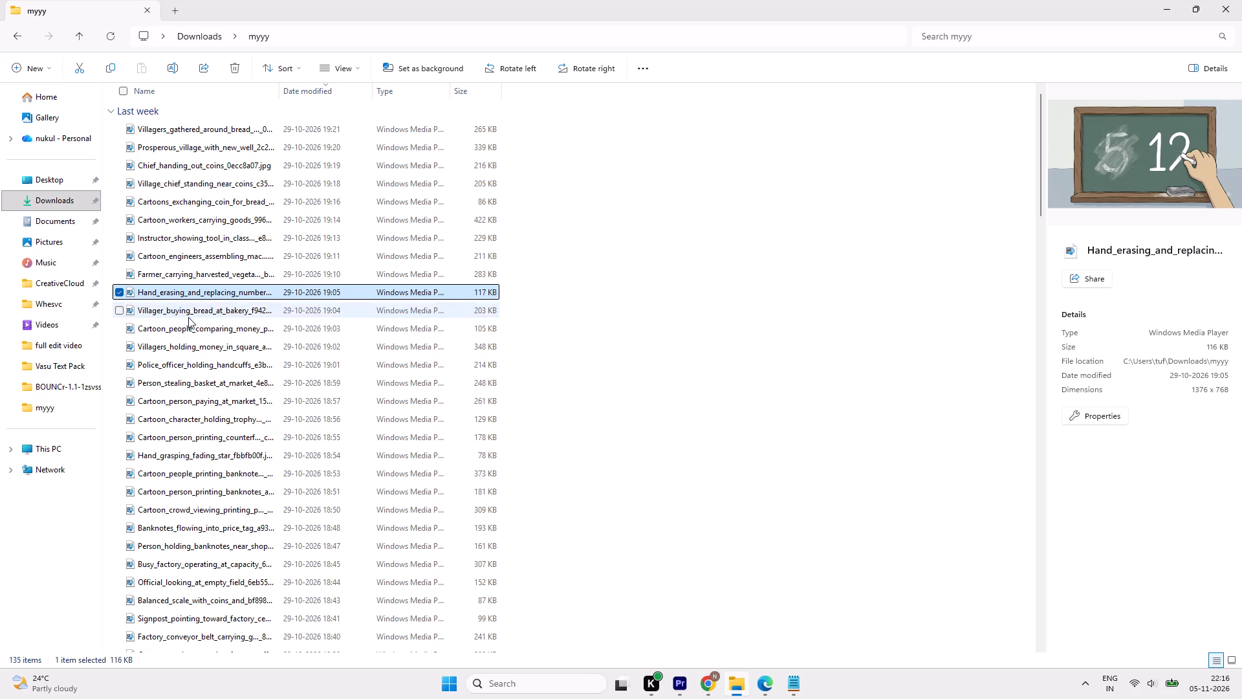
pyautogui.click(188, 317)
pyautogui.click(188, 335)
pyautogui.click(184, 372)
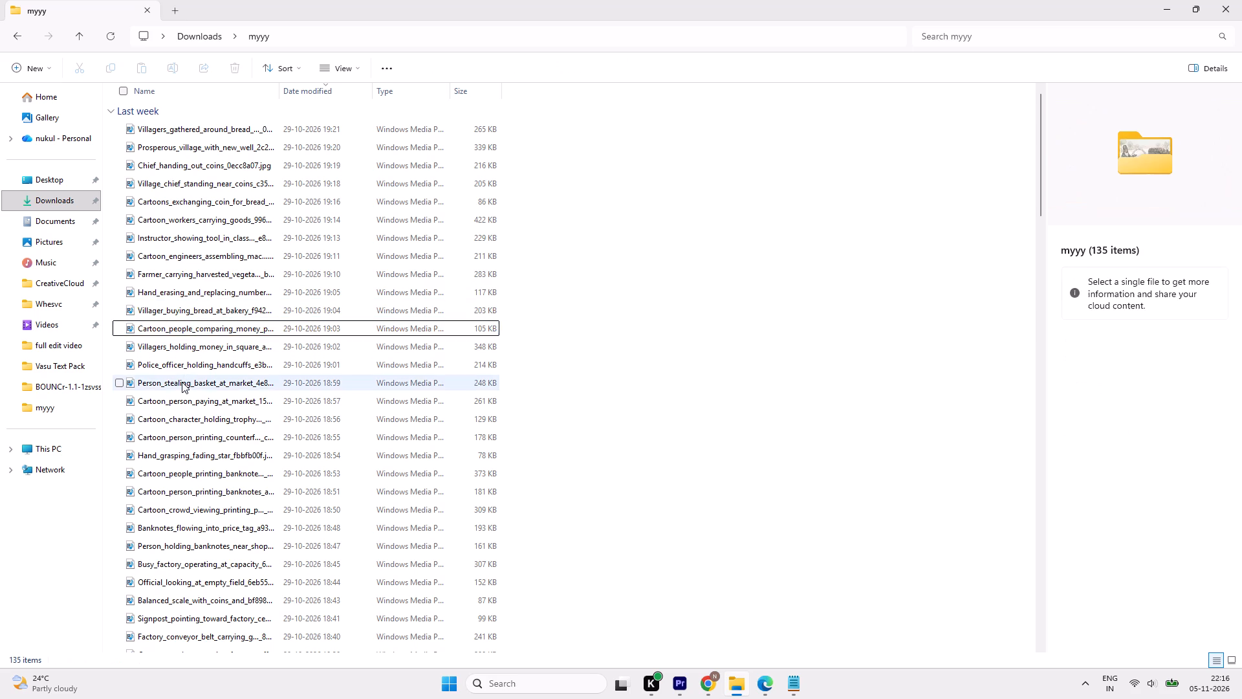
pyautogui.click(182, 384)
pyautogui.click(179, 403)
pyautogui.click(179, 414)
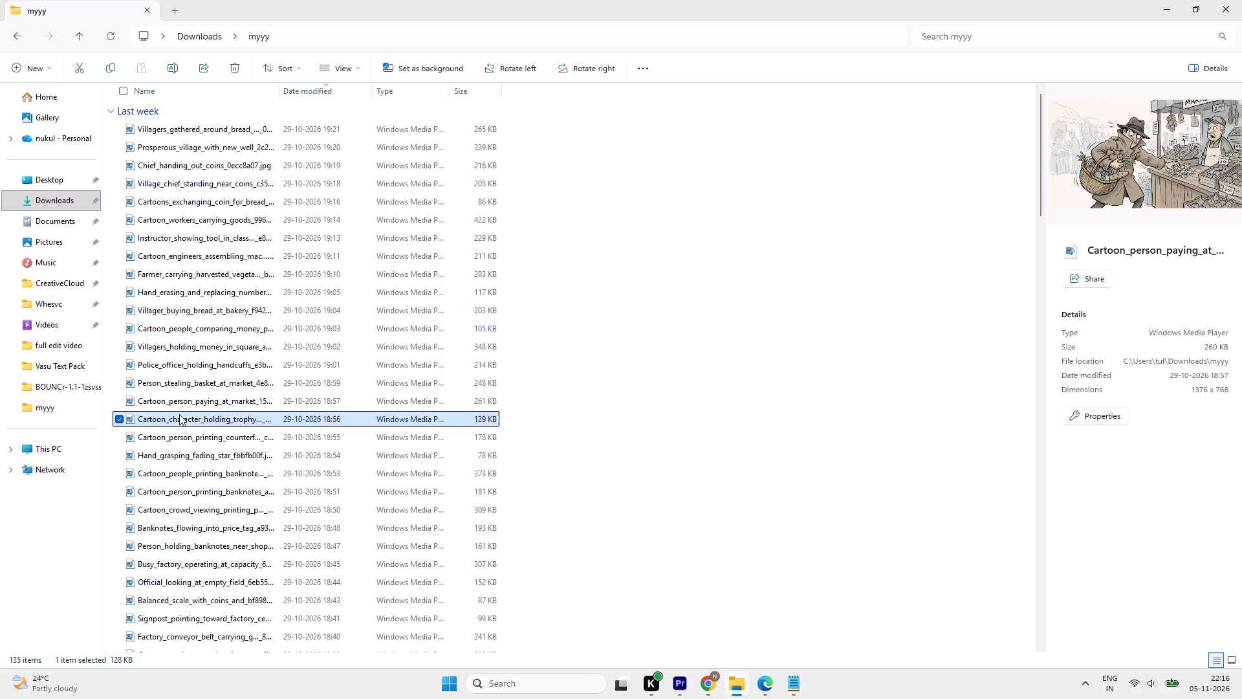
pyautogui.click(173, 442)
pyautogui.click(171, 456)
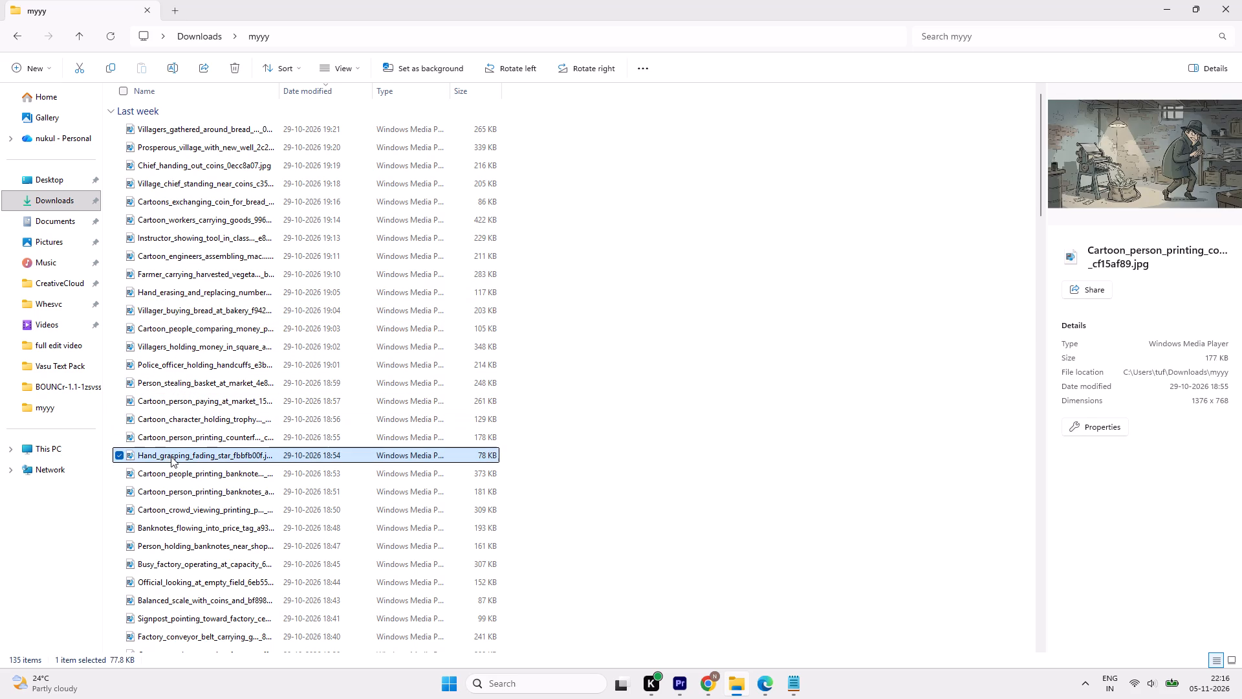
pyautogui.click(169, 481)
pyautogui.click(169, 490)
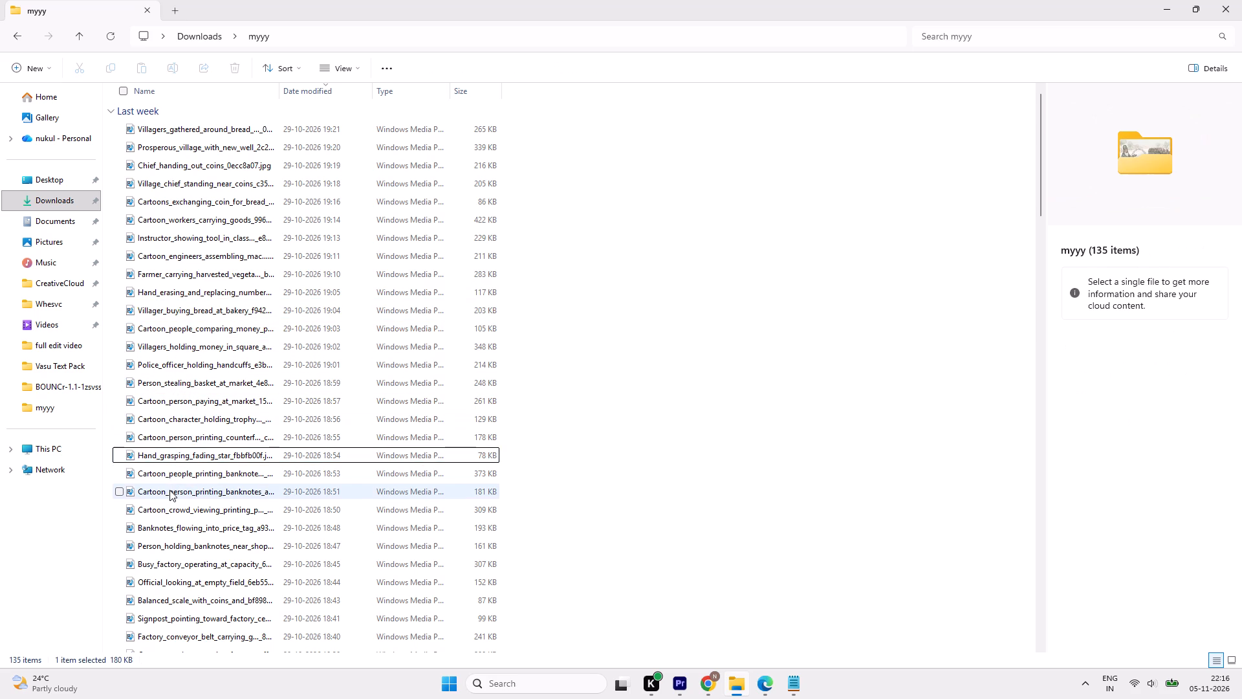
# Preview the images from the crowd viewing the printing press to the official looking at an empty field.
pyautogui.click(168, 502)
pyautogui.click(168, 524)
pyautogui.click(168, 538)
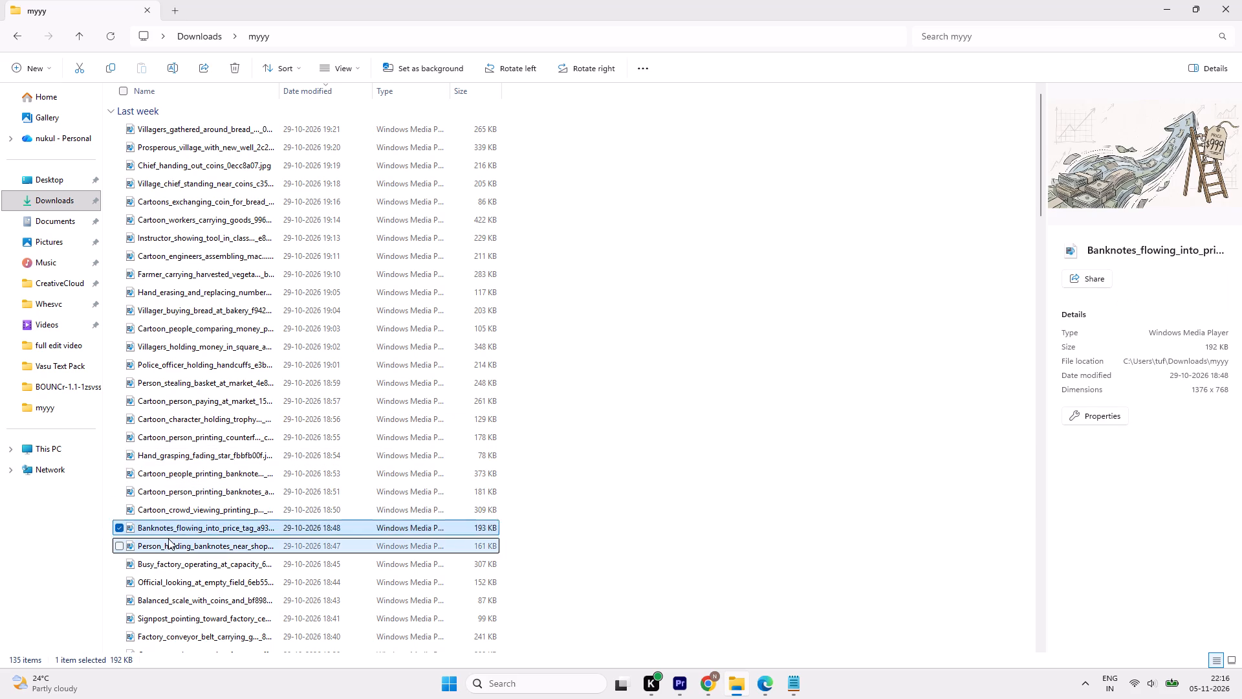
pyautogui.click(167, 548)
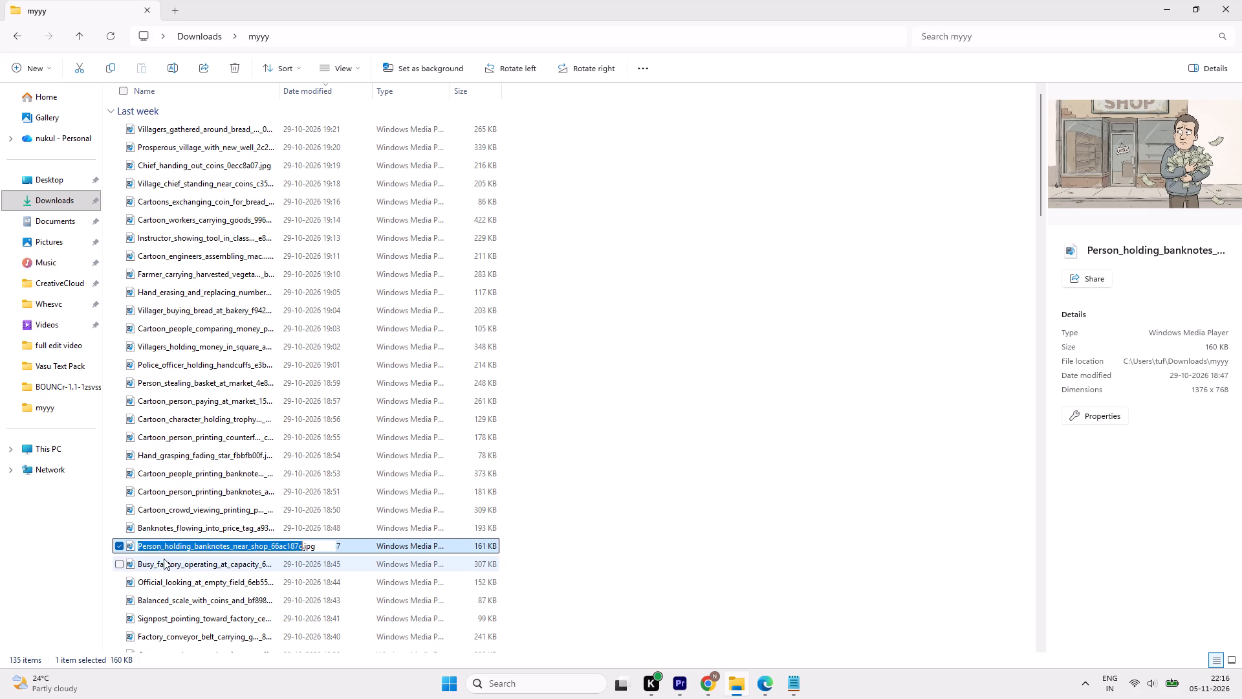
pyautogui.click(166, 530)
pyautogui.click(168, 543)
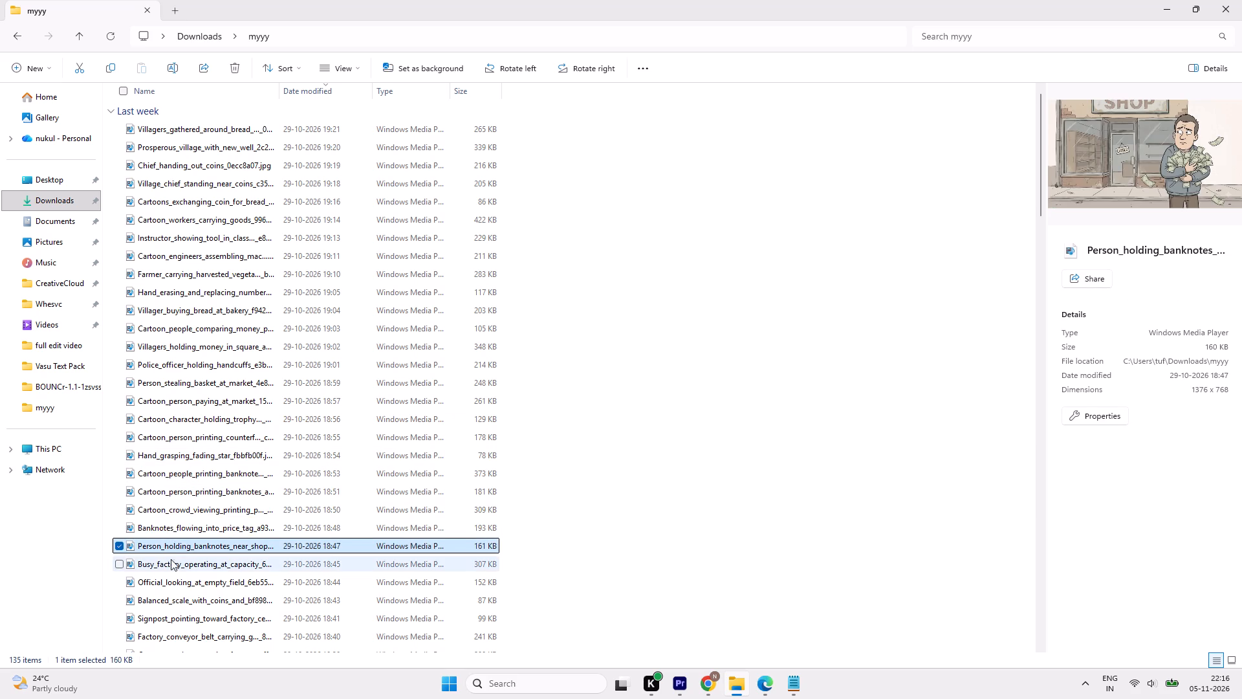
pyautogui.click(166, 570)
pyautogui.click(164, 578)
# Preview the images from the balanced scale with coins, through the factory scenes, to the map illustration of a country.
pyautogui.scroll(-2, 163, 579)
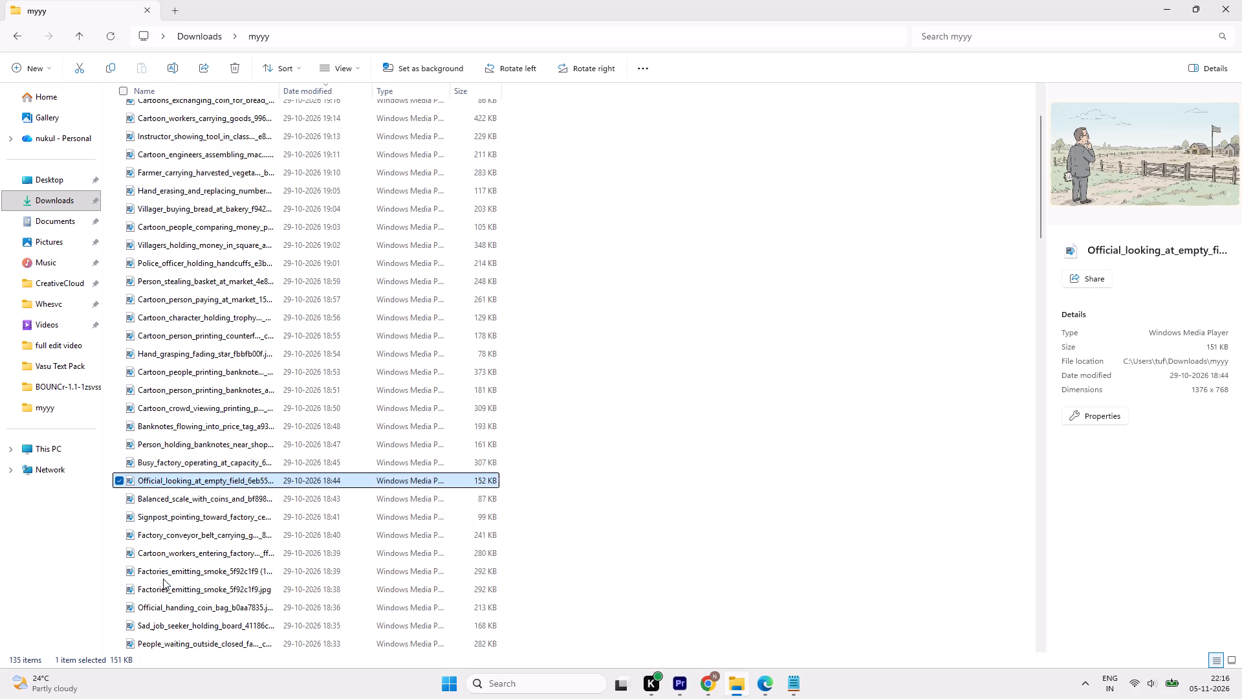
pyautogui.scroll(-4, 158, 553)
pyautogui.click(204, 285)
pyautogui.click(199, 300)
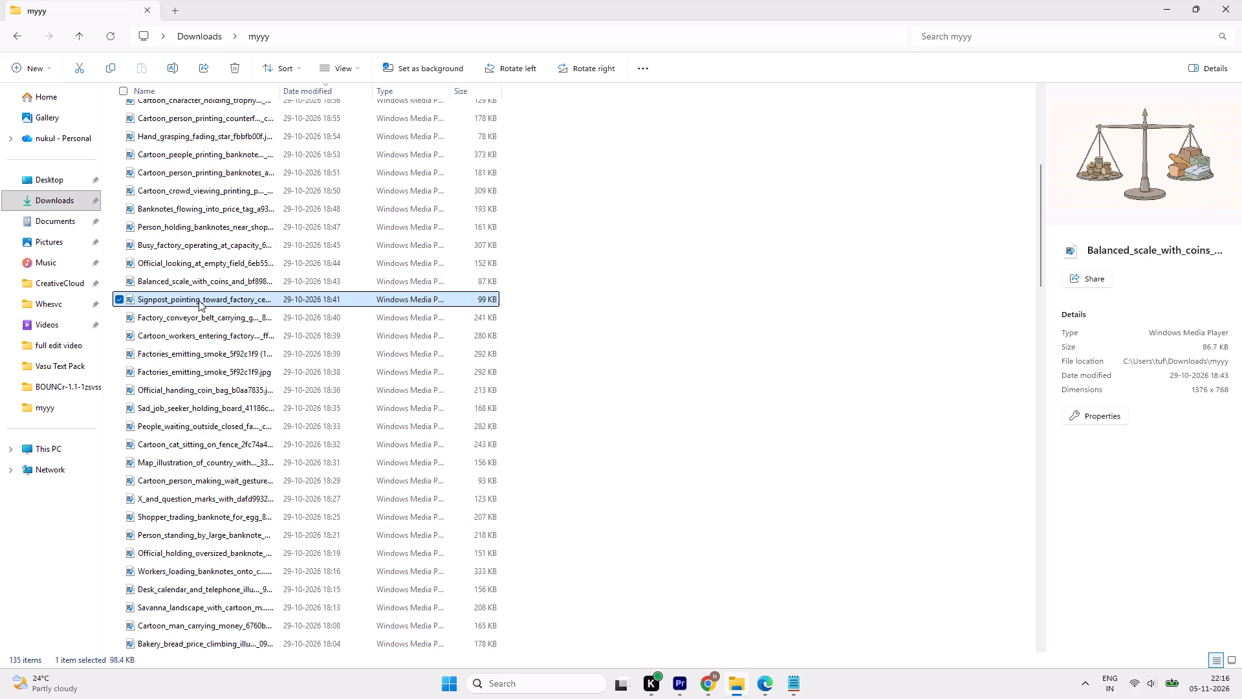
pyautogui.click(196, 317)
pyautogui.click(190, 338)
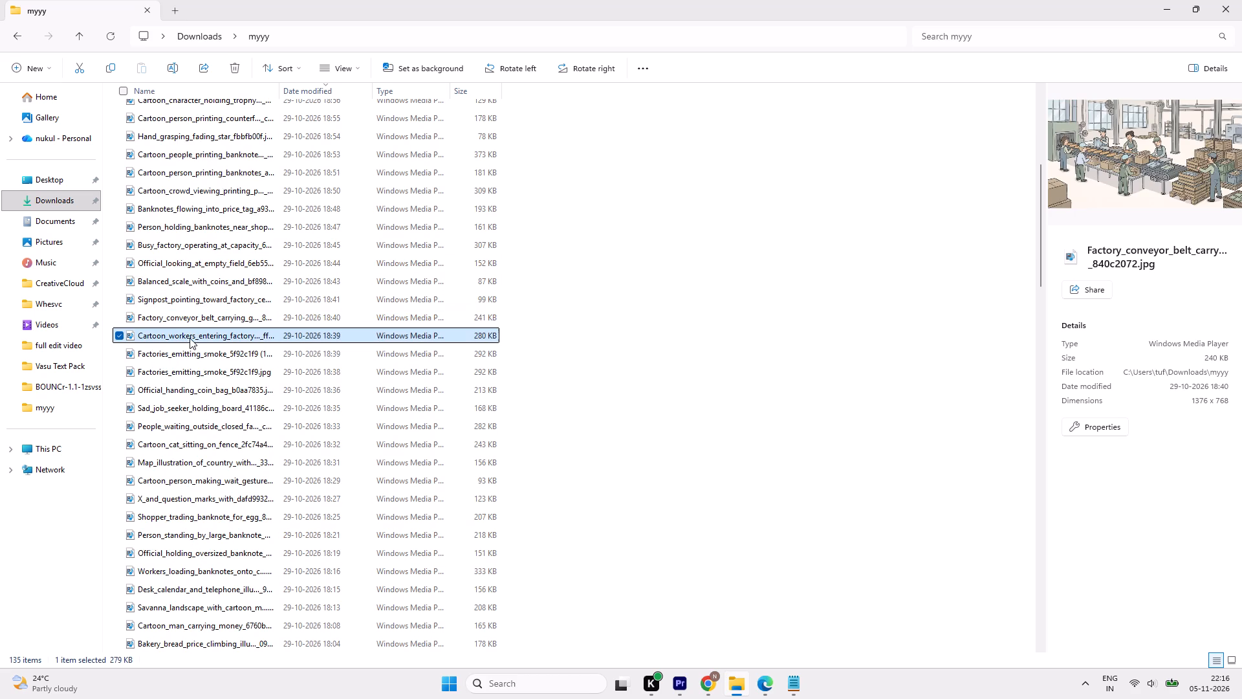
pyautogui.click(177, 345)
pyautogui.click(176, 351)
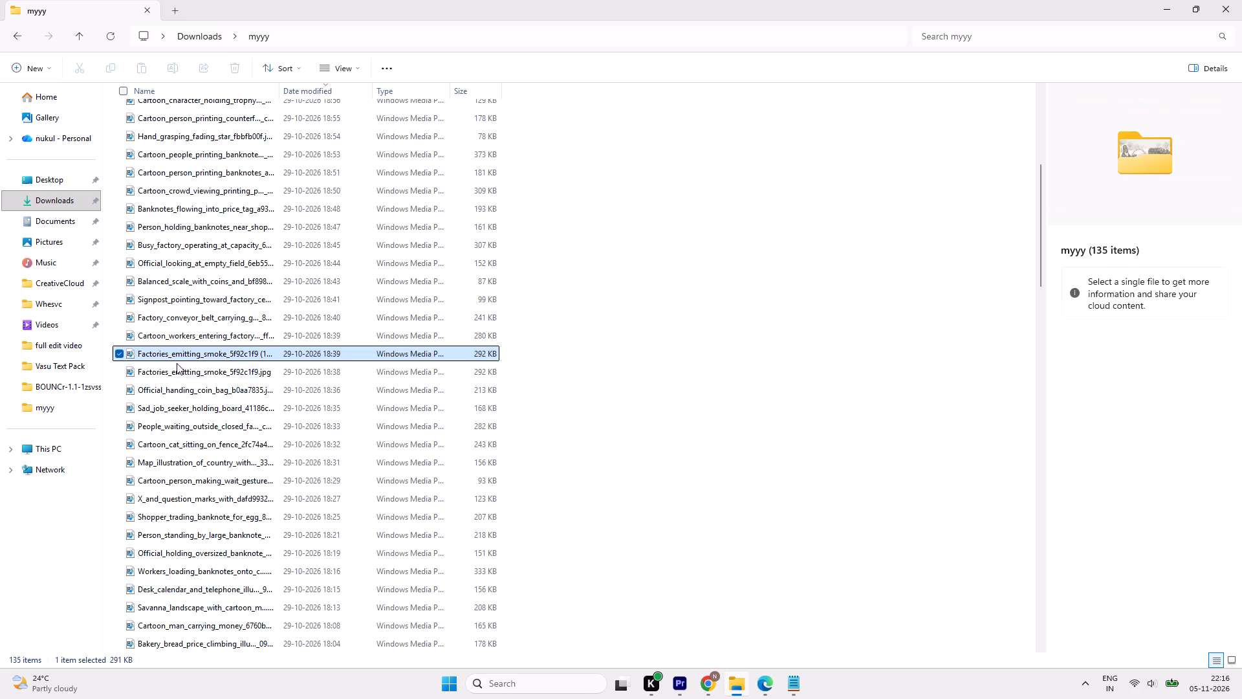
pyautogui.click(177, 373)
pyautogui.click(175, 394)
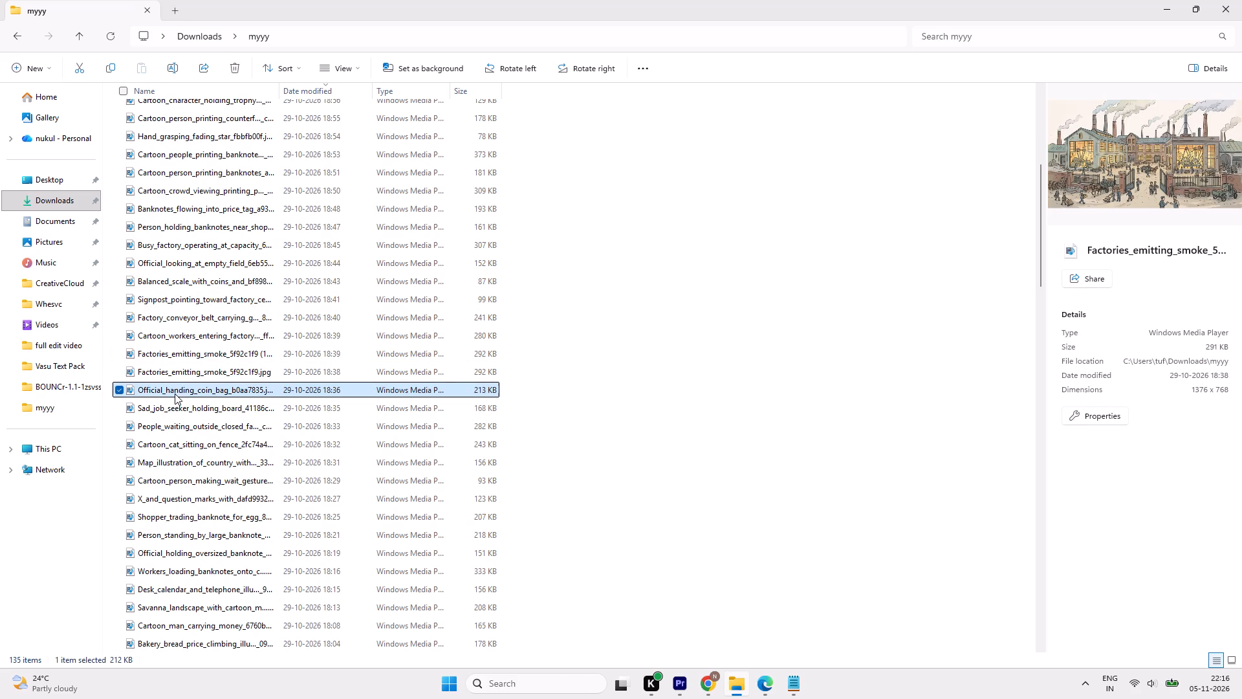
pyautogui.click(177, 384)
pyautogui.click(178, 371)
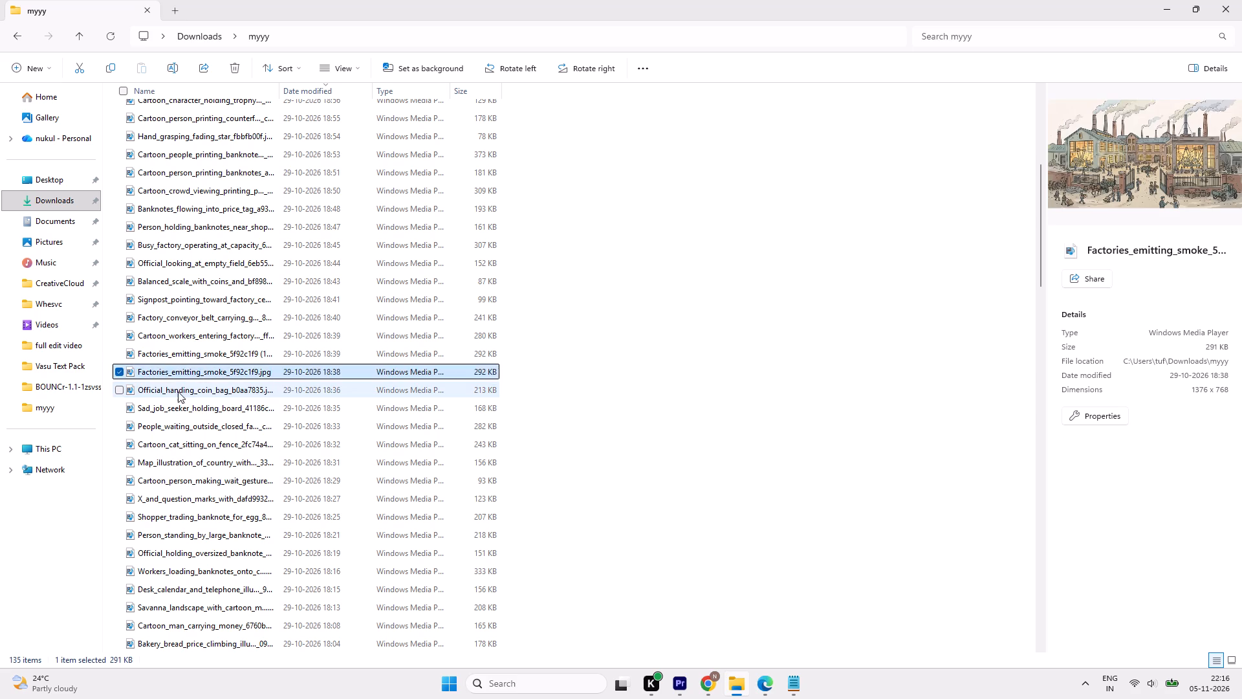
pyautogui.click(177, 397)
pyautogui.click(164, 427)
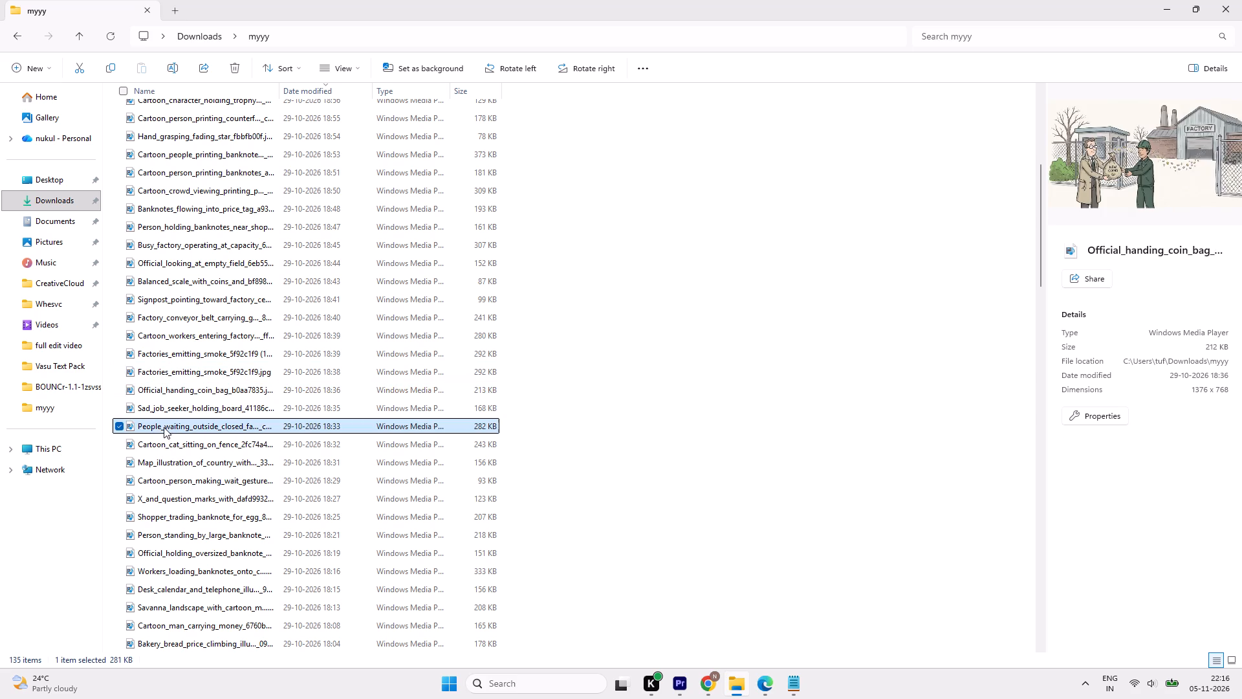
pyautogui.click(170, 455)
# Preview the images from the person making a wait gesture to the desk calendar and telephone.
pyautogui.scroll(-3, 171, 456)
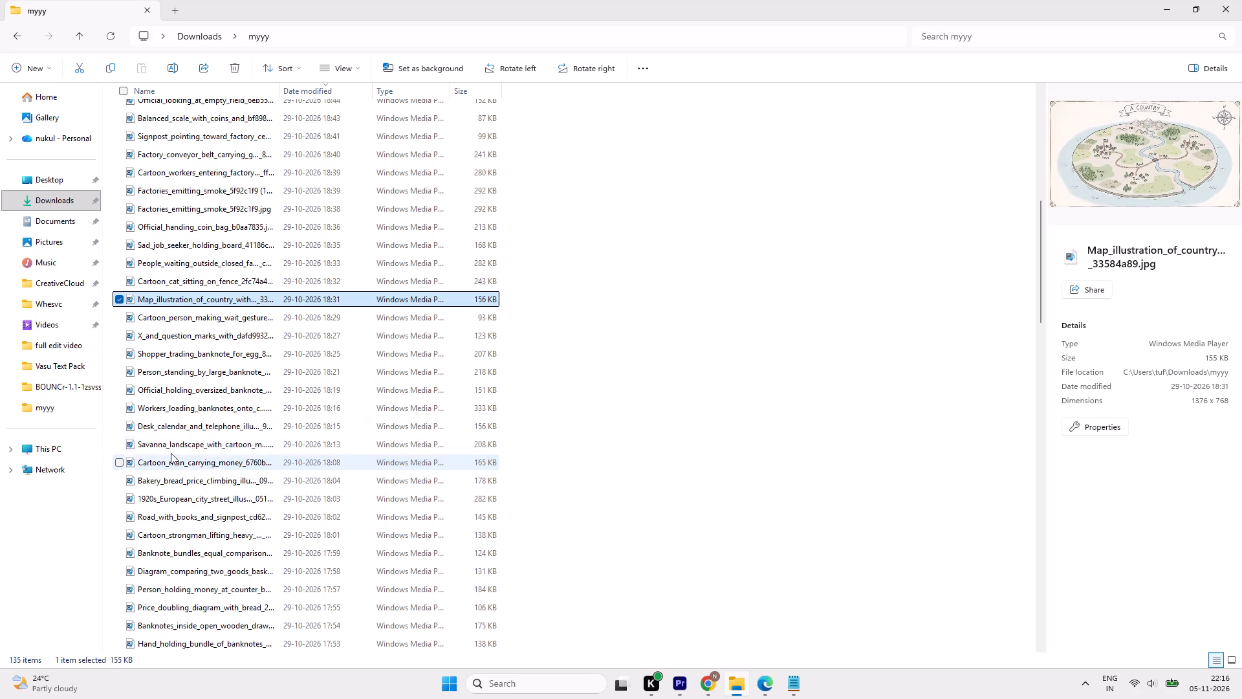
pyautogui.click(180, 322)
pyautogui.click(178, 342)
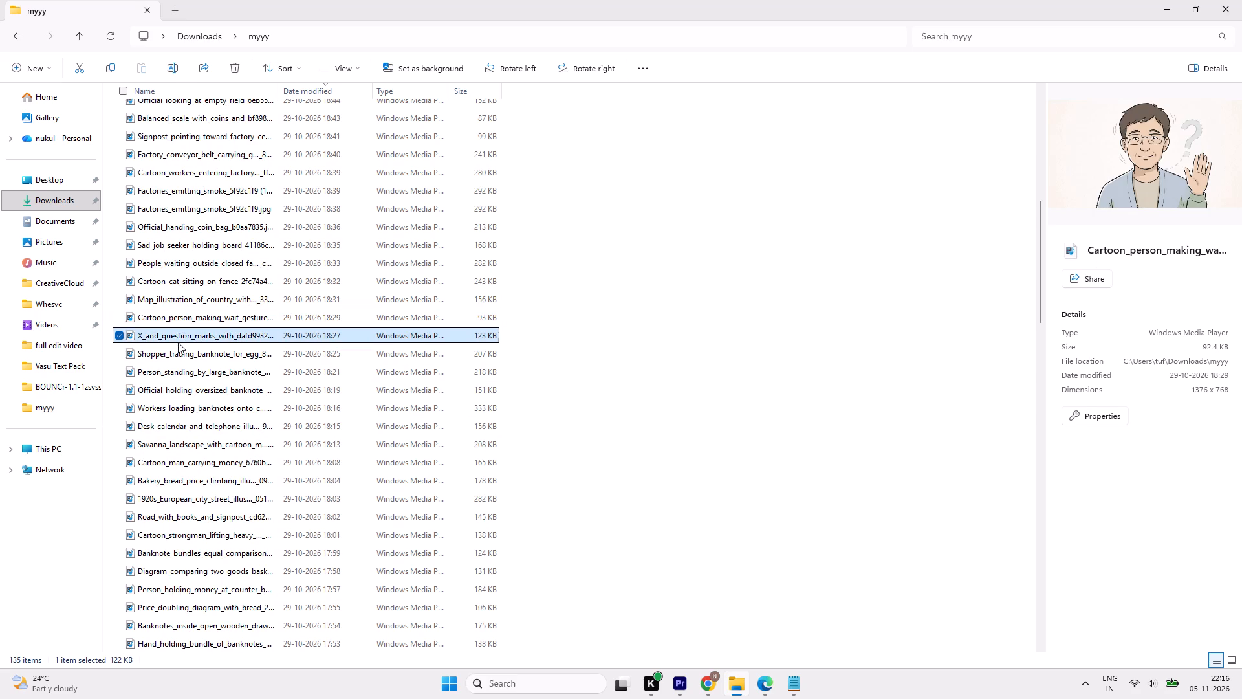
pyautogui.click(164, 355)
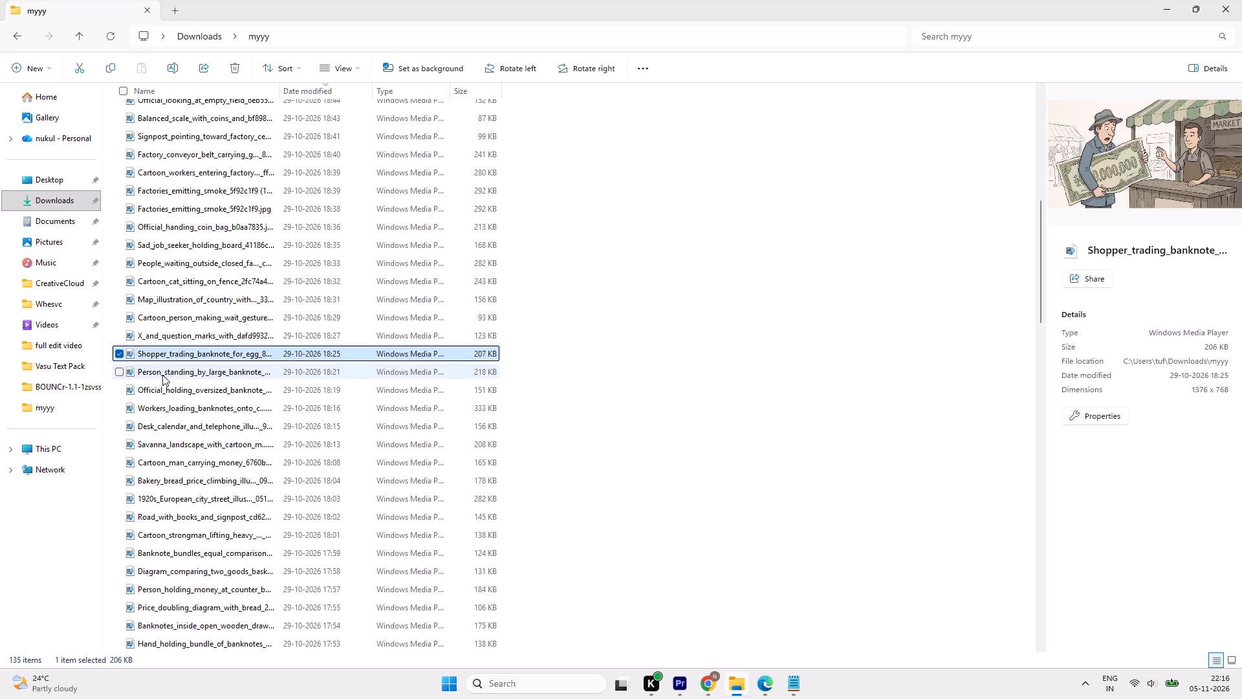
pyautogui.click(162, 375)
pyautogui.click(160, 397)
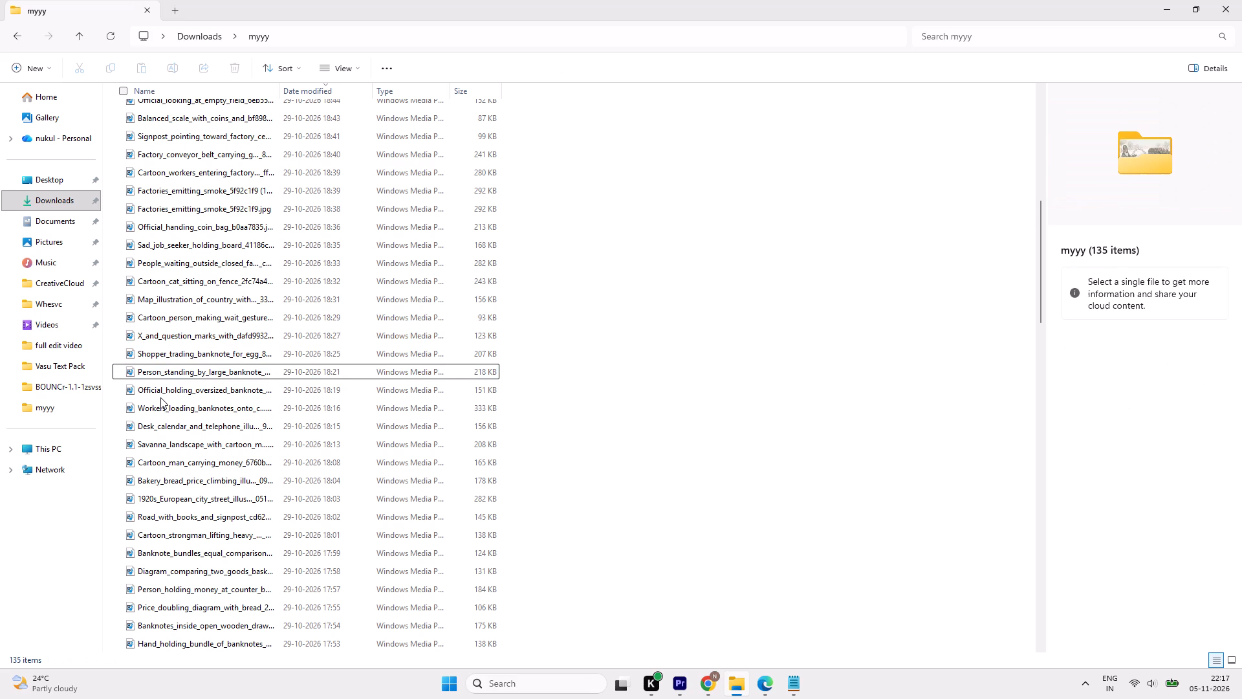
pyautogui.click(160, 394)
pyautogui.click(161, 408)
pyautogui.click(160, 425)
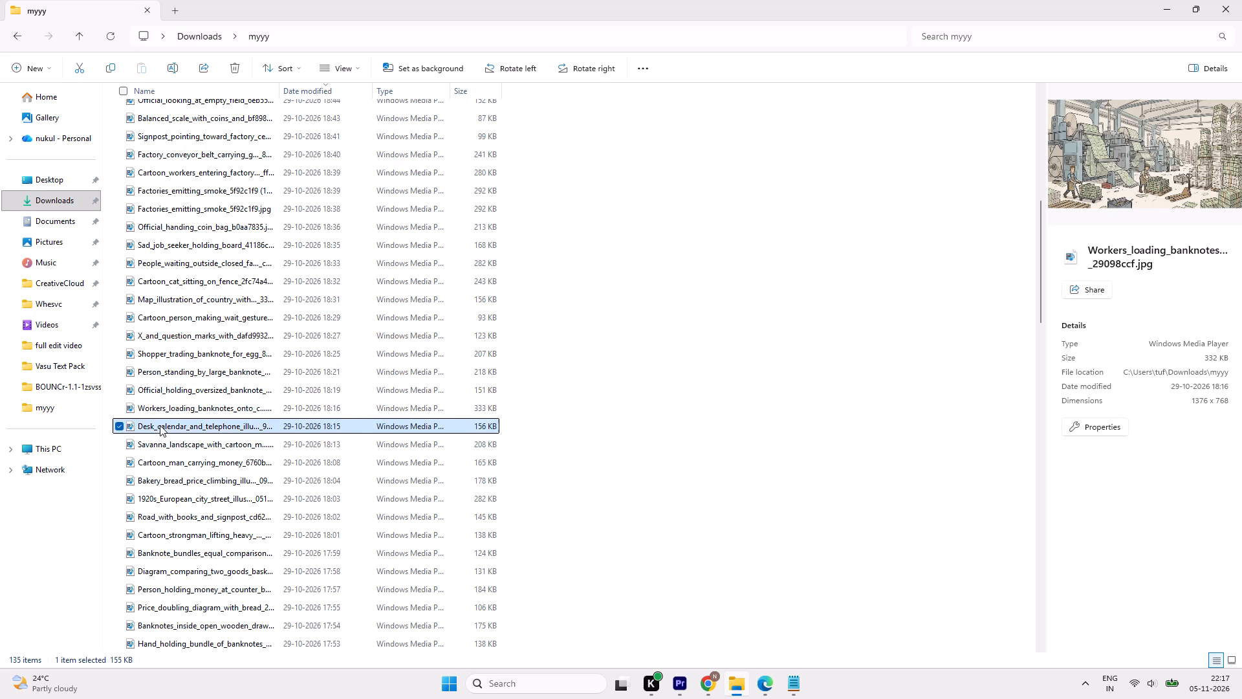
# Preview the images from the savanna landscape and bakery bread price to the hand holding a bundle of banknotes.
pyautogui.scroll(-2, 159, 426)
pyautogui.click(182, 344)
pyautogui.click(191, 337)
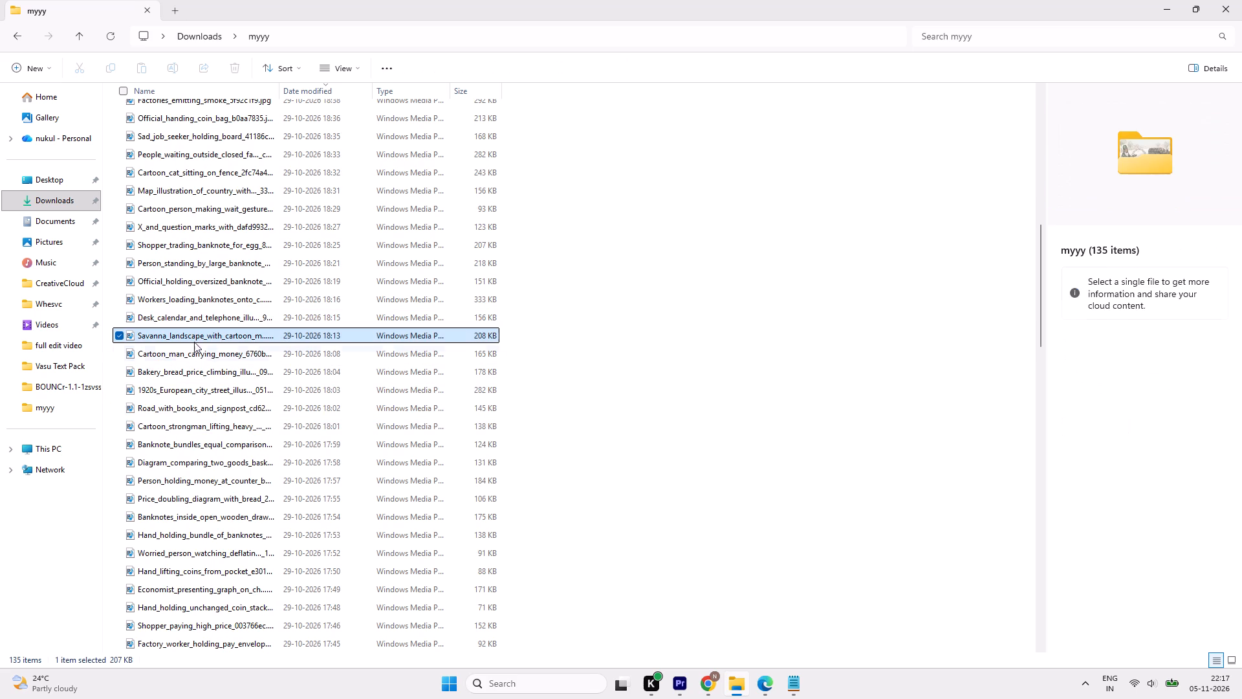
pyautogui.click(199, 364)
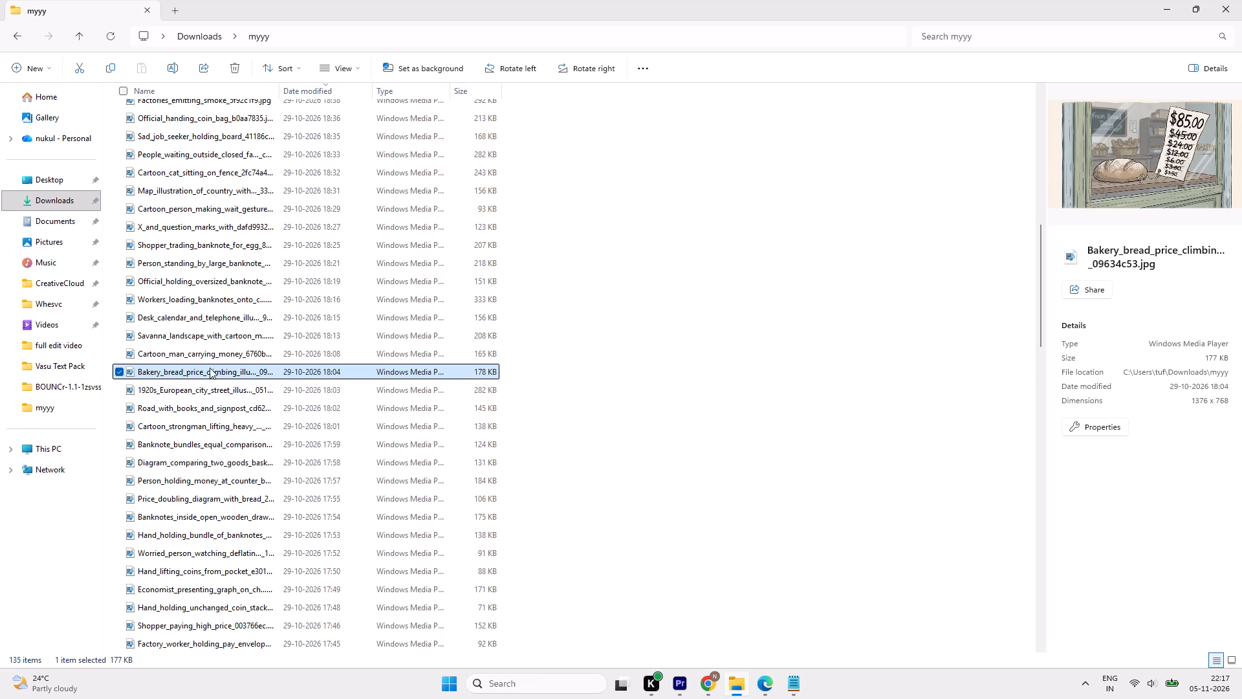
pyautogui.click(206, 390)
pyautogui.click(197, 412)
pyautogui.click(183, 428)
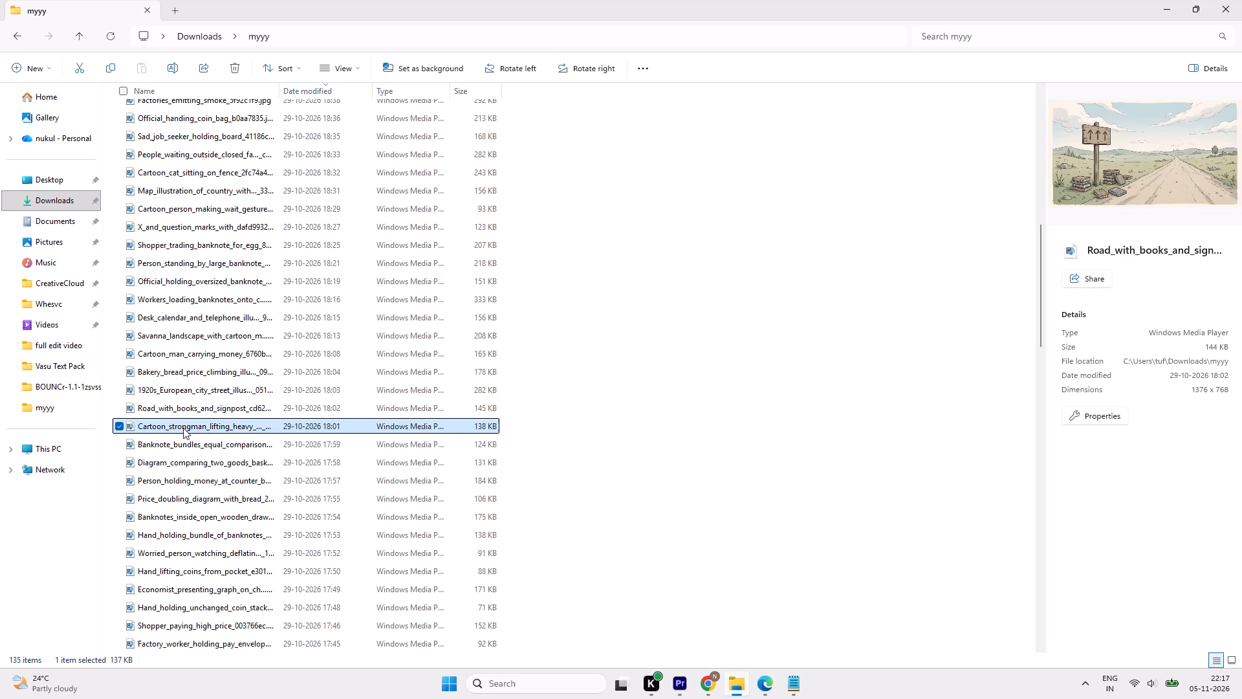
pyautogui.click(187, 448)
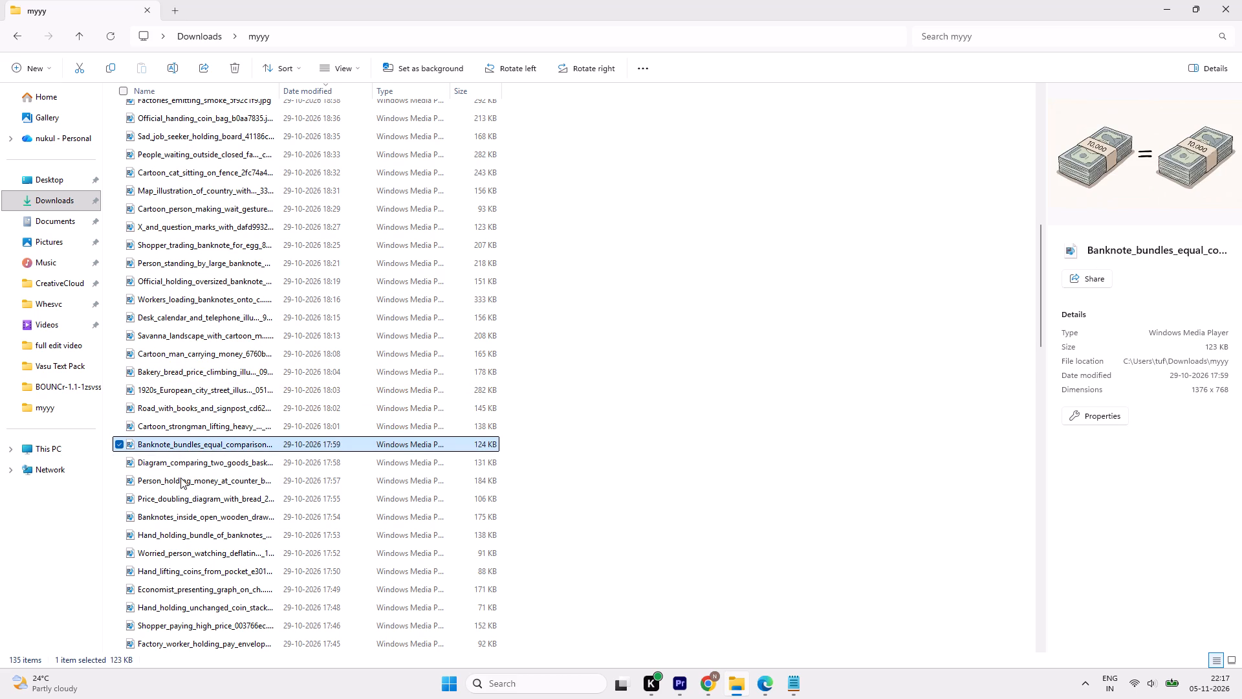
pyautogui.click(180, 478)
pyautogui.click(173, 499)
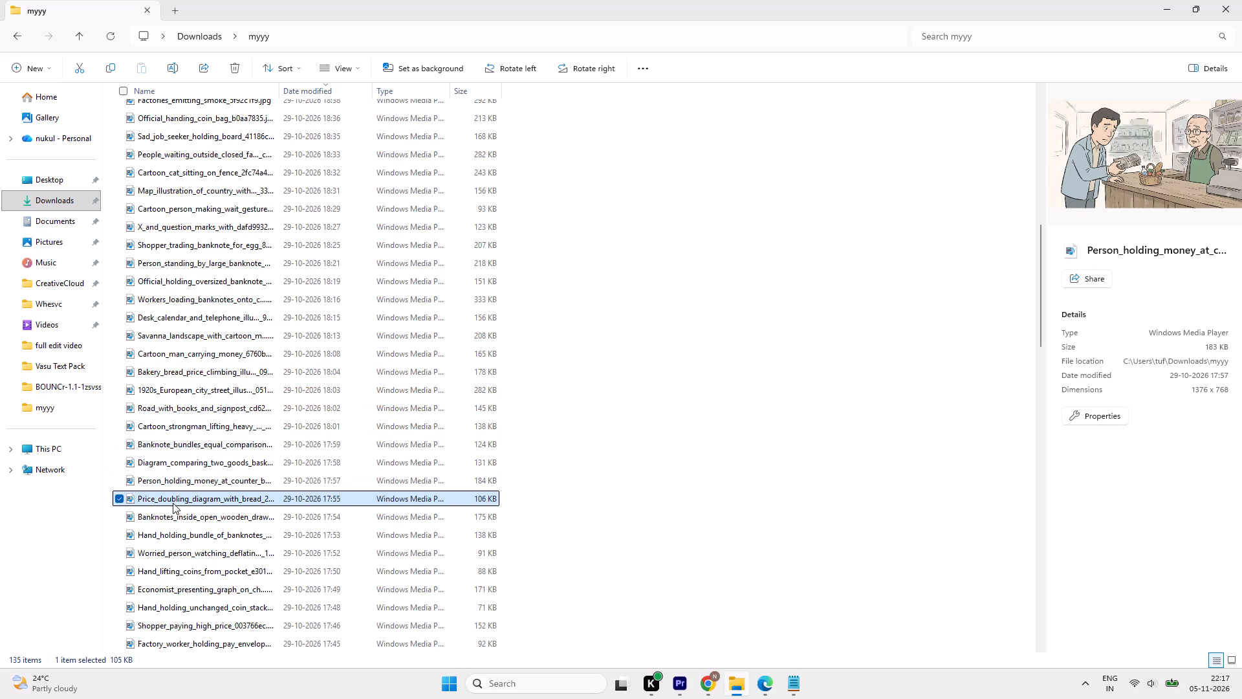
pyautogui.click(171, 515)
pyautogui.click(171, 533)
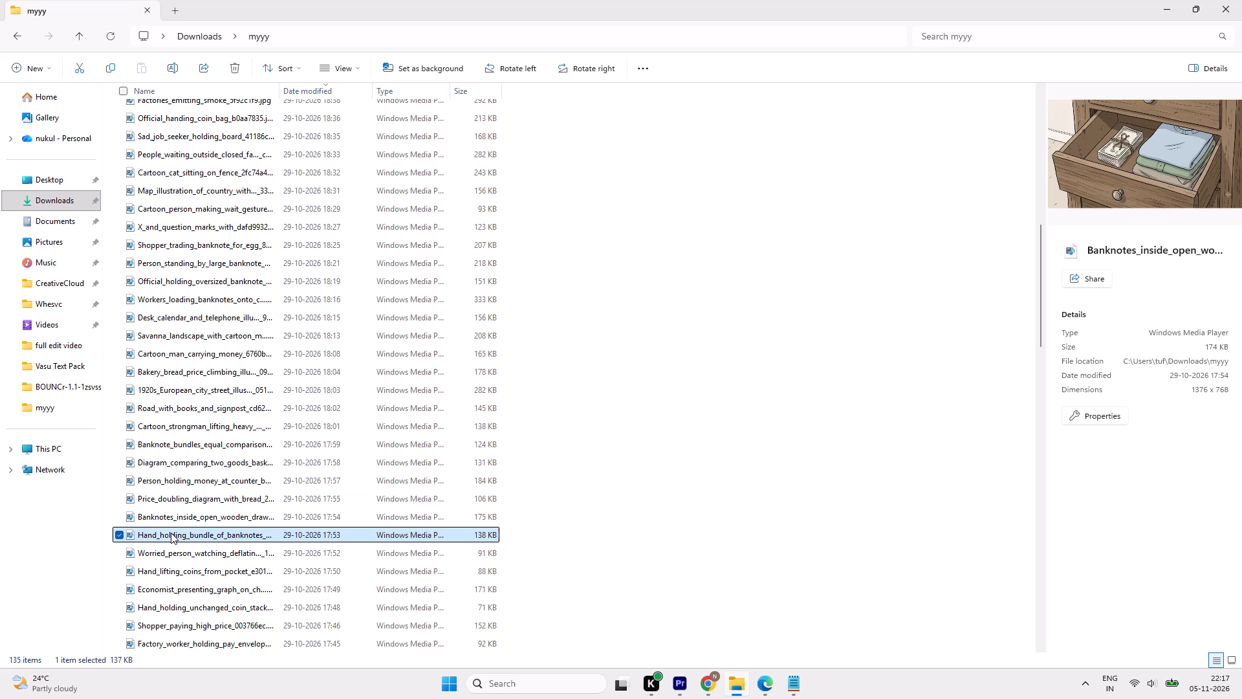
# Preview the images from the worried person watching the deflating piggy bank to the shopper looking at price tags.
pyautogui.scroll(-2, 171, 533)
pyautogui.click(178, 454)
pyautogui.click(200, 447)
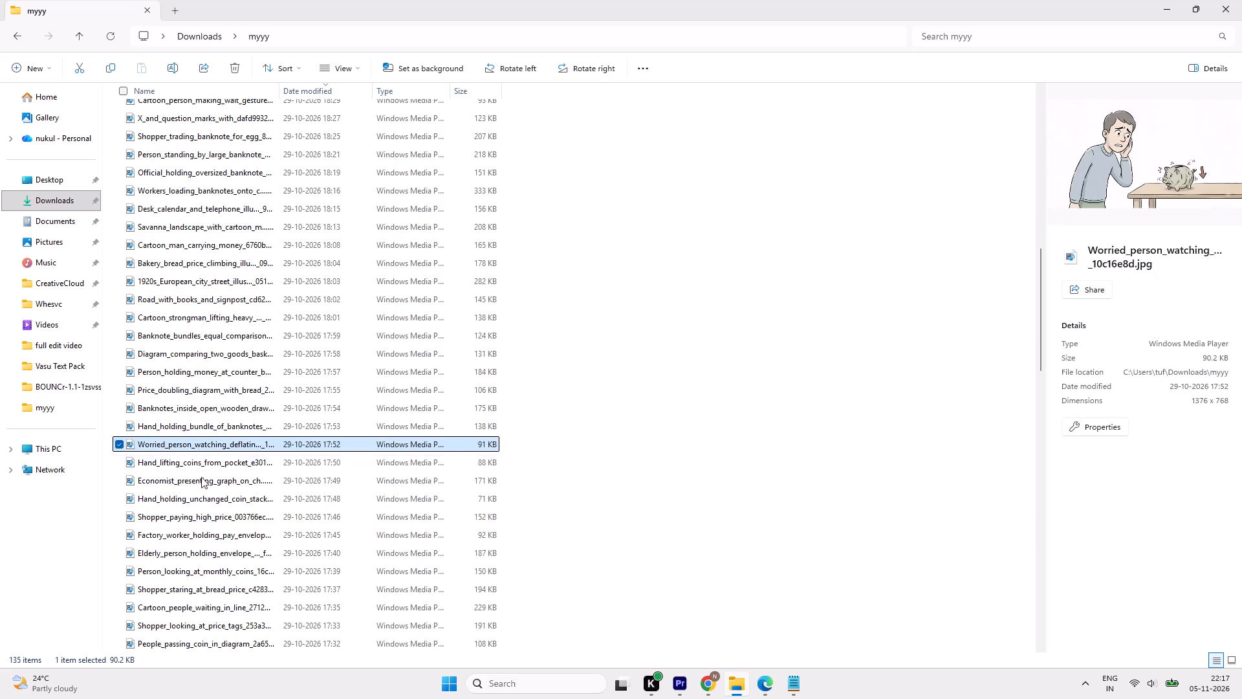
pyautogui.click(201, 484)
pyautogui.scroll(-3, 197, 504)
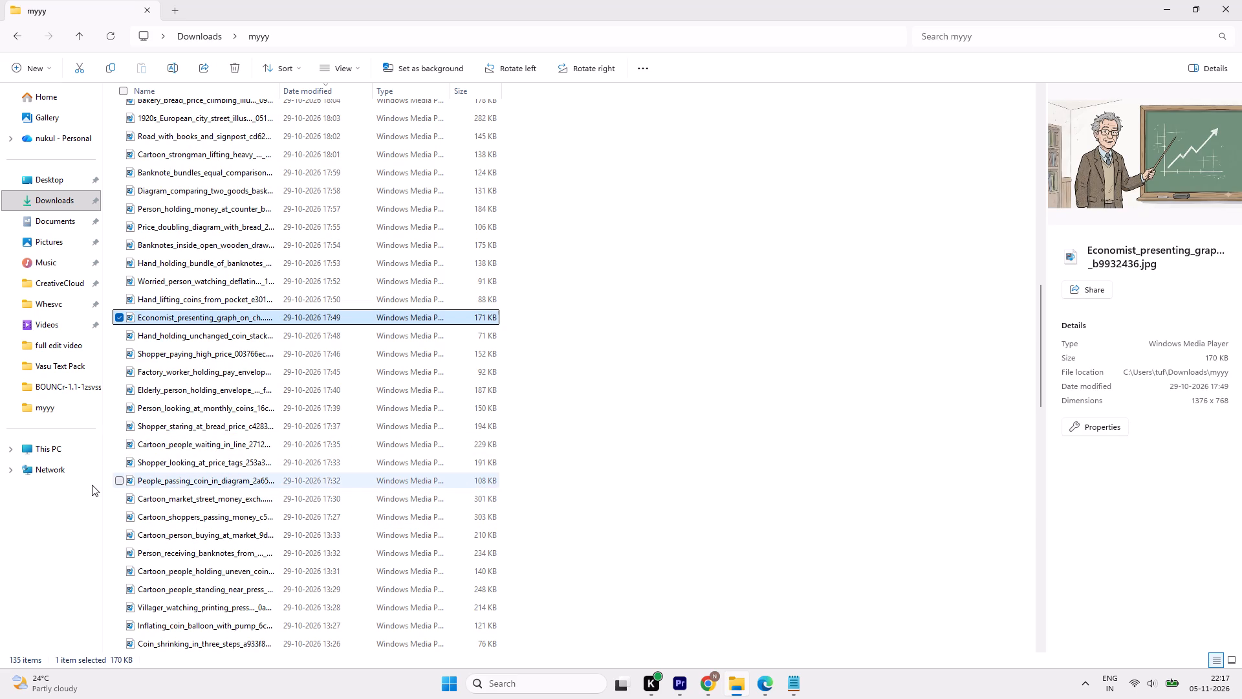
pyautogui.click(195, 334)
pyautogui.click(187, 360)
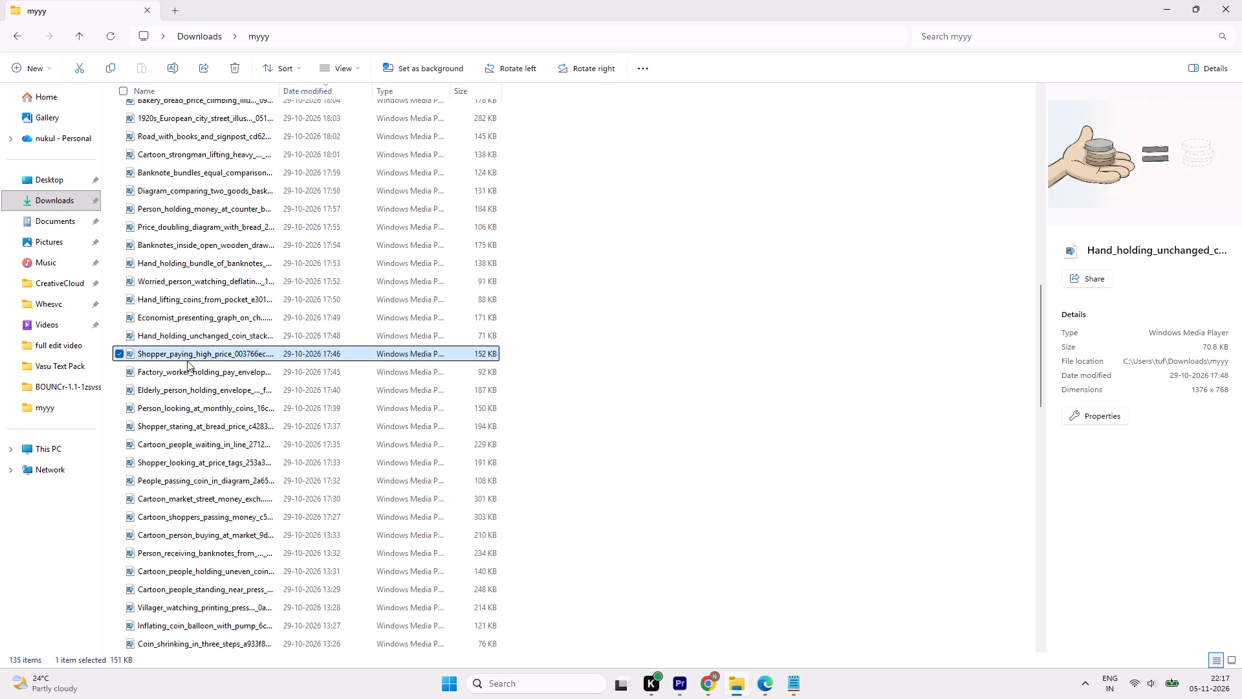
pyautogui.click(182, 386)
pyautogui.click(177, 408)
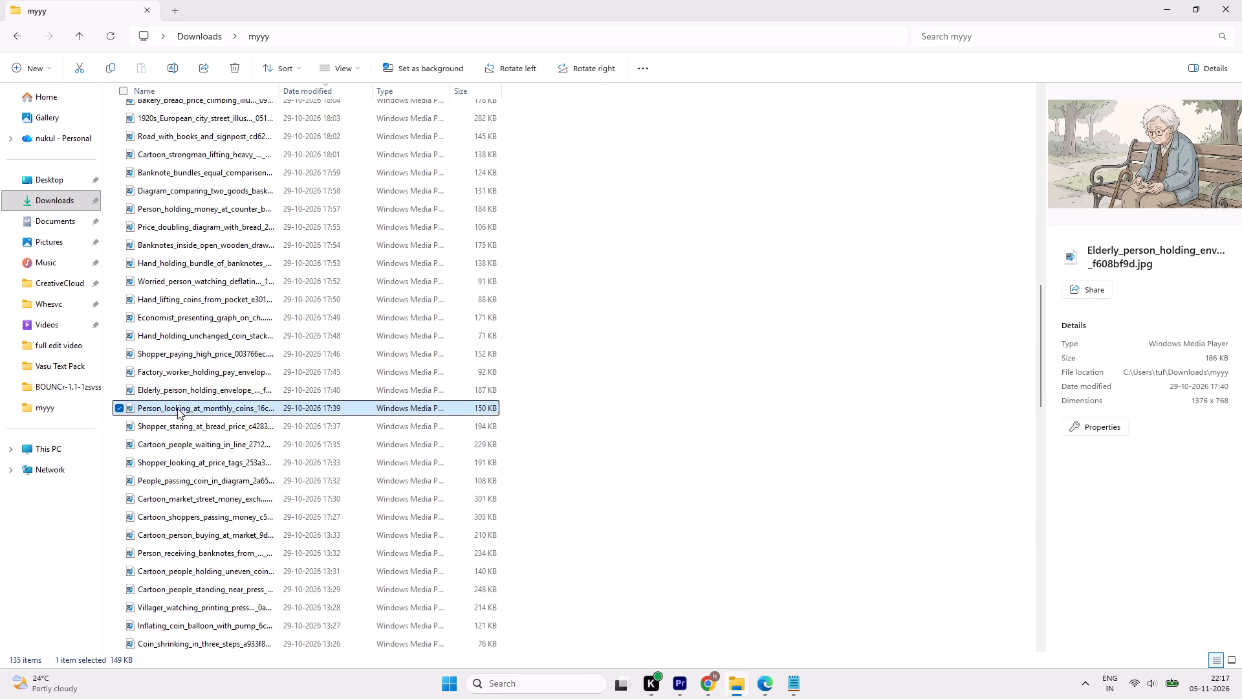
pyautogui.click(176, 439)
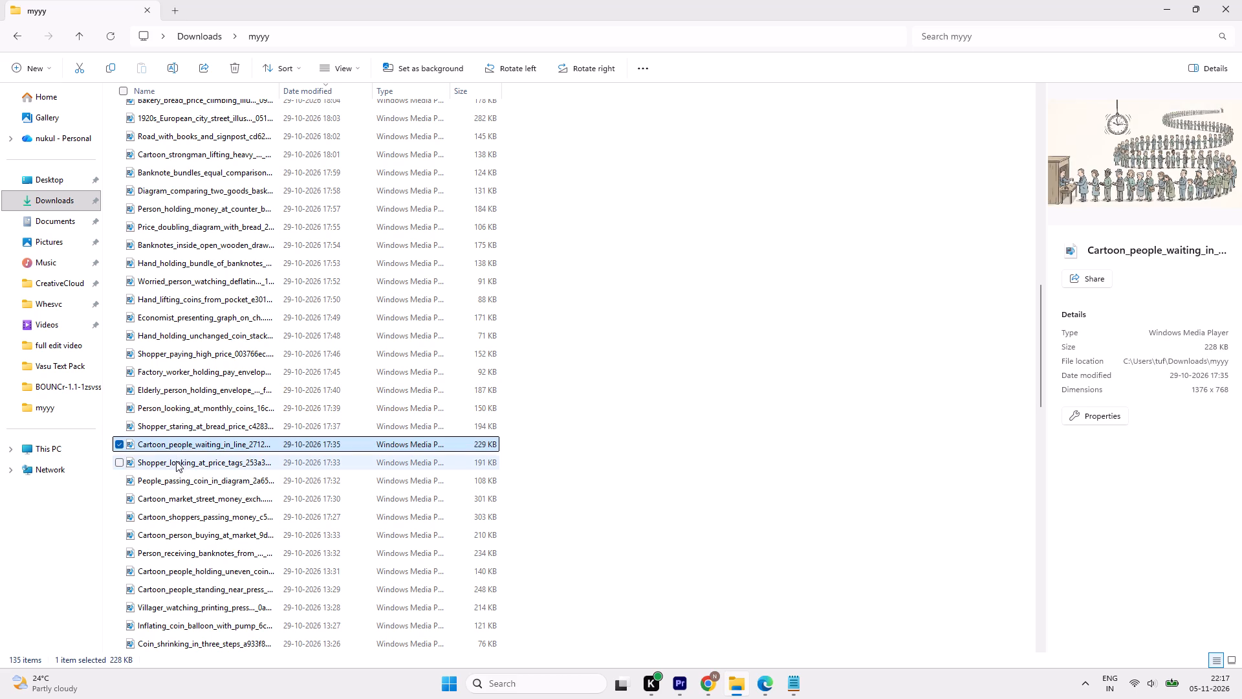
pyautogui.click(176, 461)
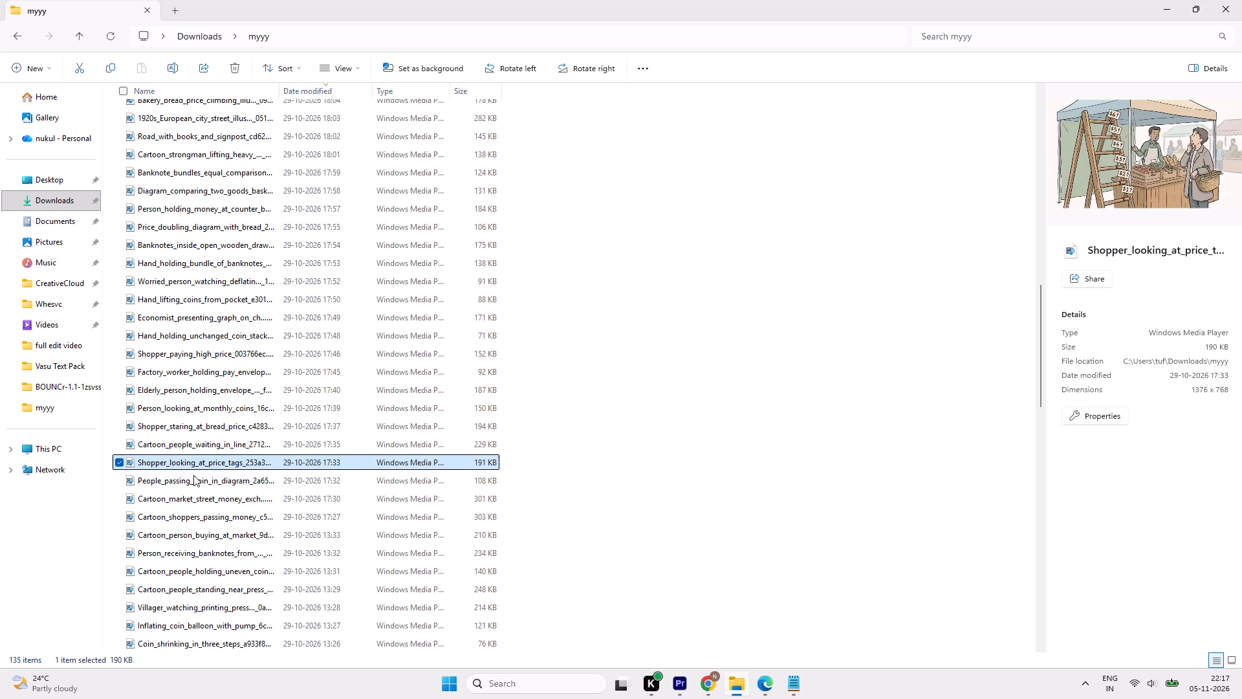
# Preview the images from the people passing a coin in a diagram to the identical piles of goods diagram.
pyautogui.click(193, 475)
pyautogui.click(193, 520)
pyautogui.click(186, 535)
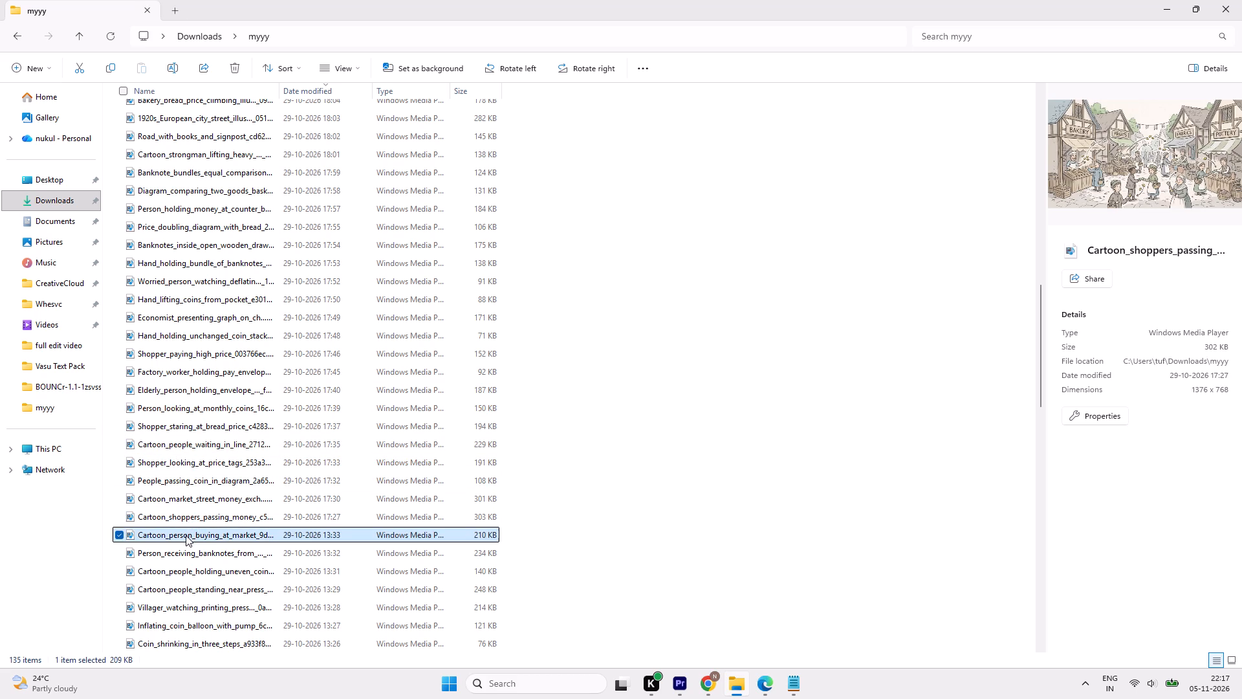
pyautogui.scroll(-4, 186, 535)
pyautogui.click(201, 342)
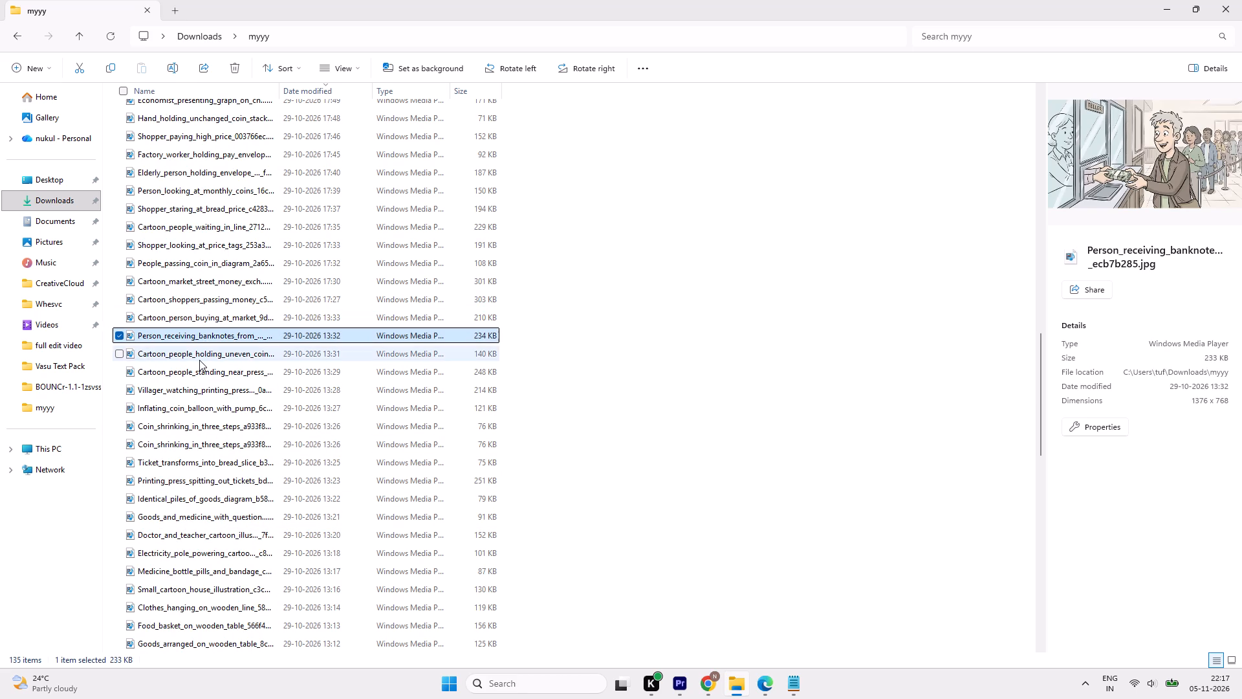
pyautogui.click(199, 361)
pyautogui.click(193, 370)
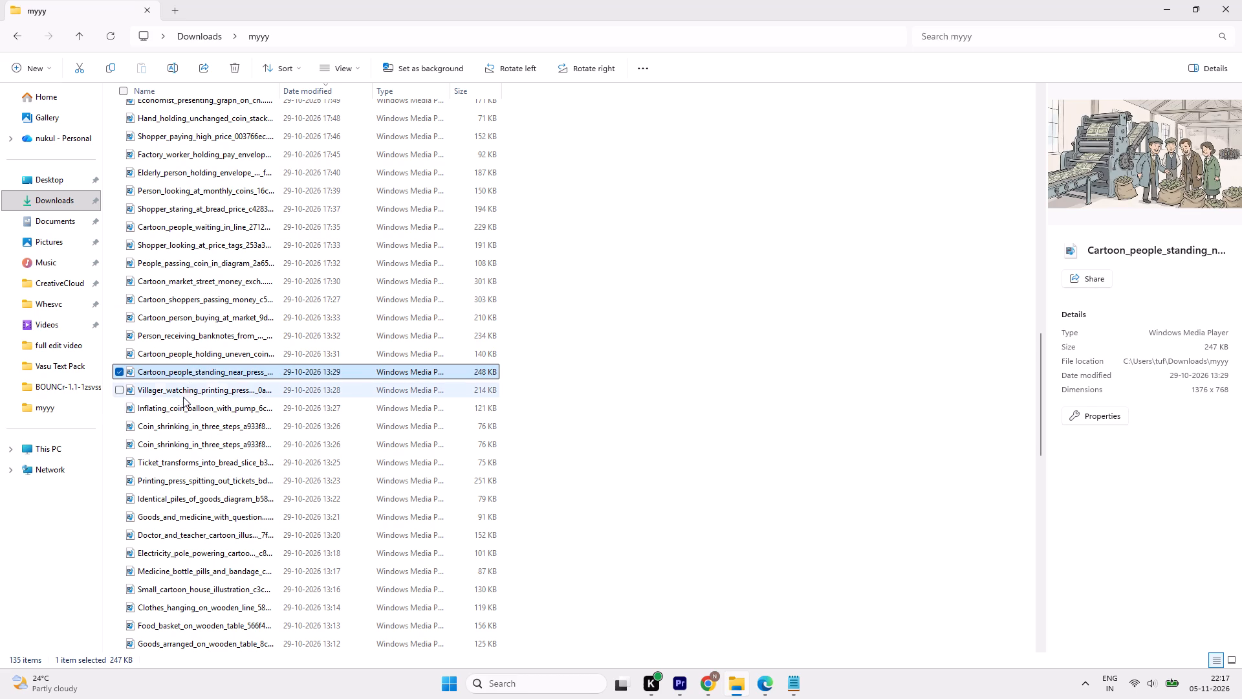
pyautogui.click(182, 401)
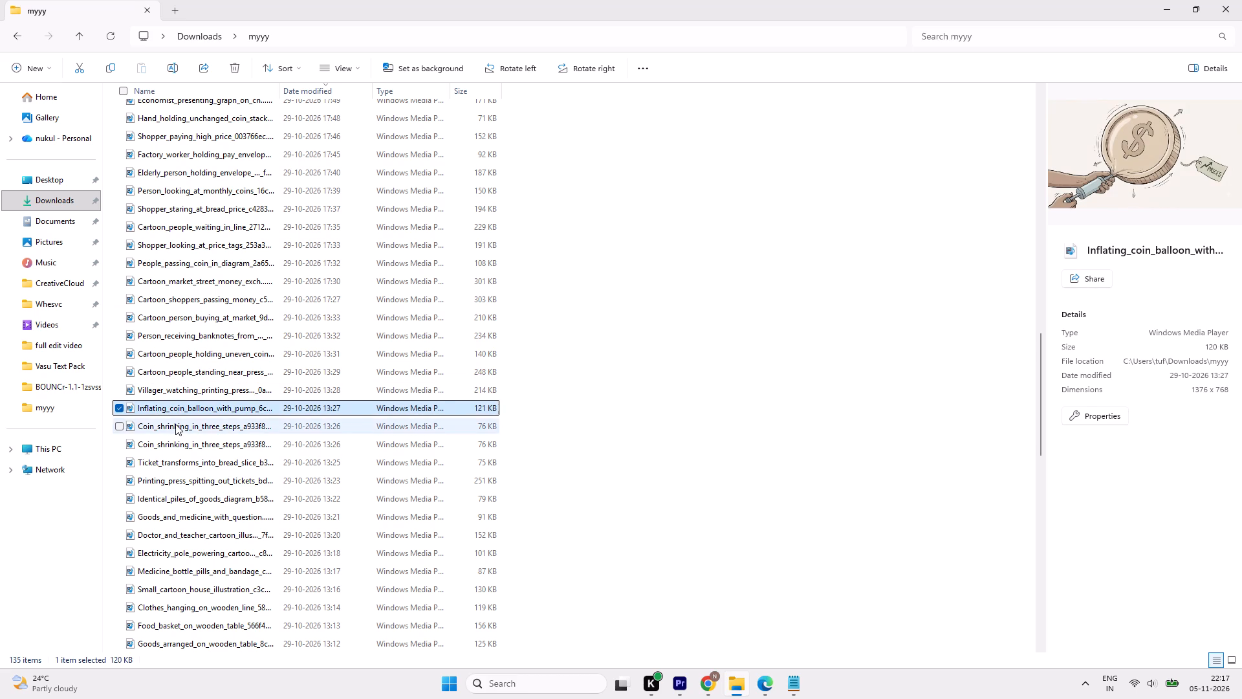
pyautogui.click(175, 424)
pyautogui.click(178, 448)
pyautogui.scroll(-1, 178, 449)
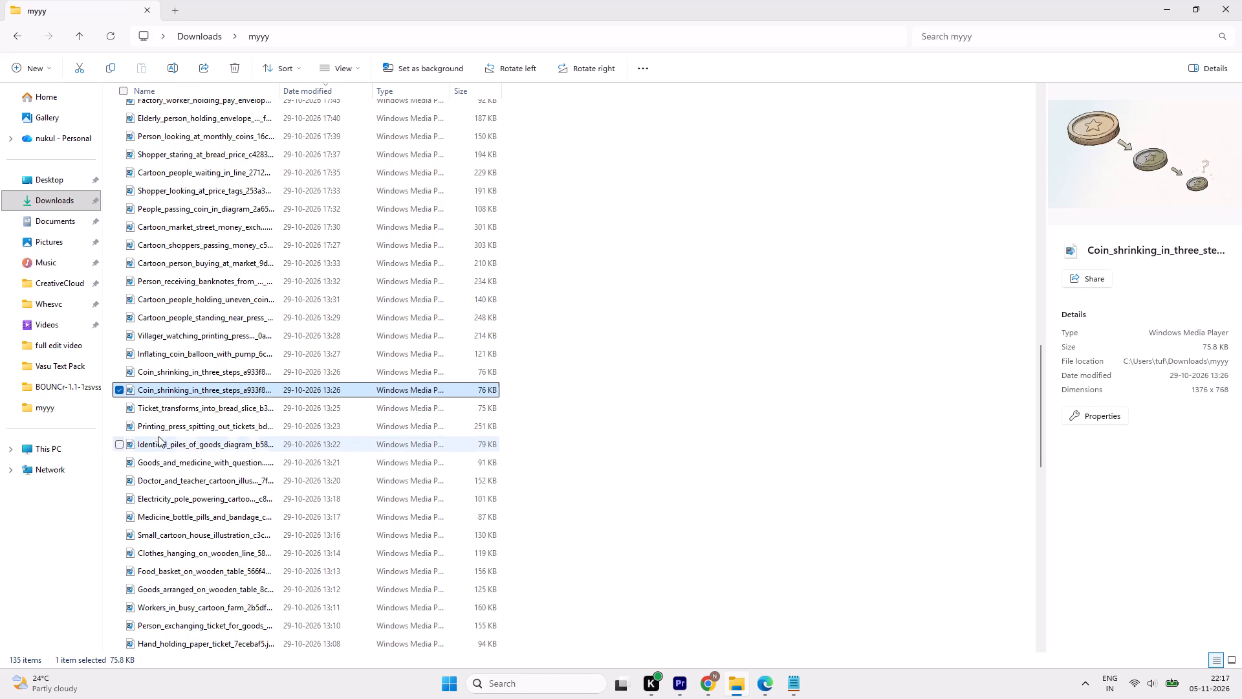
pyautogui.click(171, 403)
pyautogui.click(182, 425)
pyautogui.click(184, 441)
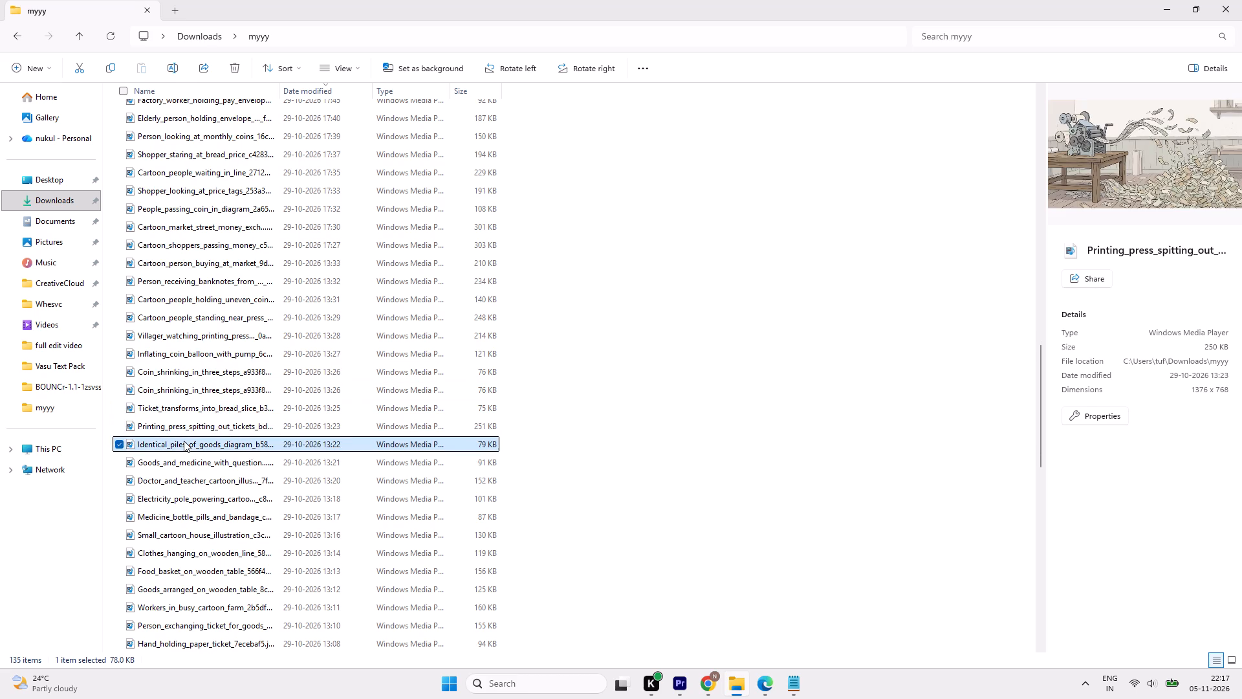
# Preview the images from the goods and medicine with a question mark to the person exchanging a ticket for goods.
pyautogui.scroll(-5, 184, 441)
pyautogui.click(190, 186)
pyautogui.click(184, 217)
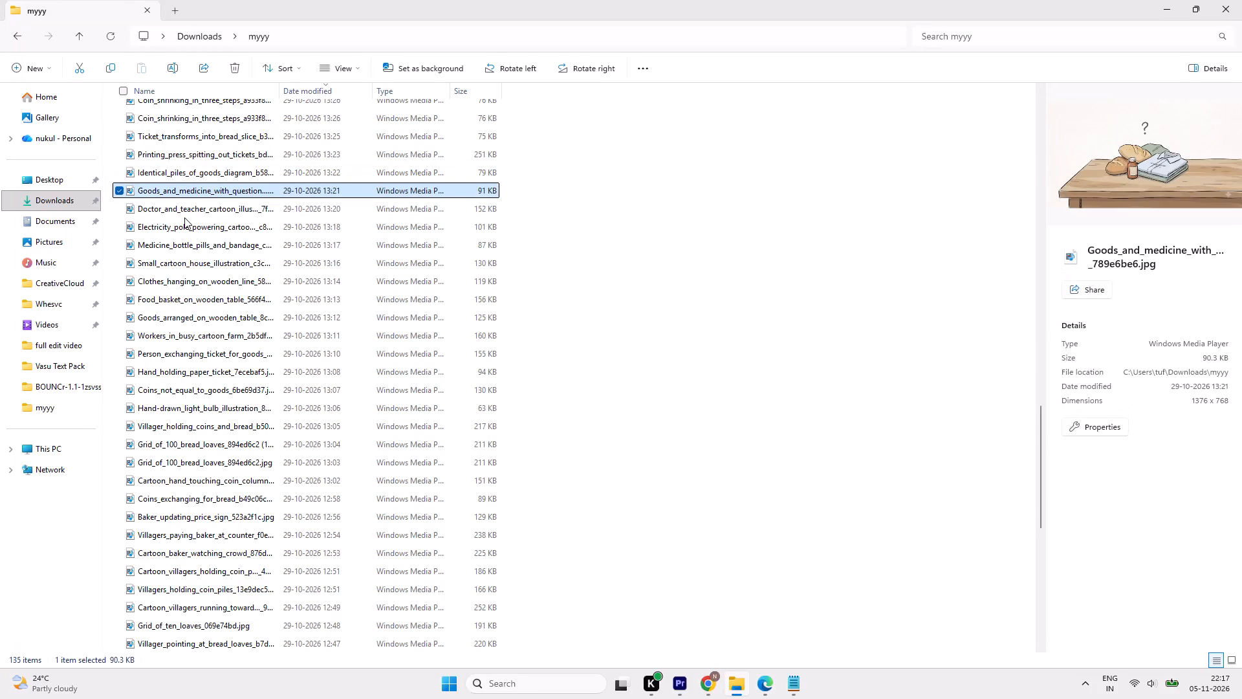
pyautogui.click(177, 234)
pyautogui.click(175, 205)
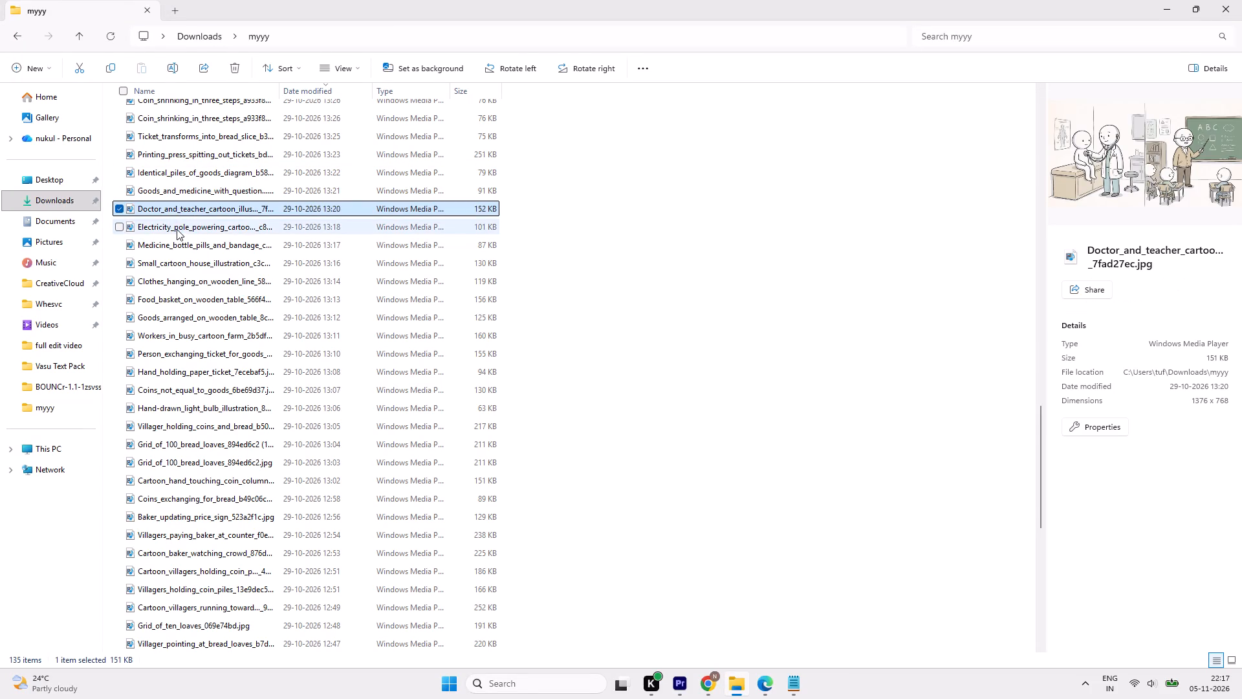
pyautogui.click(177, 231)
pyautogui.click(177, 245)
pyautogui.click(175, 265)
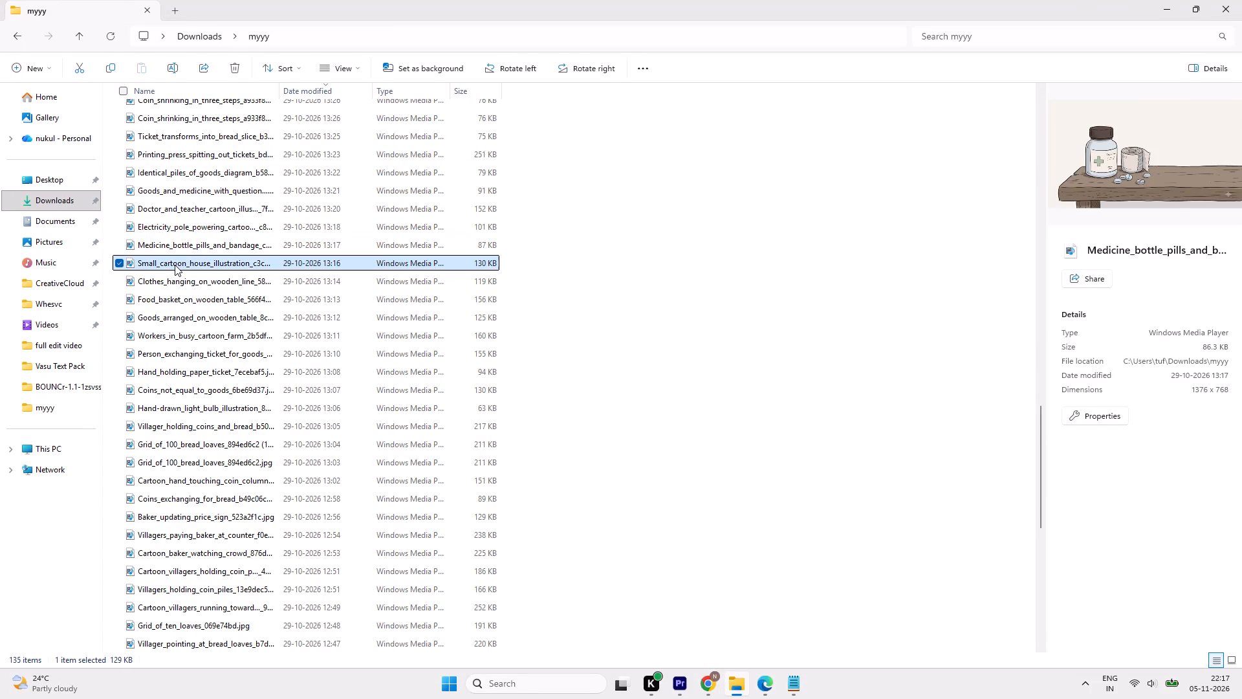
pyautogui.click(173, 282)
pyautogui.click(172, 311)
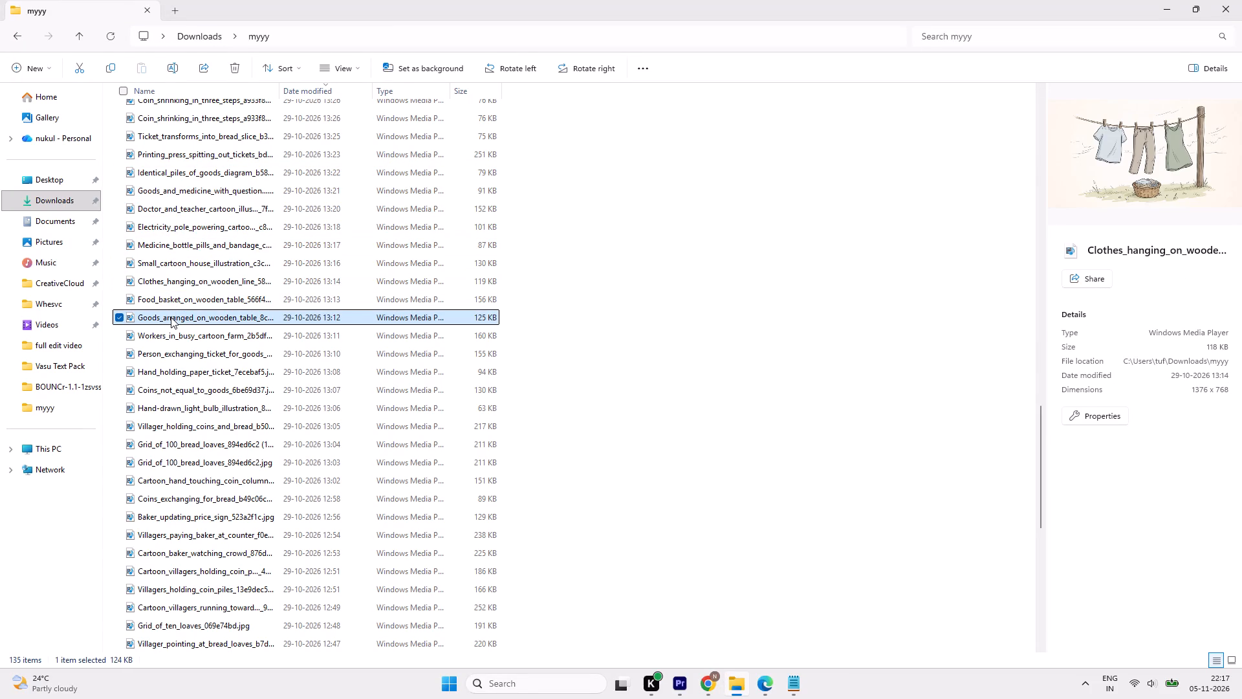
pyautogui.click(171, 317)
pyautogui.click(173, 334)
pyautogui.click(176, 349)
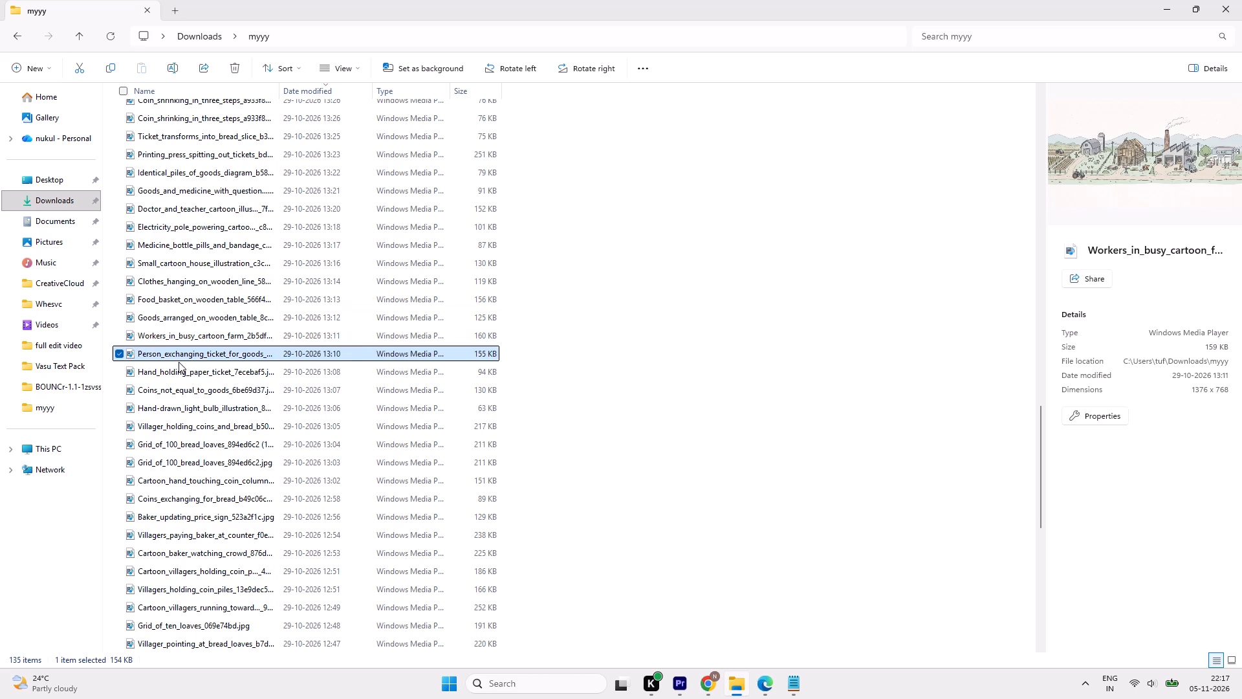
# Preview the images from the hand holding a paper ticket to the coins exchanging for bread.
pyautogui.click(179, 362)
pyautogui.scroll(-3, 178, 362)
pyautogui.click(158, 206)
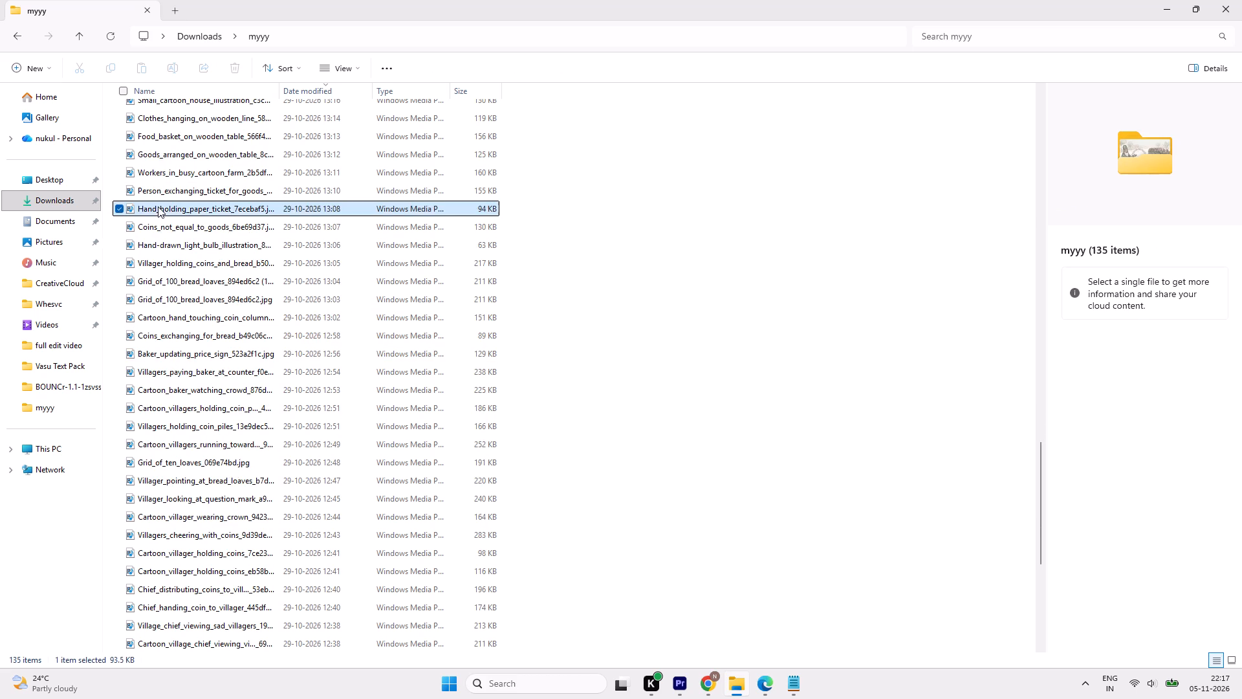
pyautogui.click(160, 225)
pyautogui.click(160, 245)
pyautogui.click(163, 269)
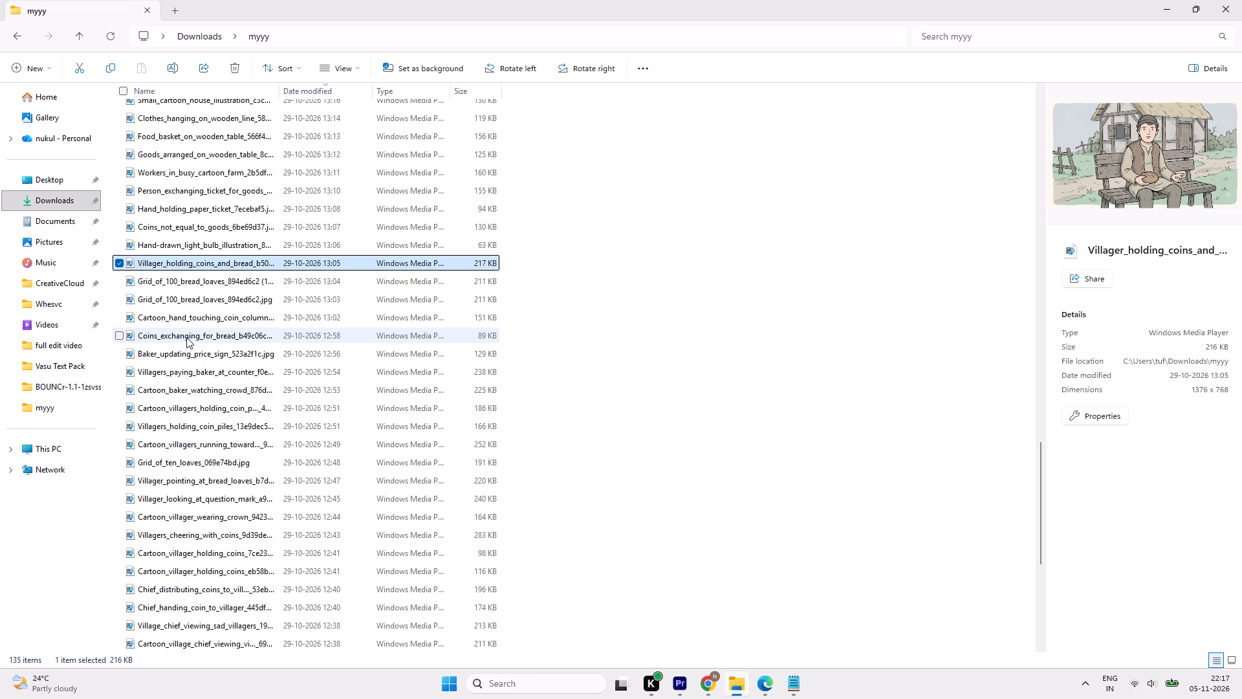
pyautogui.click(243, 335)
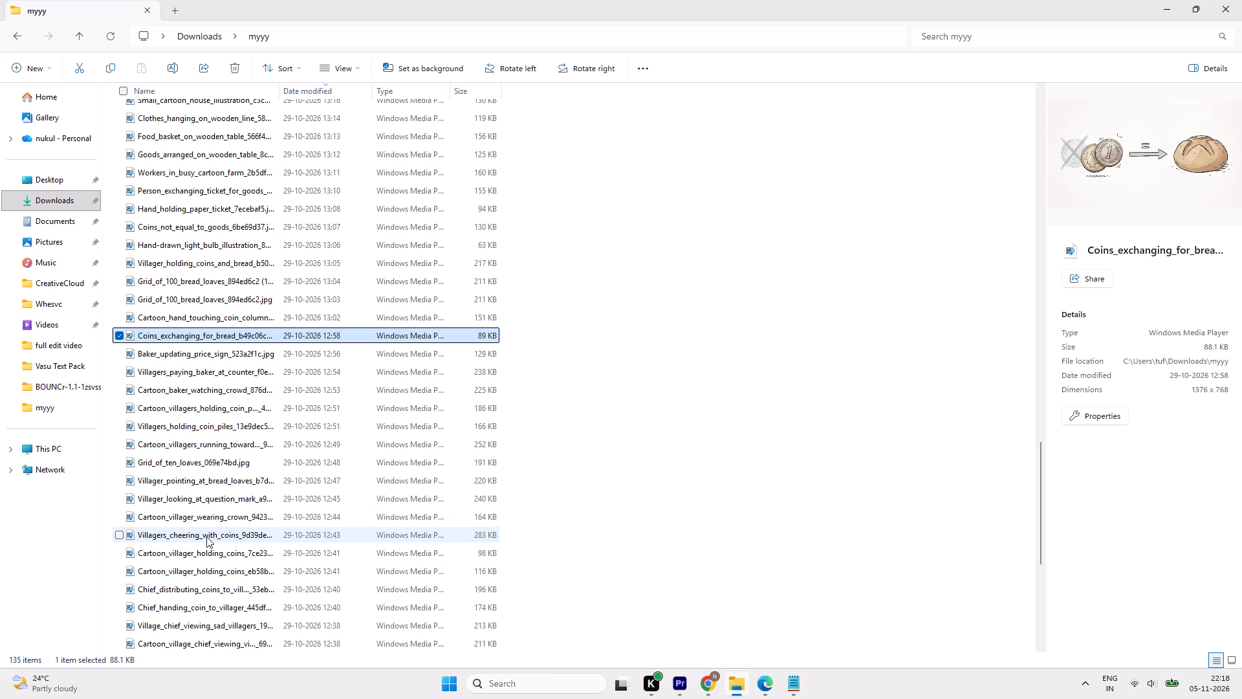
# Switch the myyy folder from the detailed list to image thumbnails and browse to the baker and bread illustrations.
pyautogui.scroll(-4, 207, 532)
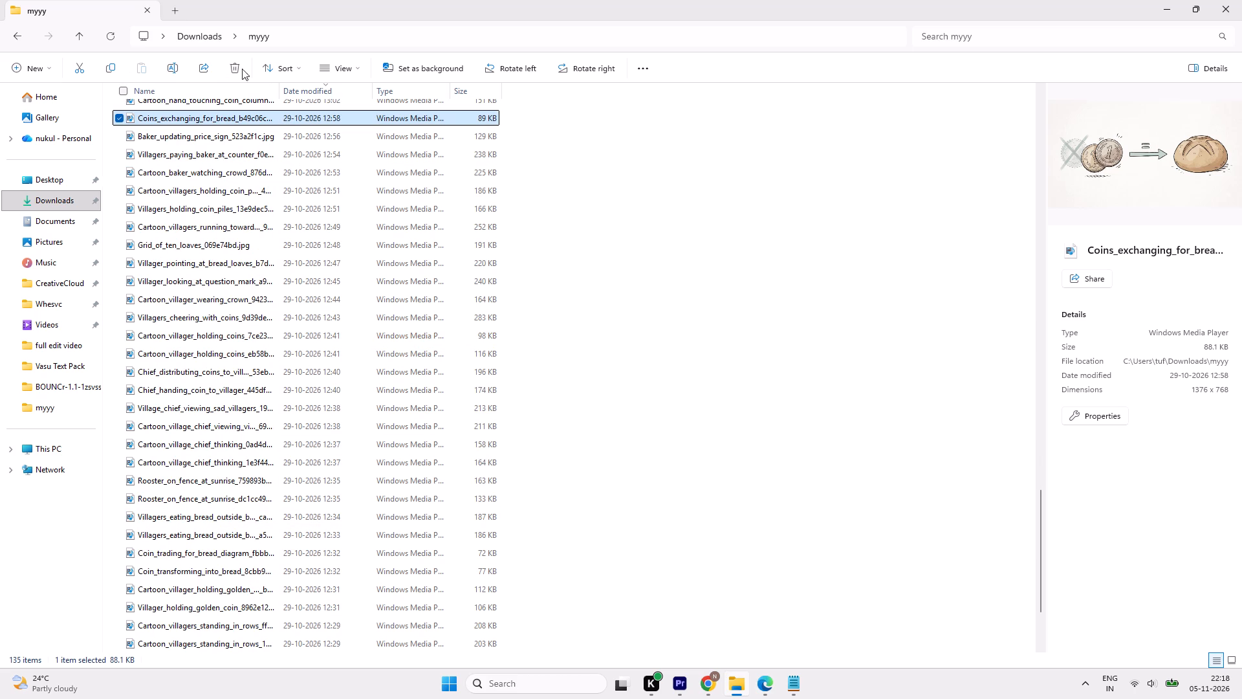
pyautogui.click(326, 69)
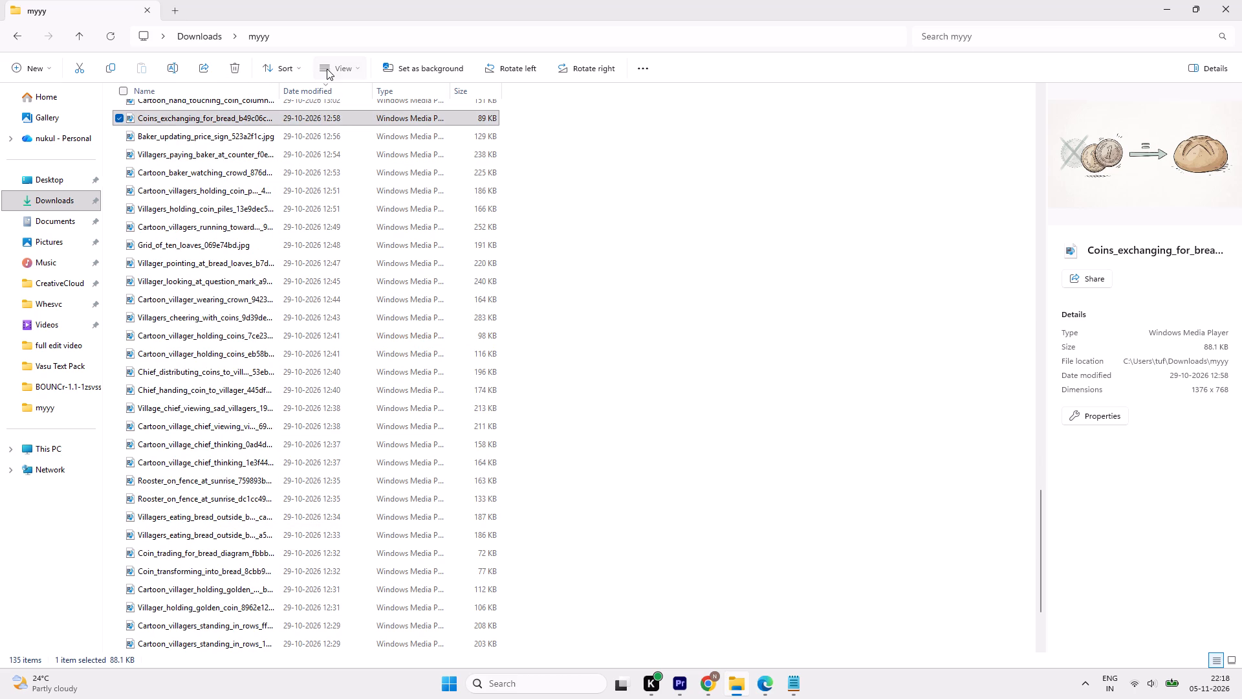
pyautogui.click(346, 118)
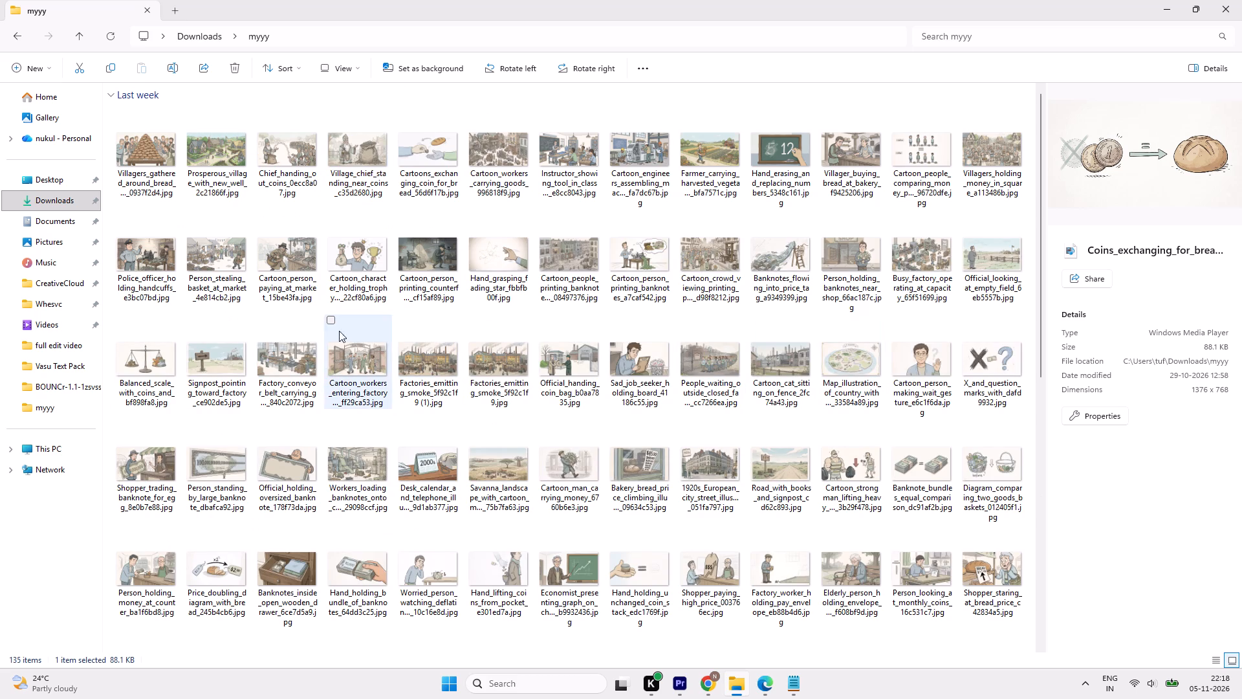
pyautogui.scroll(-5, 587, 295)
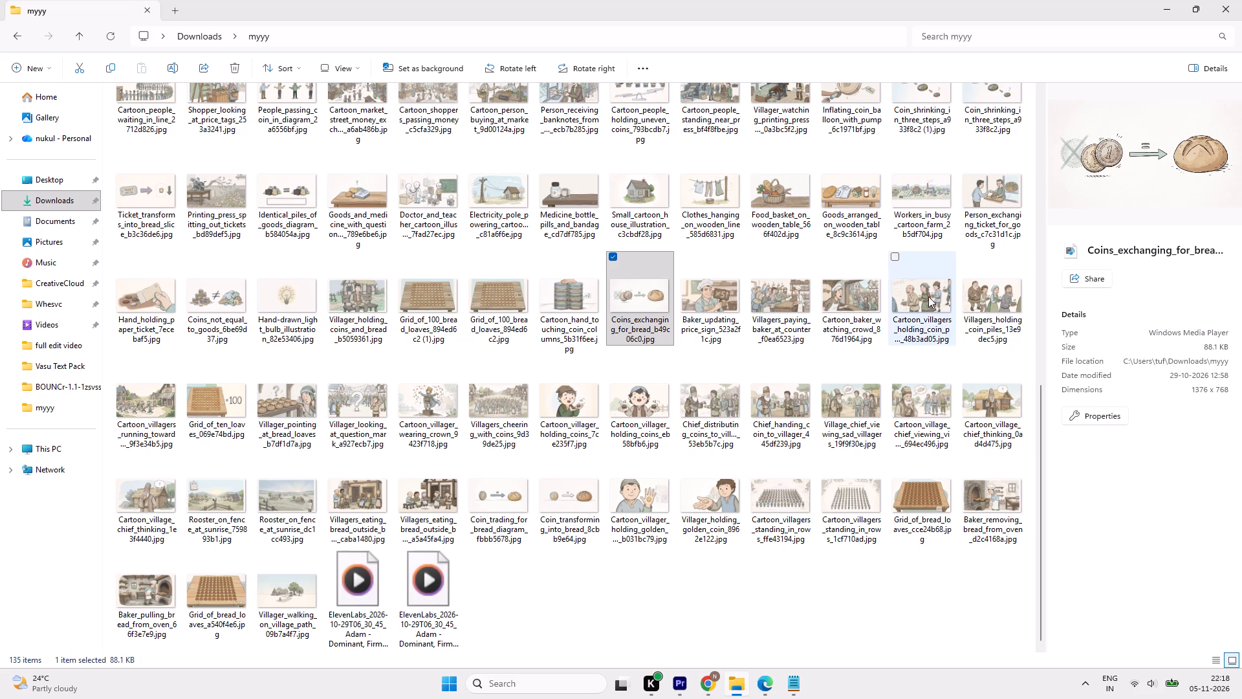
pyautogui.click(715, 300)
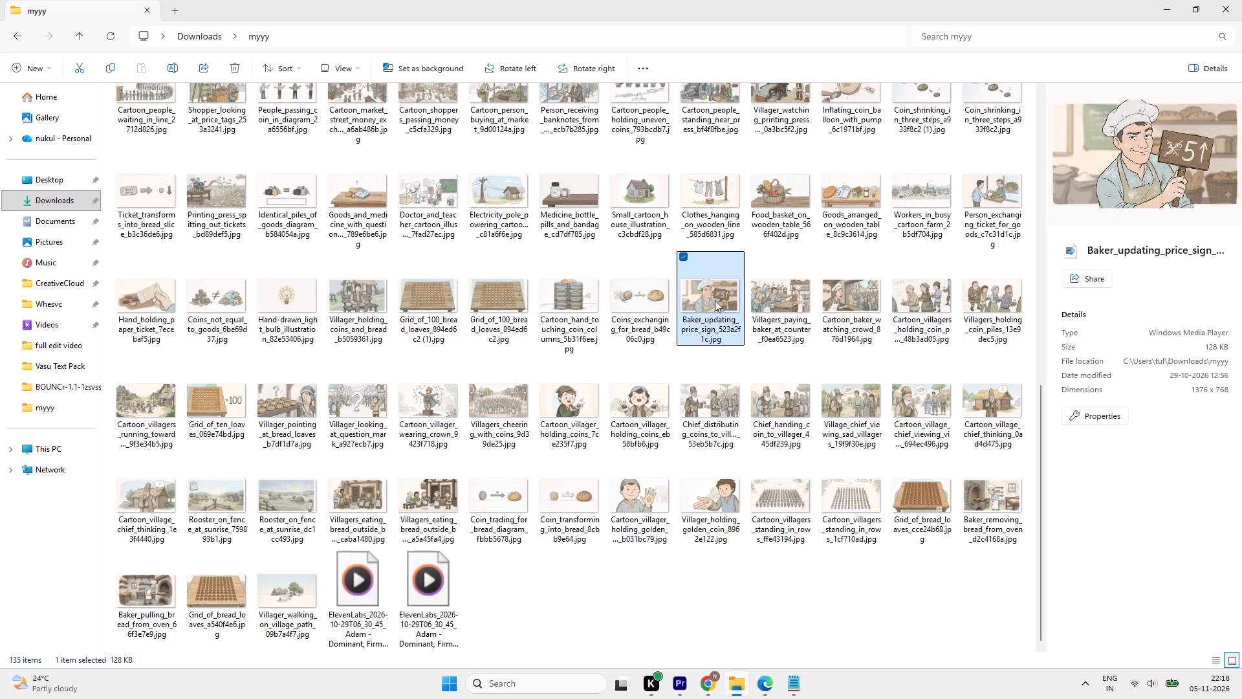